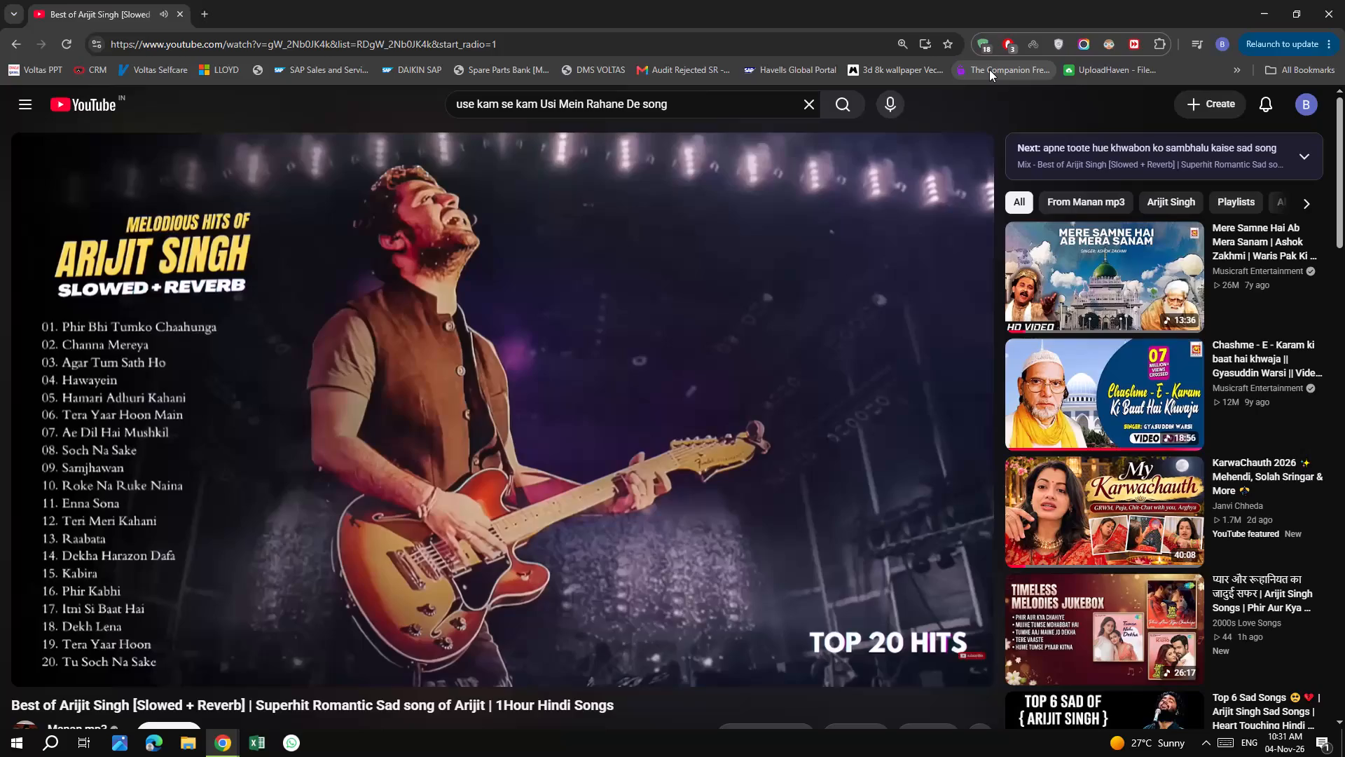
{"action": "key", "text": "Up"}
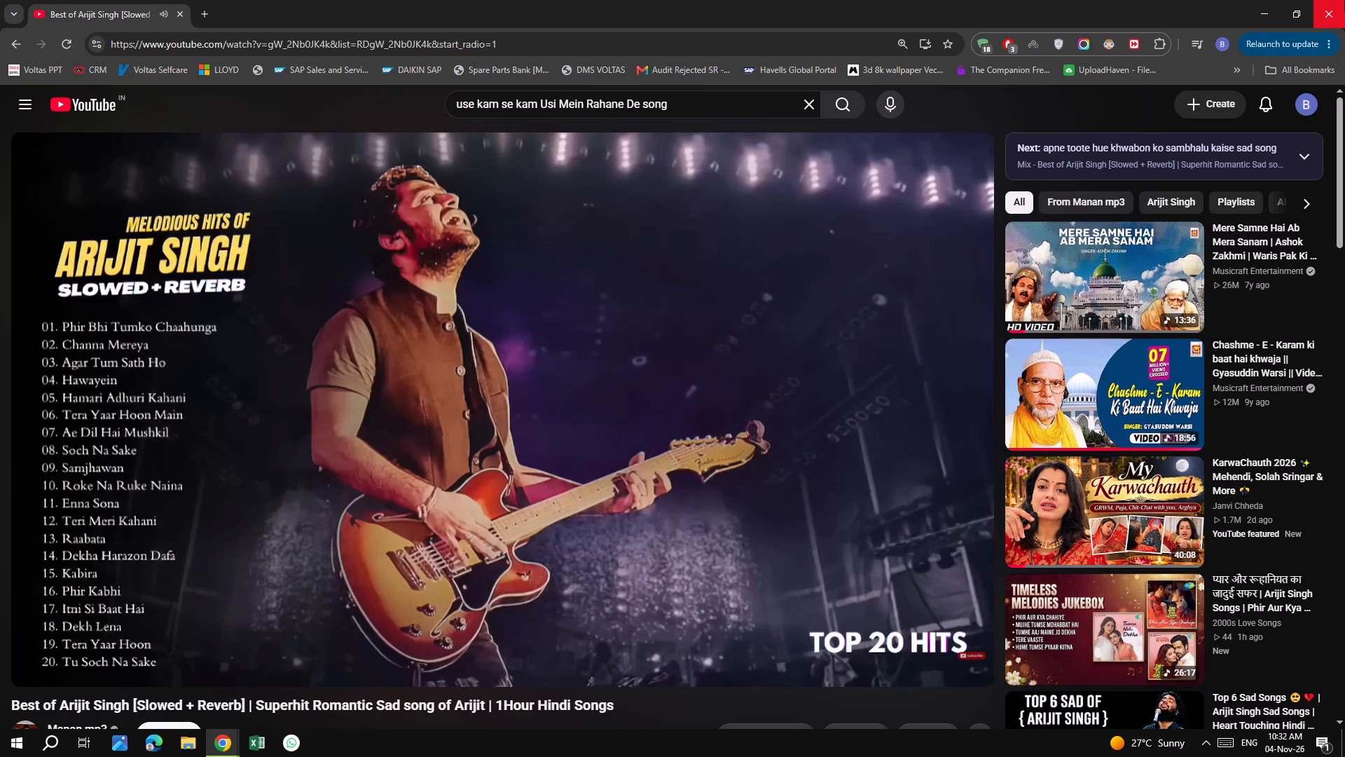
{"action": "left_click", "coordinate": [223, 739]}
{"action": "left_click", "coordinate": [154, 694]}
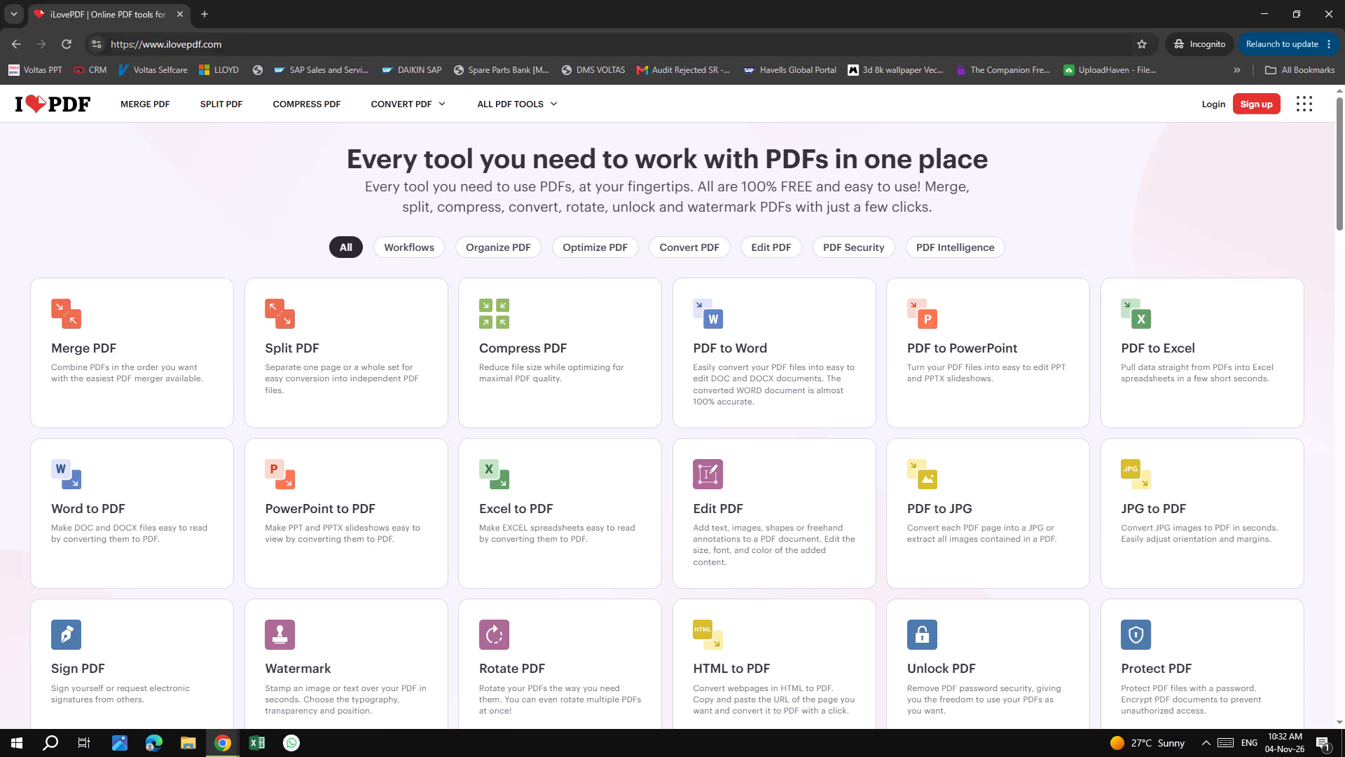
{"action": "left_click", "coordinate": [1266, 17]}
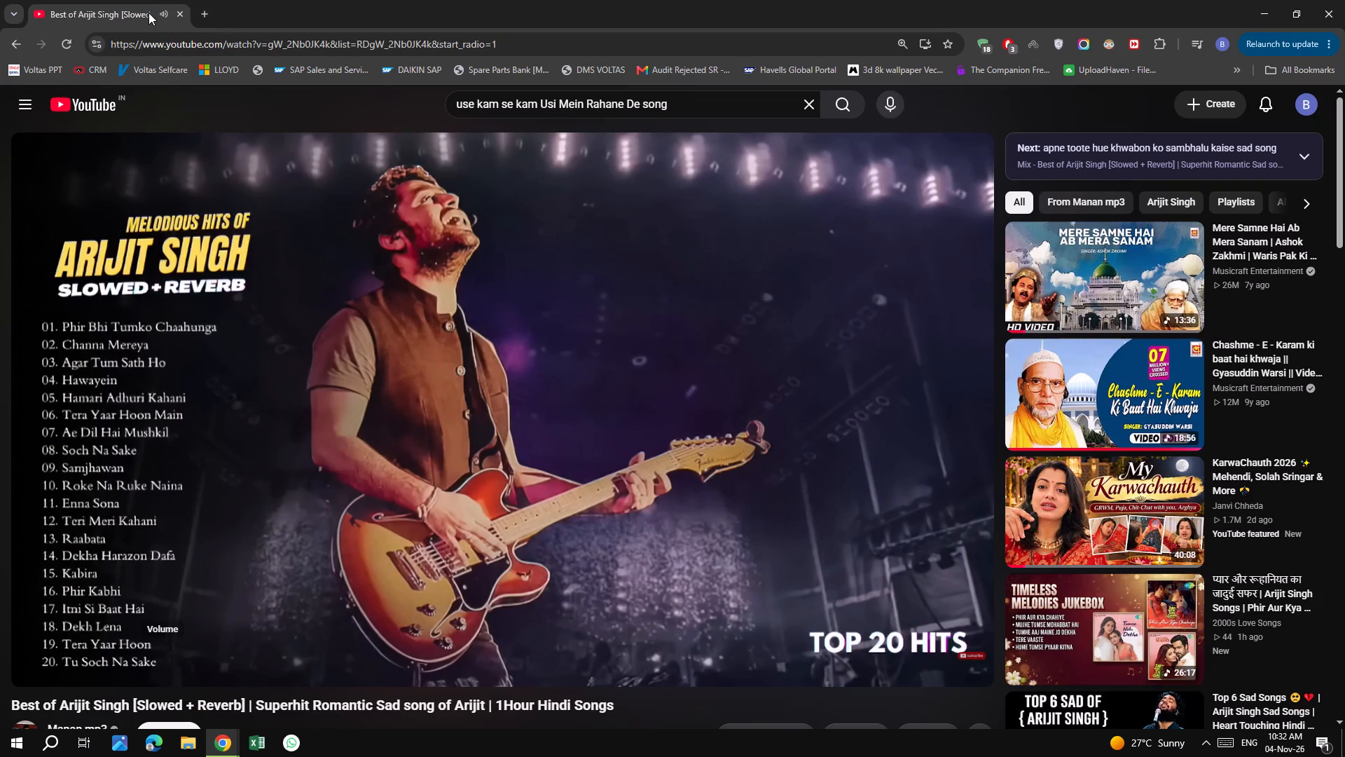
Restore the iLovePDF and YouTube browser windows from full screen and place them side by side.
{"action": "left_click", "coordinate": [220, 737]}
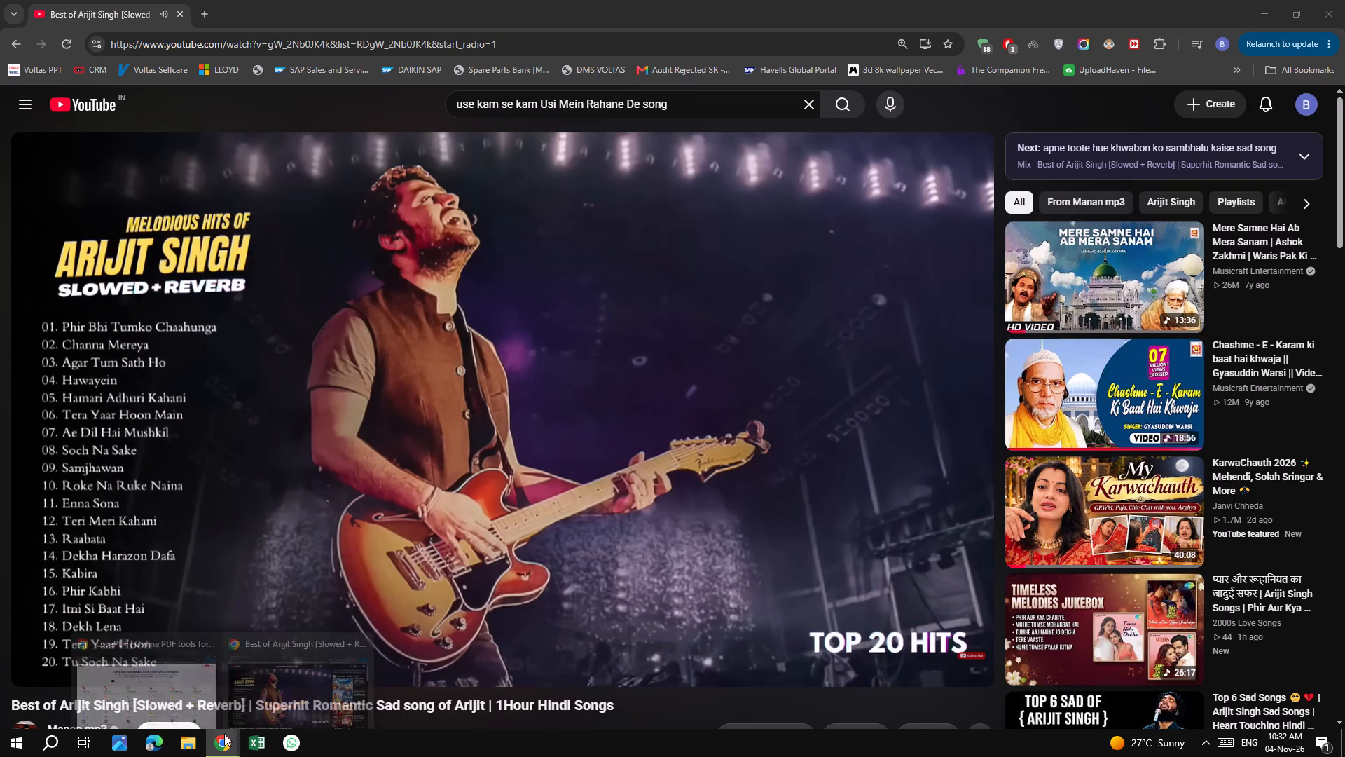
{"action": "left_click", "coordinate": [184, 679]}
{"action": "left_click_drag", "start_coordinate": [640, 0], "coordinate": [640, 11]}
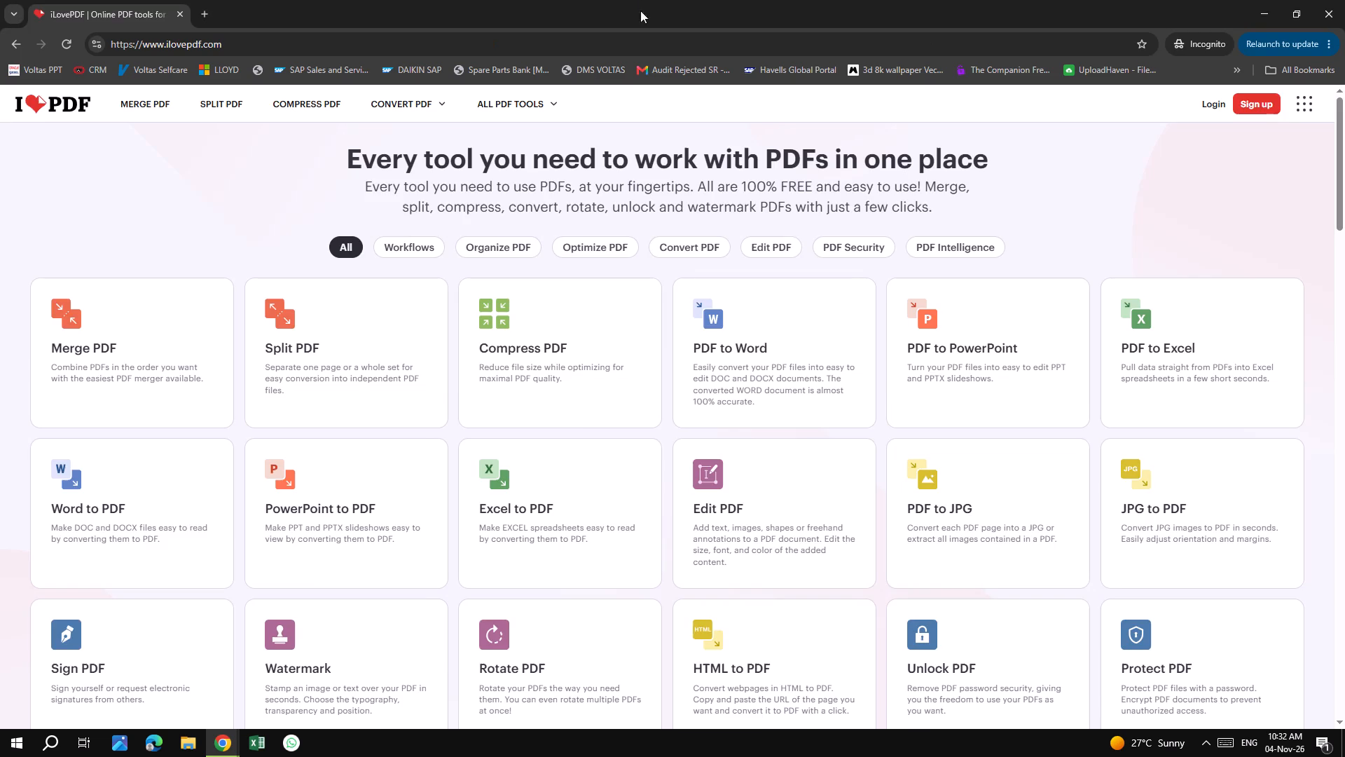
{"action": "left_click_drag", "start_coordinate": [640, 11], "coordinate": [942, 80]}
{"action": "left_click_drag", "start_coordinate": [125, 10], "coordinate": [660, 90]}
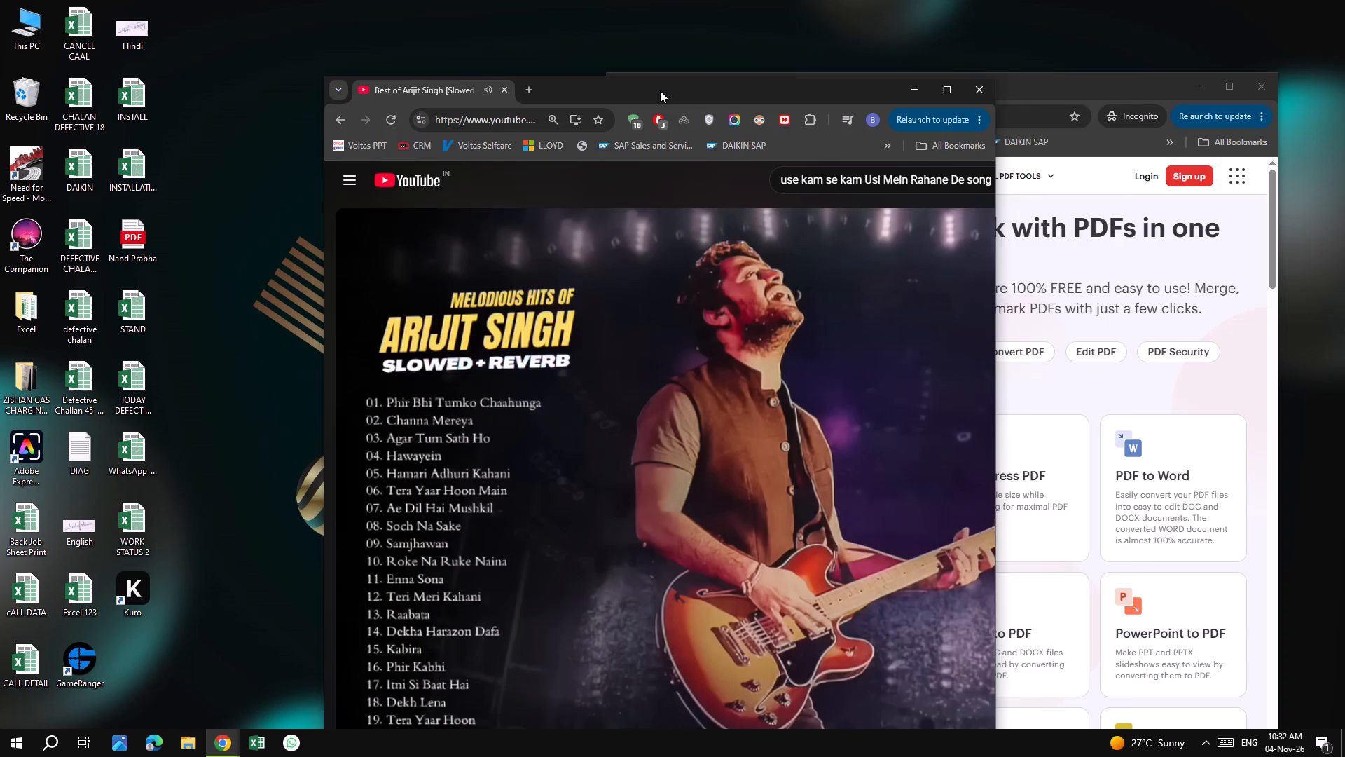
{"action": "left_click_drag", "start_coordinate": [660, 90], "coordinate": [216, 32]}
{"action": "left_click_drag", "start_coordinate": [15, 34], "coordinate": [126, 62]}
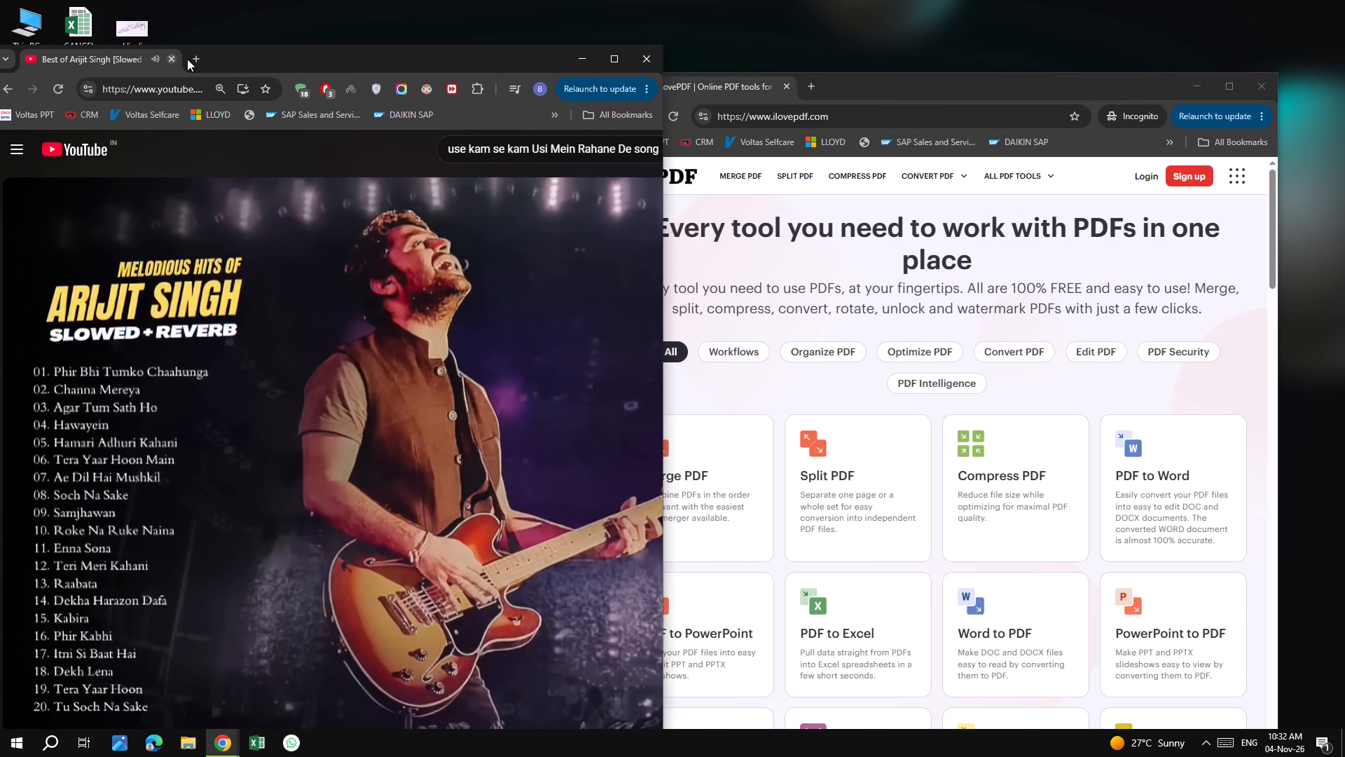
Add a new tab beside the YouTube video and detach the video tab into its own window.
{"action": "left_click", "coordinate": [200, 59]}
{"action": "left_click_drag", "start_coordinate": [125, 53], "coordinate": [221, 62]}
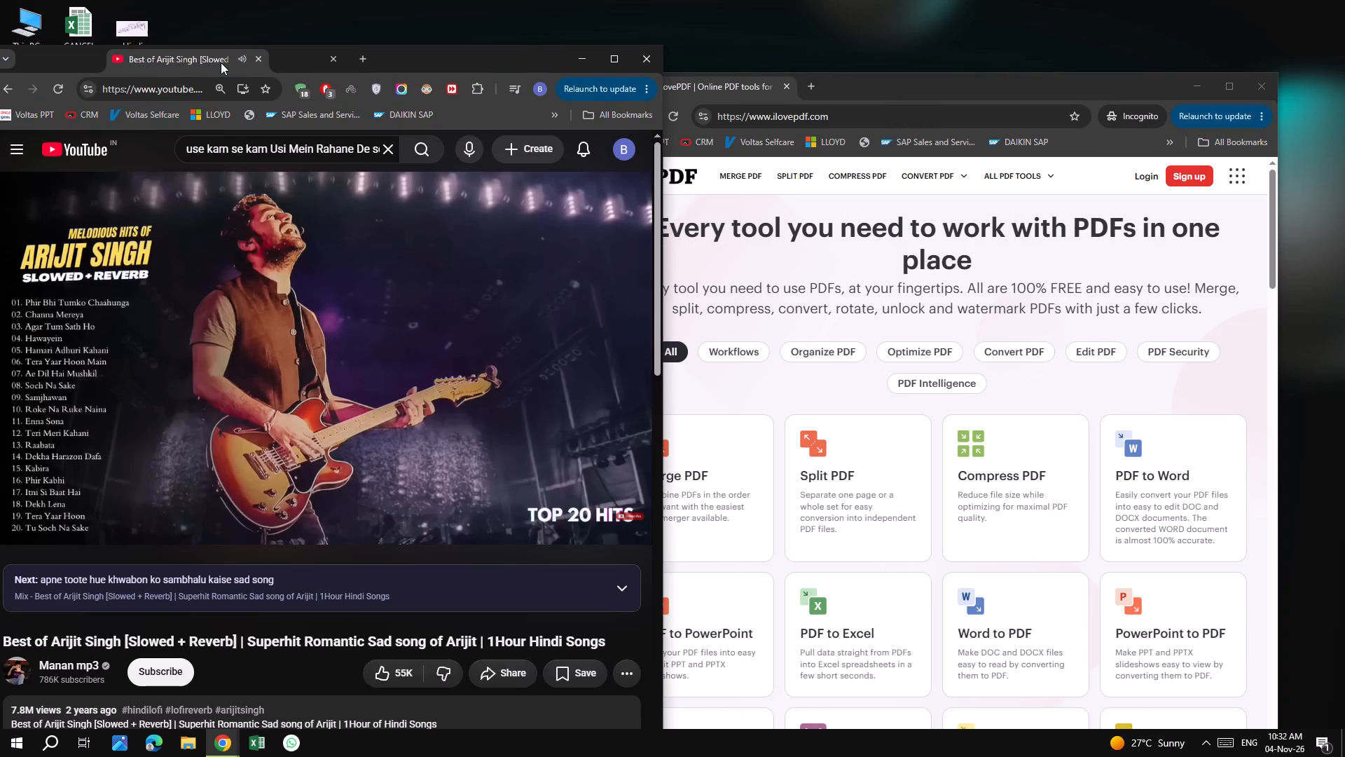
{"action": "left_click_drag", "start_coordinate": [221, 62], "coordinate": [924, 81]}
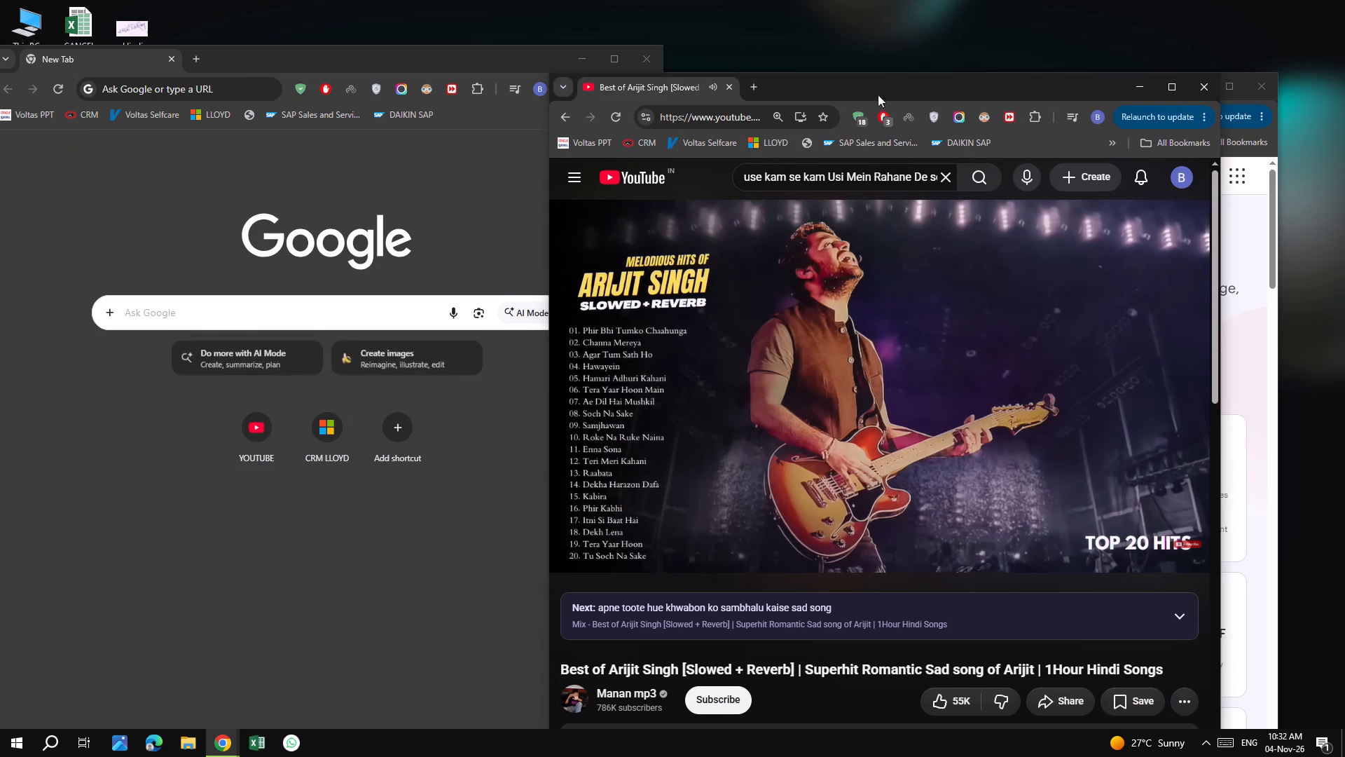
{"action": "left_click_drag", "start_coordinate": [912, 90], "coordinate": [496, 92]}
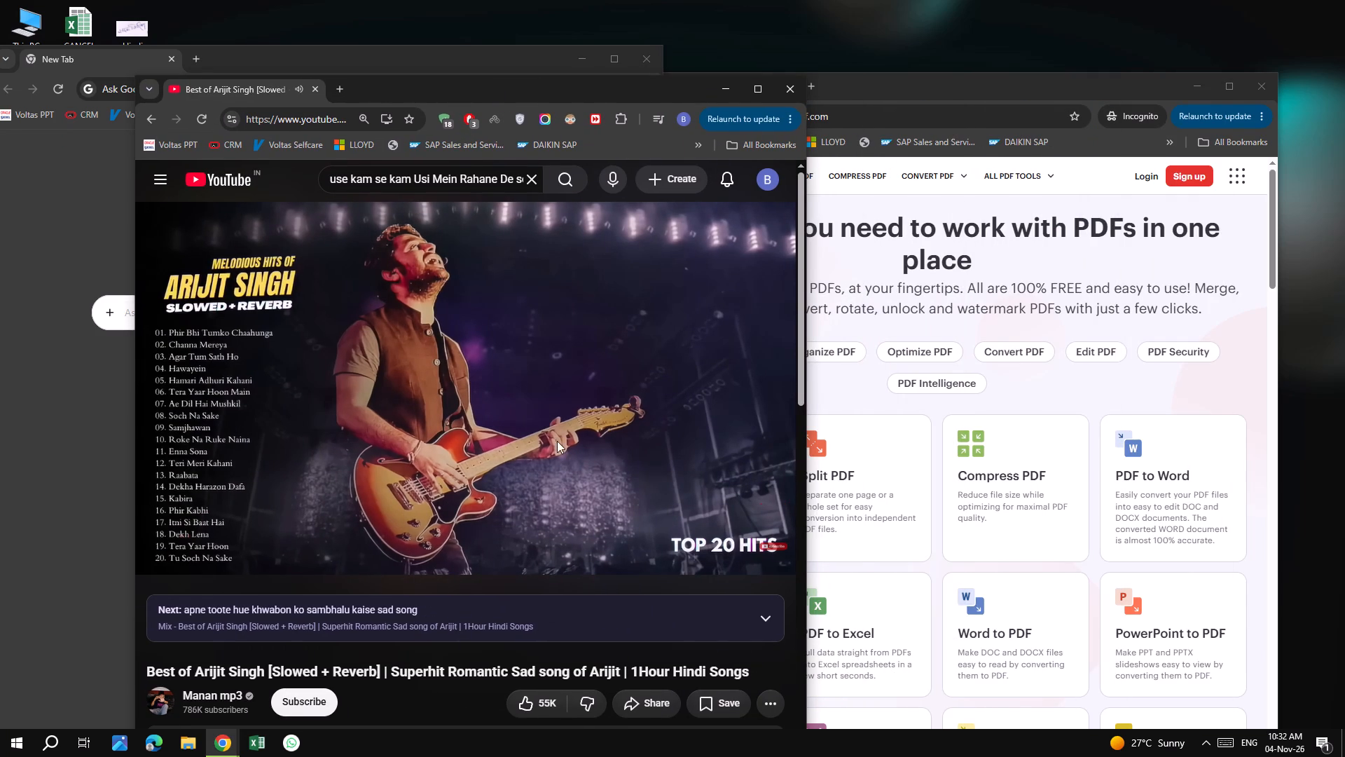
Minimise the YouTube and iLovePDF windows, leaving only the new-tab window open.
{"action": "scroll", "coordinate": [570, 463], "scroll_direction": "down", "scroll_amount": 4}
{"action": "scroll", "coordinate": [570, 463], "scroll_direction": "up", "scroll_amount": 6}
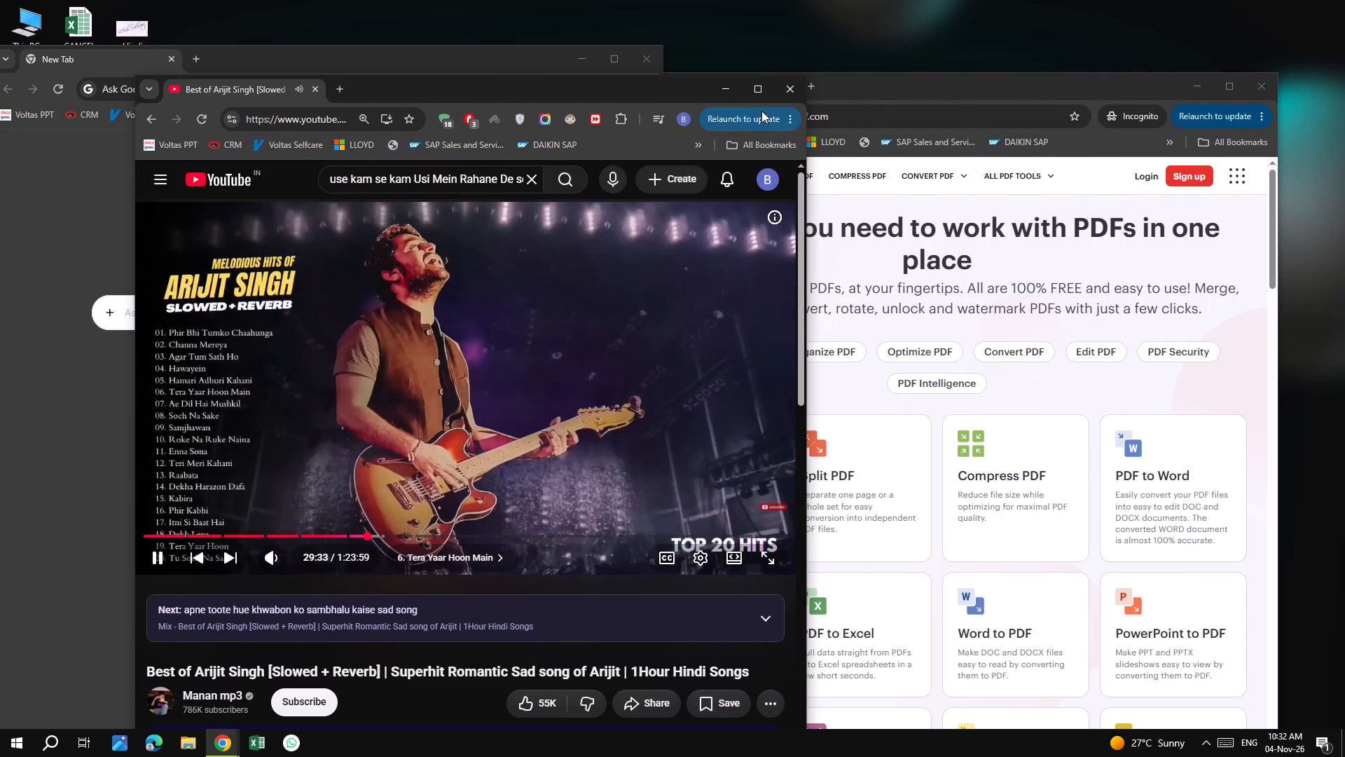
{"action": "left_click", "coordinate": [726, 86]}
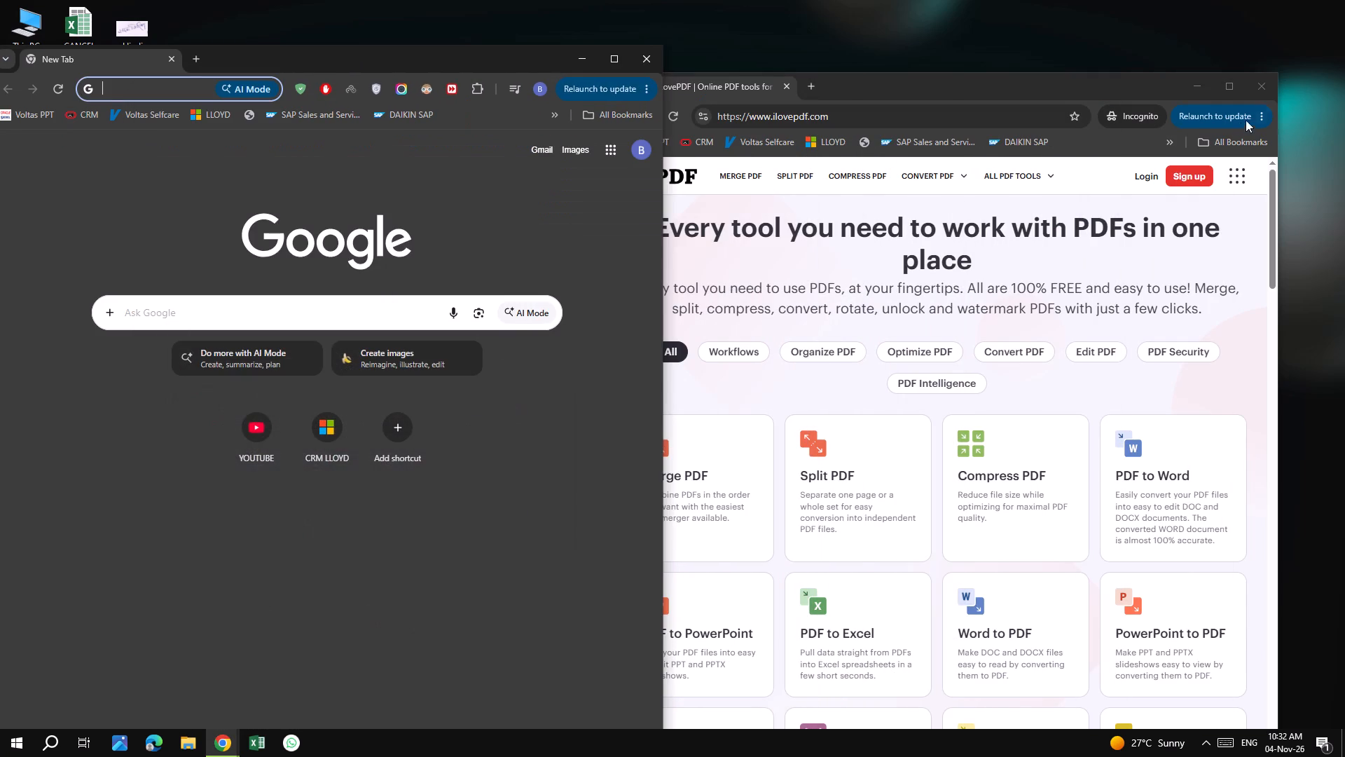
{"action": "left_click", "coordinate": [1199, 90]}
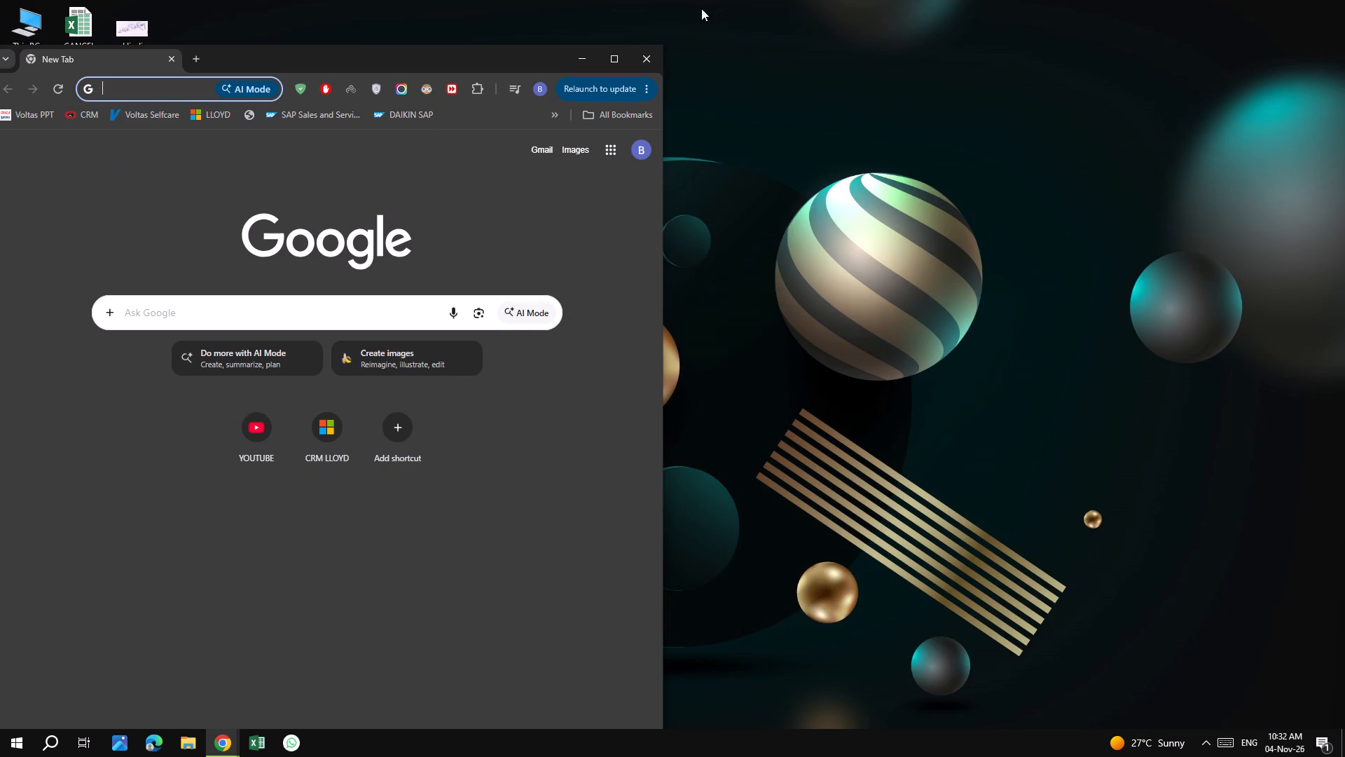
Maximise the new-tab window, open the bookmarked Voltas CRM site and log in with the saved credentials.
{"action": "left_click", "coordinate": [623, 60]}
{"action": "left_click", "coordinate": [86, 64]}
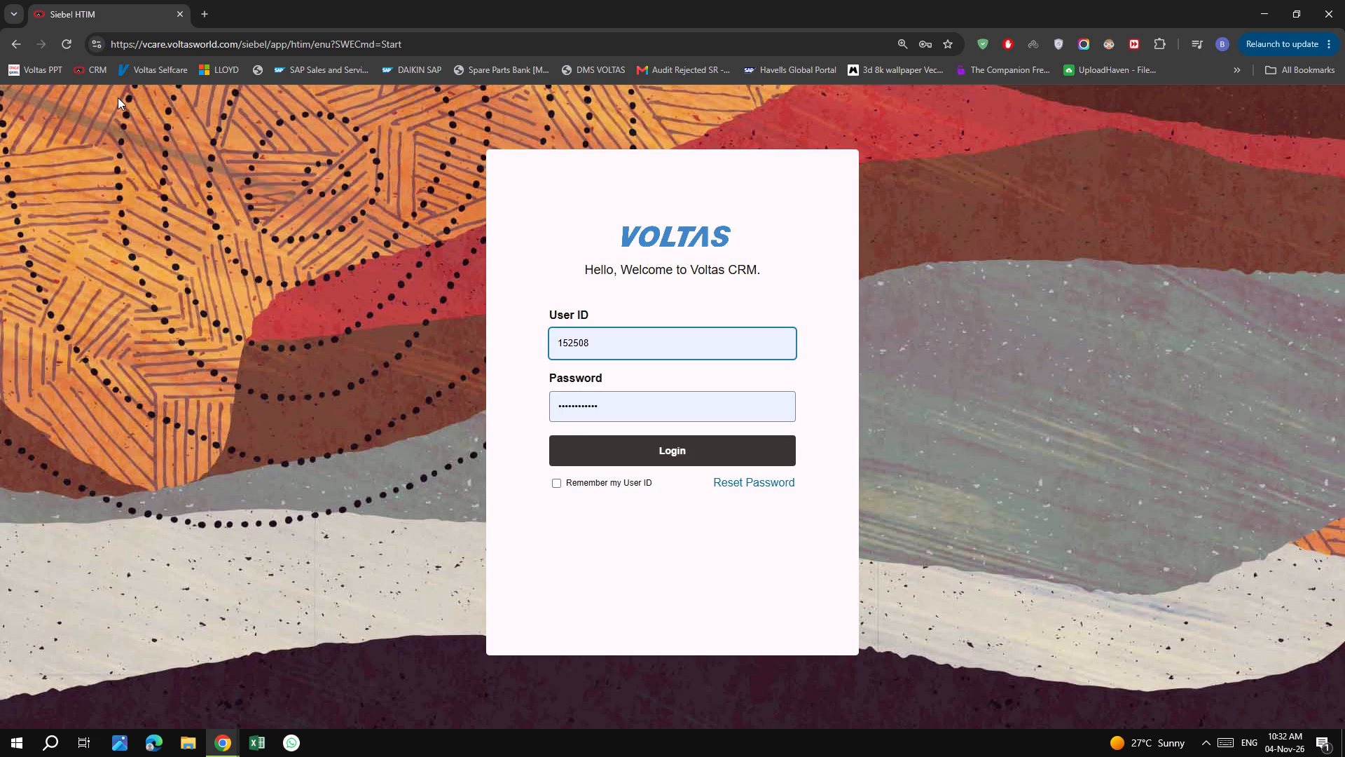
{"action": "left_click", "coordinate": [722, 454]}
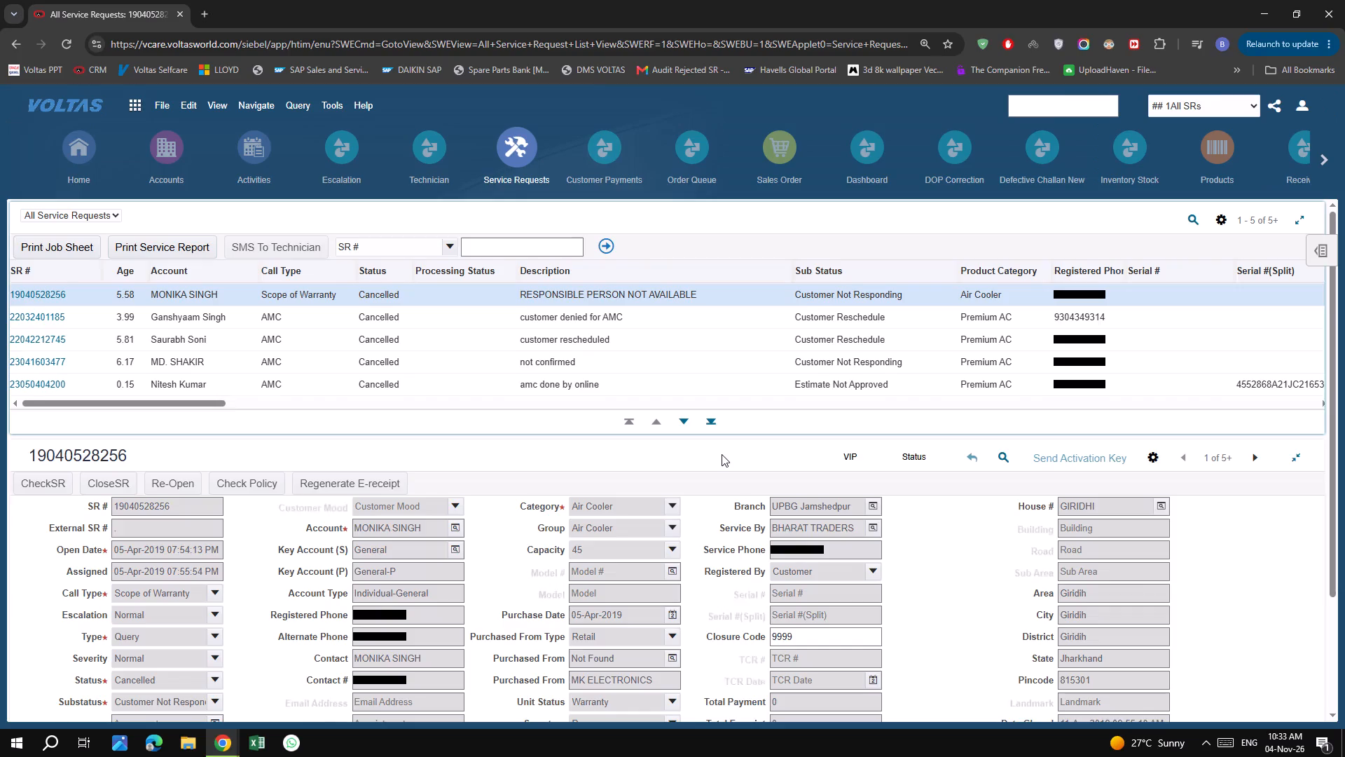
Filter the All Service Requests list with the saved query Open SRs.
{"action": "left_click", "coordinate": [1228, 102]}
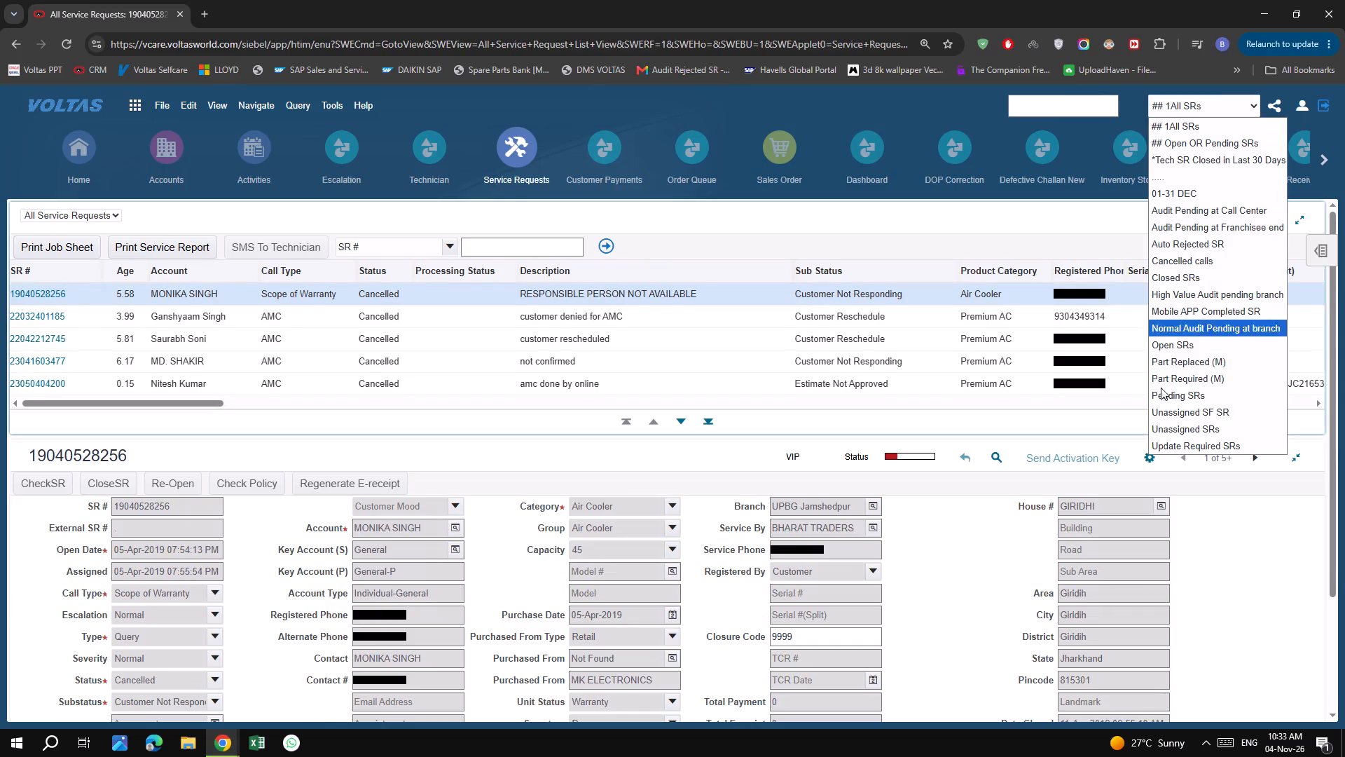
{"action": "left_click", "coordinate": [1199, 350]}
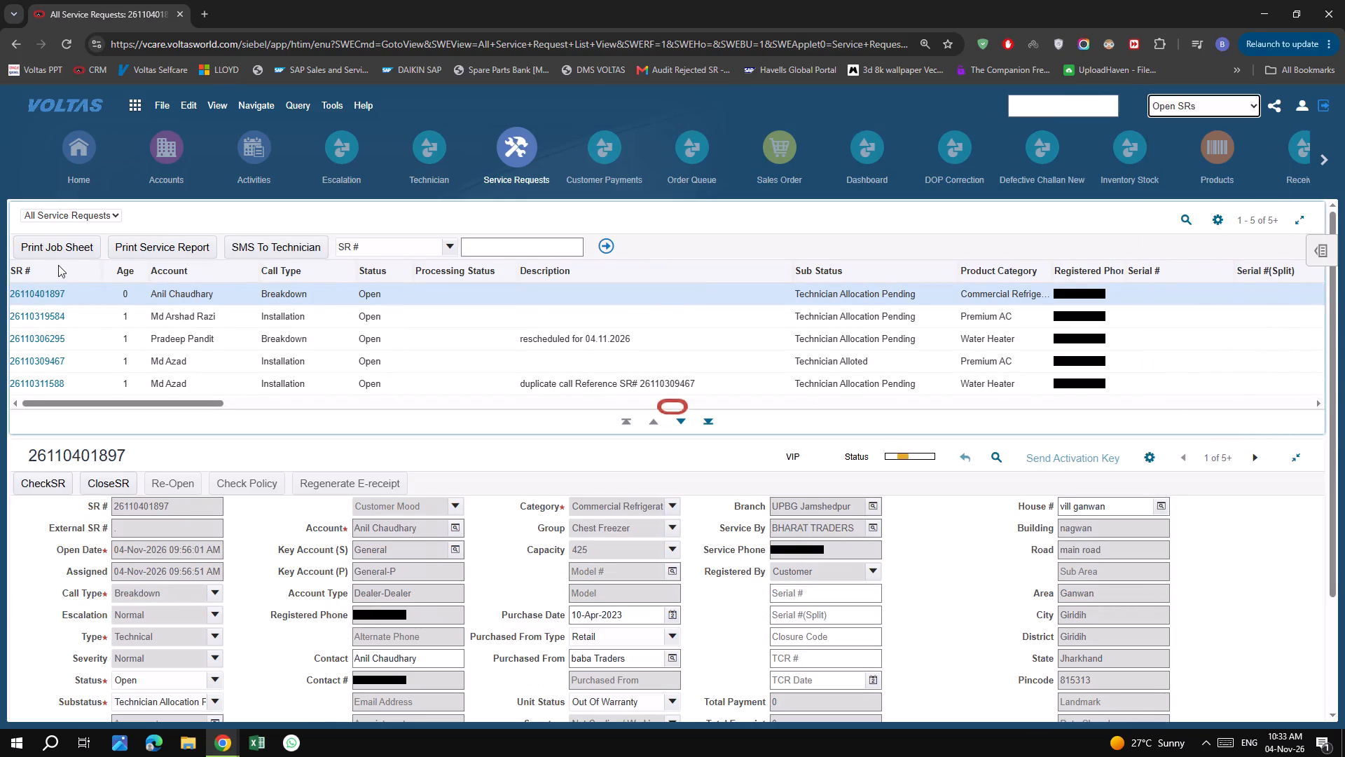
Sort the open service requests by SR # in descending order and expand the list to show more rows.
{"action": "left_click", "coordinate": [43, 266]}
{"action": "left_click", "coordinate": [84, 270]}
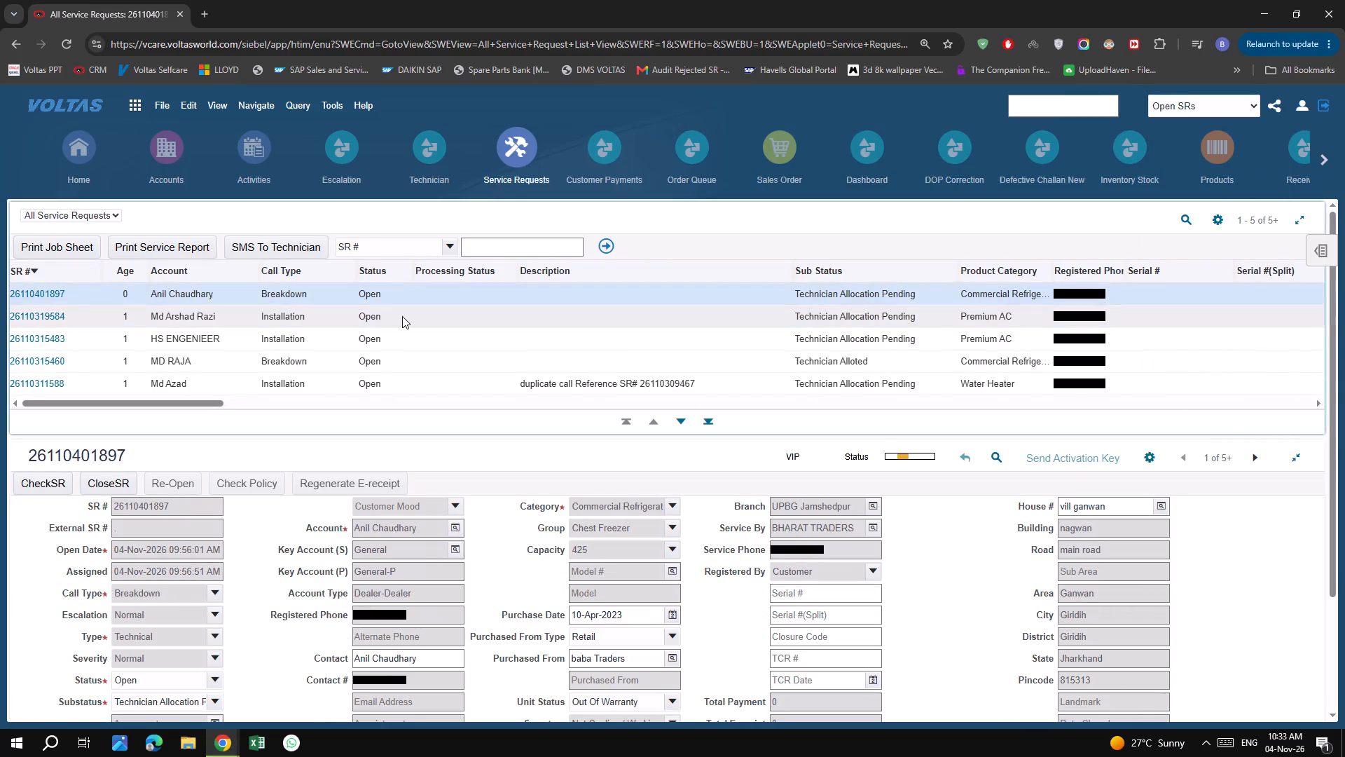
{"action": "left_click", "coordinate": [1300, 214]}
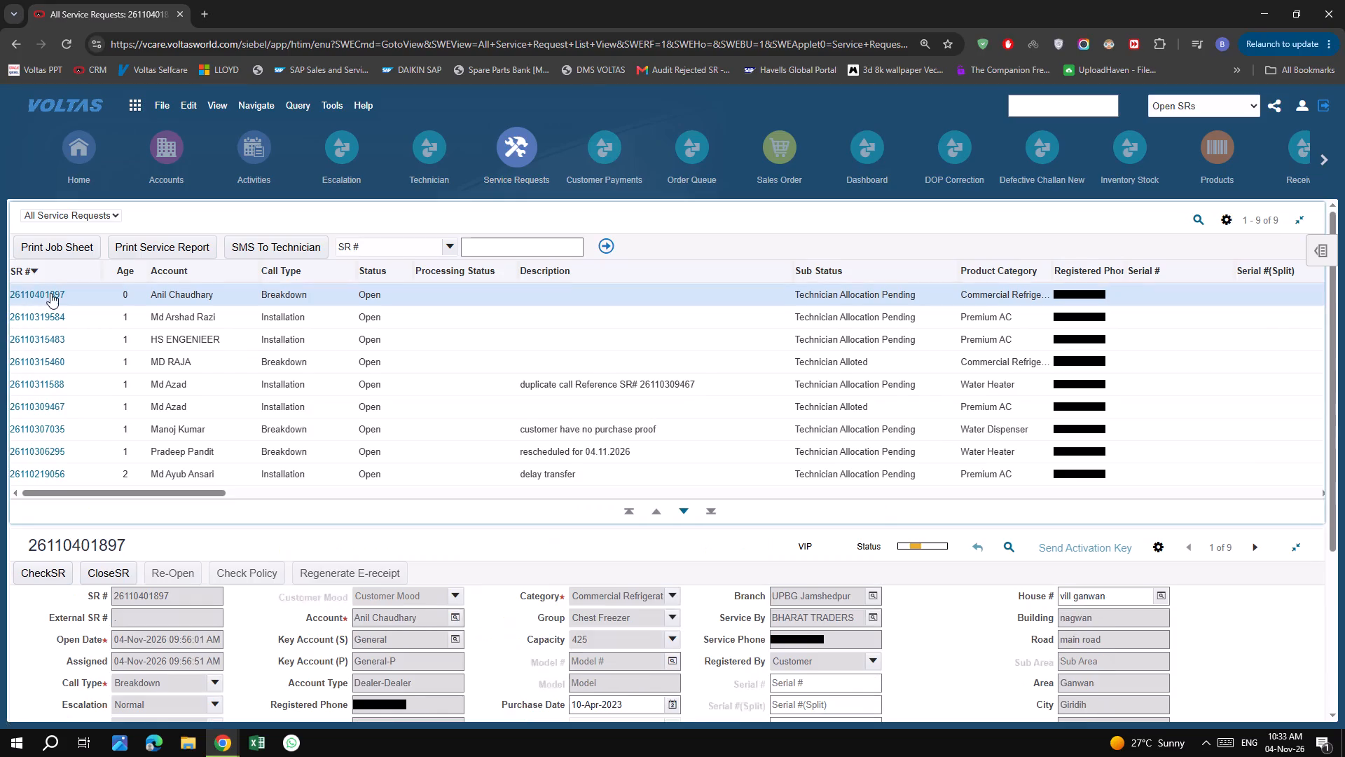
{"action": "left_click", "coordinate": [51, 293]}
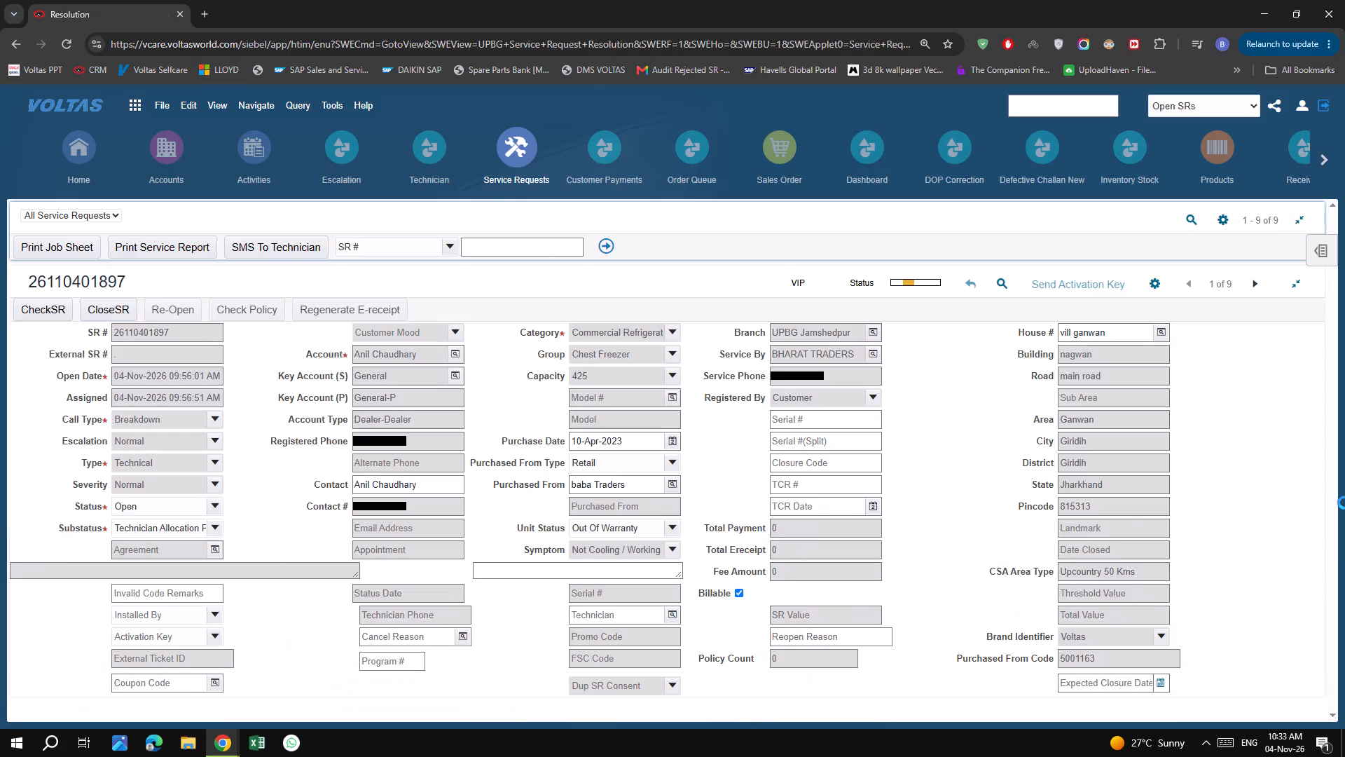
{"action": "scroll", "coordinate": [785, 463], "scroll_direction": "up", "scroll_amount": 8}
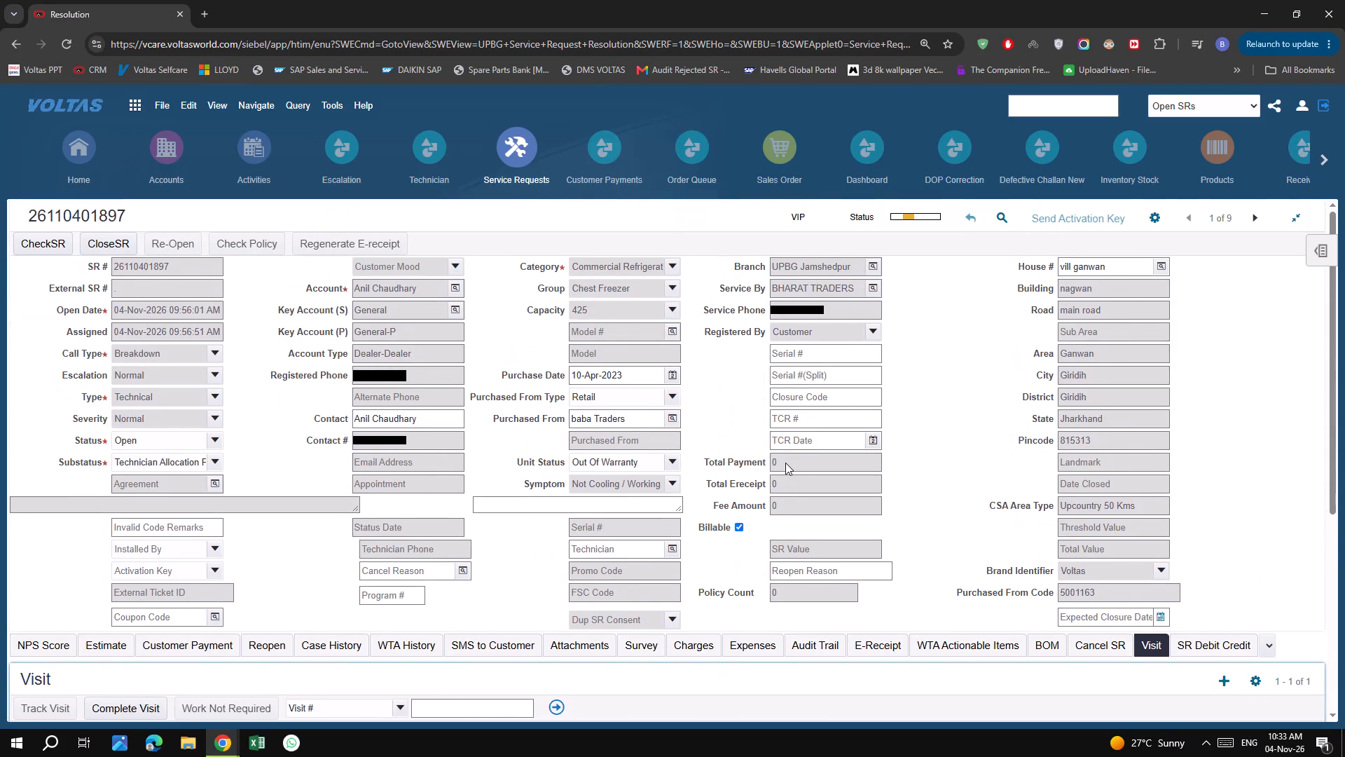
{"action": "left_click_drag", "start_coordinate": [630, 416], "coordinate": [517, 428]}
{"action": "left_click", "coordinate": [516, 461]}
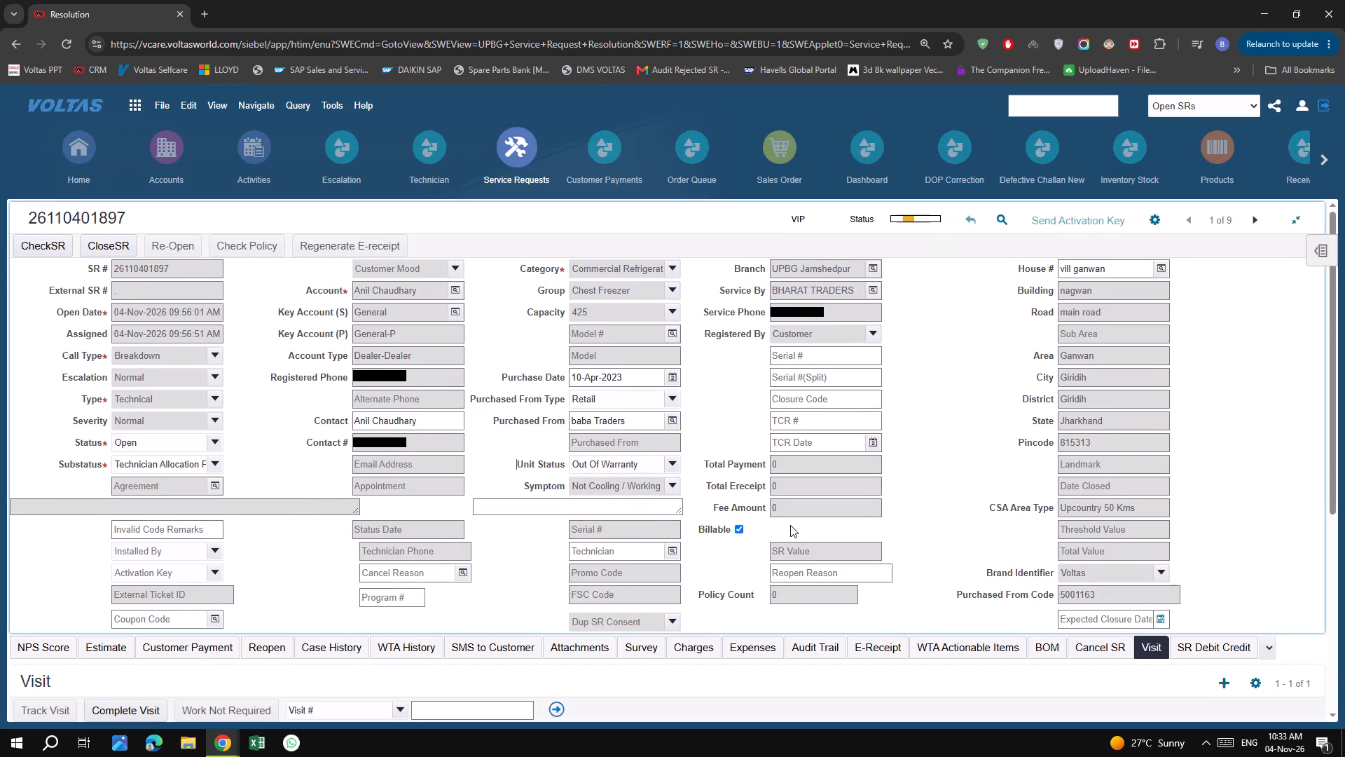
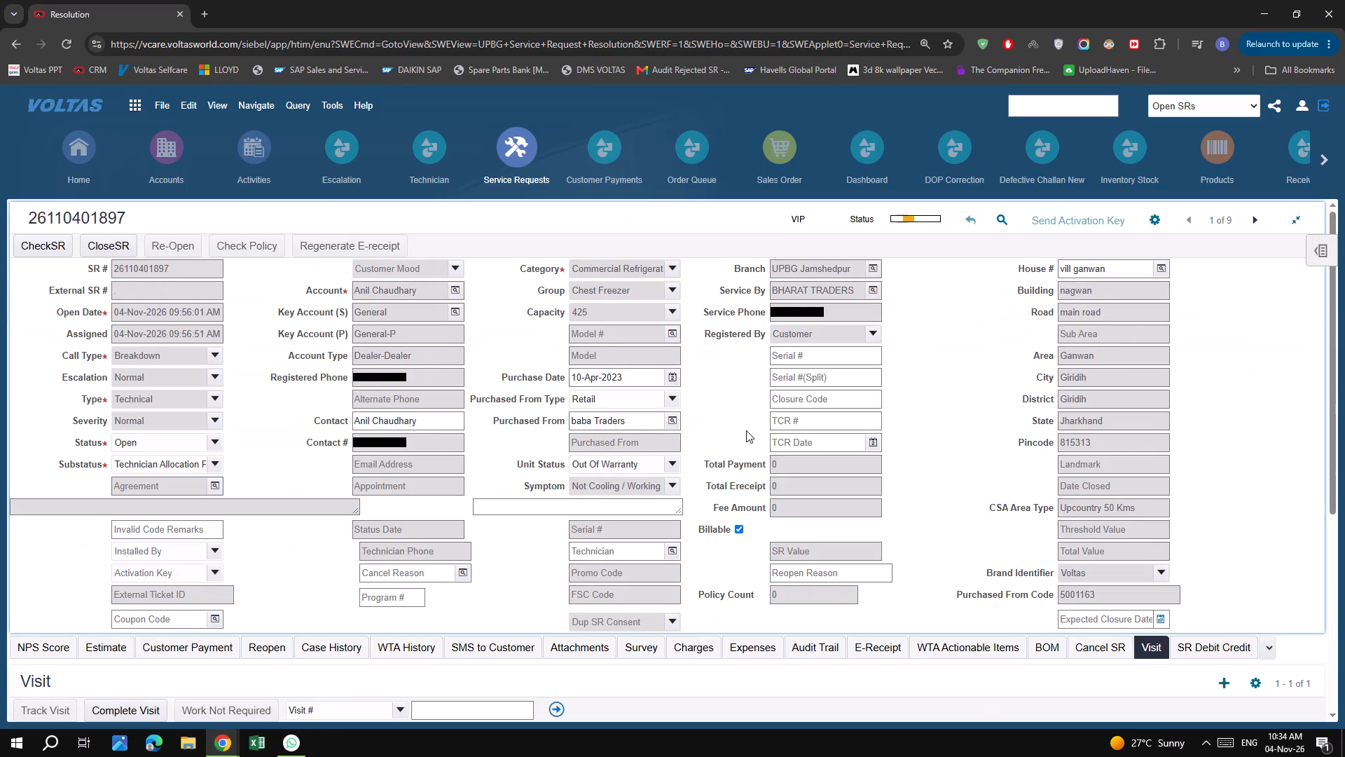
{"action": "left_click", "coordinate": [202, 271]}
{"action": "left_click", "coordinate": [202, 271]}
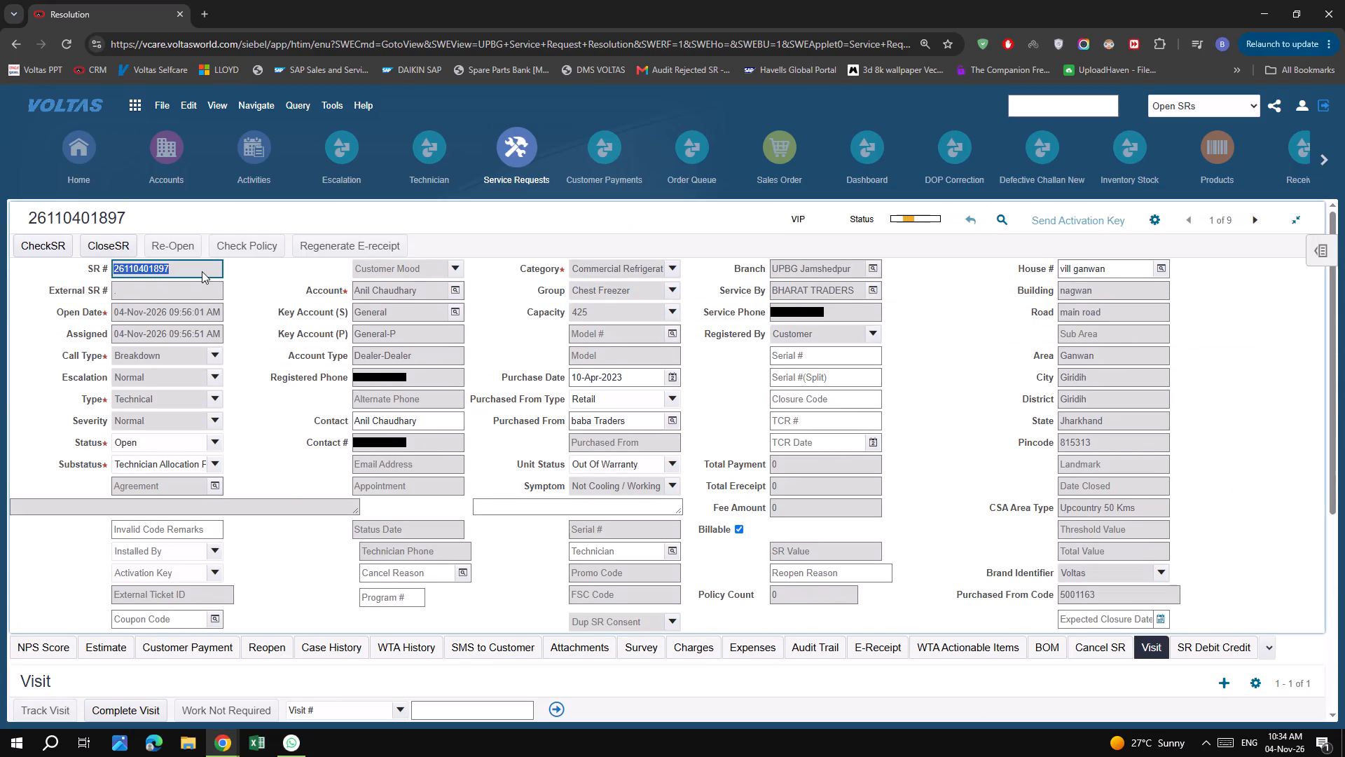
{"action": "key", "text": "ctrl+c"}
{"action": "key", "text": "ctrl+c"}
{"action": "key", "text": "ctrl+c"}
{"action": "key", "text": "ctrl+c"}
{"action": "key", "text": "ctrl+c"}
Restore the maximised CRM browser window to a smaller size and move it down to uncover the desktop files.
{"action": "left_click_drag", "start_coordinate": [492, 0], "coordinate": [501, 254]}
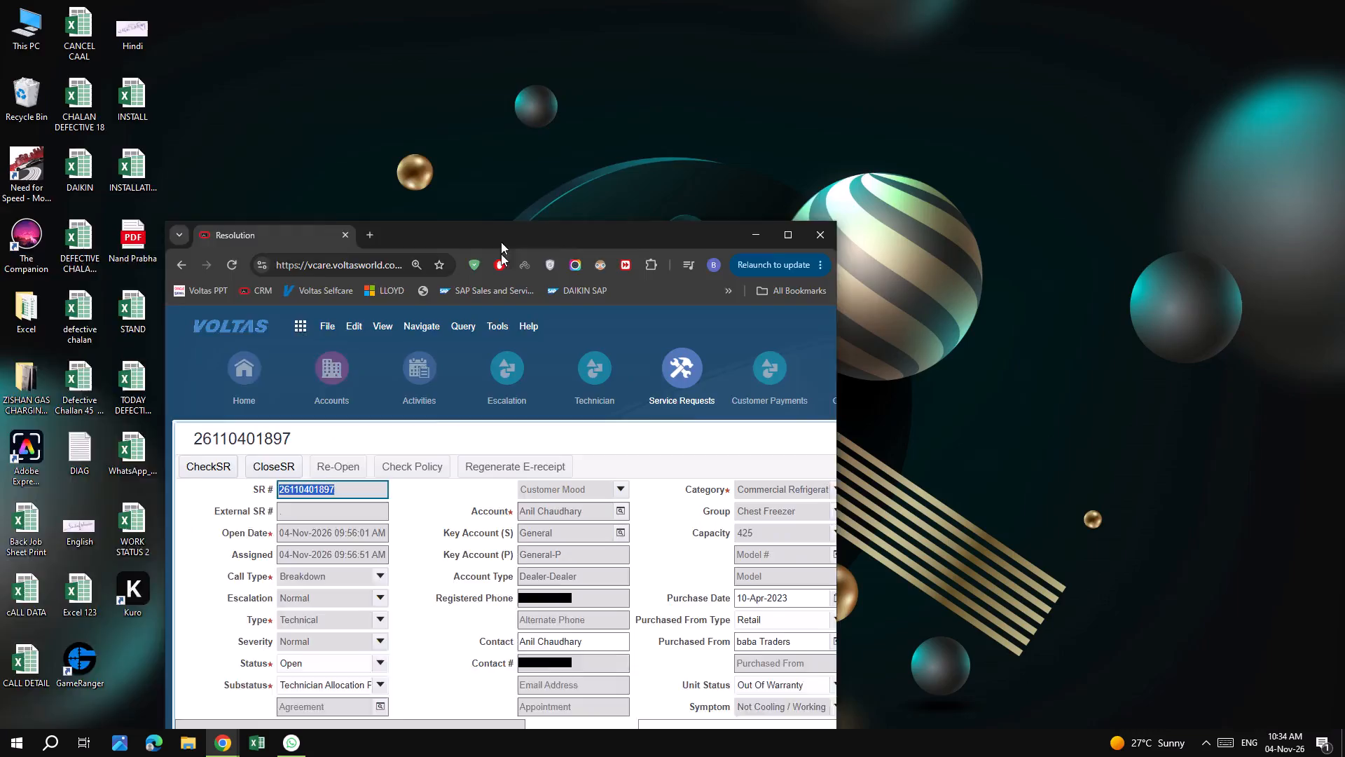
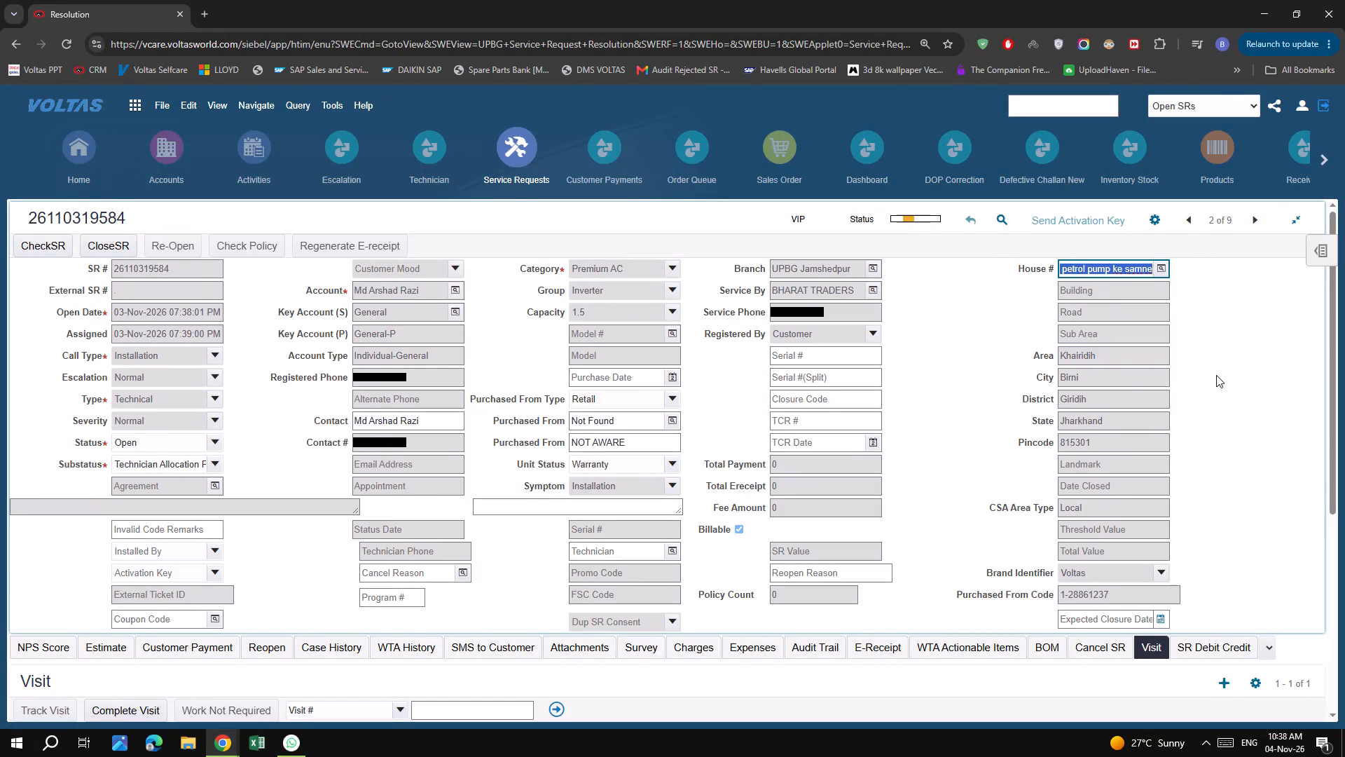
Advance to the third open service request's detail record and read the full address in its House # field.
{"action": "left_click", "coordinate": [966, 367]}
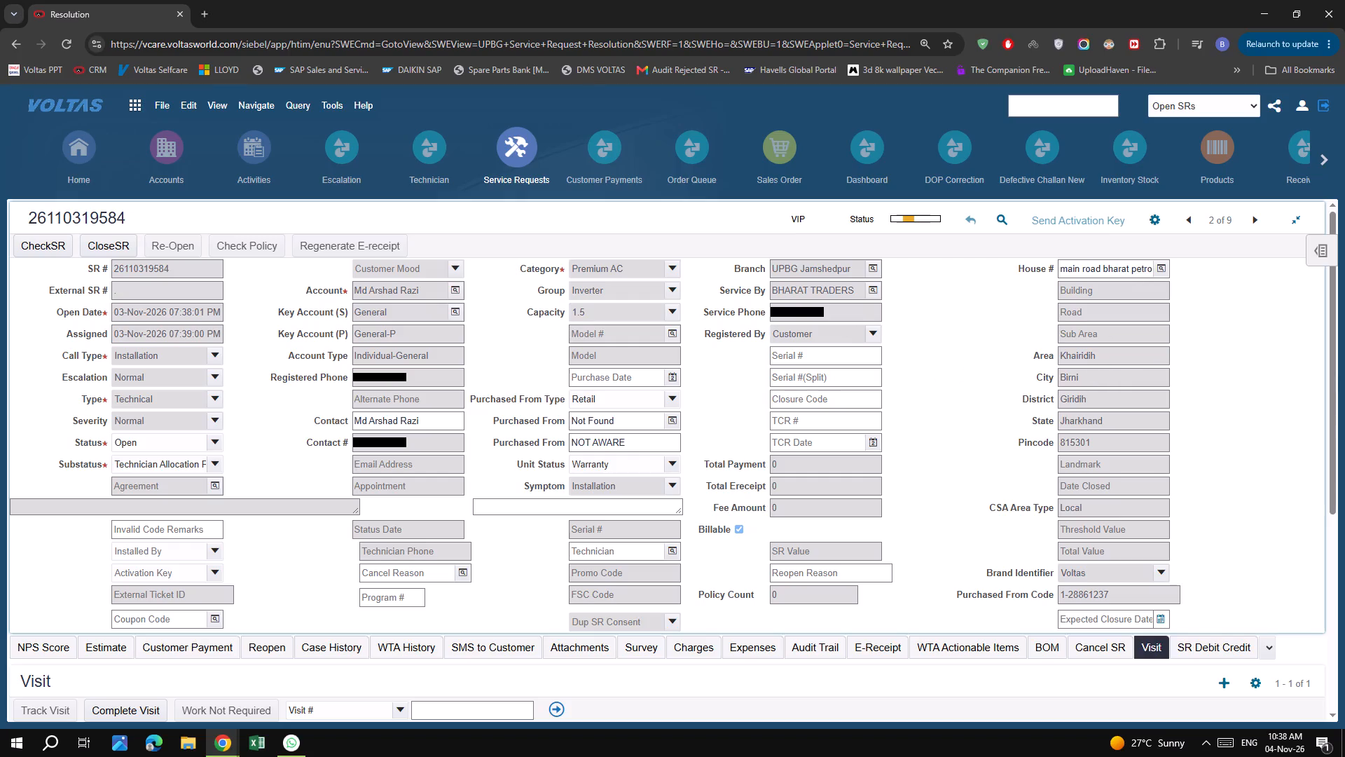
{"action": "left_click", "coordinate": [1253, 223]}
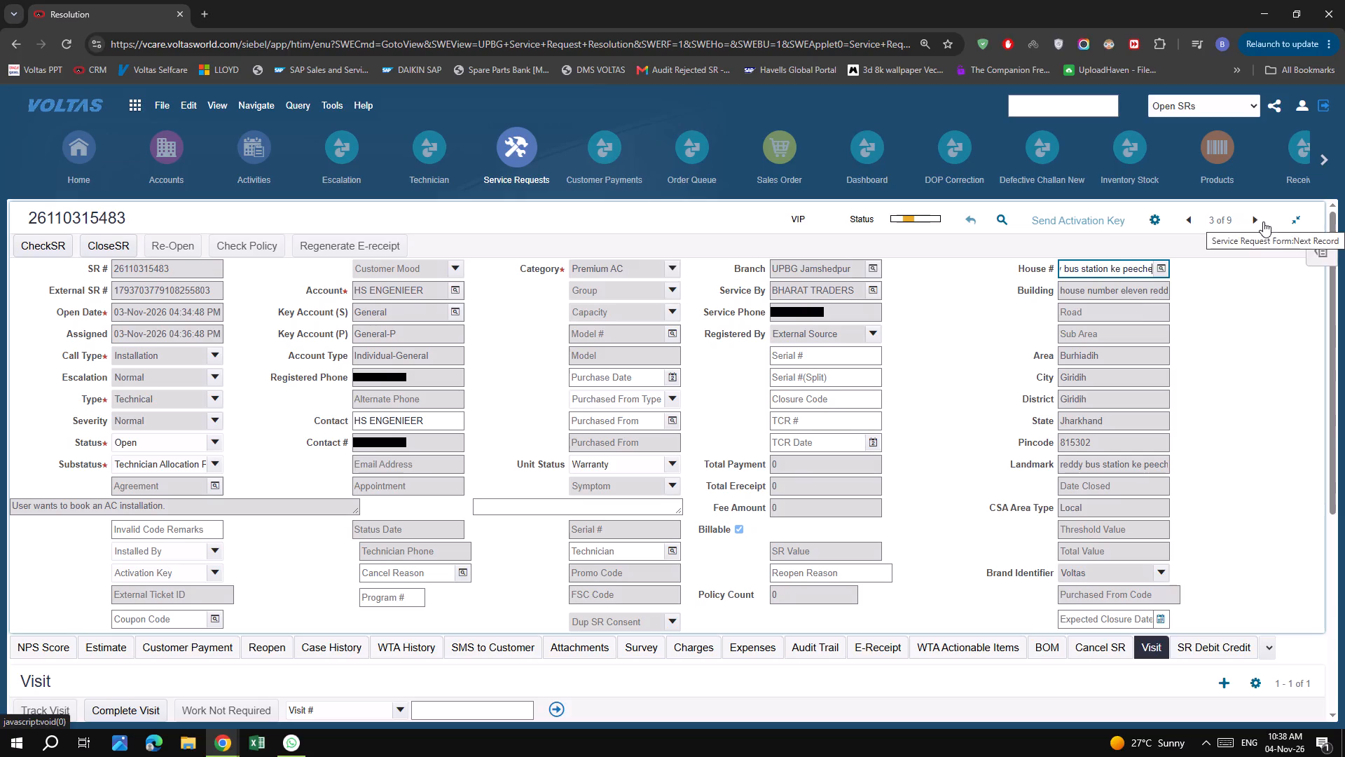
{"action": "left_click", "coordinate": [1089, 268]}
{"action": "left_click_drag", "start_coordinate": [1091, 268], "coordinate": [864, 271]}
{"action": "left_click", "coordinate": [1019, 327]}
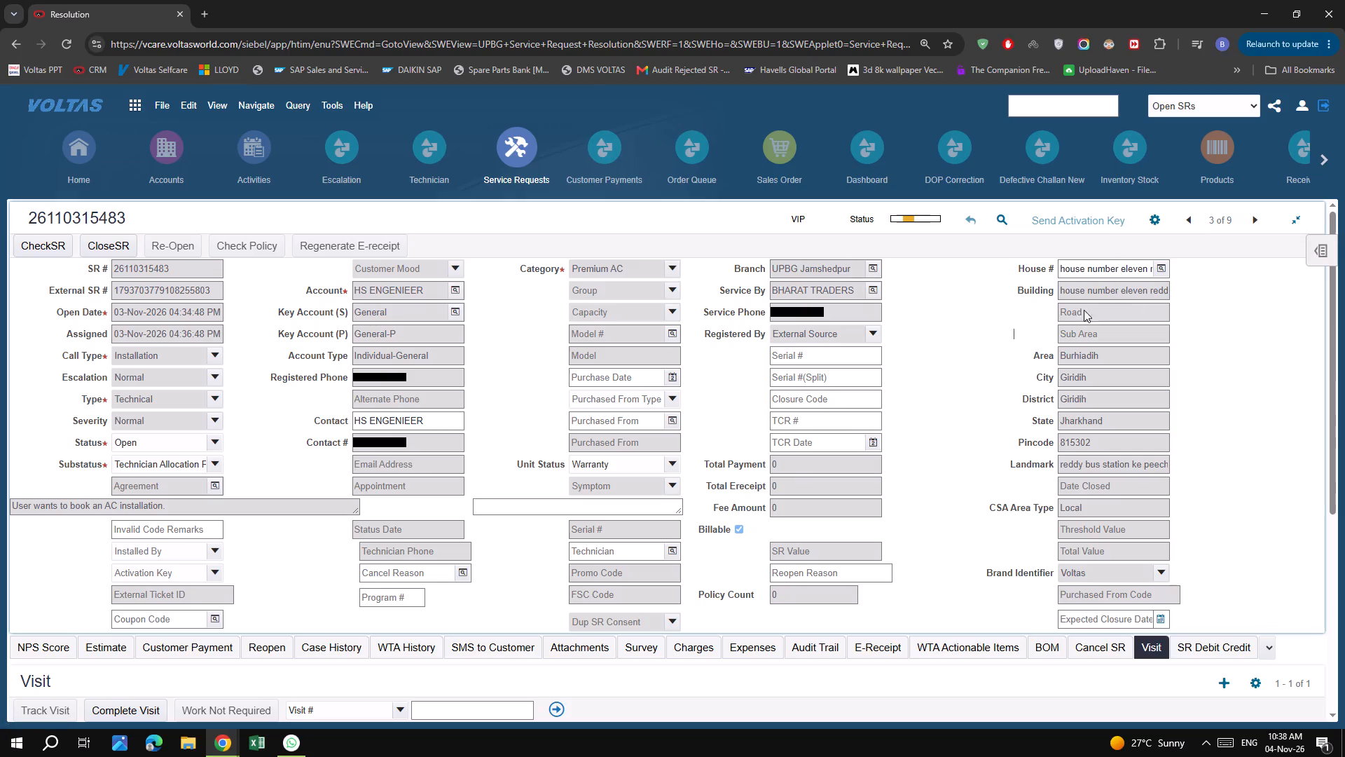
{"action": "left_click", "coordinate": [1252, 216]}
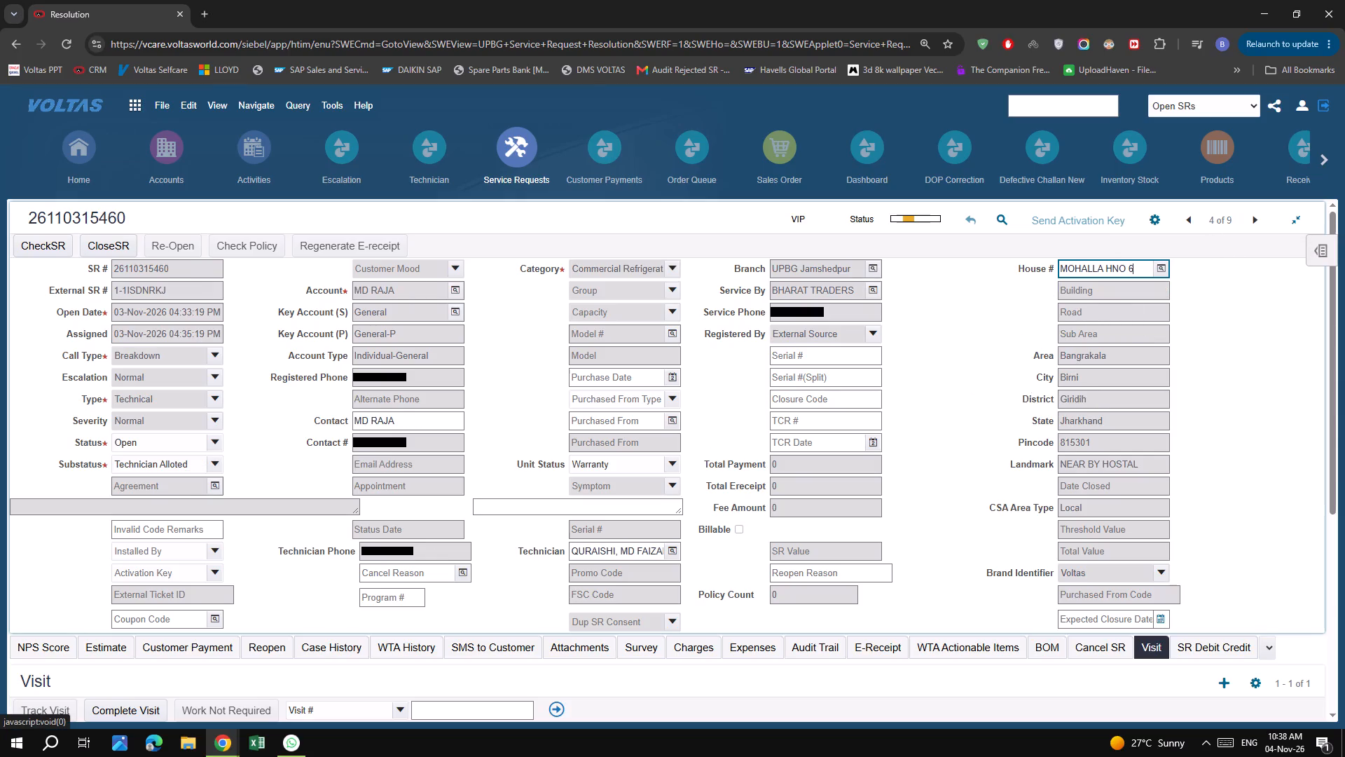
{"action": "left_click", "coordinate": [1189, 226]}
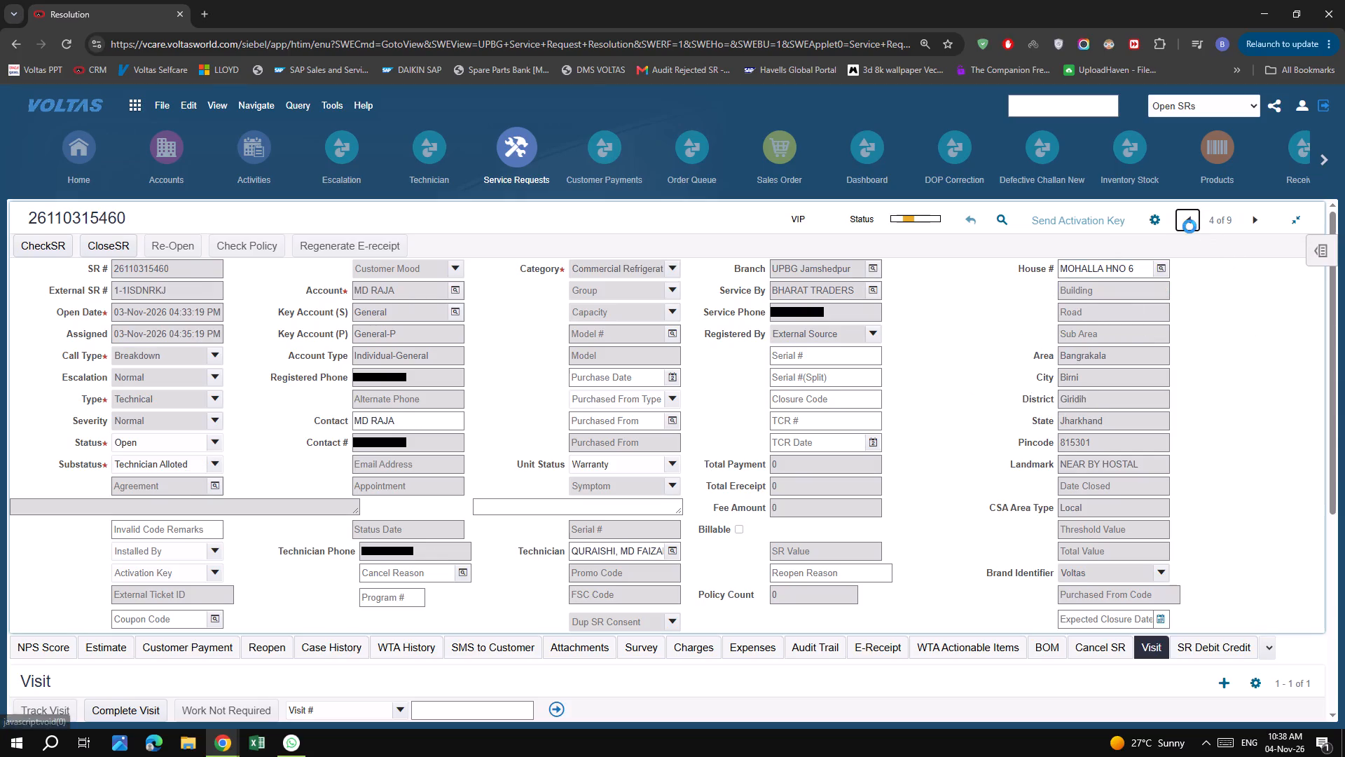
{"action": "left_click_drag", "start_coordinate": [1121, 362], "coordinate": [962, 375]}
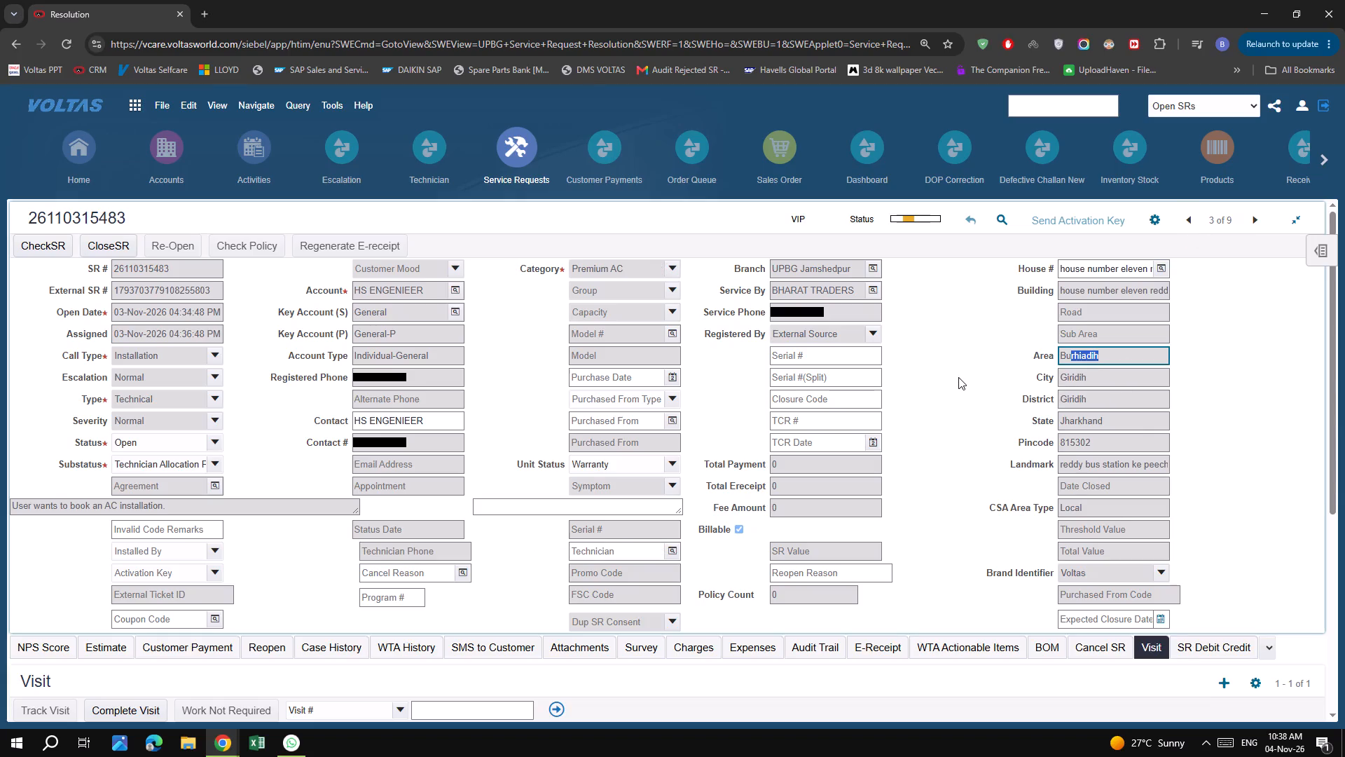
{"action": "left_click", "coordinate": [958, 377]}
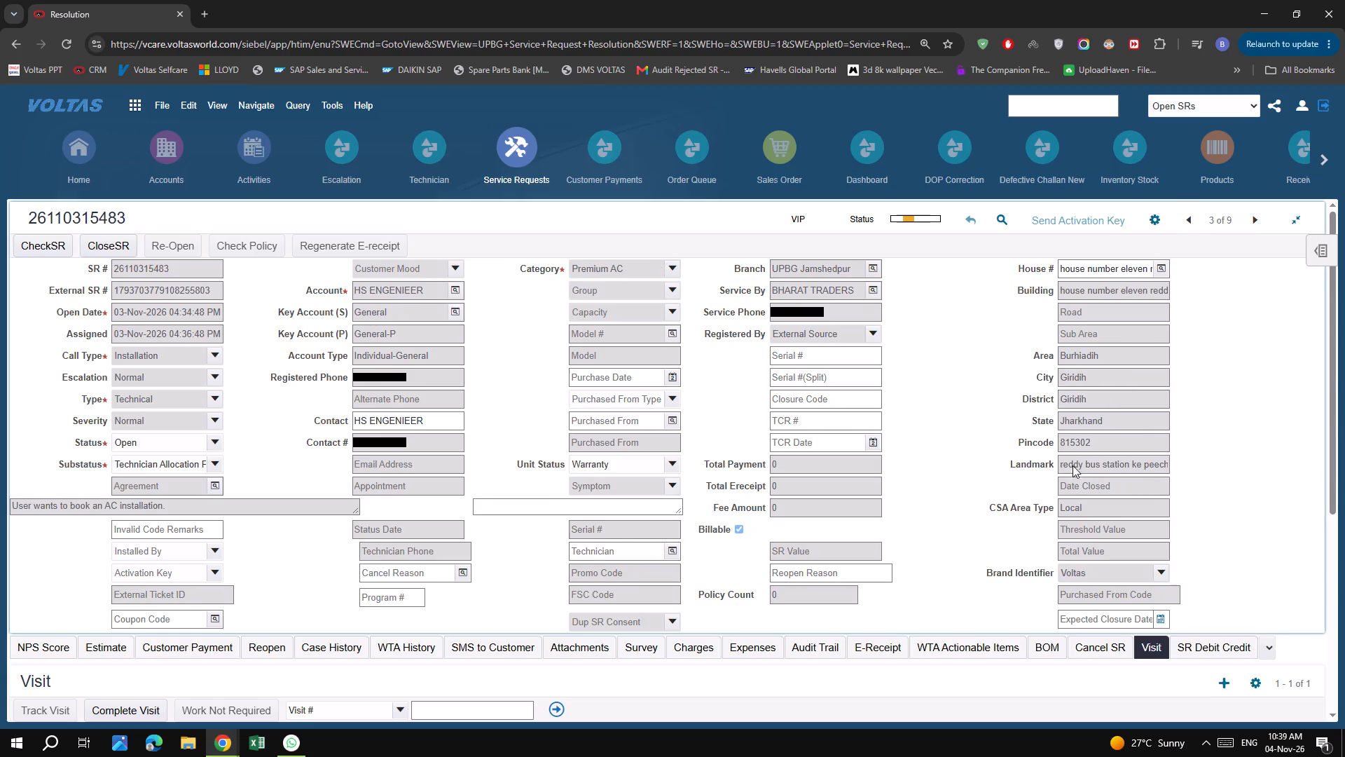
{"action": "left_click_drag", "start_coordinate": [1069, 467], "coordinate": [1140, 472]}
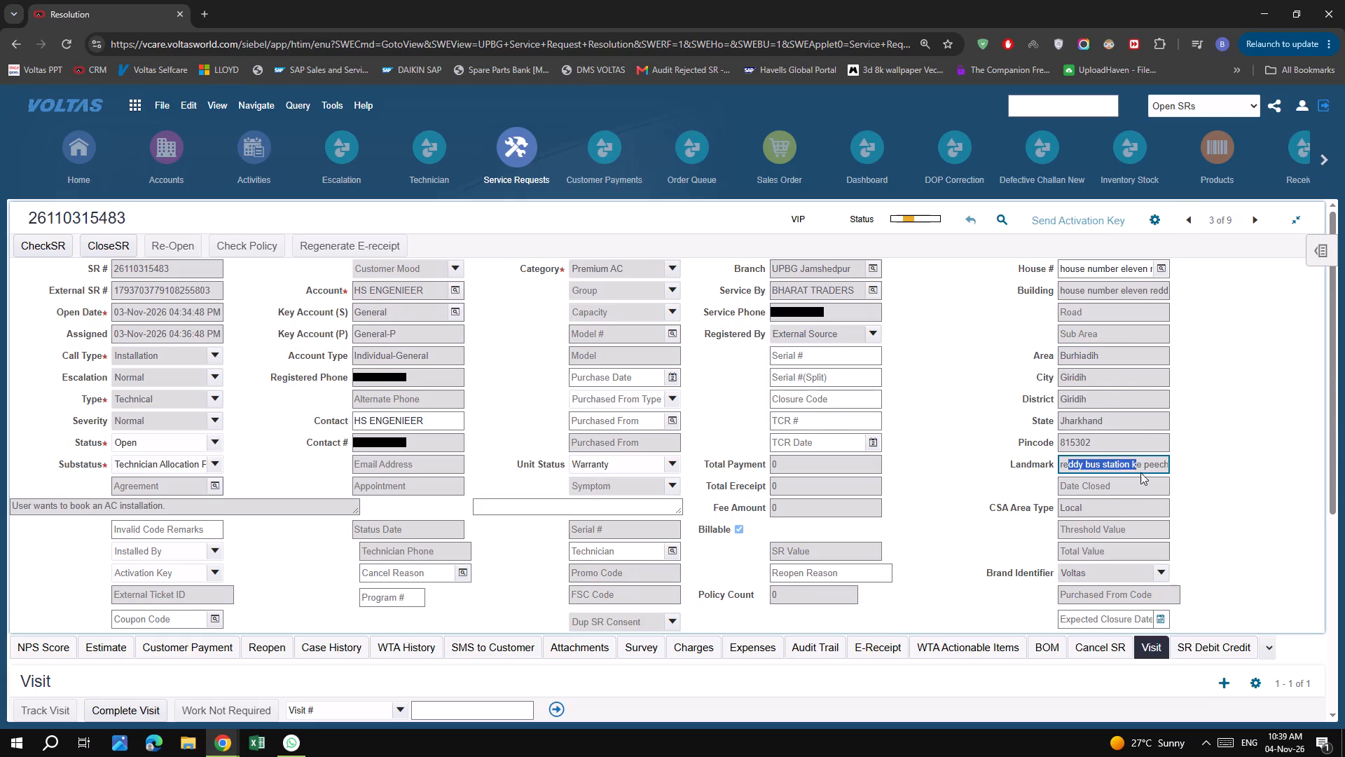
{"action": "left_click_drag", "start_coordinate": [1140, 472], "coordinate": [1196, 480]}
{"action": "left_click", "coordinate": [1253, 430]}
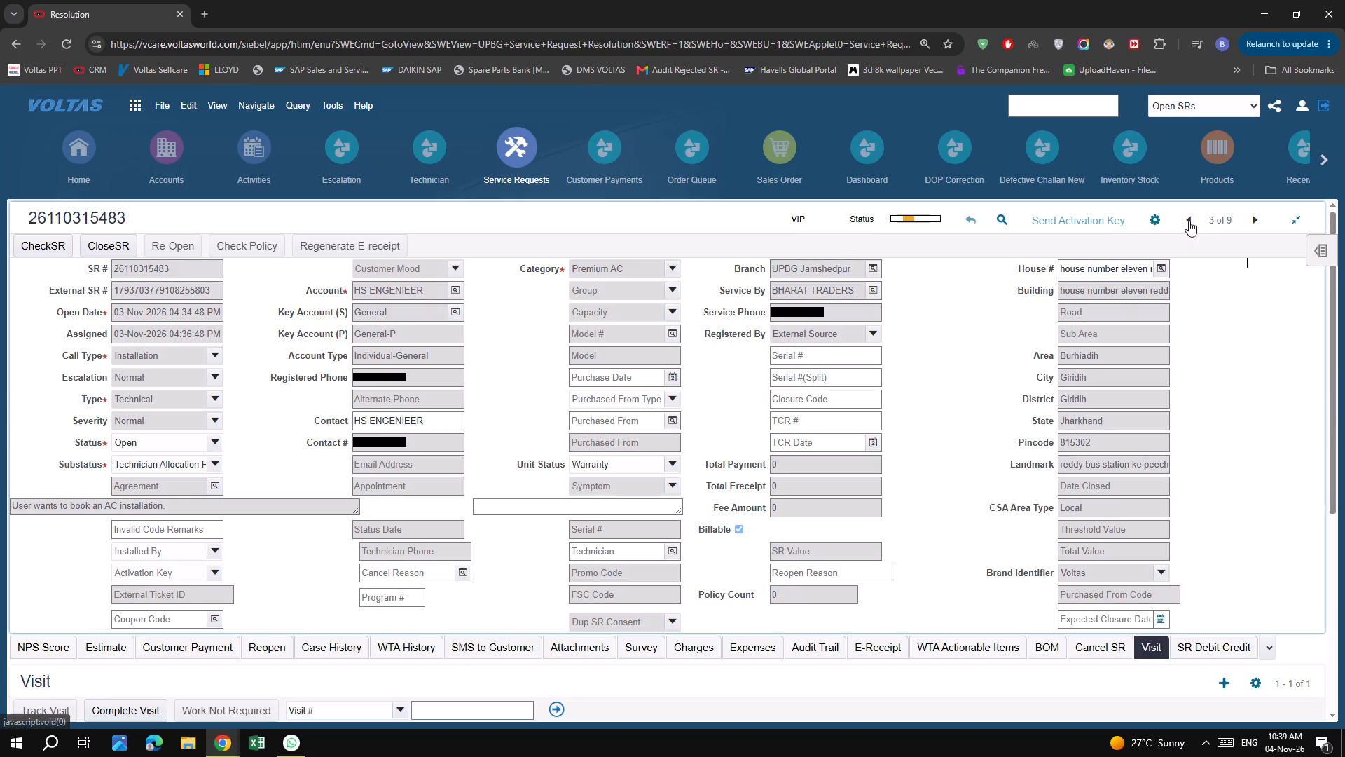
{"action": "left_click", "coordinate": [1189, 221]}
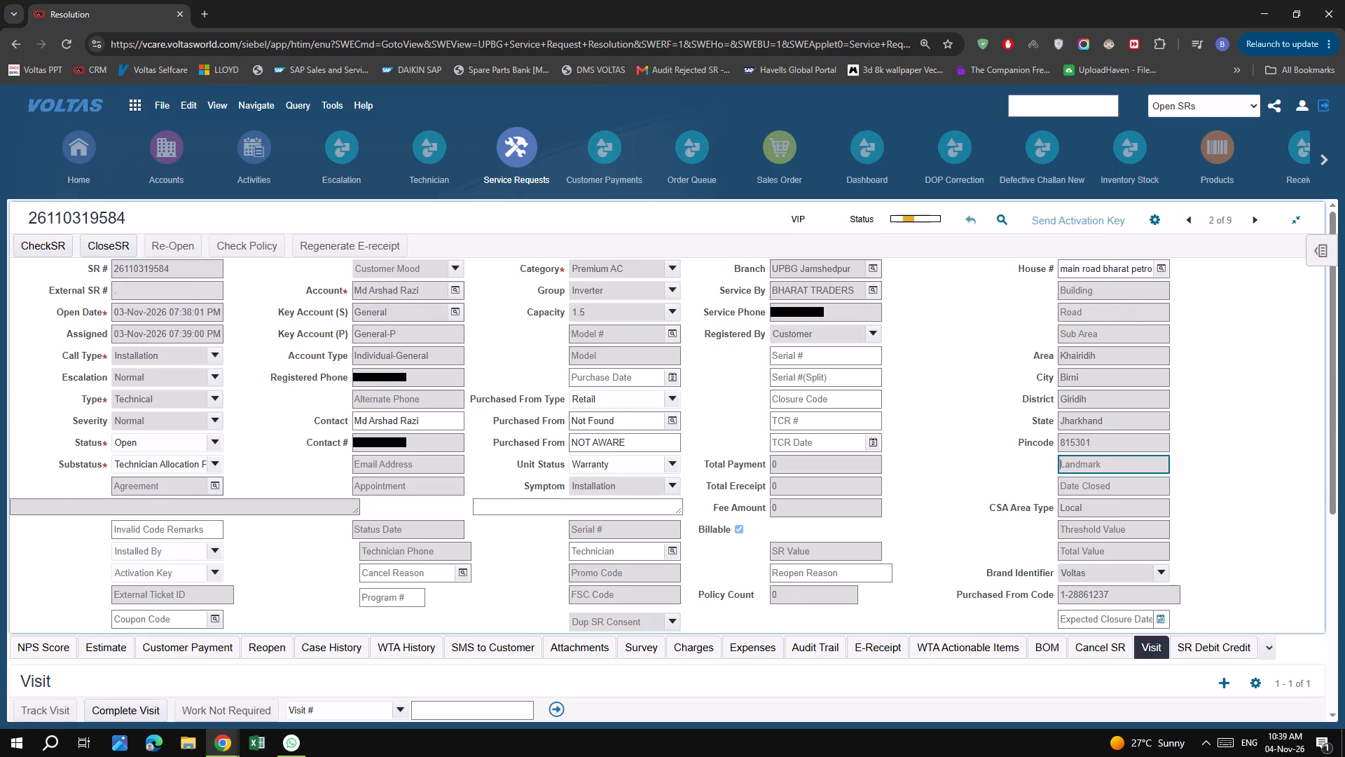
{"action": "left_click_drag", "start_coordinate": [1077, 274], "coordinate": [1196, 283]}
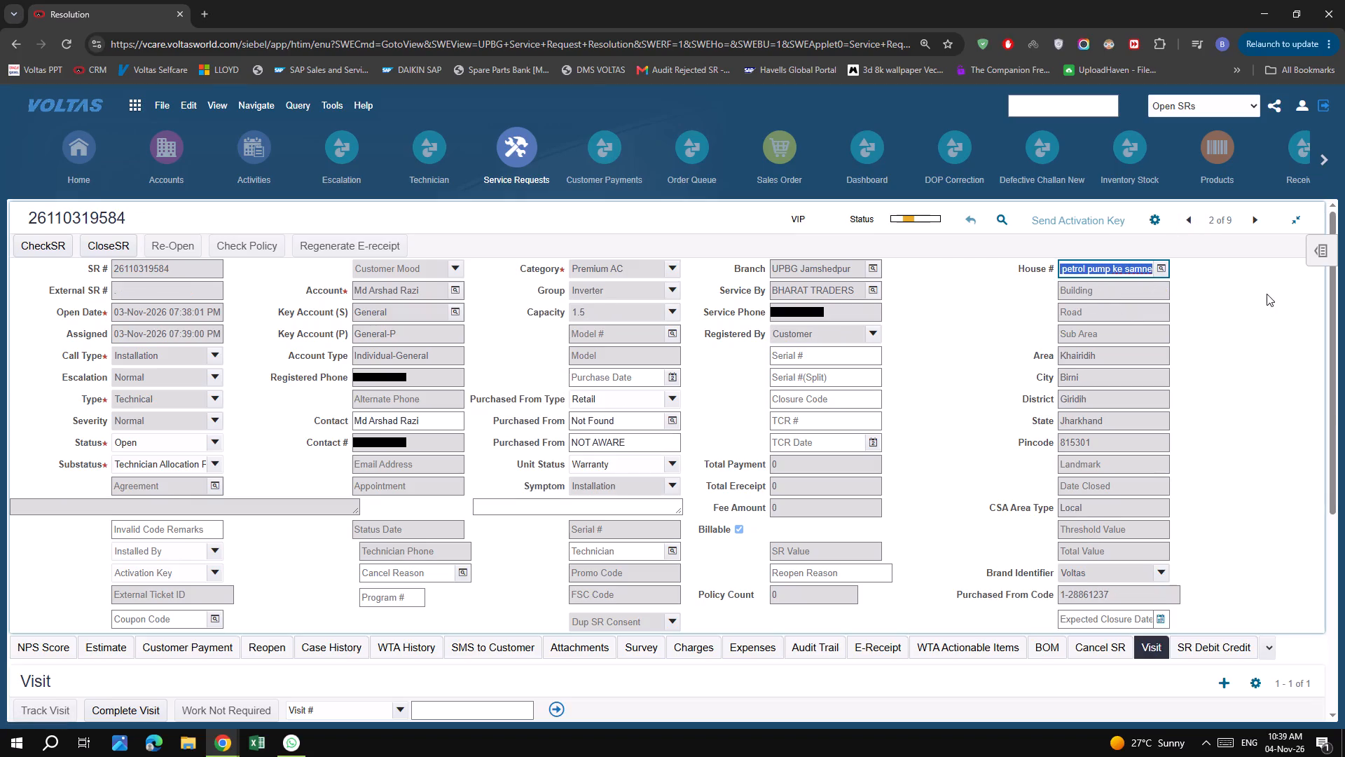
{"action": "left_click", "coordinate": [1224, 348]}
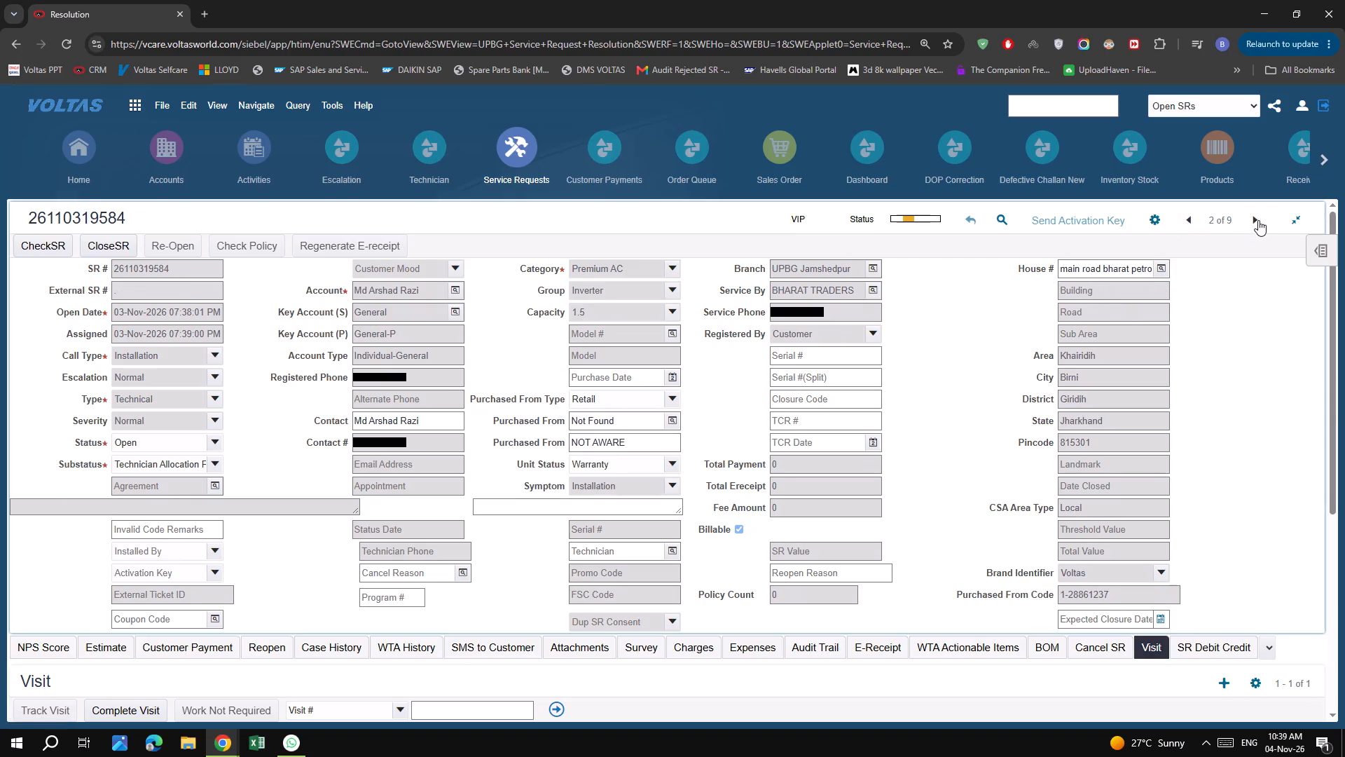
{"action": "left_click", "coordinate": [1258, 218]}
{"action": "left_click", "coordinate": [1258, 218]}
{"action": "left_click", "coordinate": [981, 428]}
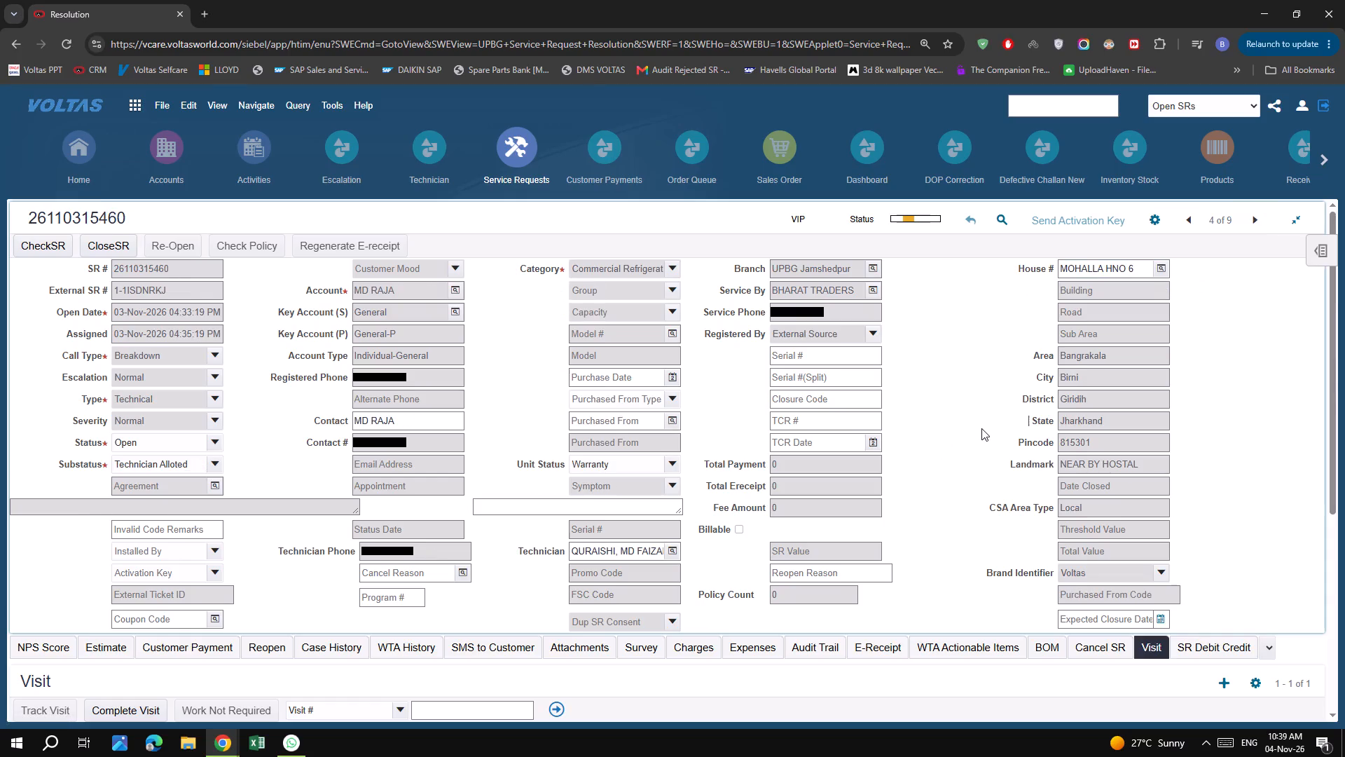
{"action": "left_click", "coordinate": [1256, 220]}
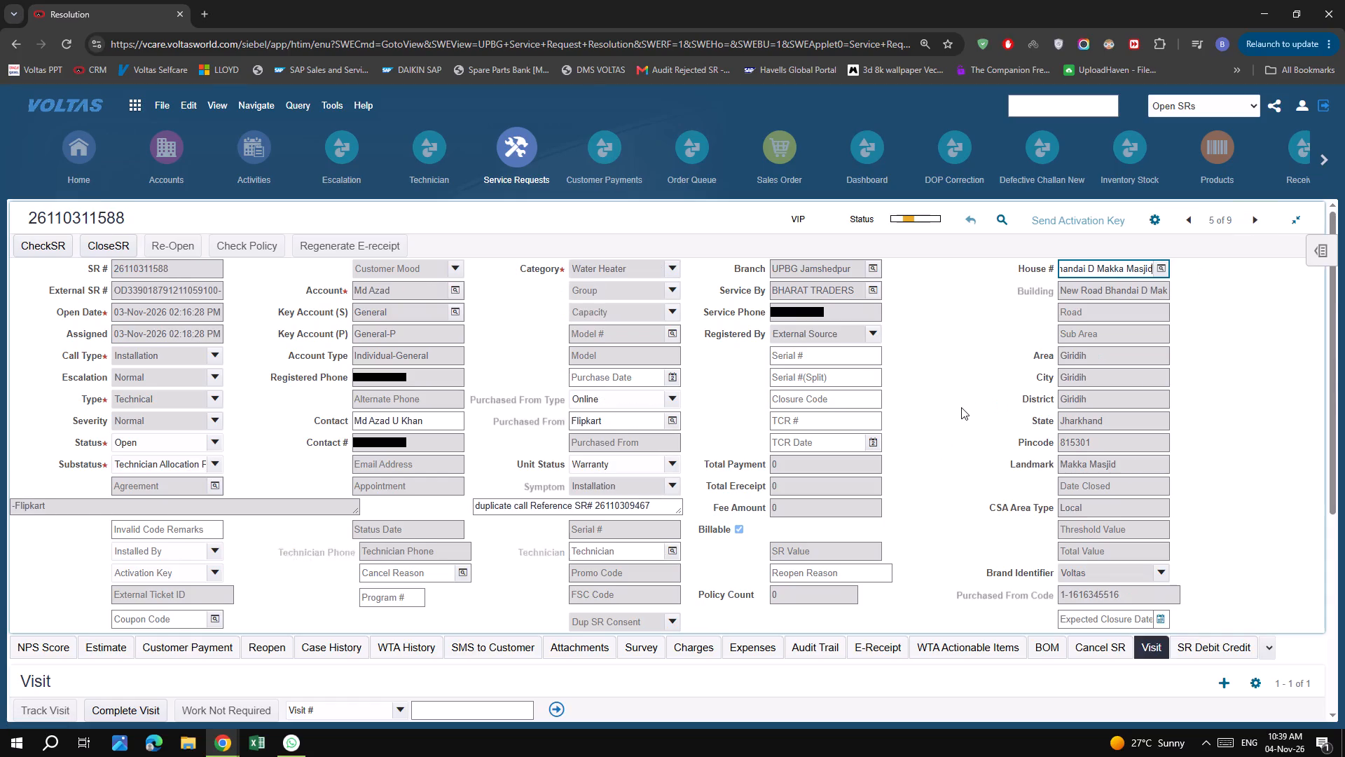
{"action": "left_click", "coordinate": [1253, 221]}
{"action": "left_click", "coordinate": [979, 374]}
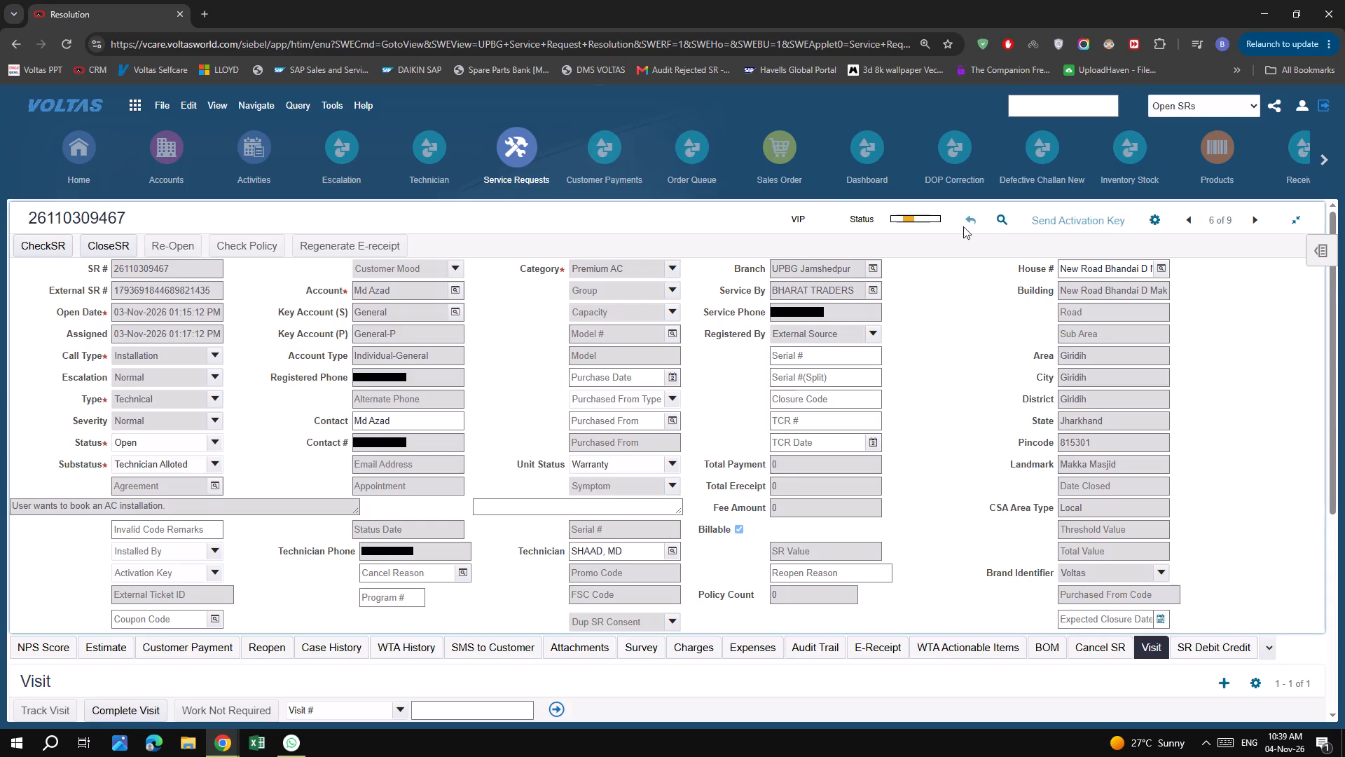
{"action": "double_click", "coordinate": [149, 269]}
{"action": "key", "text": "ctrl+c"}
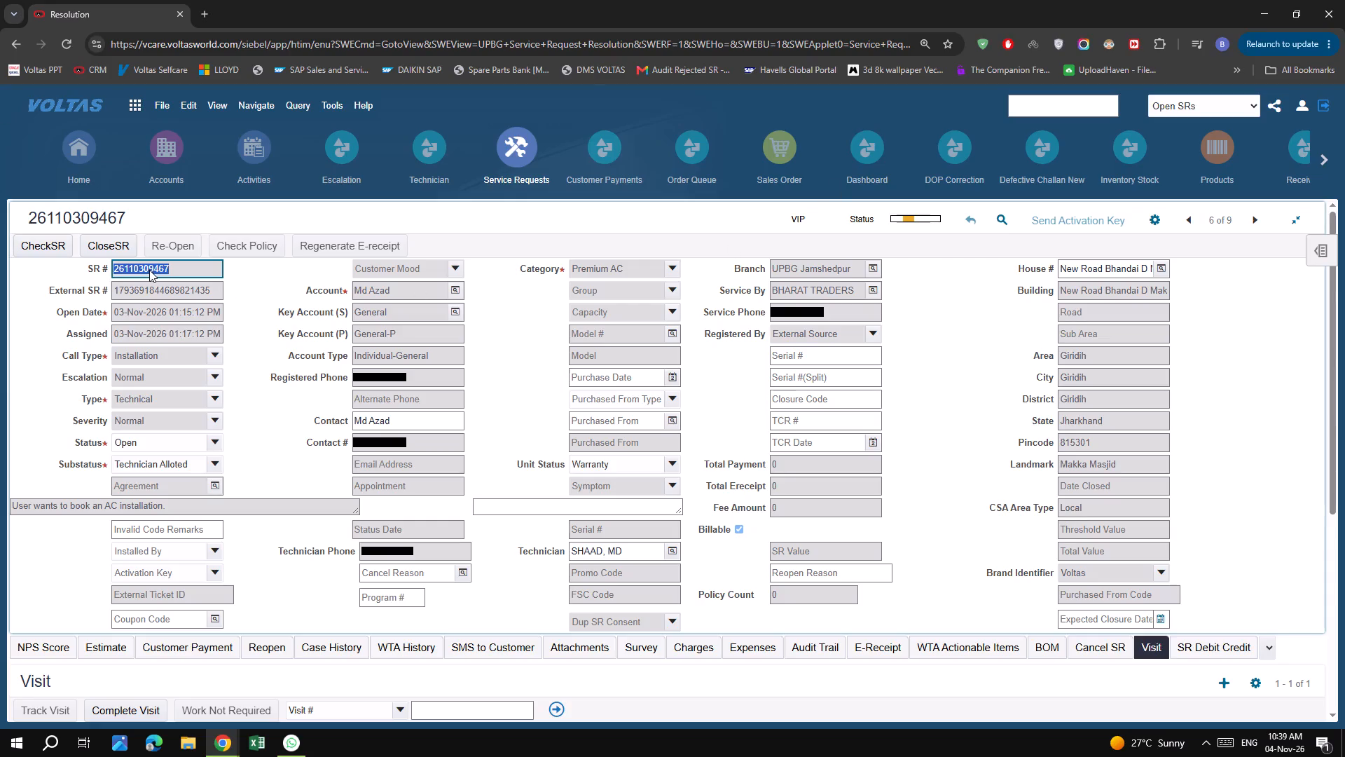
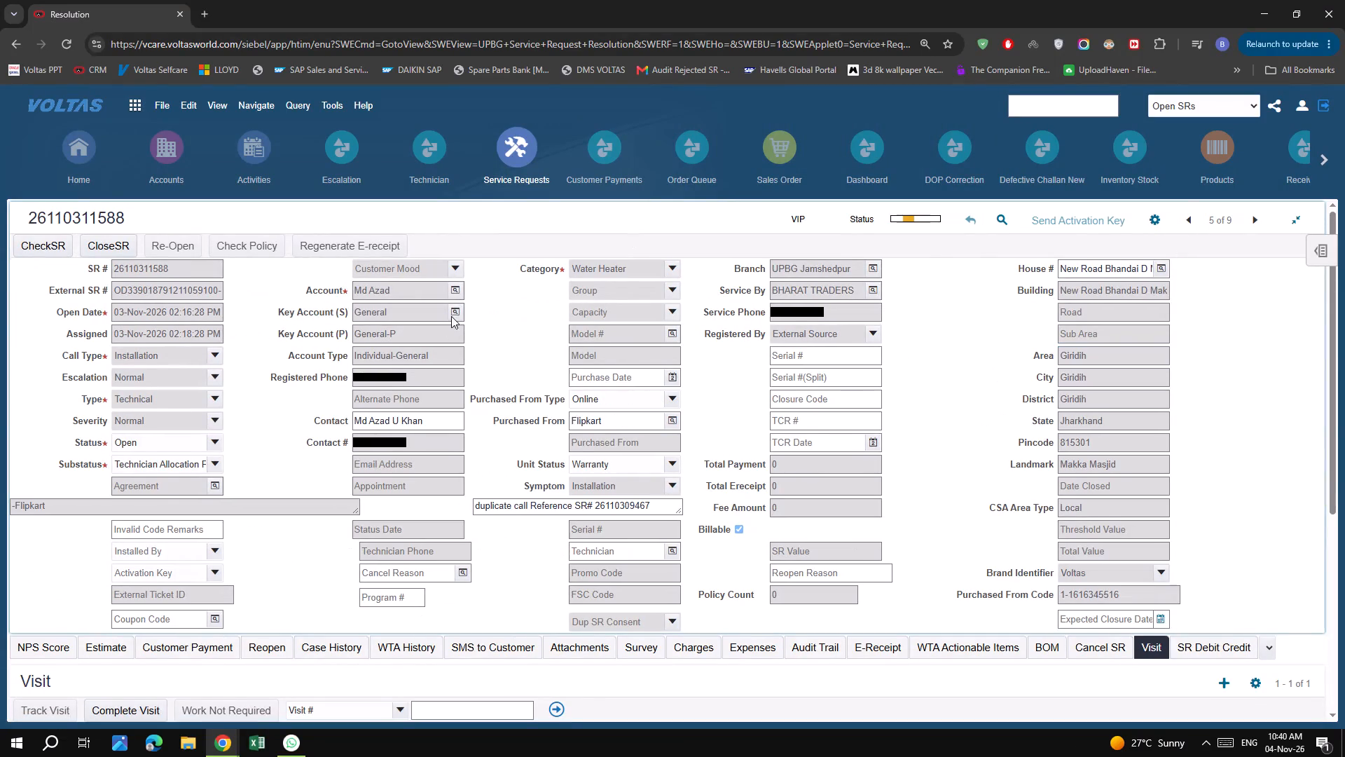
{"action": "left_click_drag", "start_coordinate": [635, 270], "coordinate": [450, 268]}
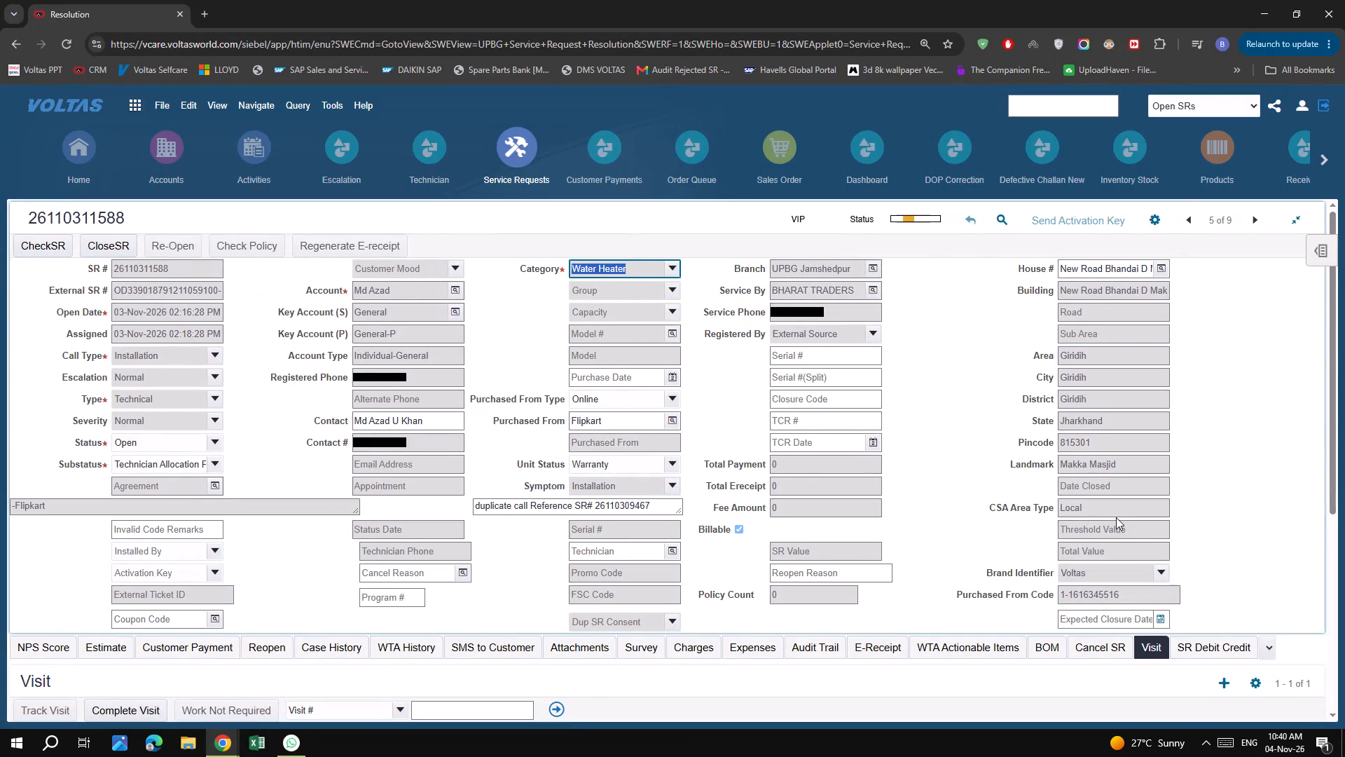
{"action": "left_click", "coordinate": [989, 397]}
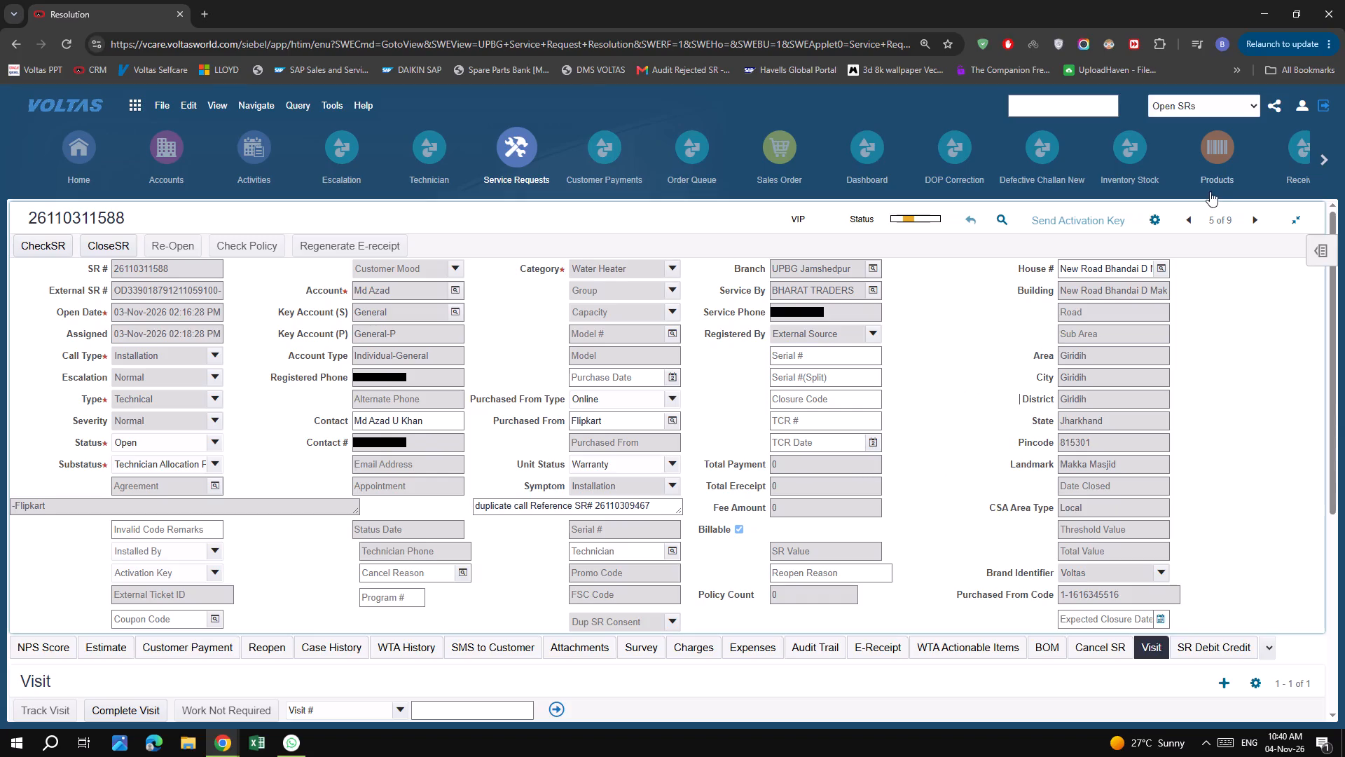
{"action": "left_click", "coordinate": [1191, 219]}
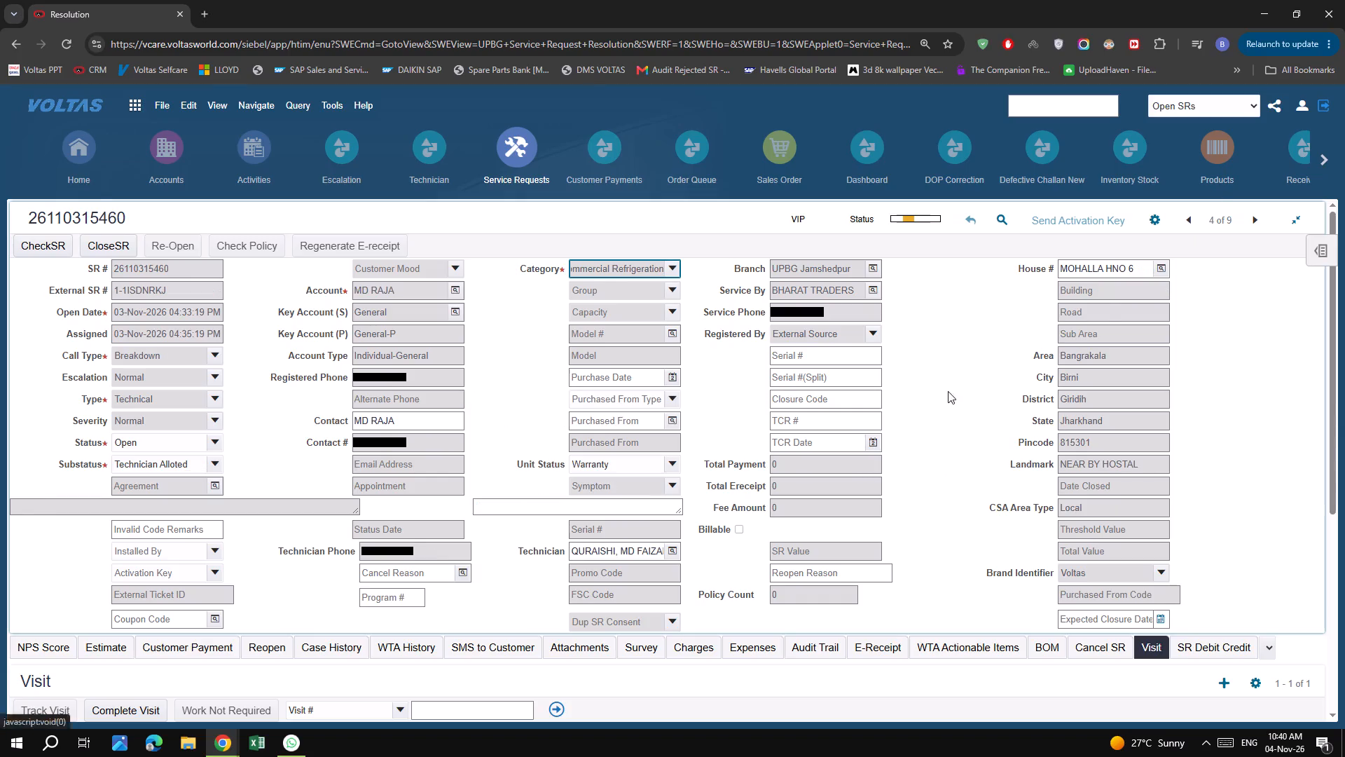
{"action": "left_click", "coordinate": [956, 383]}
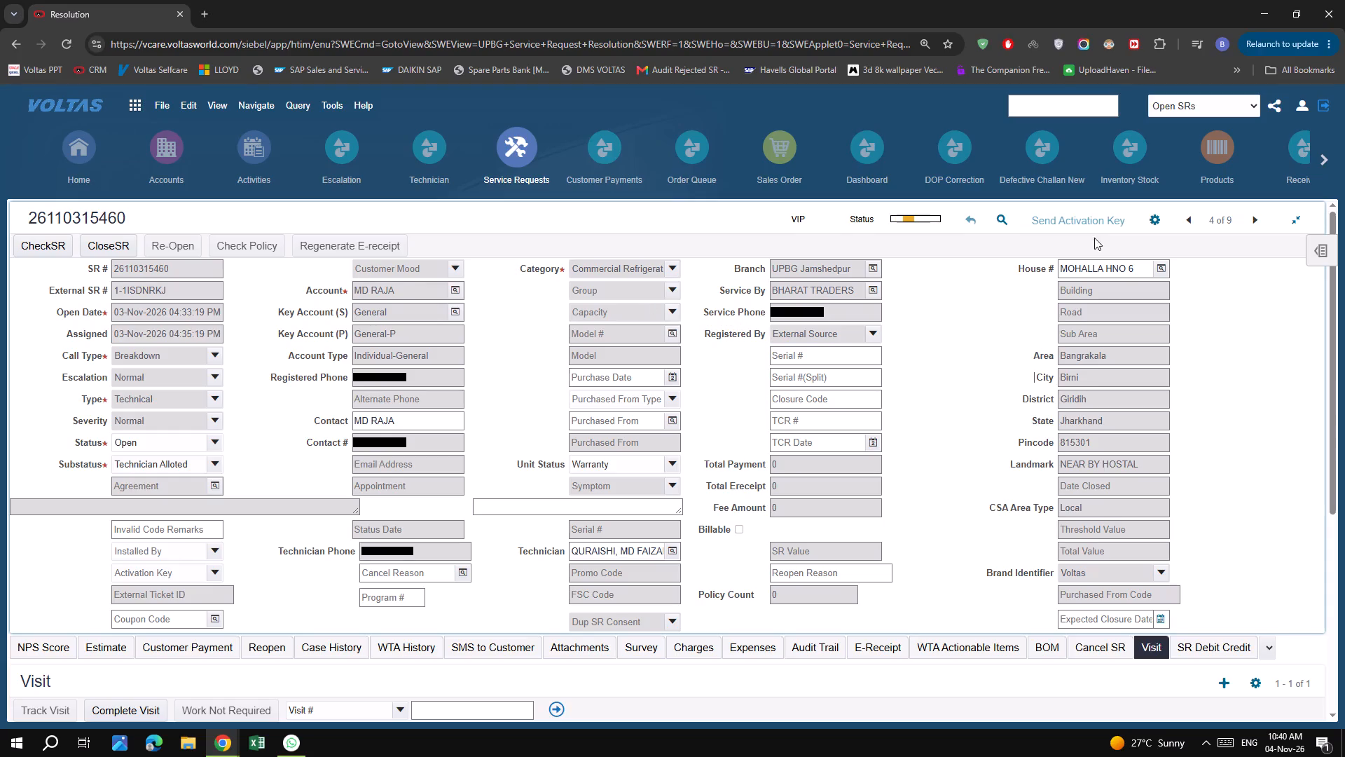
{"action": "left_click", "coordinate": [1180, 217]}
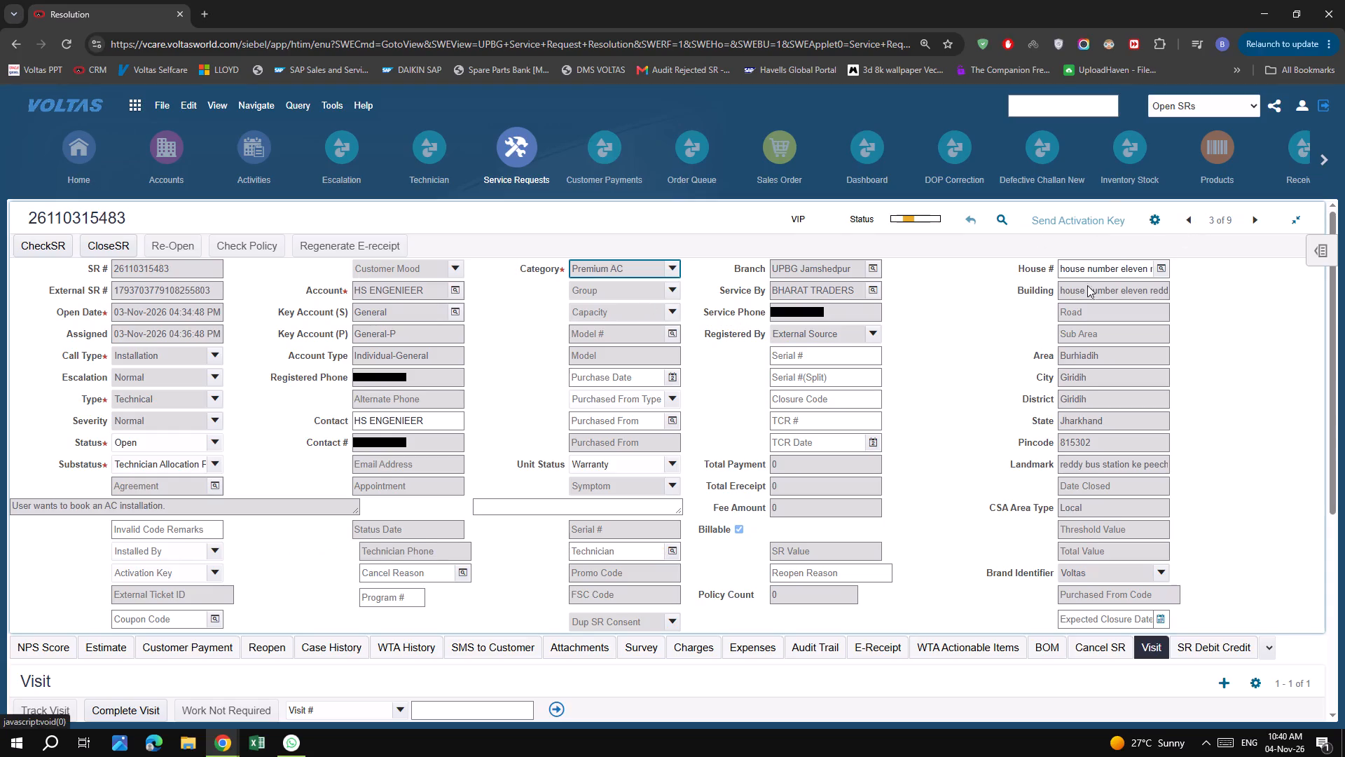
{"action": "left_click", "coordinate": [1000, 346]}
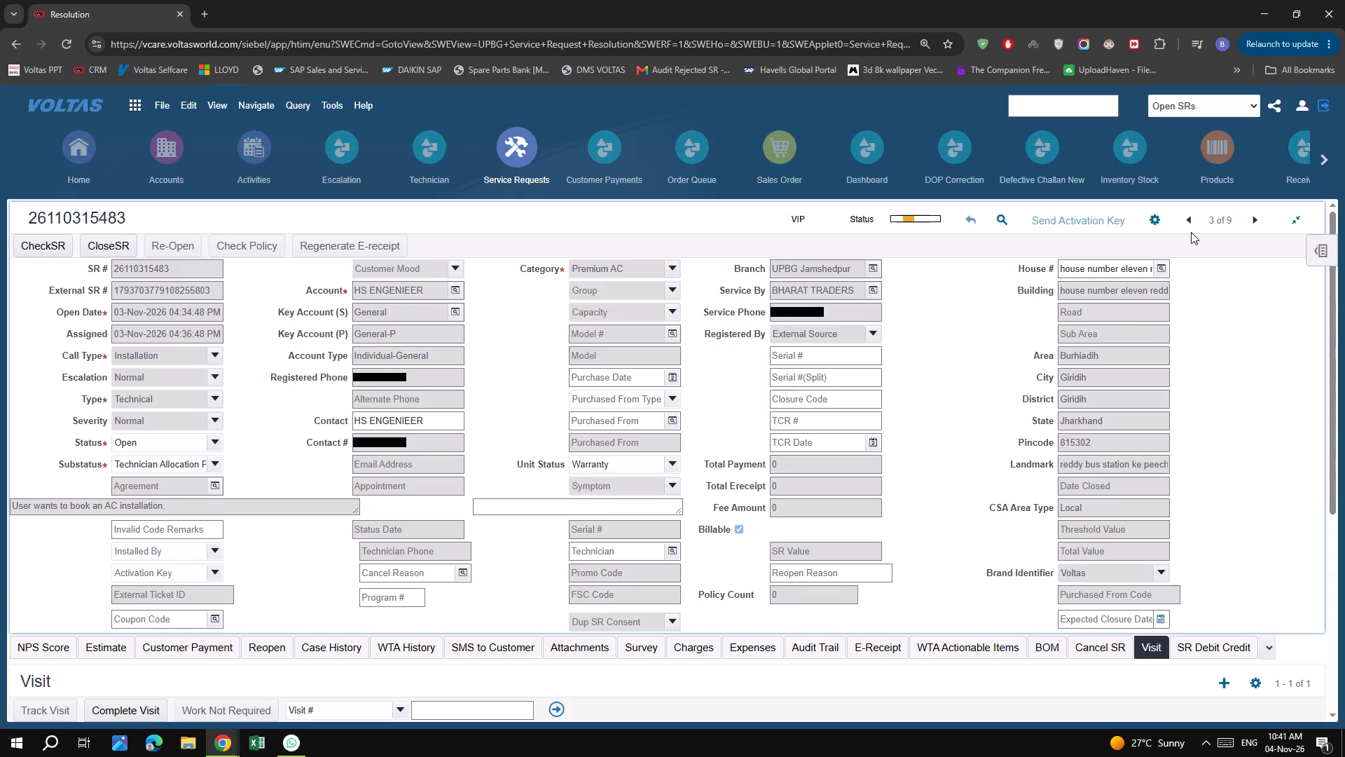
{"action": "left_click", "coordinate": [1184, 217]}
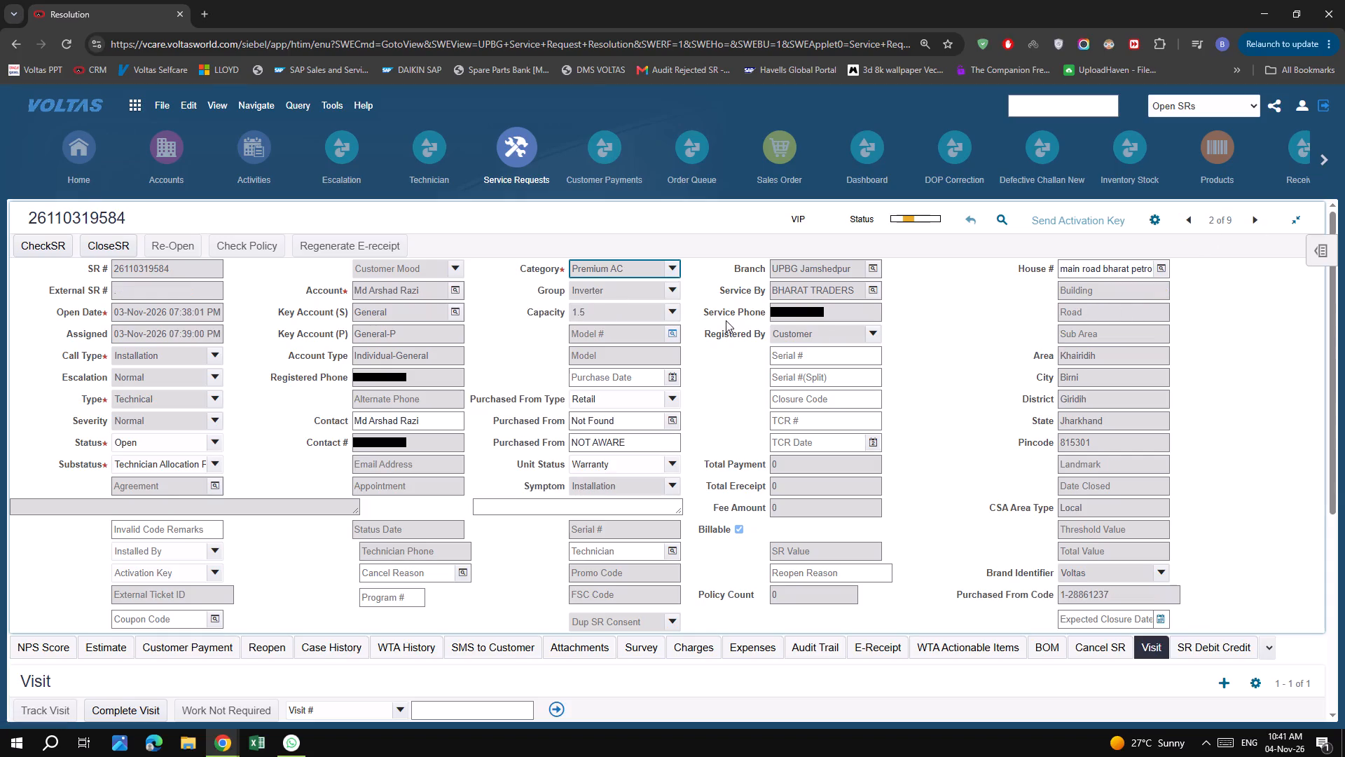
{"action": "left_click", "coordinate": [982, 344]}
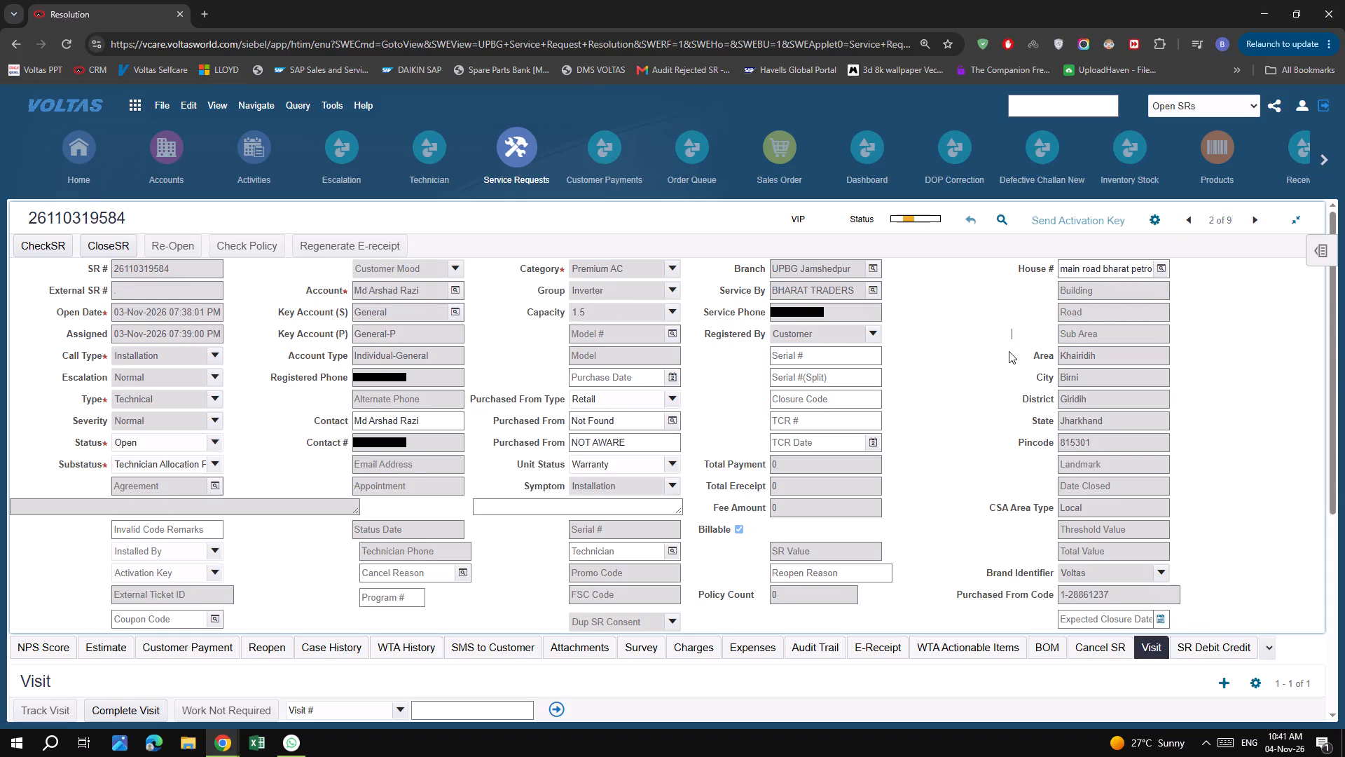
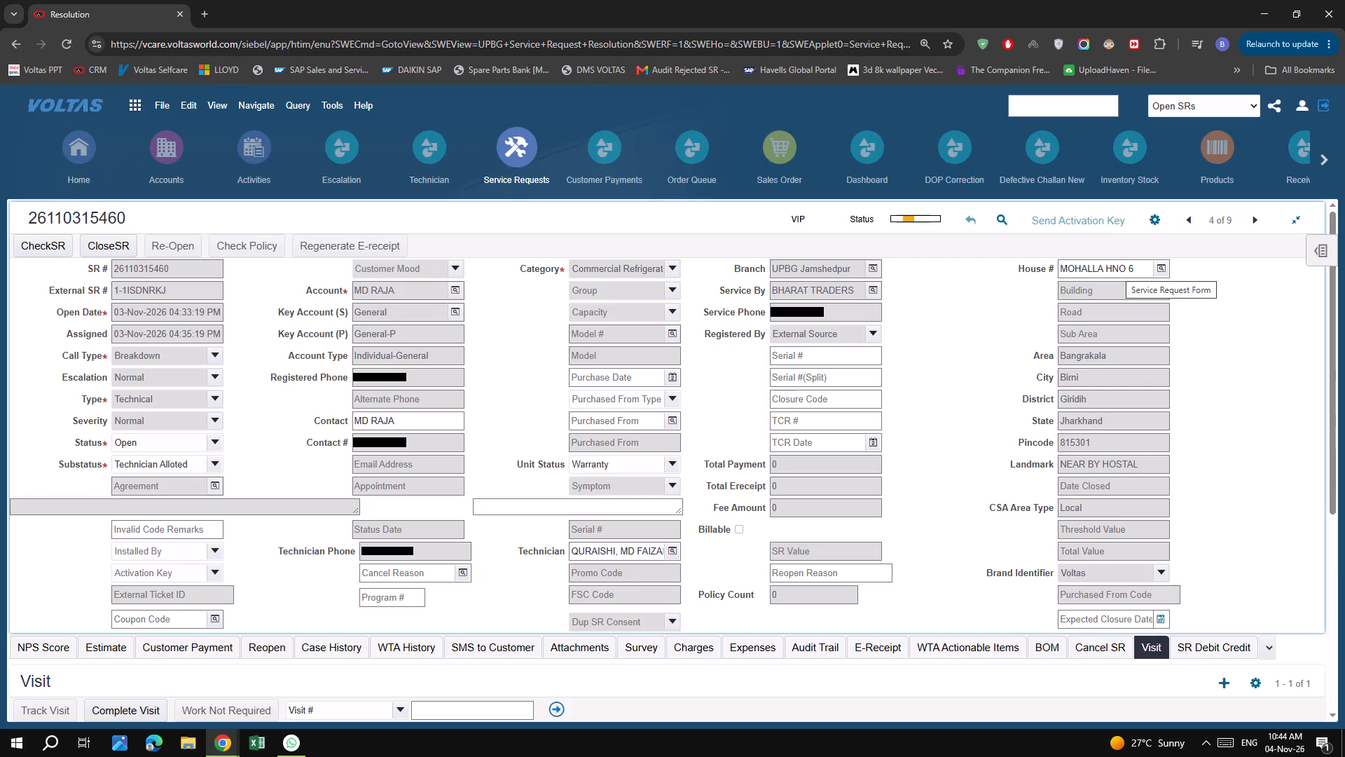
Switch from the Voltas CRM to the YouTube video window.
{"action": "left_click", "coordinate": [226, 747]}
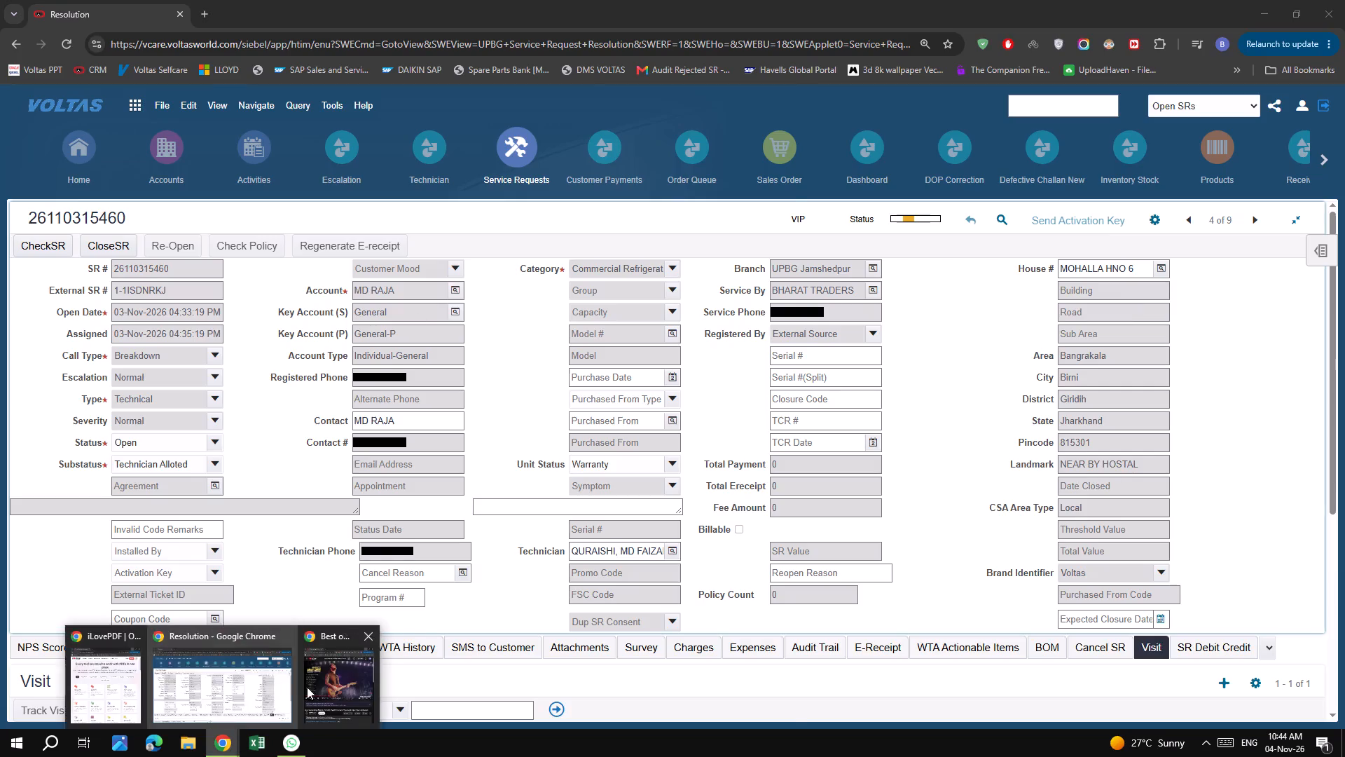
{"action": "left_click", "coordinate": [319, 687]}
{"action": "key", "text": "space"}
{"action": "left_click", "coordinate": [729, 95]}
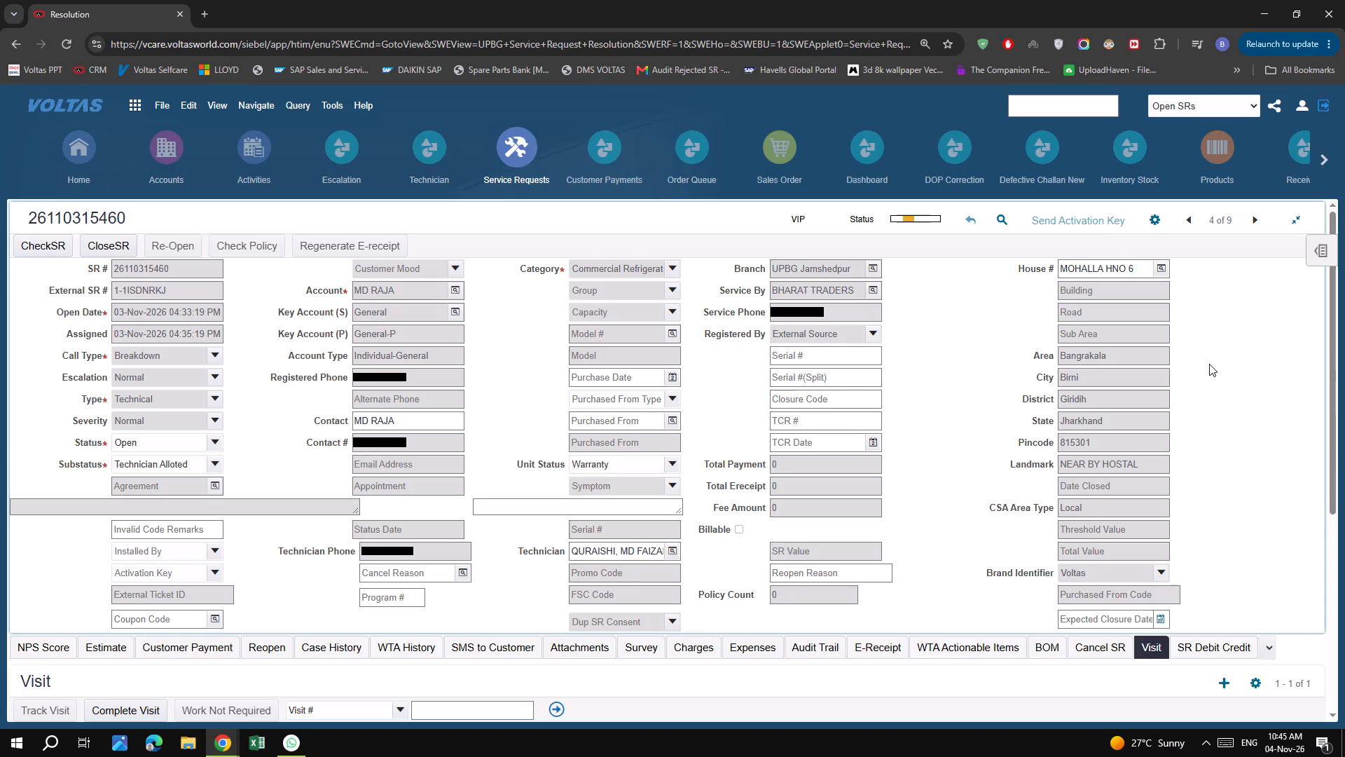
Return to the All Service Requests list and filter it with the saved query Open SRs.
{"action": "left_click", "coordinate": [973, 375]}
{"action": "left_click", "coordinate": [526, 158]}
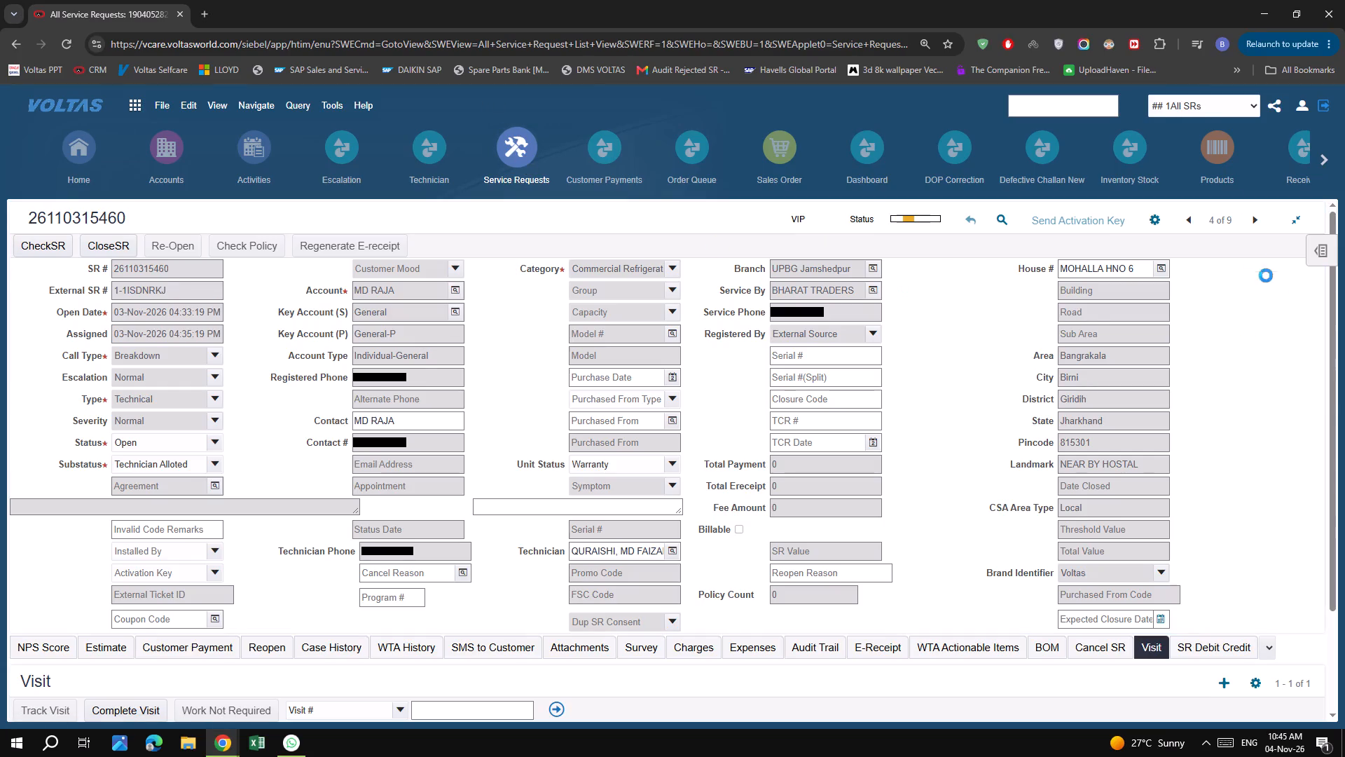
{"action": "left_click", "coordinate": [1221, 110]}
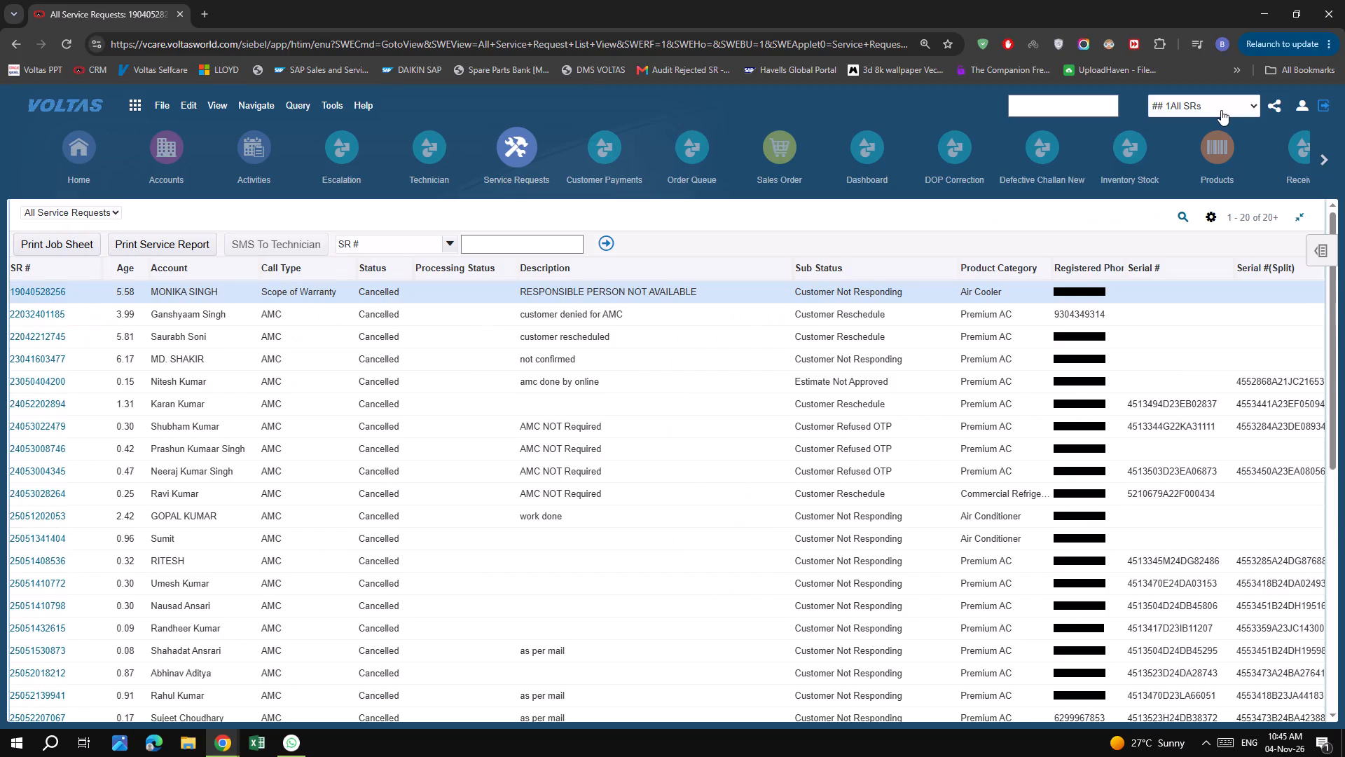
{"action": "left_click", "coordinate": [1171, 353]}
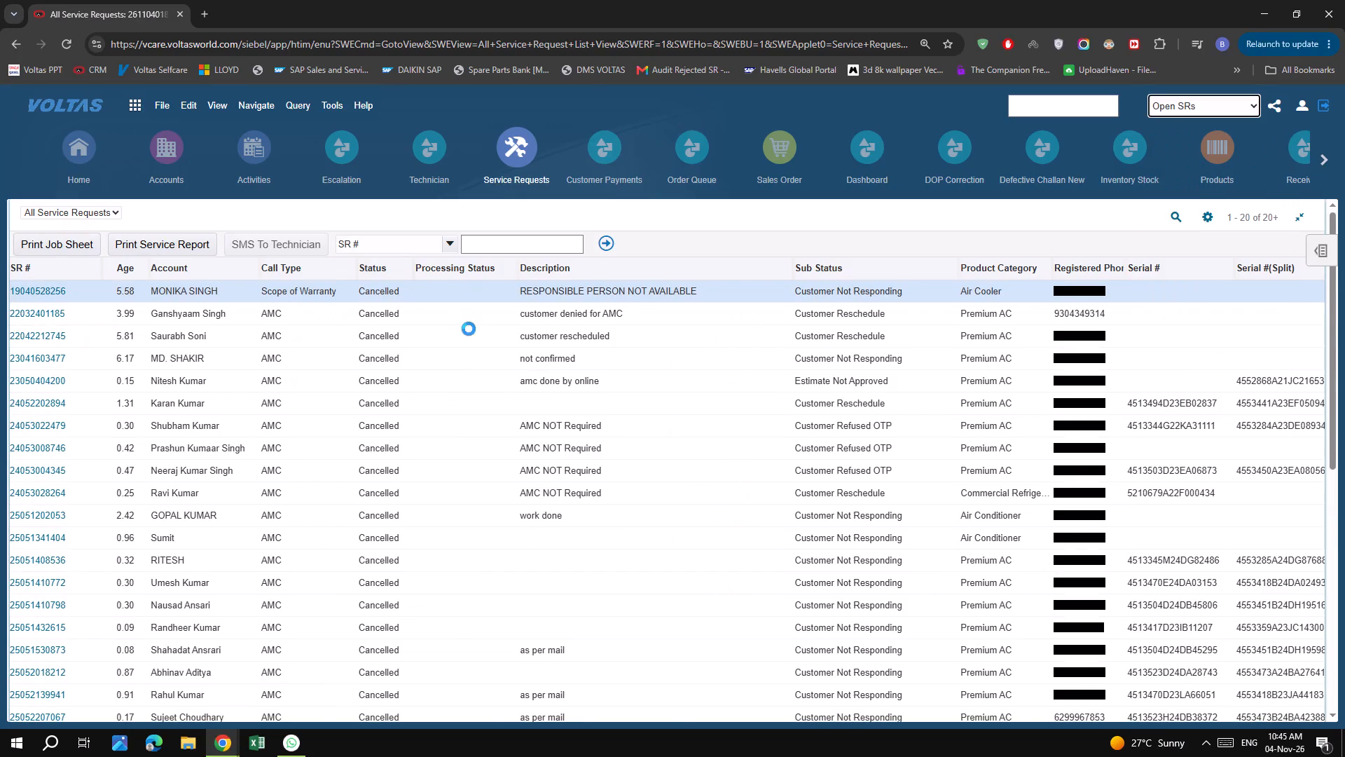
Sort the open service requests by SR # in descending order.
{"action": "left_click", "coordinate": [43, 268]}
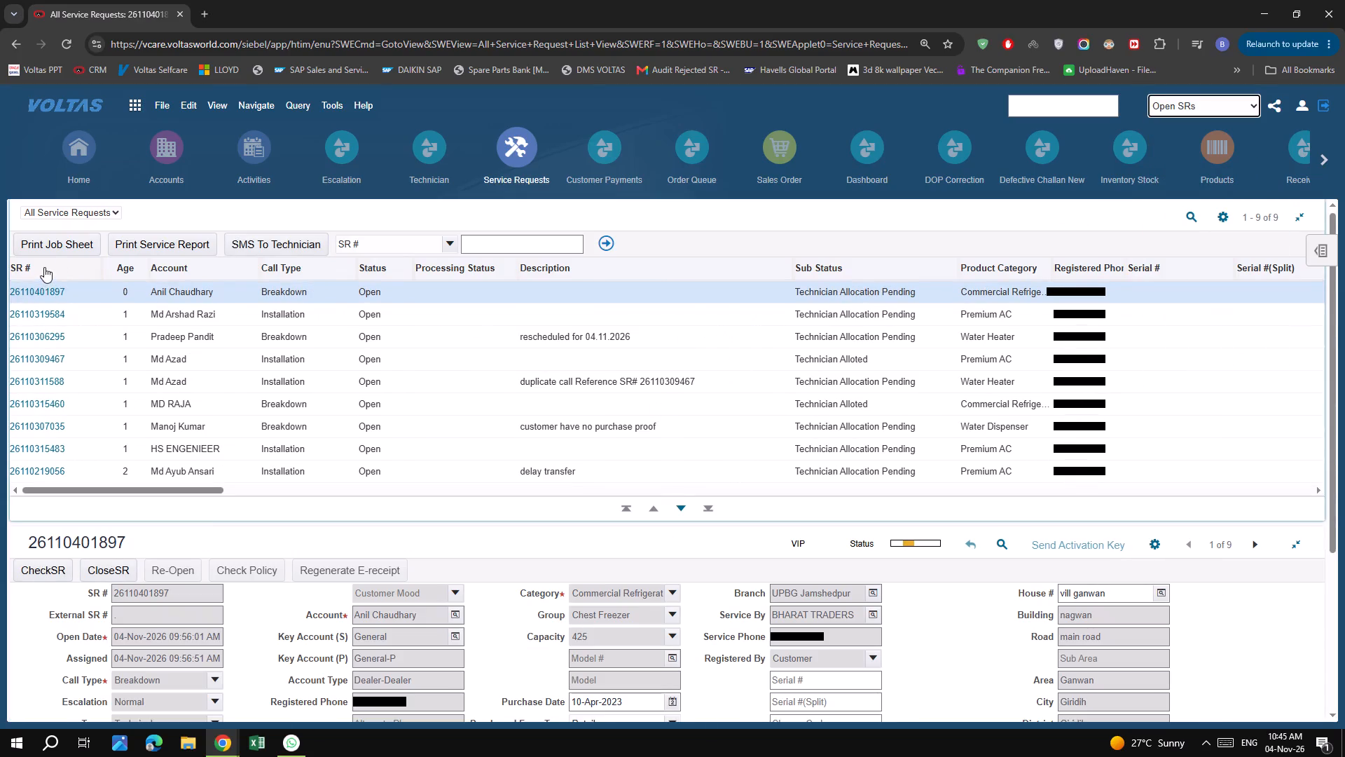
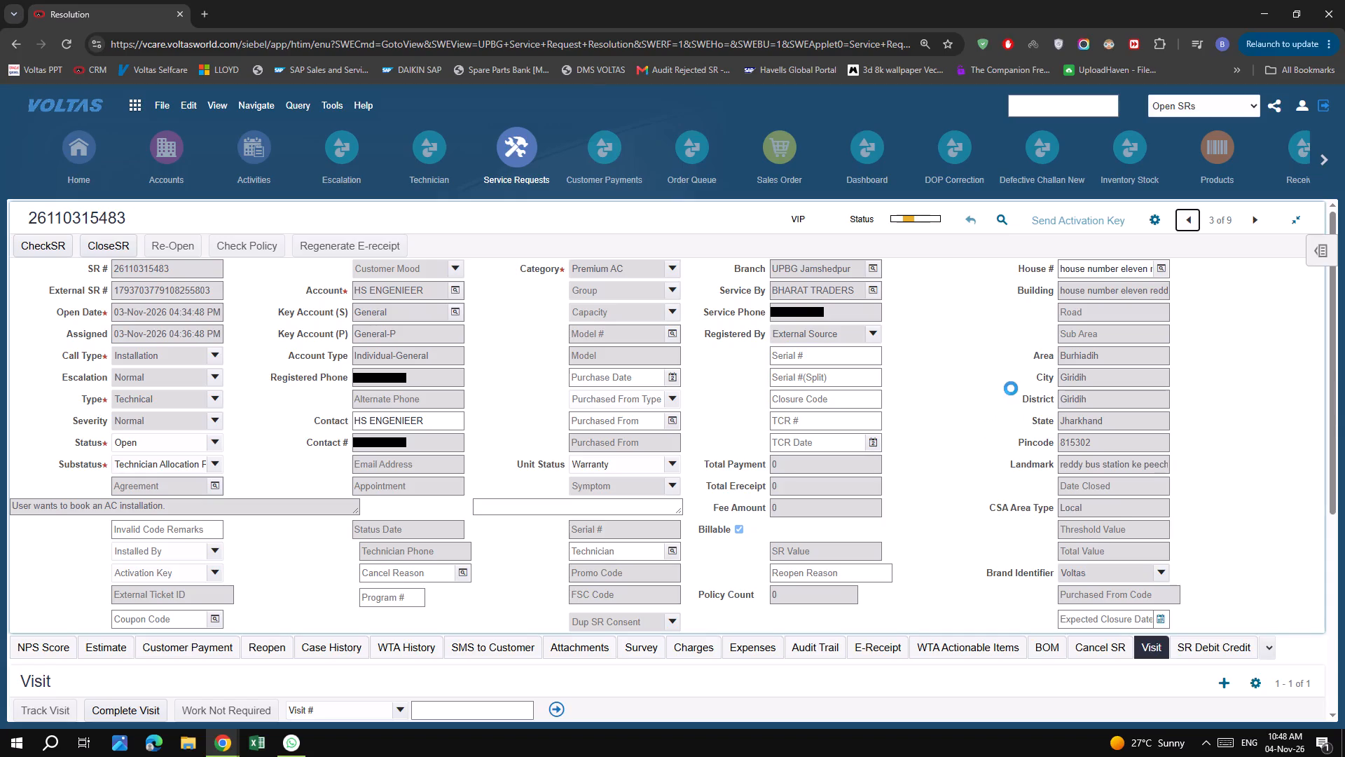
{"action": "left_click", "coordinate": [62, 44]}
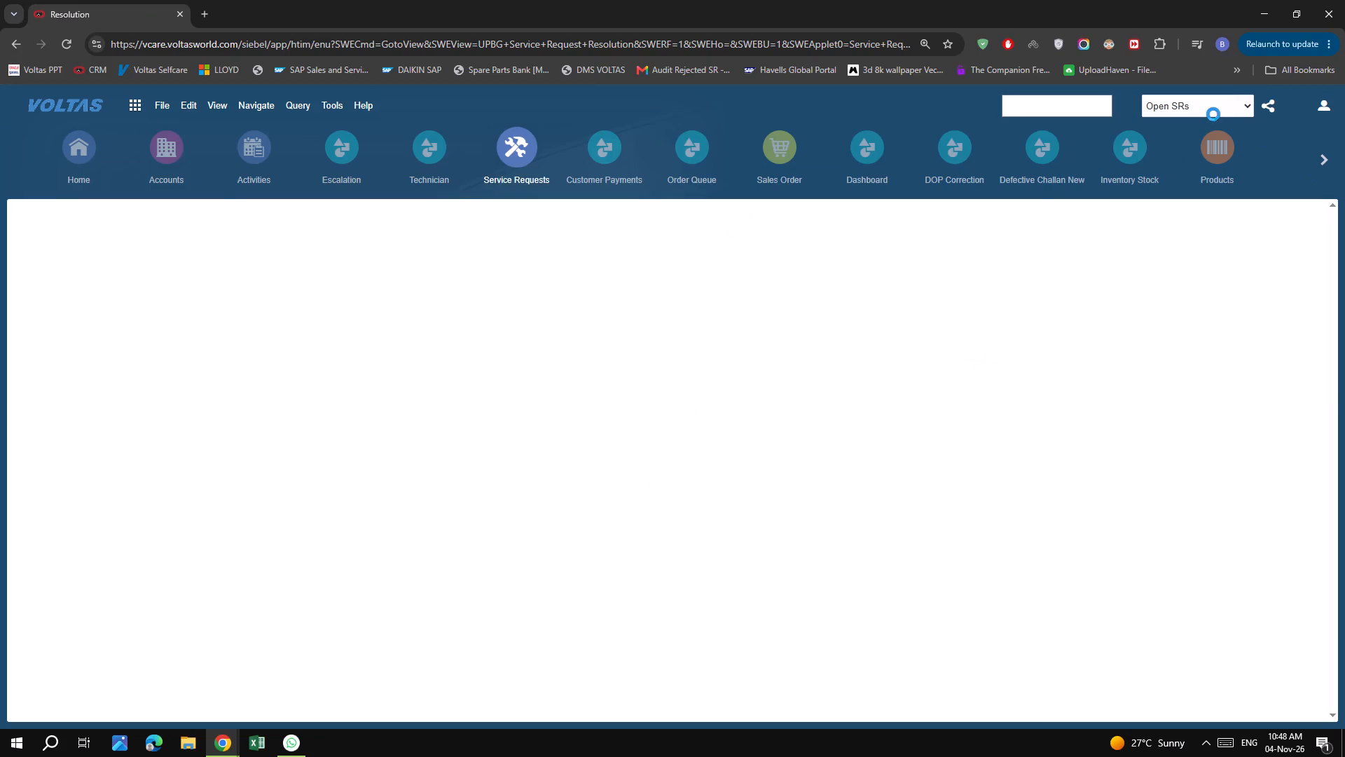
{"action": "scroll", "coordinate": [1143, 357], "scroll_direction": "up", "scroll_amount": 13}
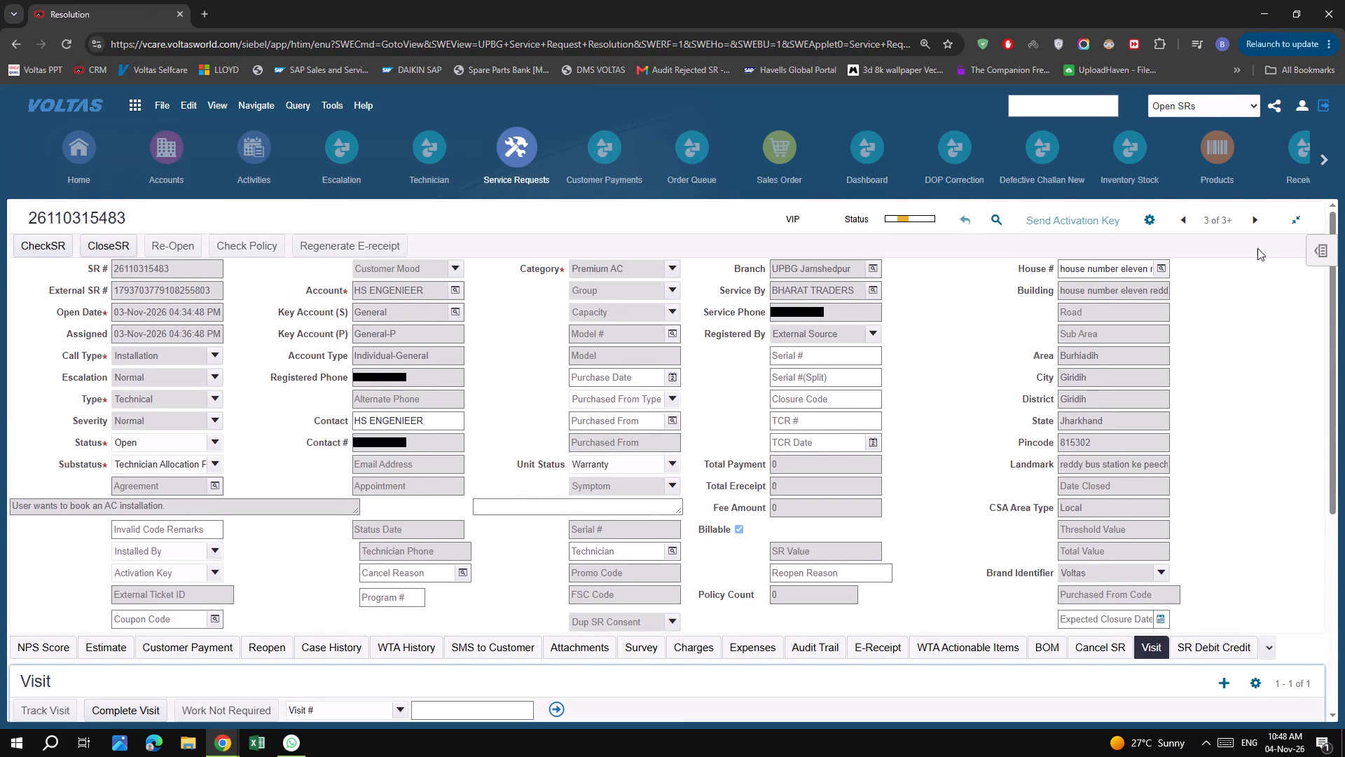
{"action": "left_click", "coordinate": [1250, 217]}
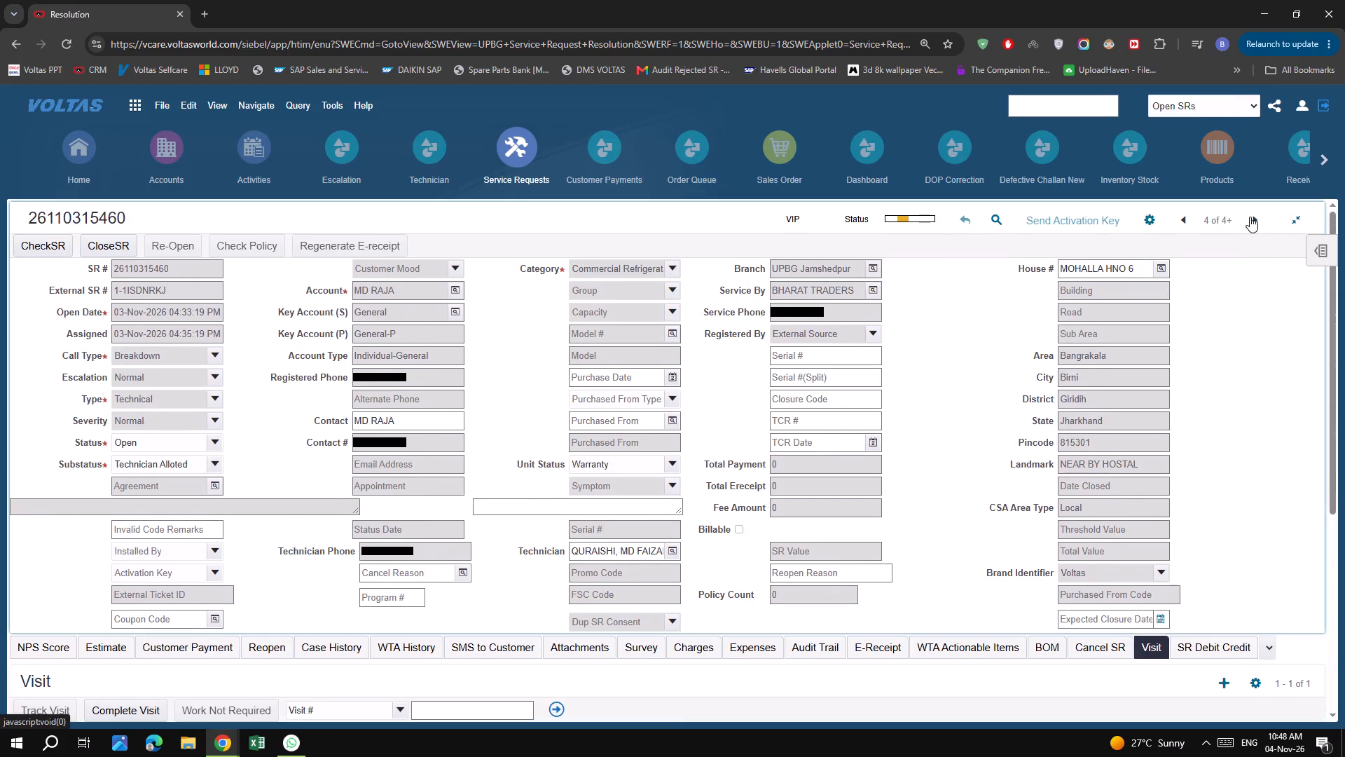
{"action": "left_click", "coordinate": [1250, 217]}
{"action": "left_click", "coordinate": [1250, 217]}
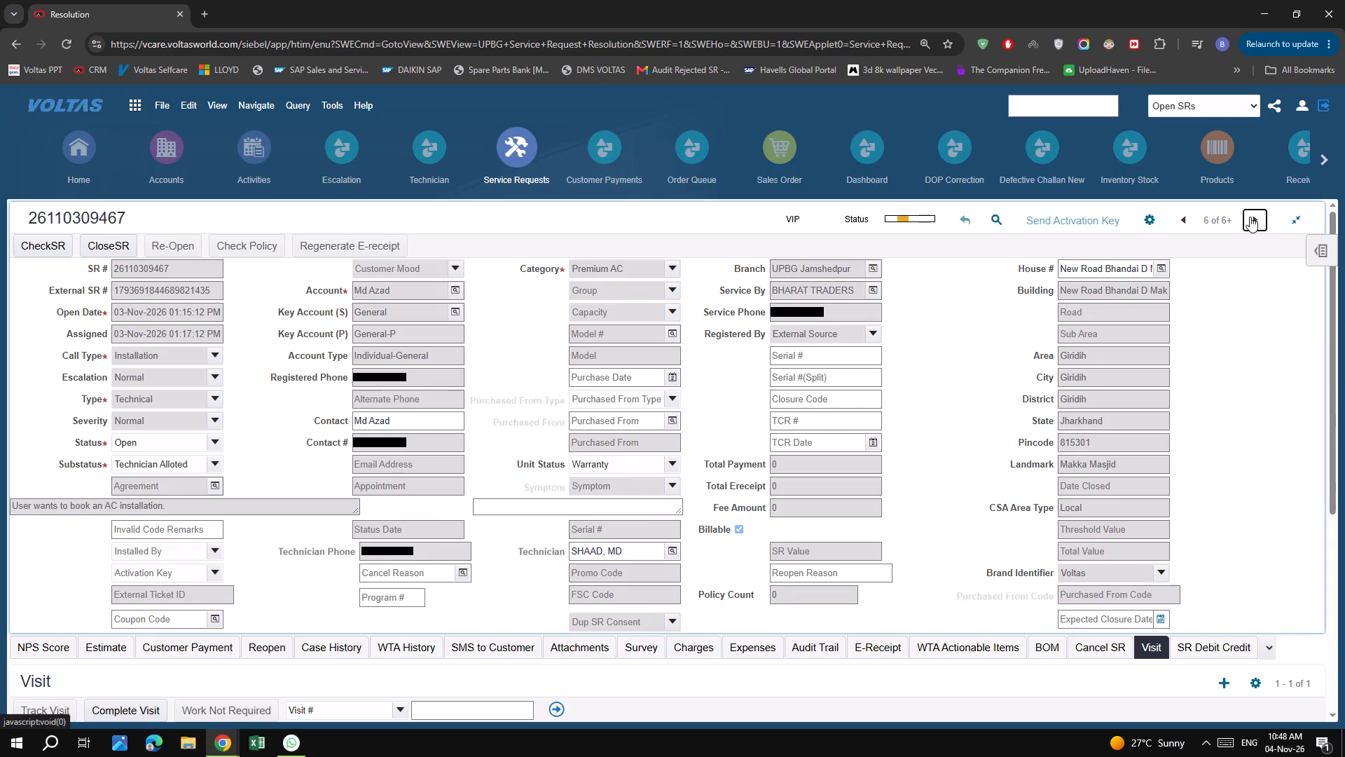
{"action": "left_click", "coordinate": [1250, 217]}
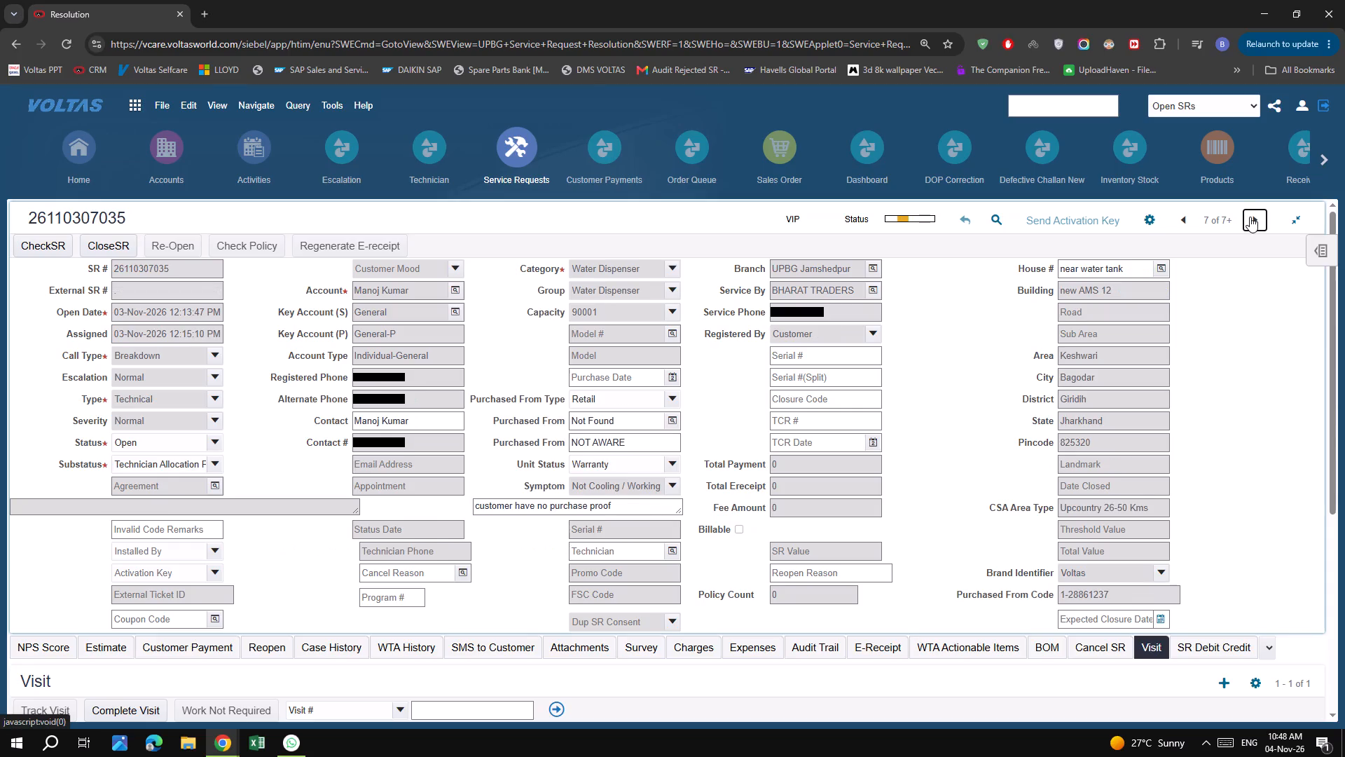
{"action": "left_click", "coordinate": [1181, 222]}
{"action": "left_click", "coordinate": [1181, 222]}
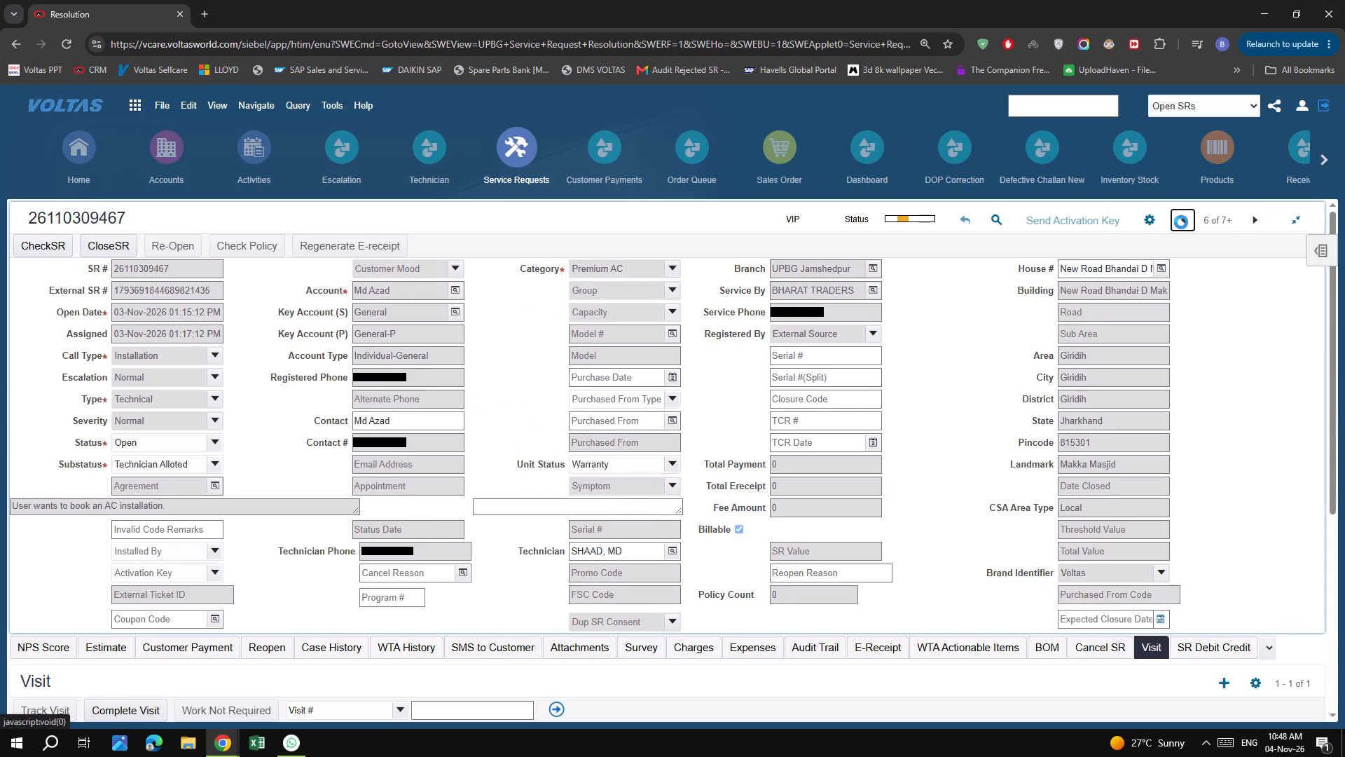
{"action": "left_click", "coordinate": [1181, 222]}
{"action": "scroll", "coordinate": [563, 561], "scroll_direction": "down", "scroll_amount": 6}
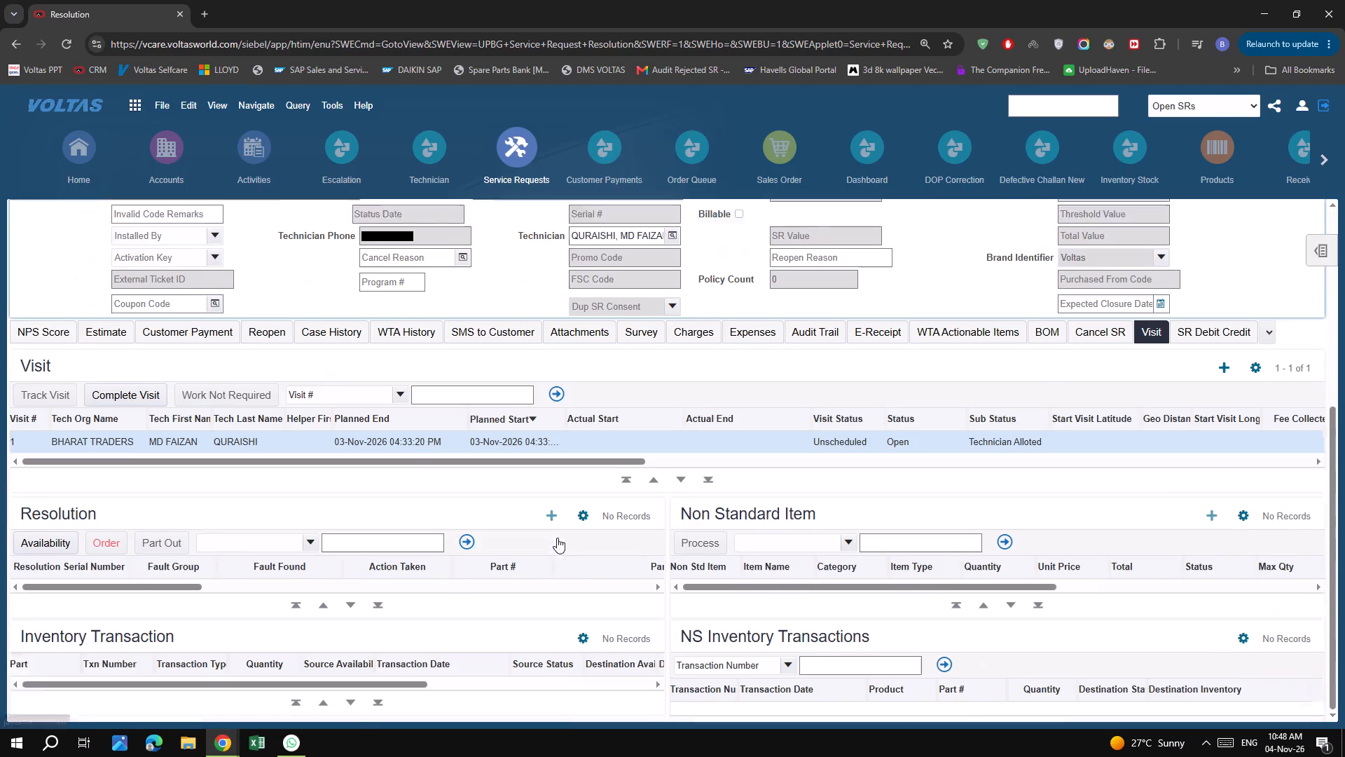
{"action": "left_click", "coordinate": [170, 421]}
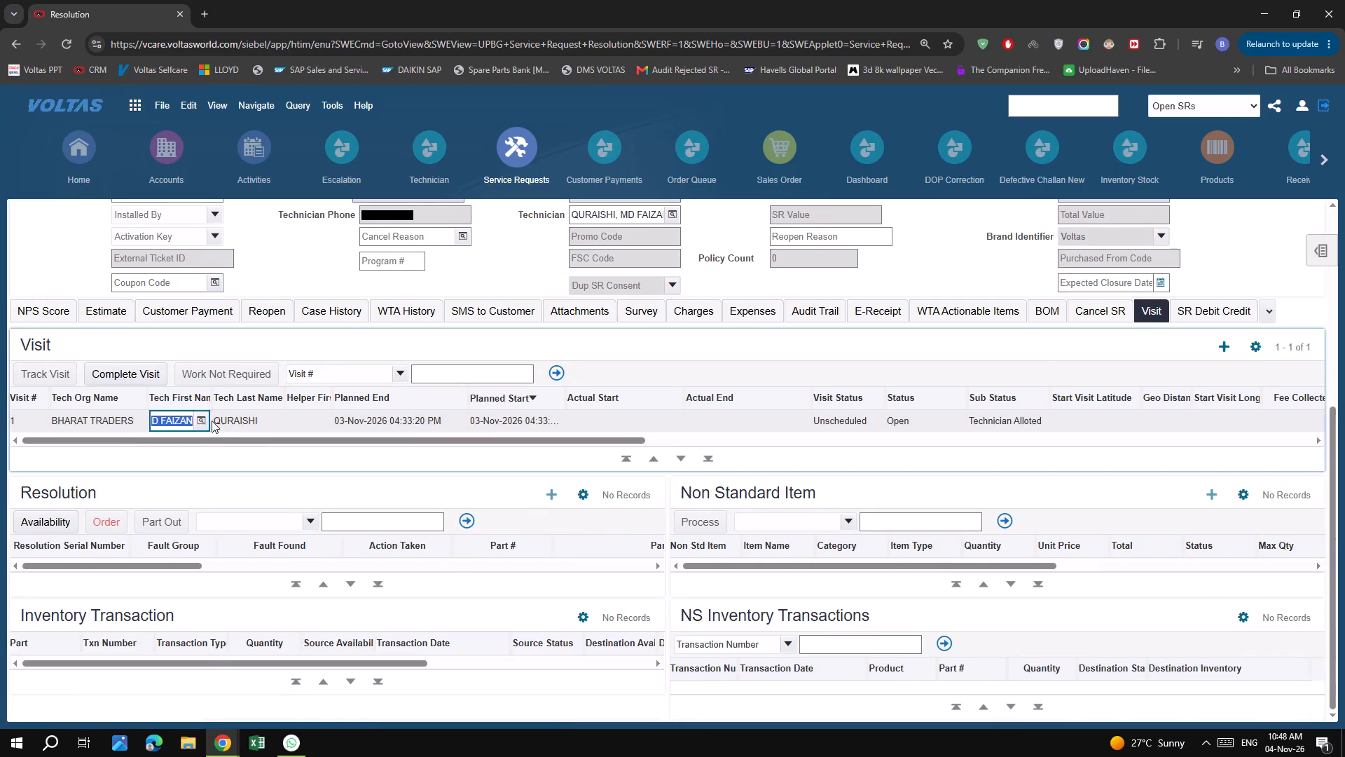
{"action": "left_click", "coordinate": [197, 421]}
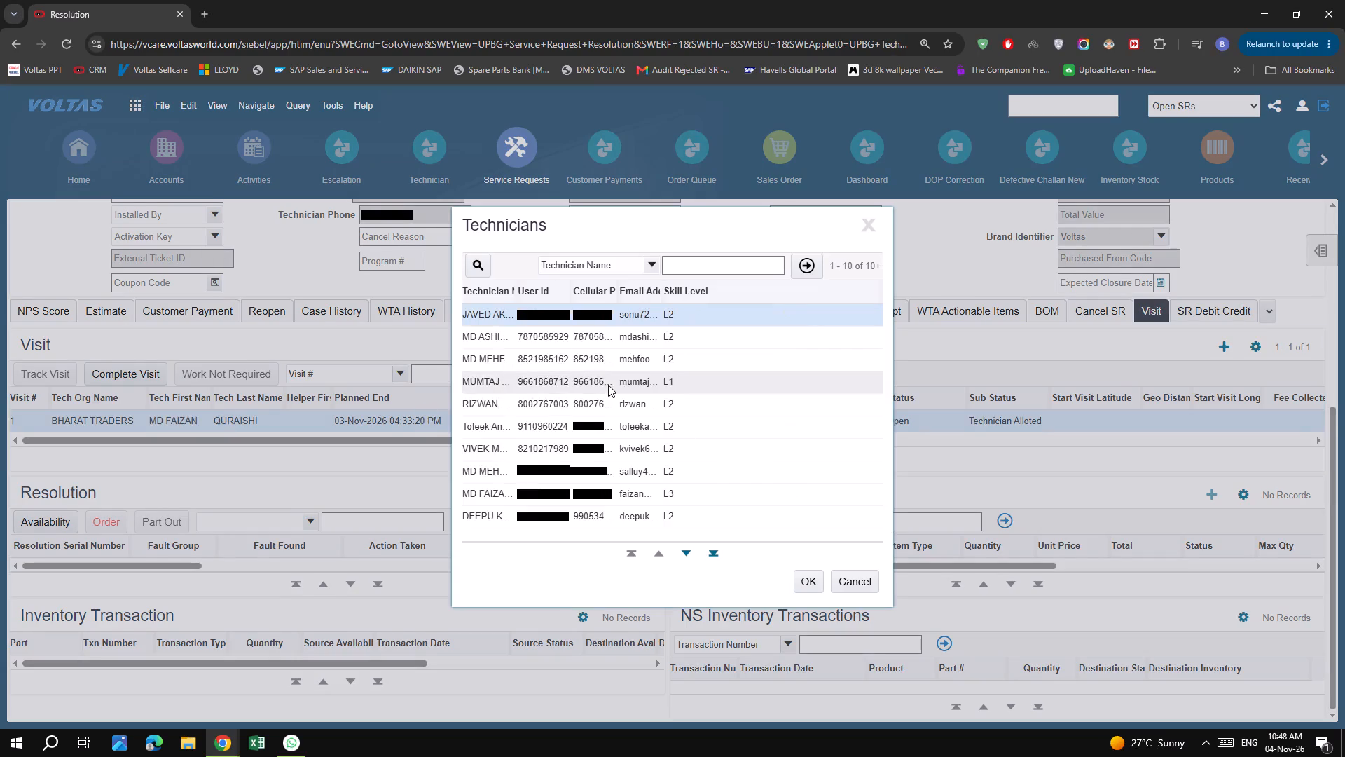
{"action": "left_click", "coordinate": [717, 555]}
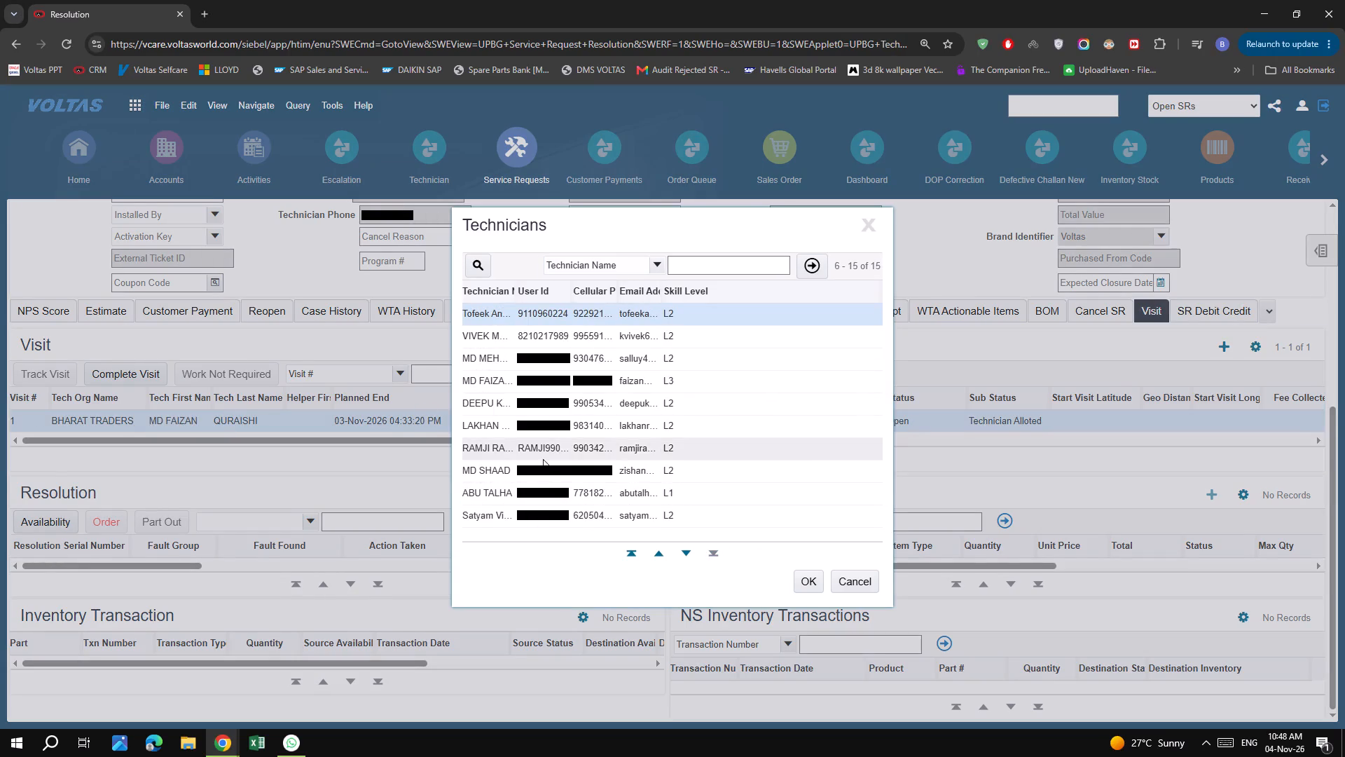
{"action": "left_click", "coordinate": [543, 467]}
{"action": "left_click", "coordinate": [799, 573]}
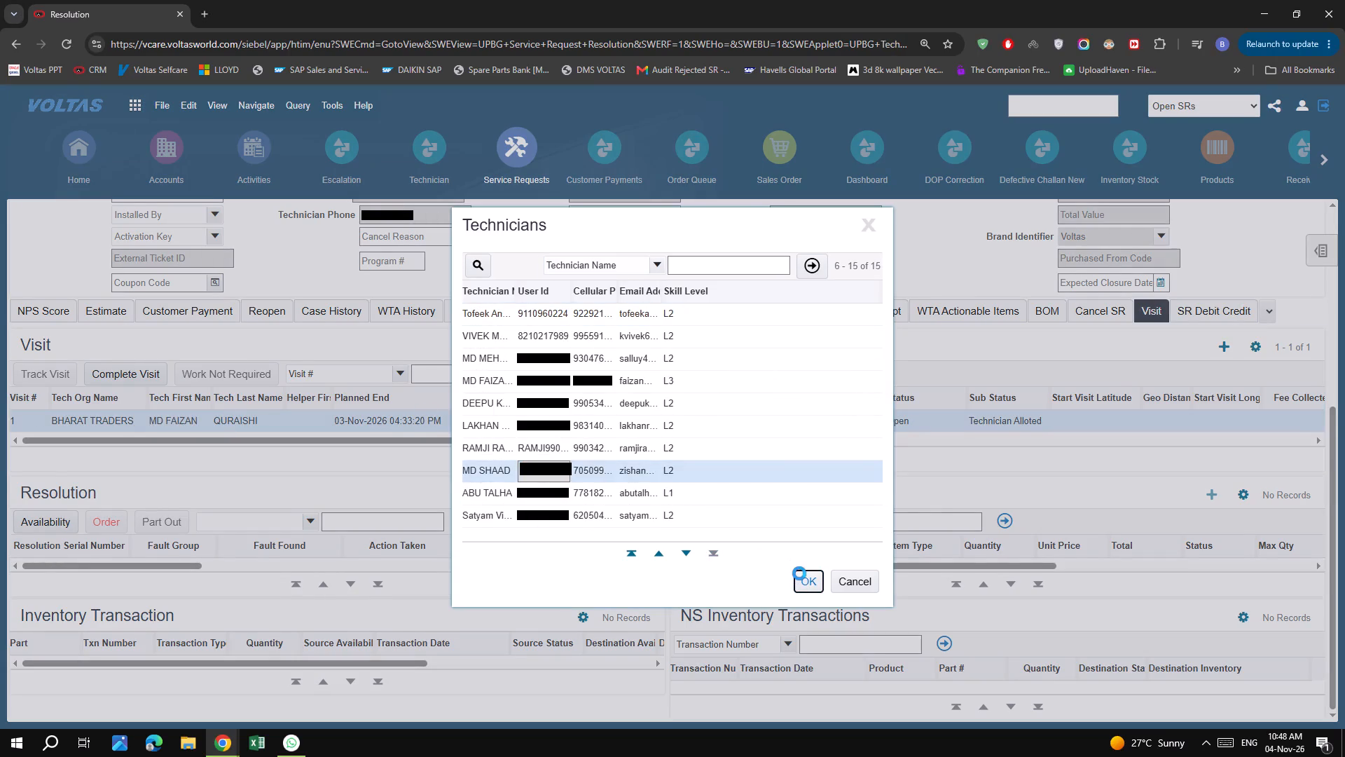
{"action": "left_click", "coordinate": [557, 377]}
{"action": "scroll", "coordinate": [793, 299], "scroll_direction": "up", "scroll_amount": 3}
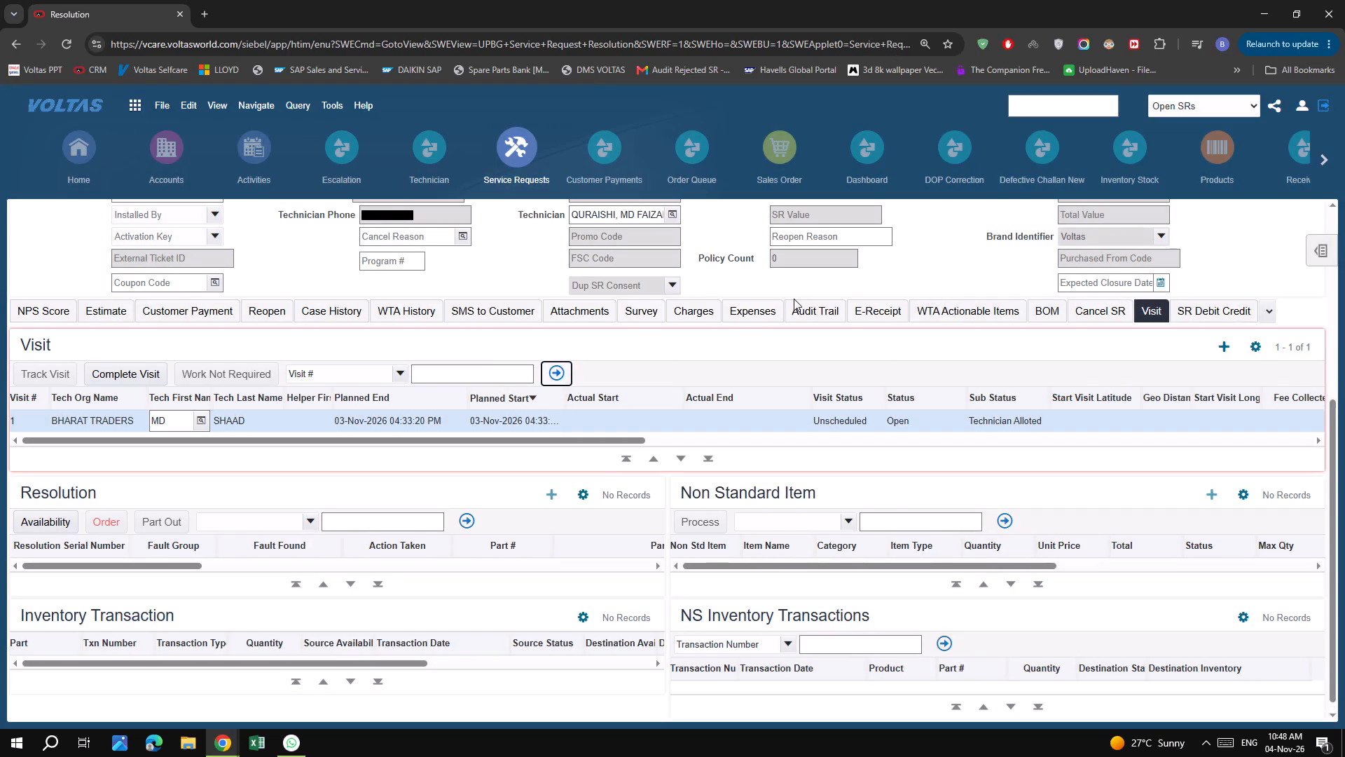
{"action": "scroll", "coordinate": [794, 299], "scroll_direction": "up", "scroll_amount": 3}
{"action": "scroll", "coordinate": [1064, 299], "scroll_direction": "up", "scroll_amount": 4}
{"action": "left_click", "coordinate": [969, 330]}
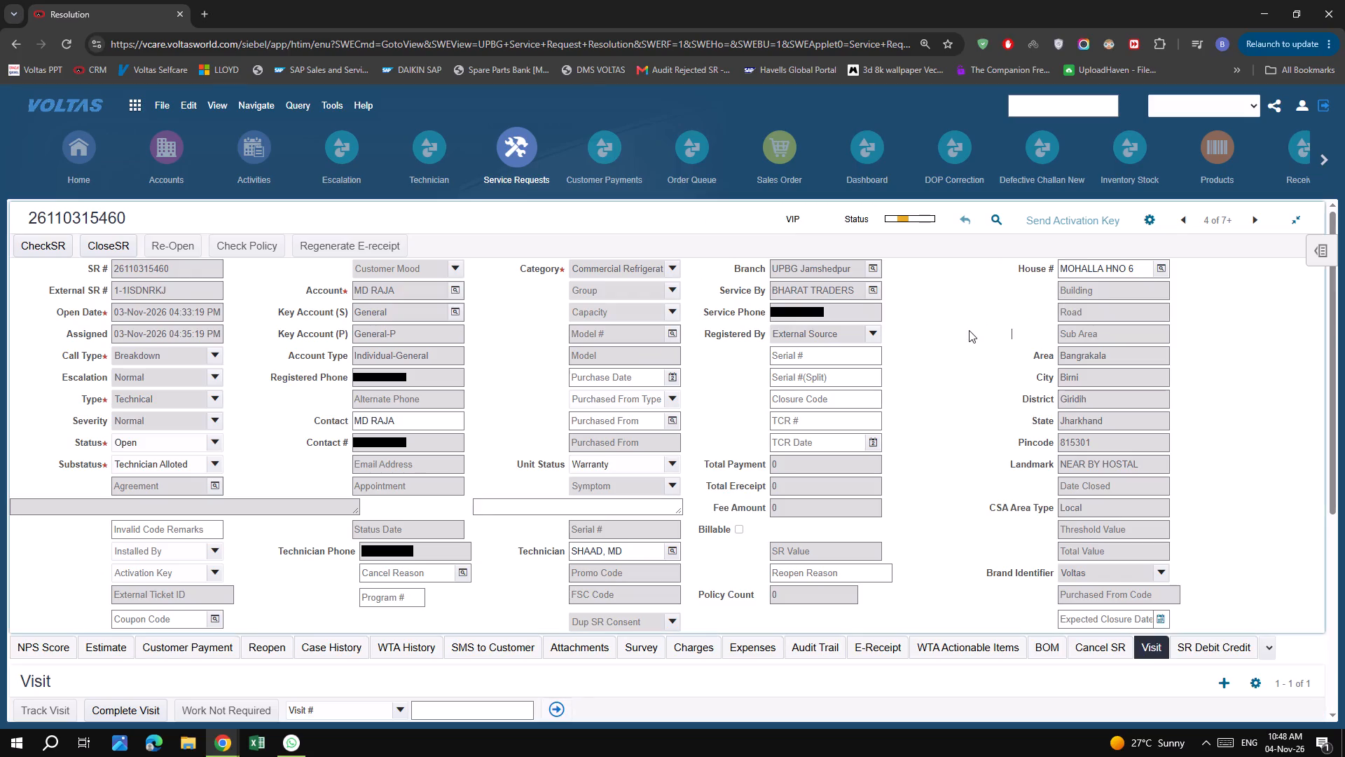
{"action": "left_click", "coordinate": [1184, 221]}
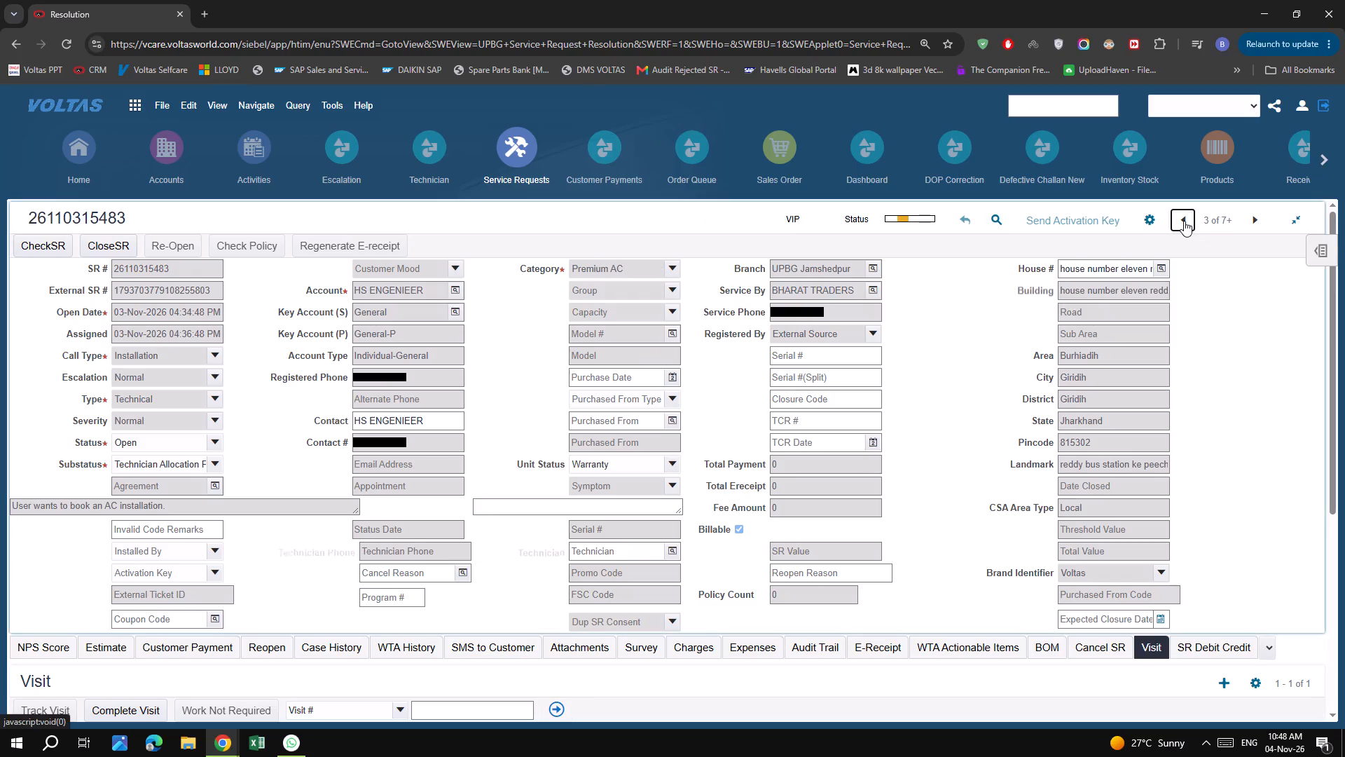
{"action": "left_click", "coordinate": [1184, 221]}
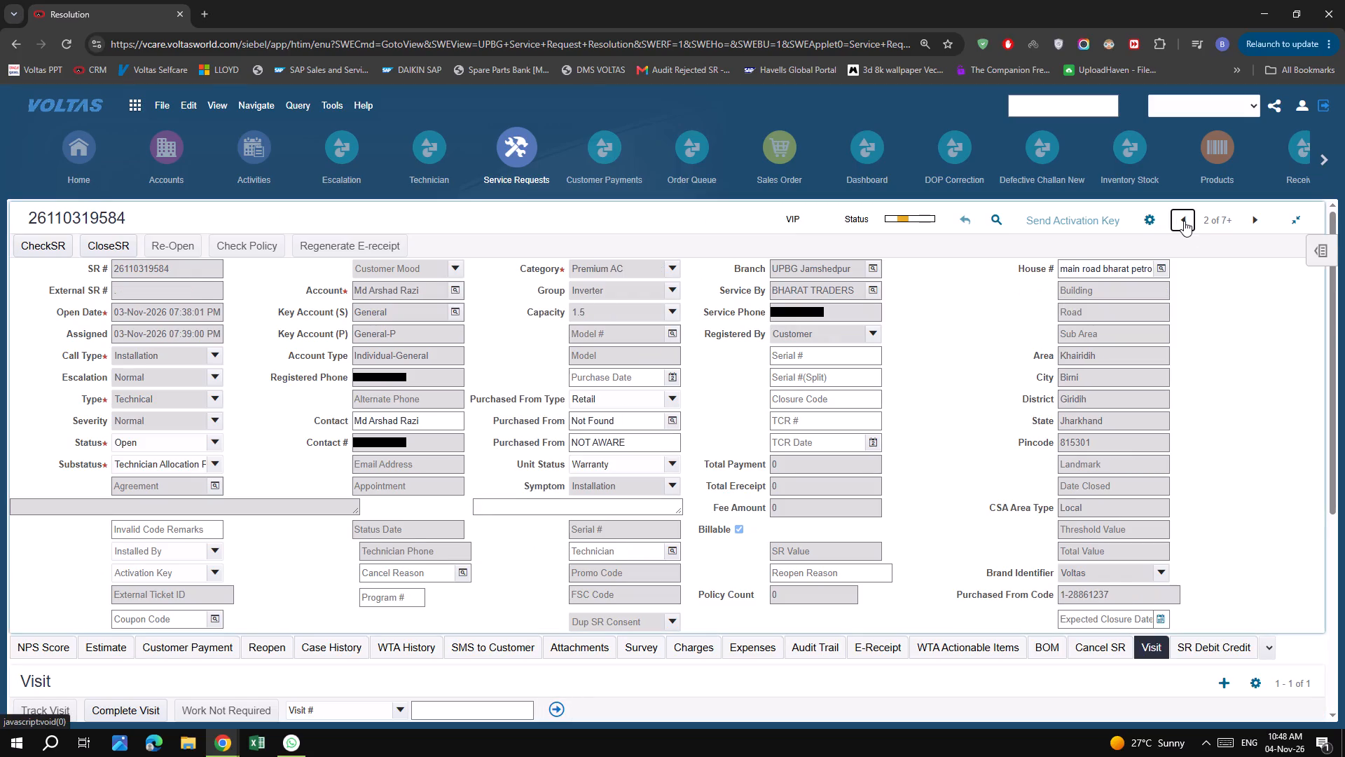
{"action": "left_click", "coordinate": [1187, 219]}
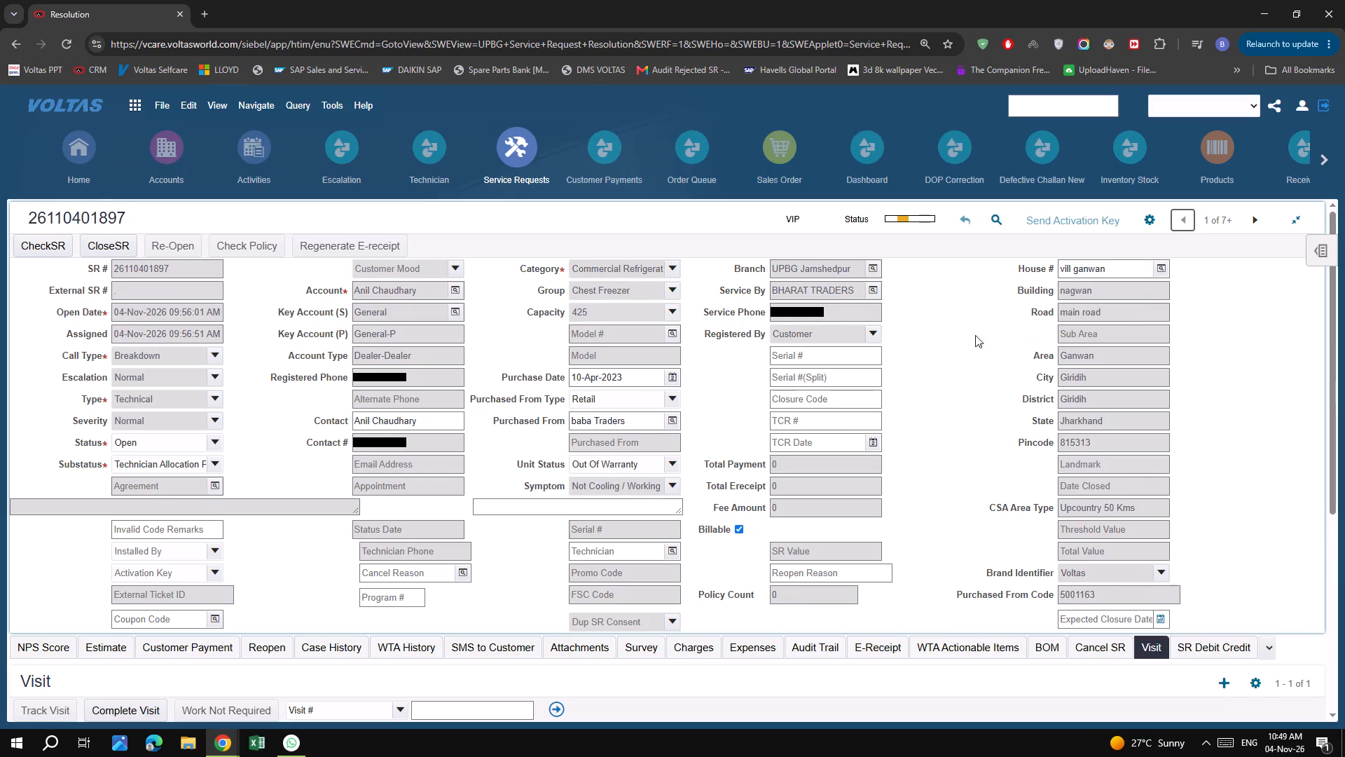
{"action": "left_click", "coordinate": [959, 336]}
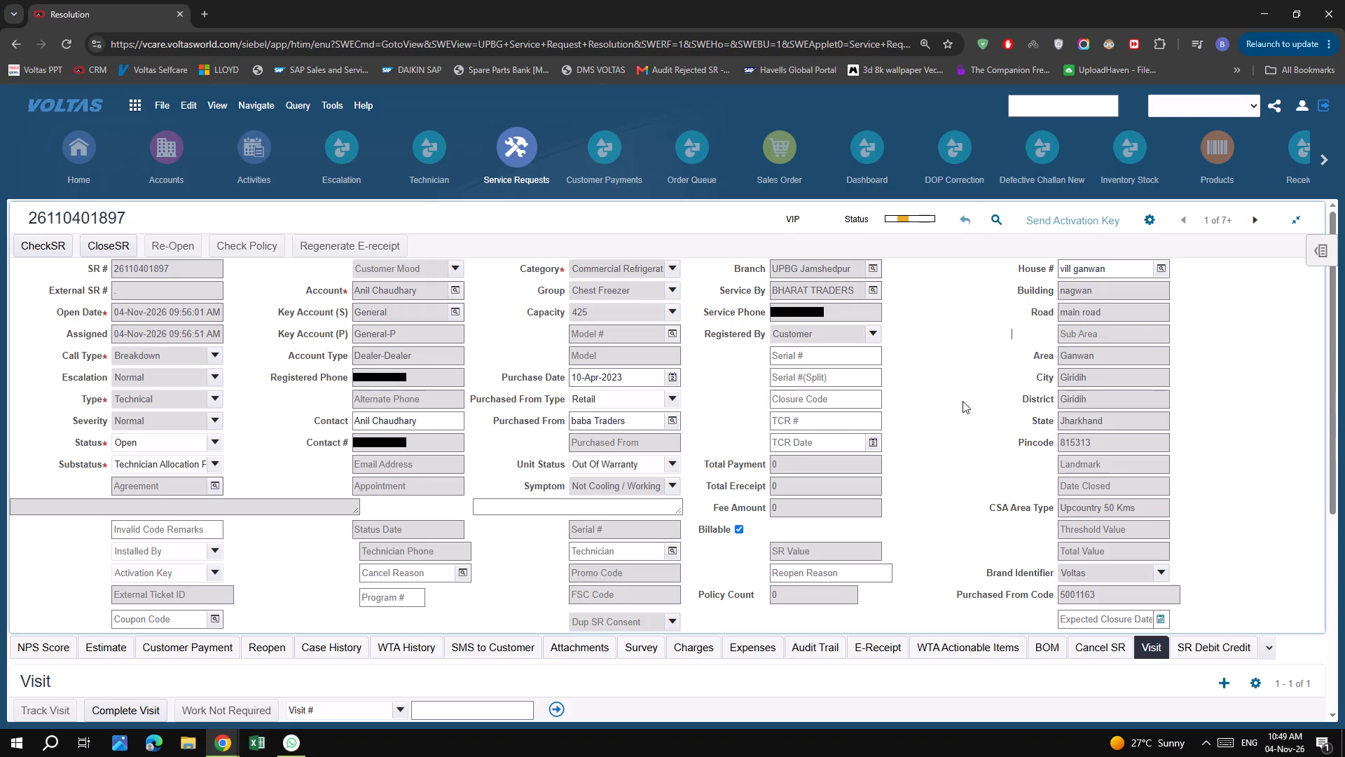
{"action": "left_click", "coordinate": [1255, 223]}
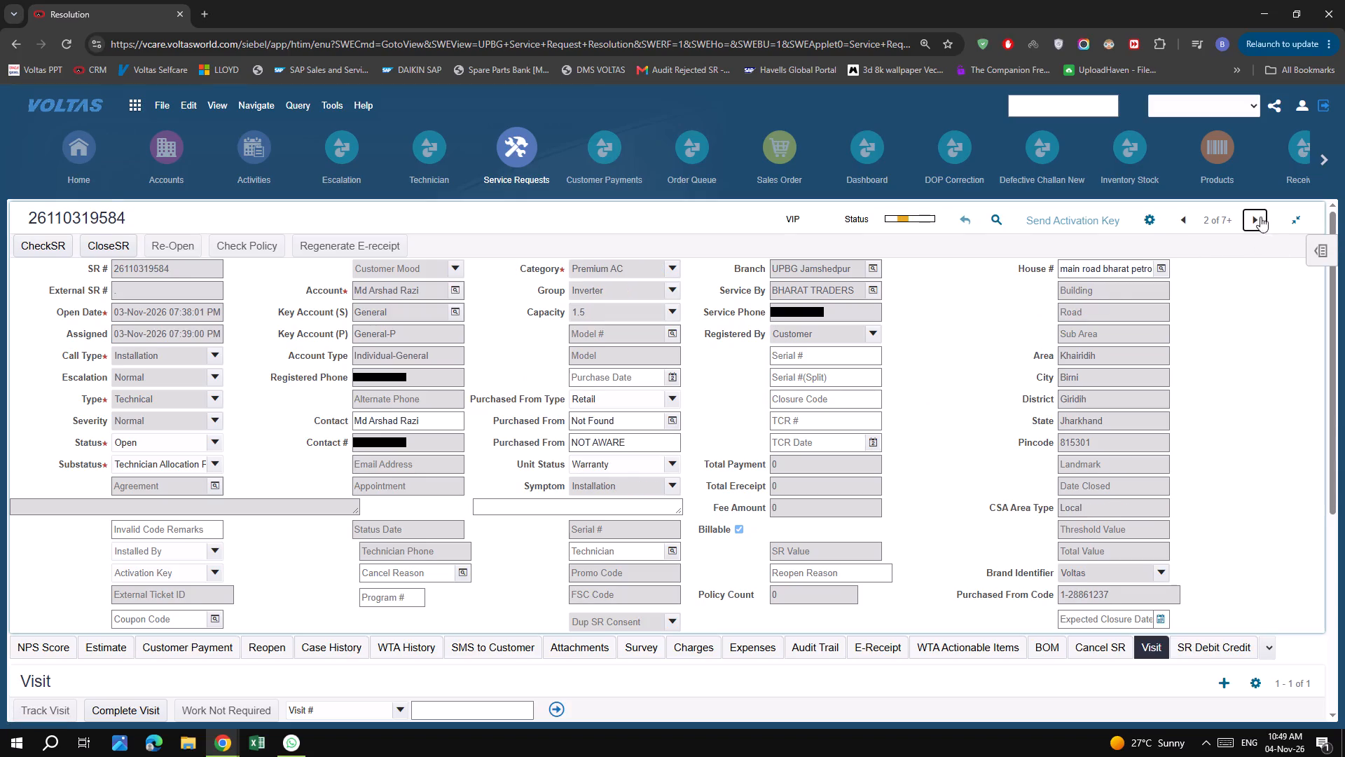
{"action": "left_click", "coordinate": [1254, 219]}
{"action": "left_click", "coordinate": [1254, 219]}
{"action": "left_click", "coordinate": [1253, 220]}
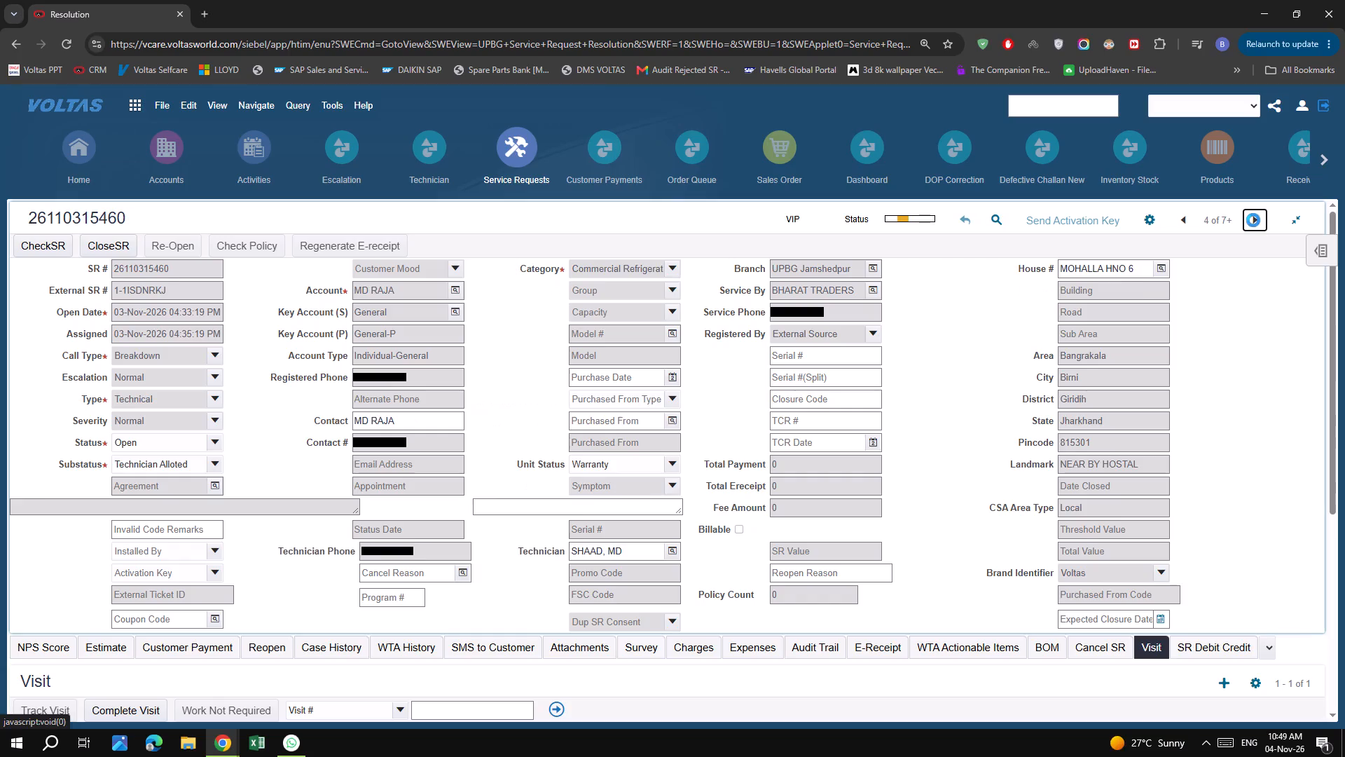
{"action": "left_click", "coordinate": [1253, 220]}
{"action": "left_click", "coordinate": [1253, 220]}
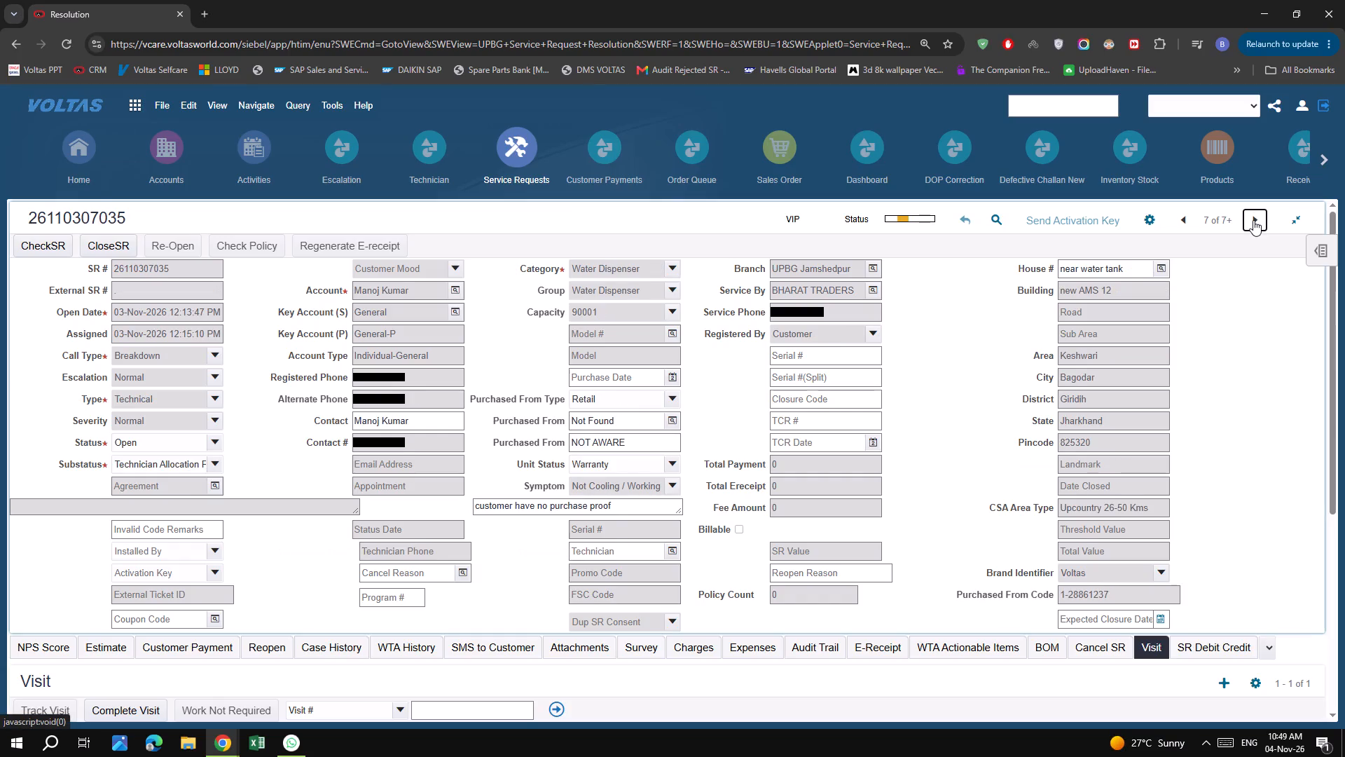
{"action": "left_click", "coordinate": [1253, 220]}
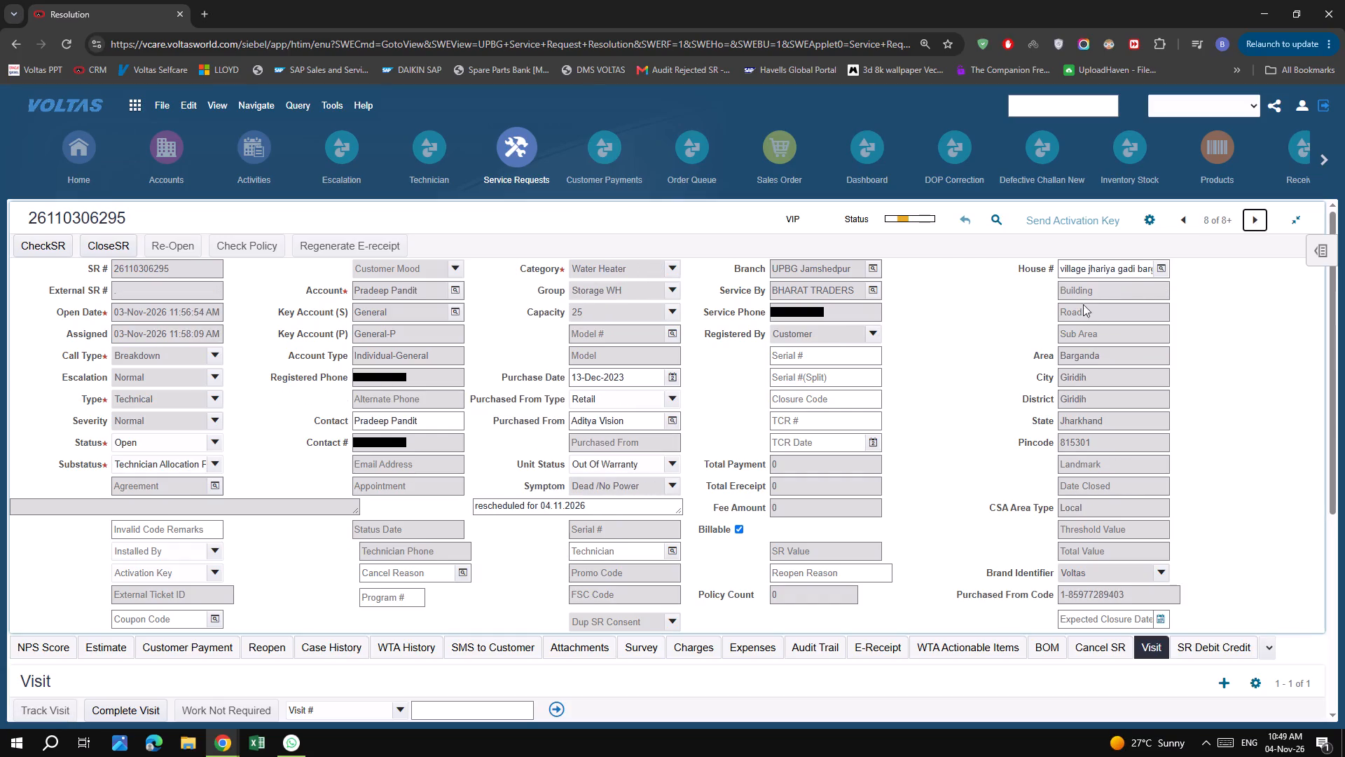
{"action": "left_click", "coordinate": [1255, 218]}
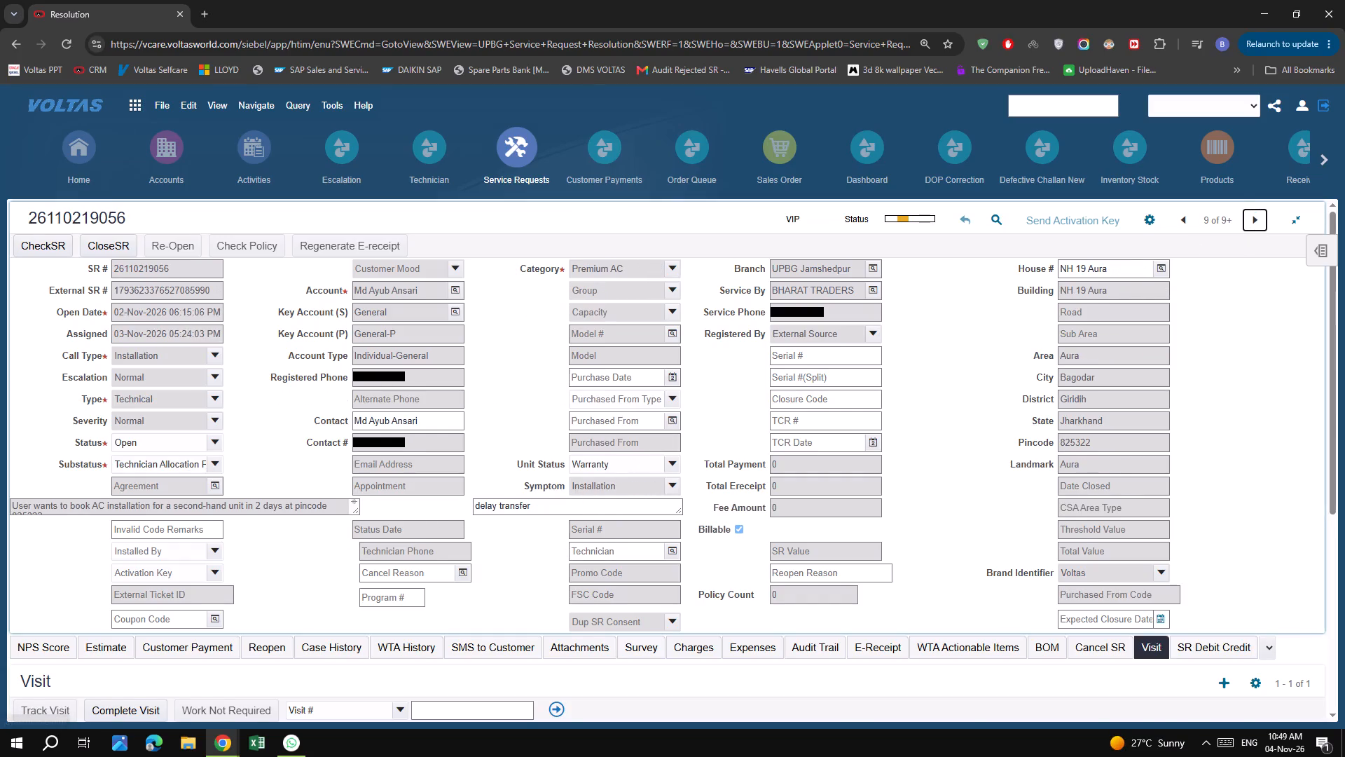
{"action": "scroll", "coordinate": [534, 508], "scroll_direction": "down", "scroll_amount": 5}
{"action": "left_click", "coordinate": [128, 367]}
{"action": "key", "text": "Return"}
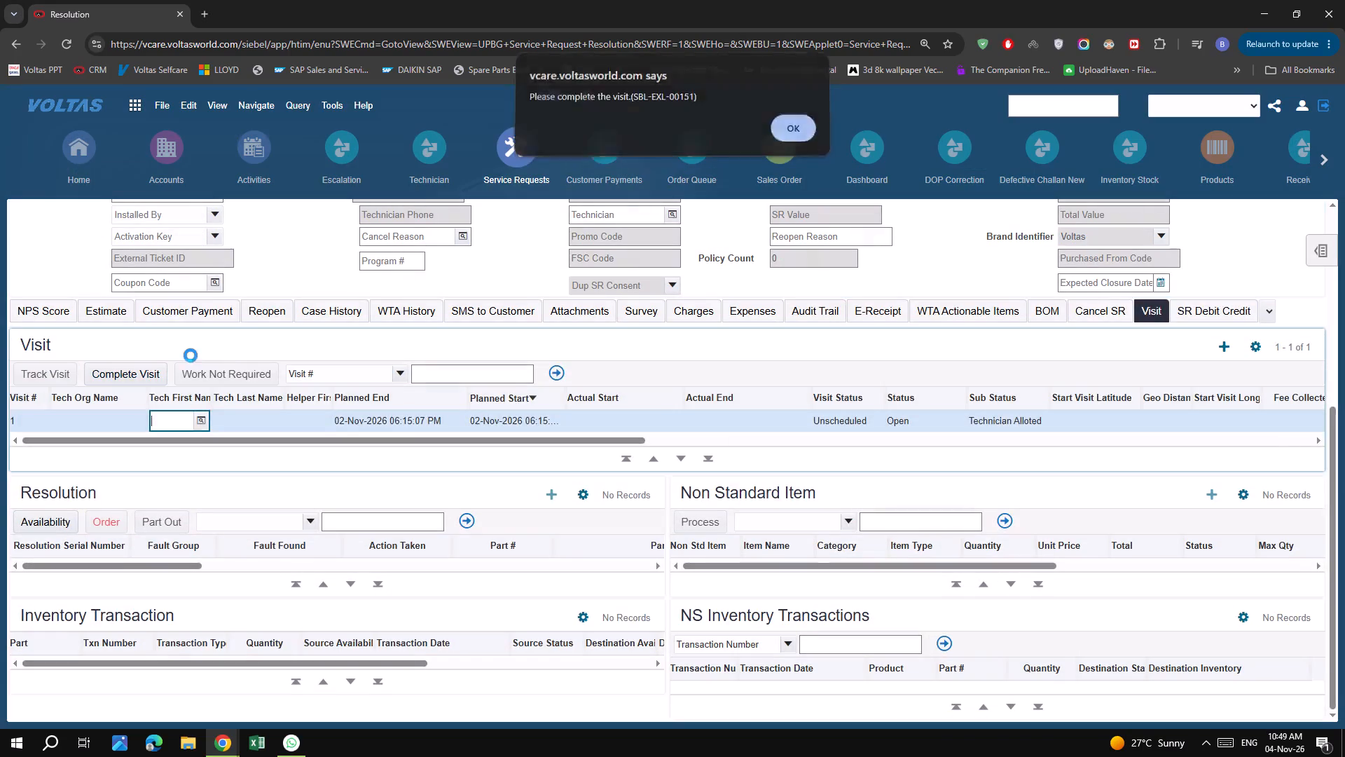
{"action": "left_click", "coordinate": [216, 423]}
{"action": "left_click", "coordinate": [194, 424]}
{"action": "left_click", "coordinate": [200, 425]}
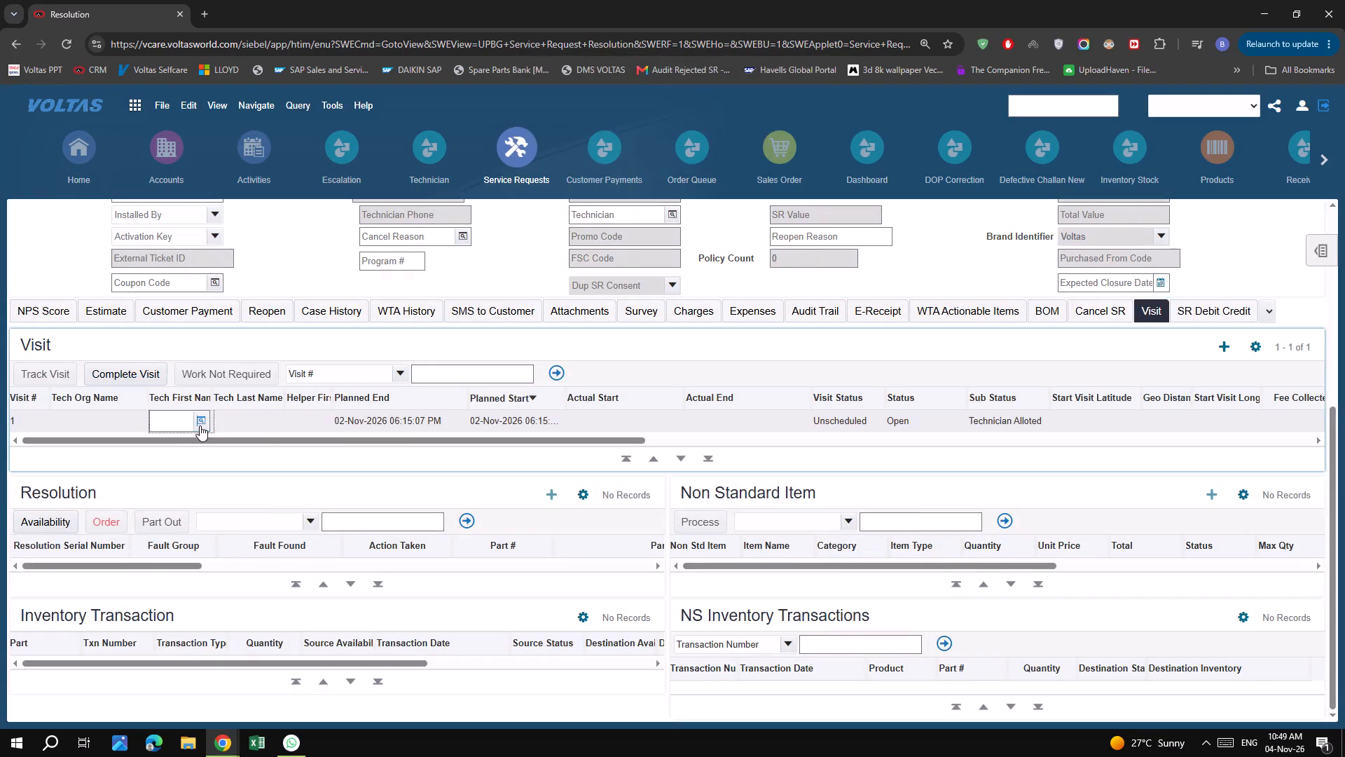
{"action": "left_click", "coordinate": [510, 434]}
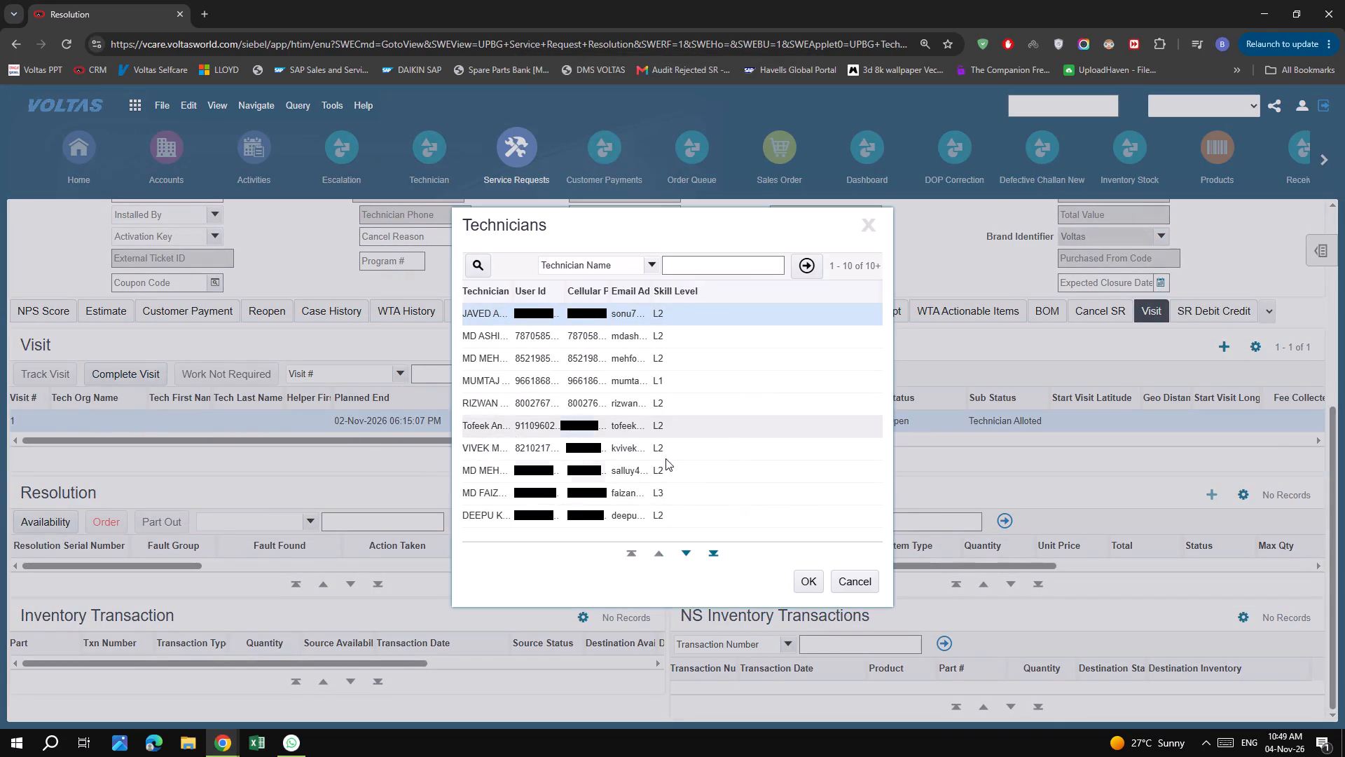
{"action": "left_click", "coordinate": [820, 591]}
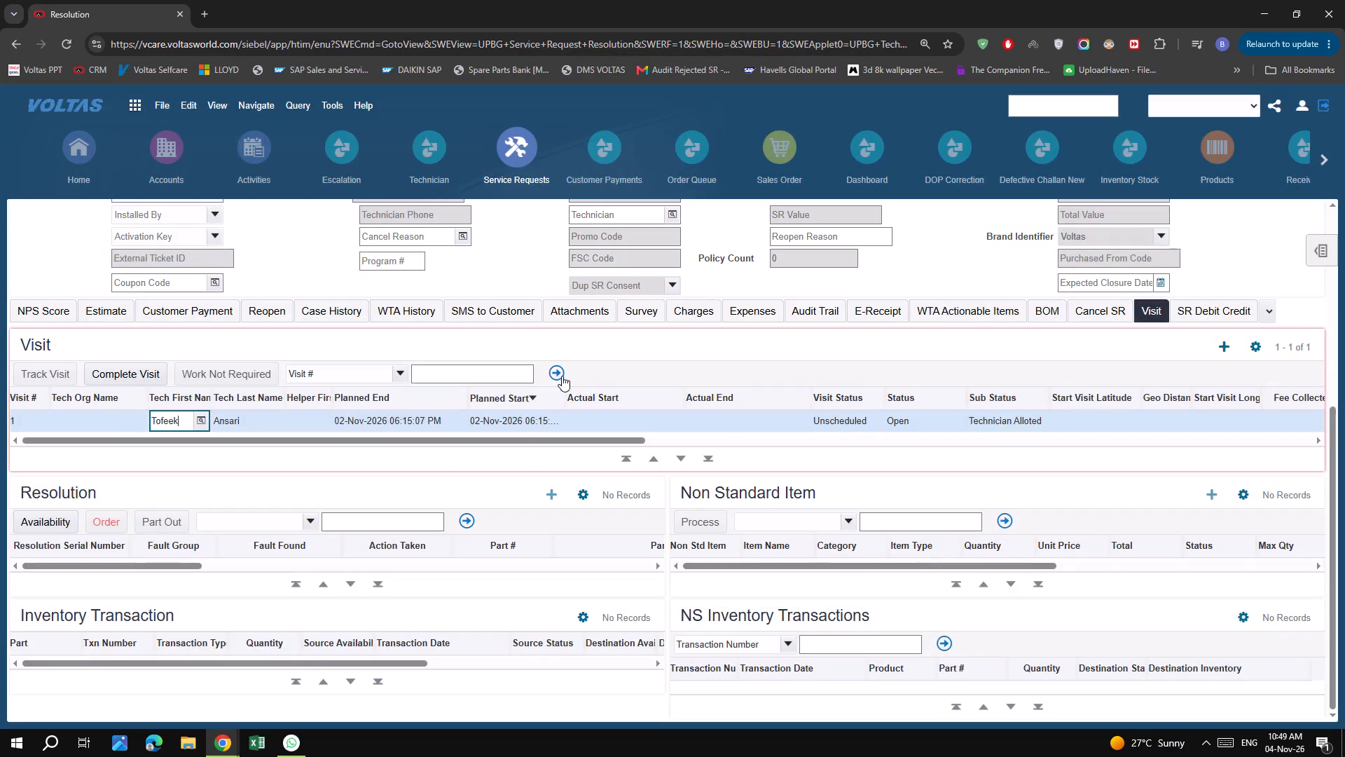
{"action": "left_click", "coordinate": [557, 373]}
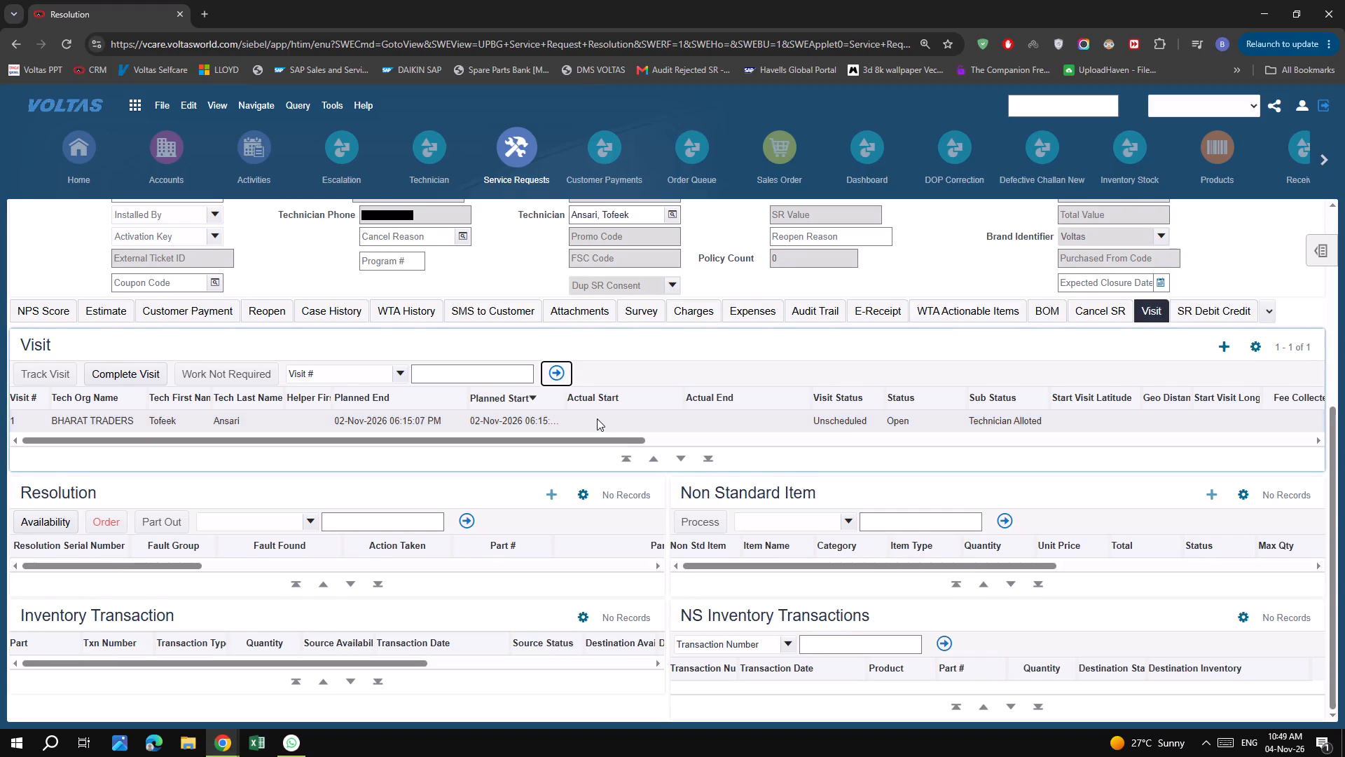
{"action": "scroll", "coordinate": [597, 418], "scroll_direction": "up", "scroll_amount": 10}
{"action": "triple_click", "coordinate": [555, 503]}
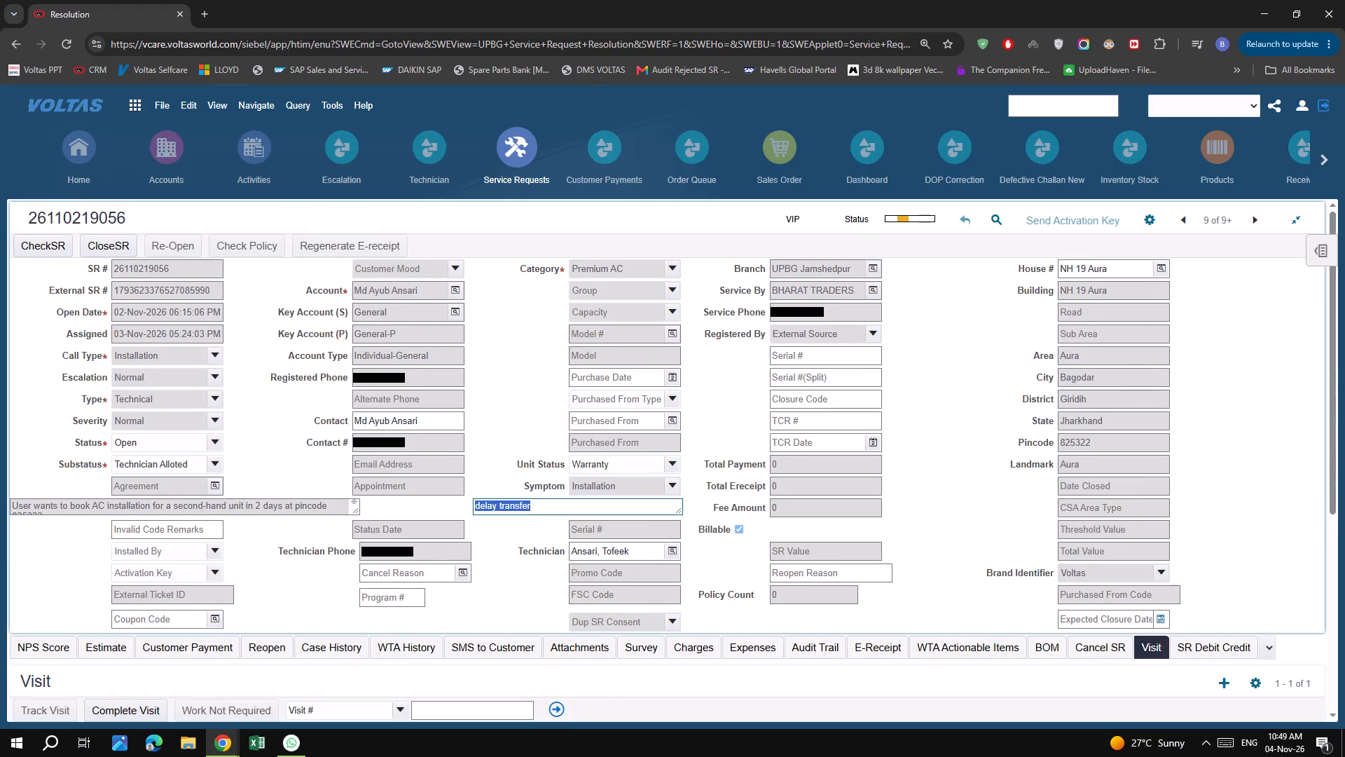
{"action": "type", "text": "WORK"}
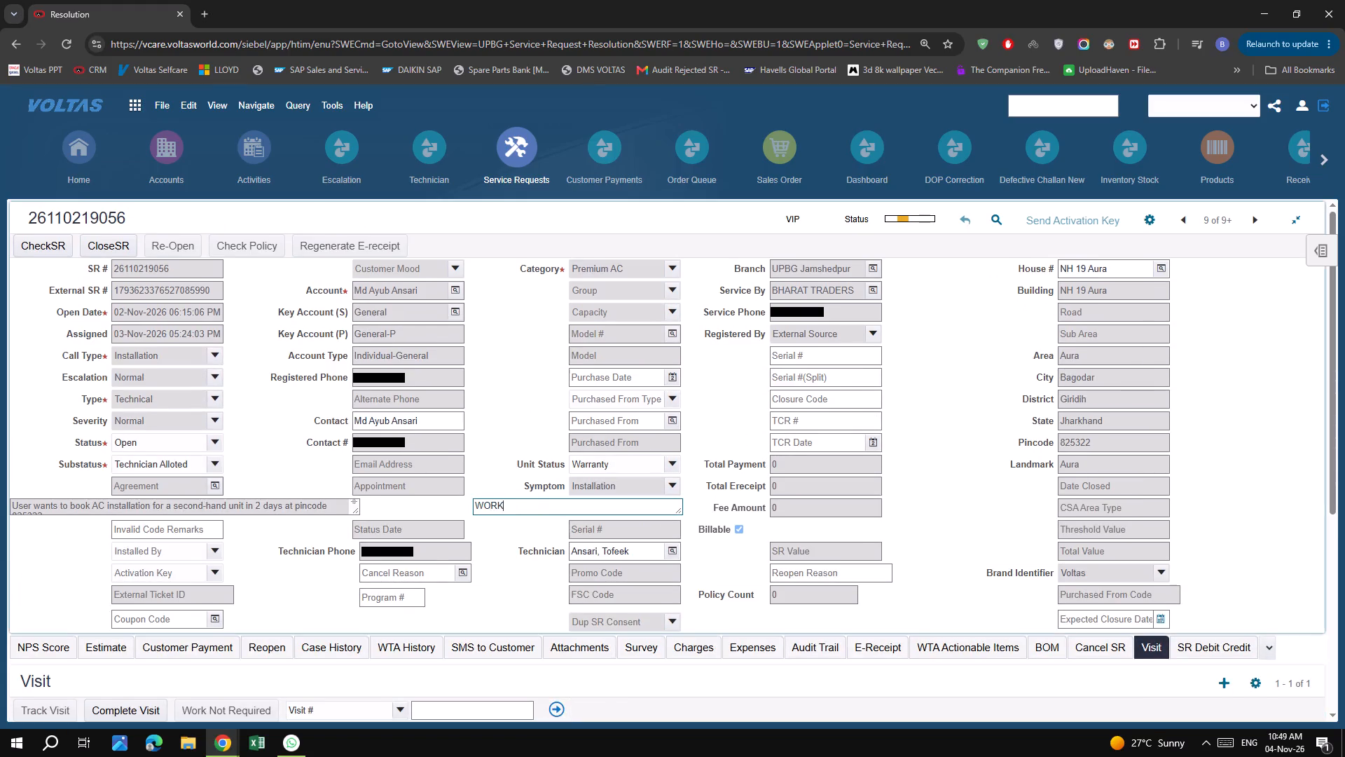
{"action": "key", "text": "BackSpace"}
{"action": "key", "text": "BackSpace"}
{"action": "key", "text": "BackSpace"}
{"action": "key", "text": "BackSpace"}
{"action": "type", "text": "work done"}
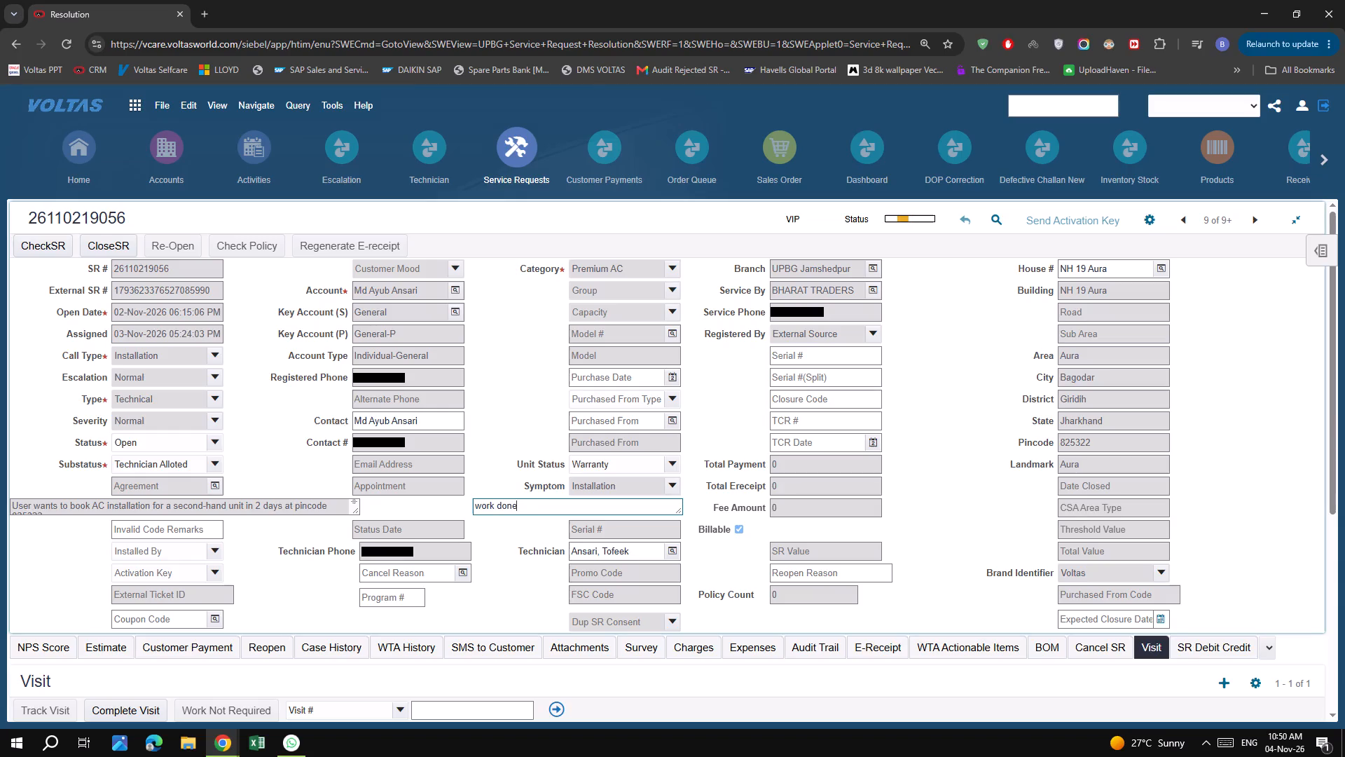
{"action": "key", "text": "ctrl+s"}
{"action": "left_click", "coordinate": [520, 404]}
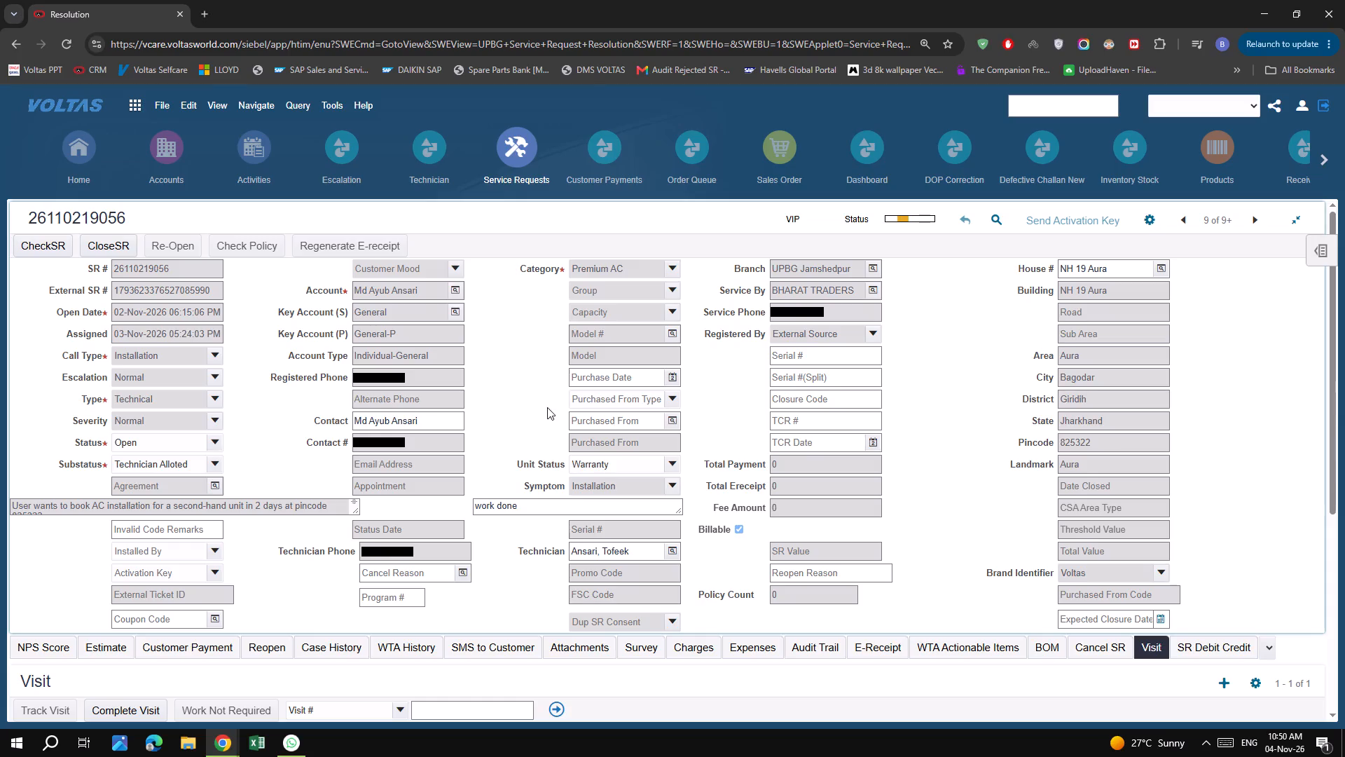
{"action": "scroll", "coordinate": [485, 536], "scroll_direction": "down", "scroll_amount": 6}
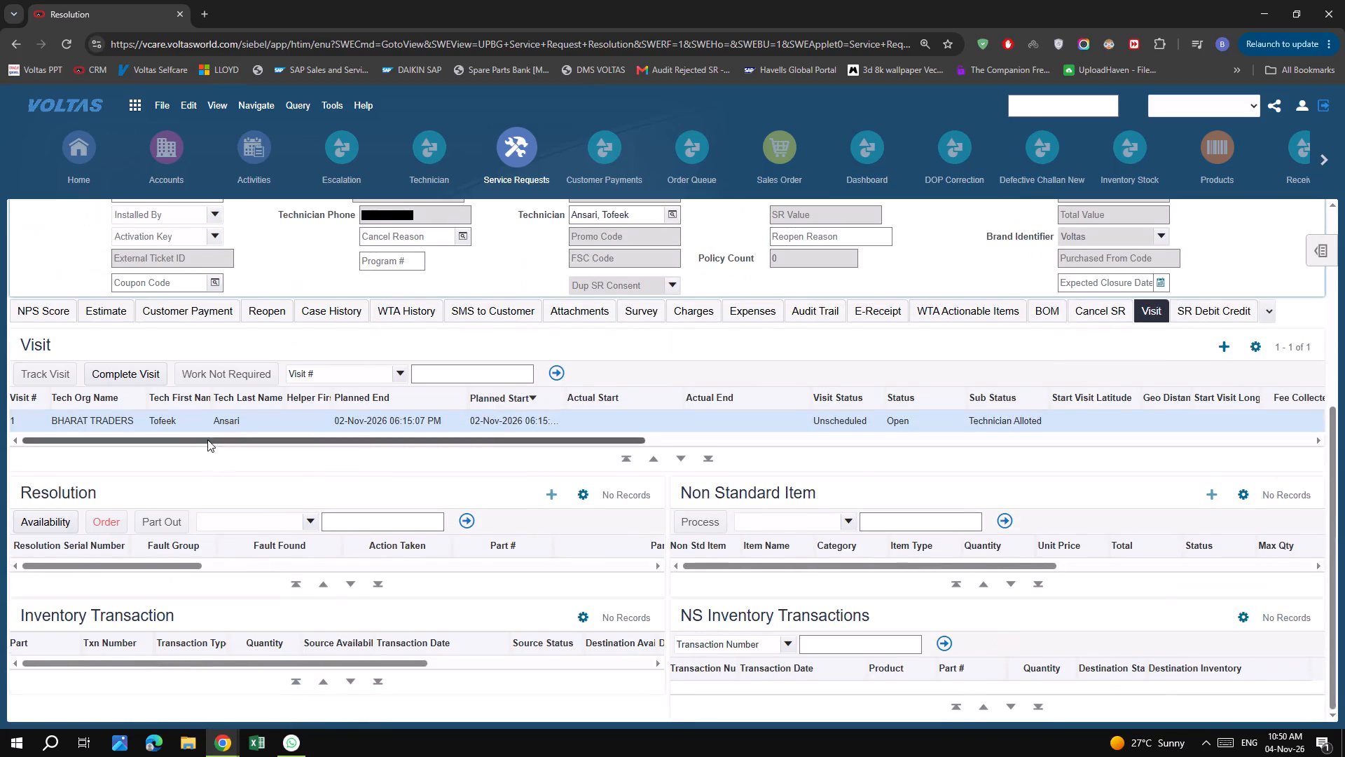
{"action": "left_click", "coordinate": [184, 425]}
{"action": "key", "text": "BackSpace"}
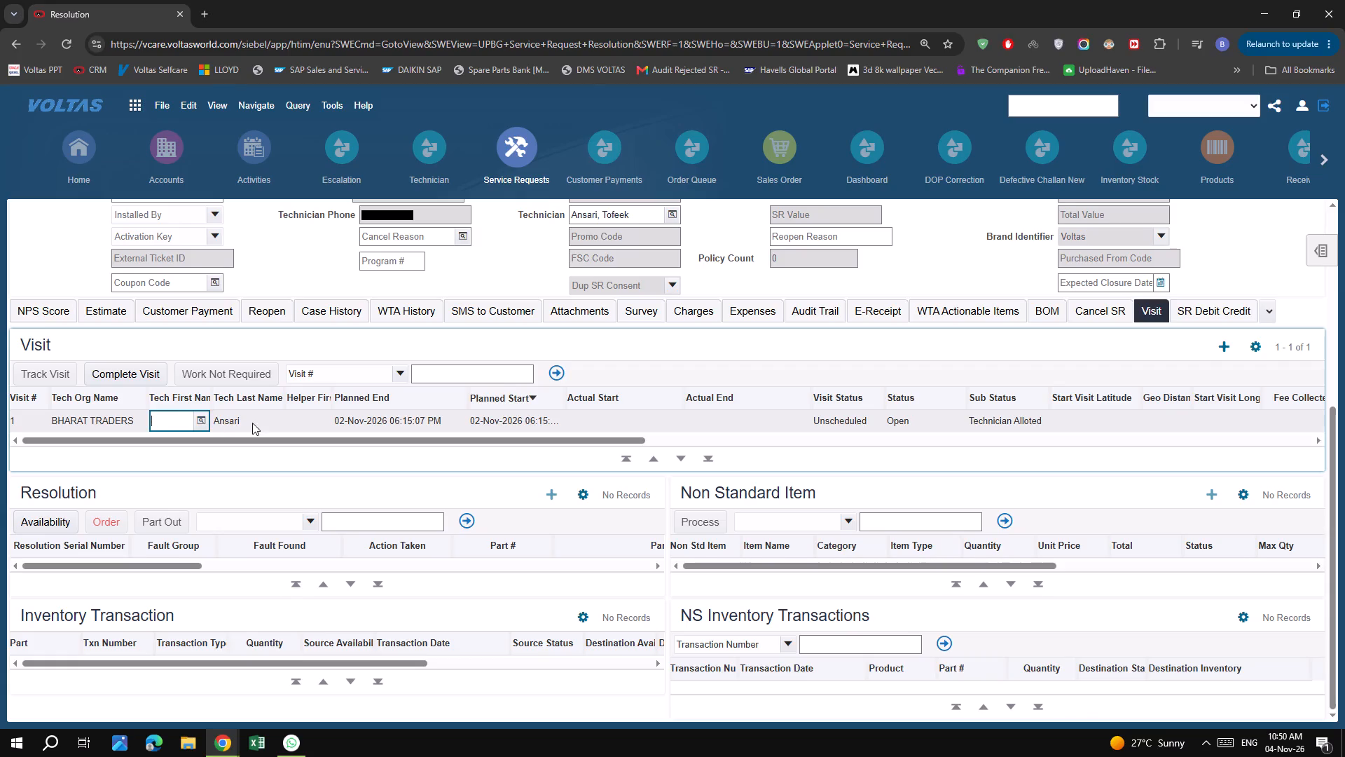
{"action": "left_click", "coordinate": [252, 423]}
{"action": "key", "text": "BackSpace"}
{"action": "left_click", "coordinate": [553, 370]}
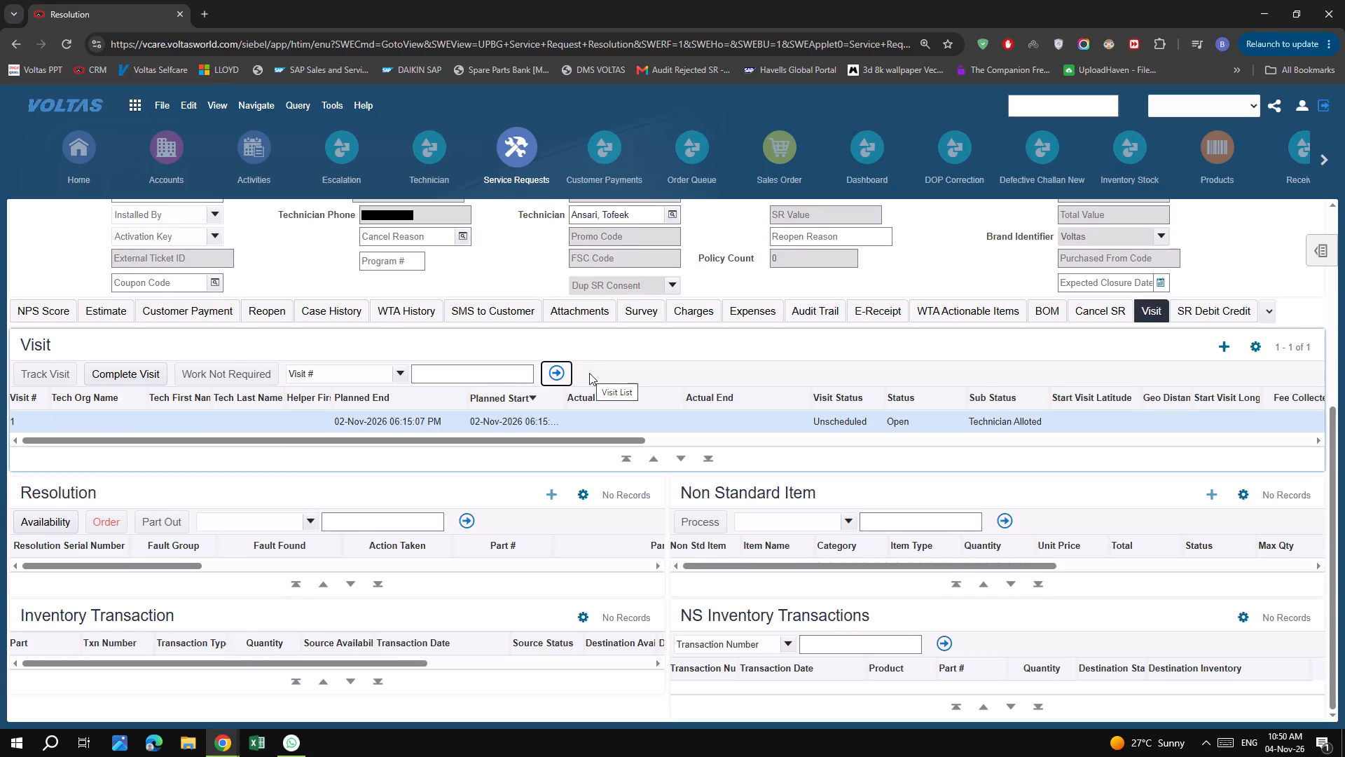
{"action": "scroll", "coordinate": [451, 371], "scroll_direction": "up", "scroll_amount": 8}
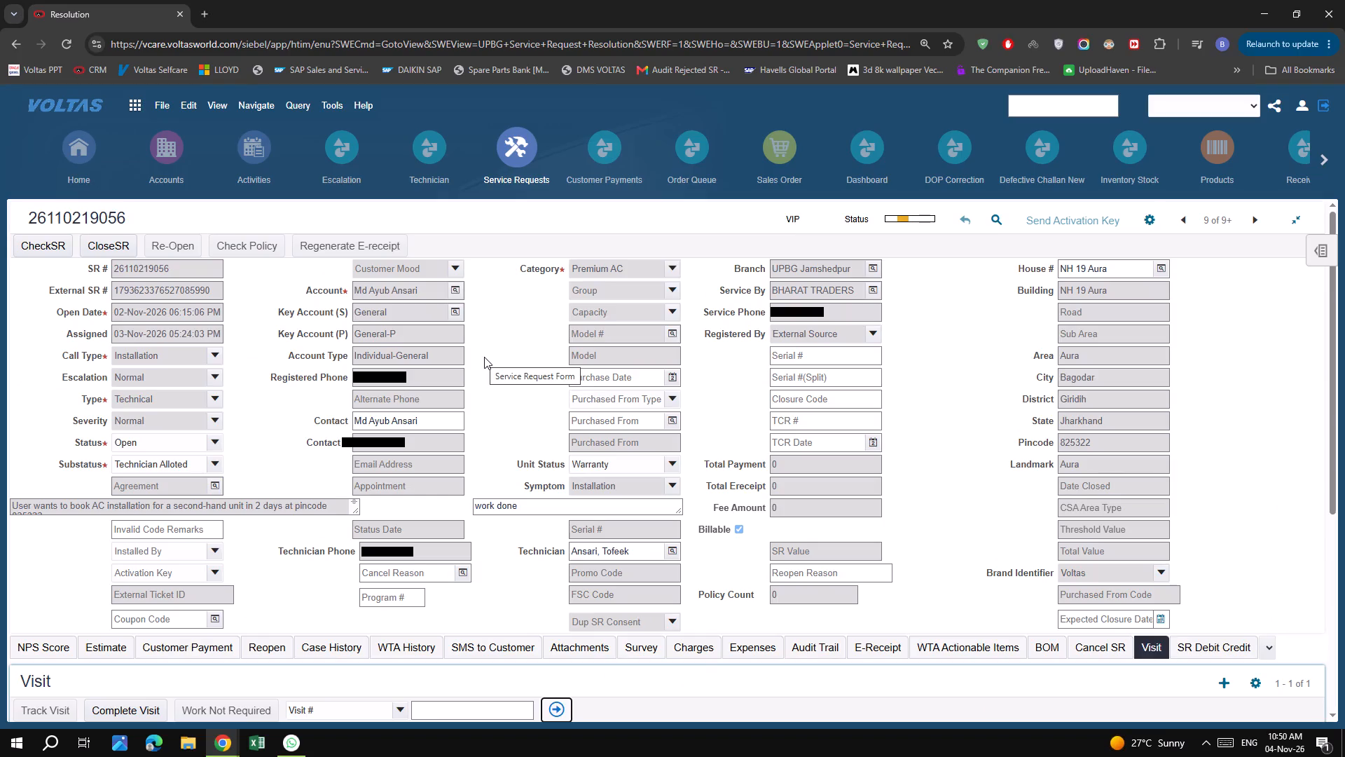
{"action": "triple_click", "coordinate": [532, 502]}
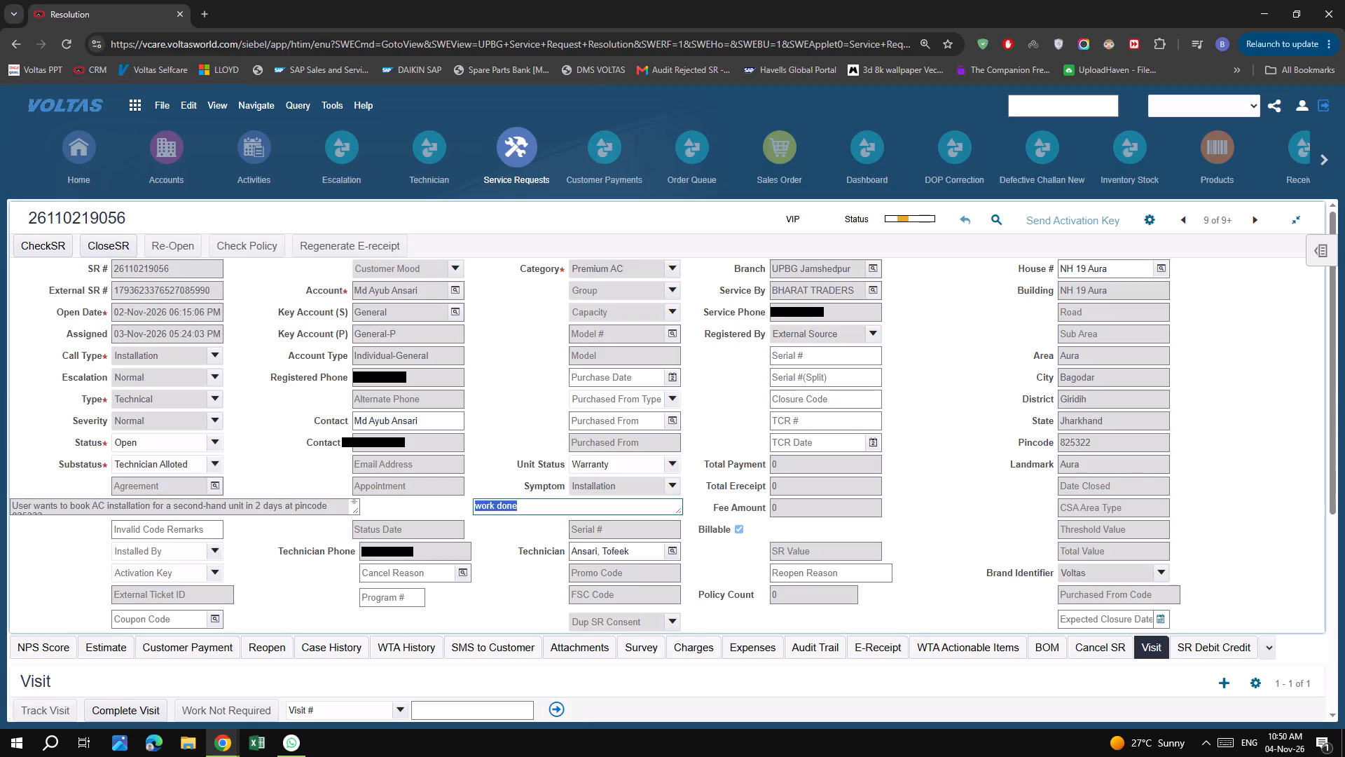
{"action": "key", "text": "BackSpace"}
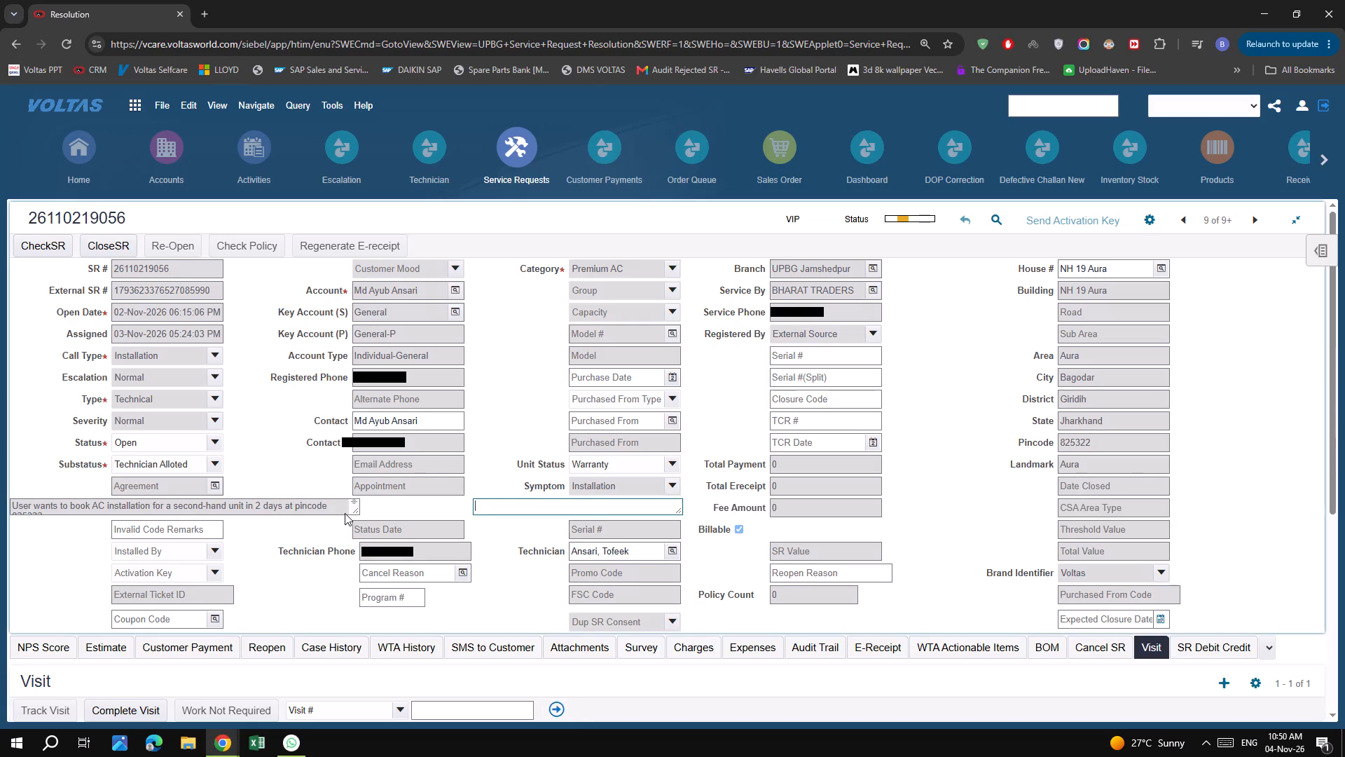
{"action": "left_click_drag", "start_coordinate": [354, 510], "coordinate": [371, 517]}
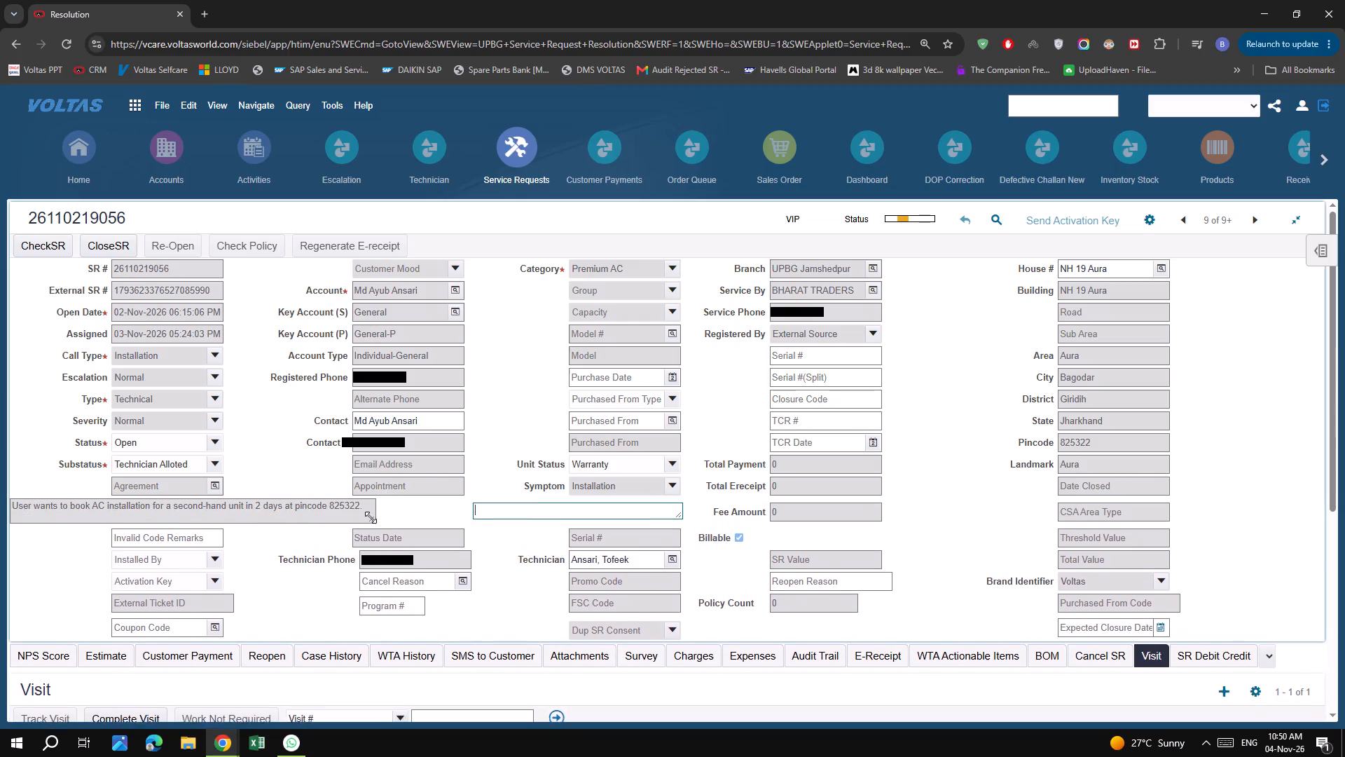
{"action": "left_click_drag", "start_coordinate": [371, 517], "coordinate": [361, 511]}
{"action": "left_click", "coordinate": [512, 427]}
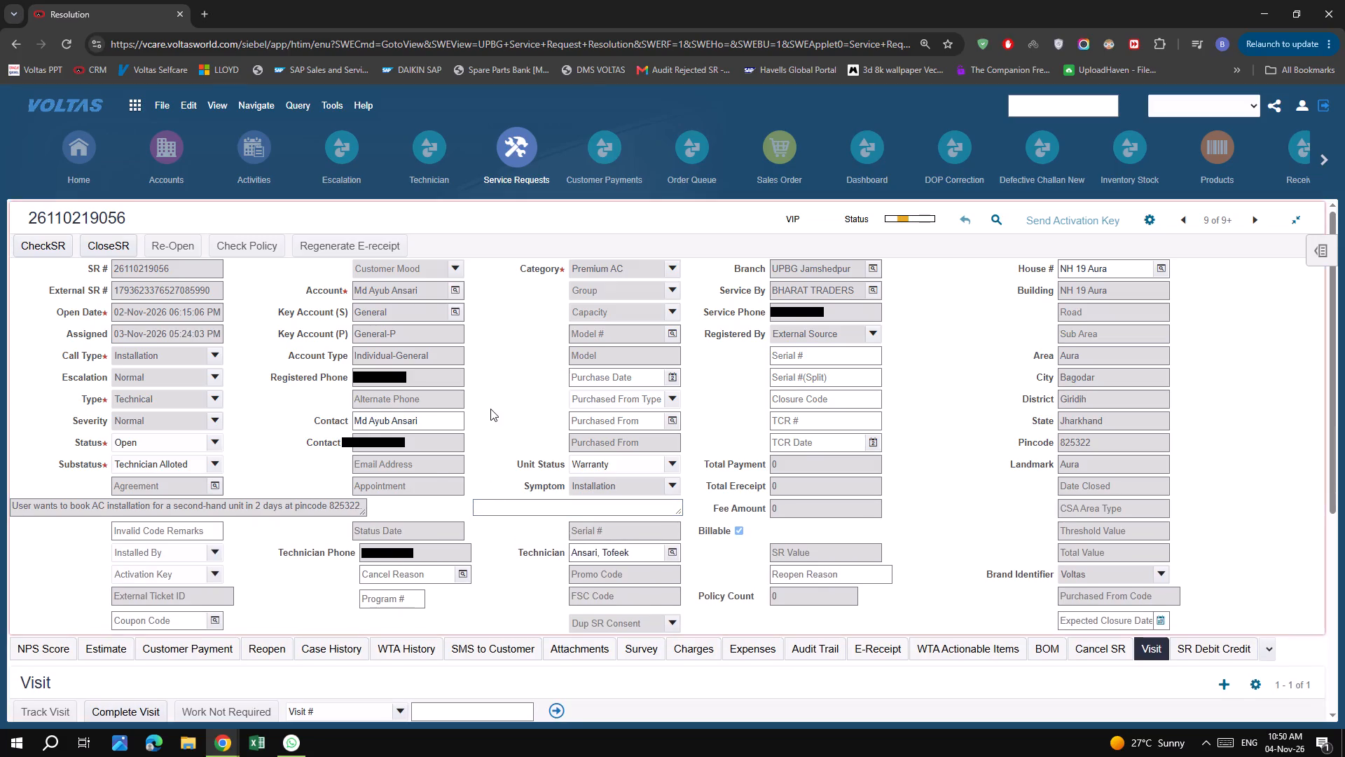
{"action": "left_click", "coordinate": [501, 507]}
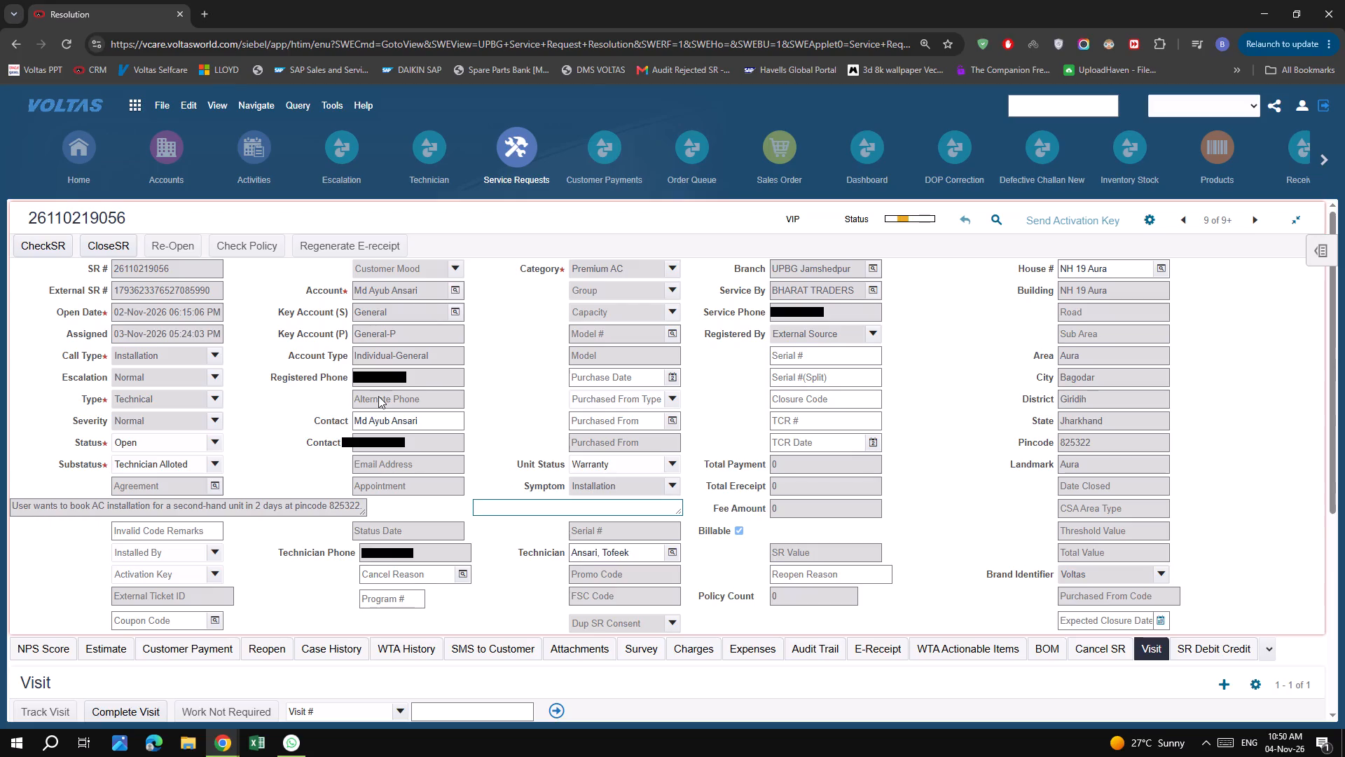
{"action": "left_click_drag", "start_coordinate": [427, 371], "coordinate": [275, 374]}
{"action": "left_click", "coordinate": [542, 407]}
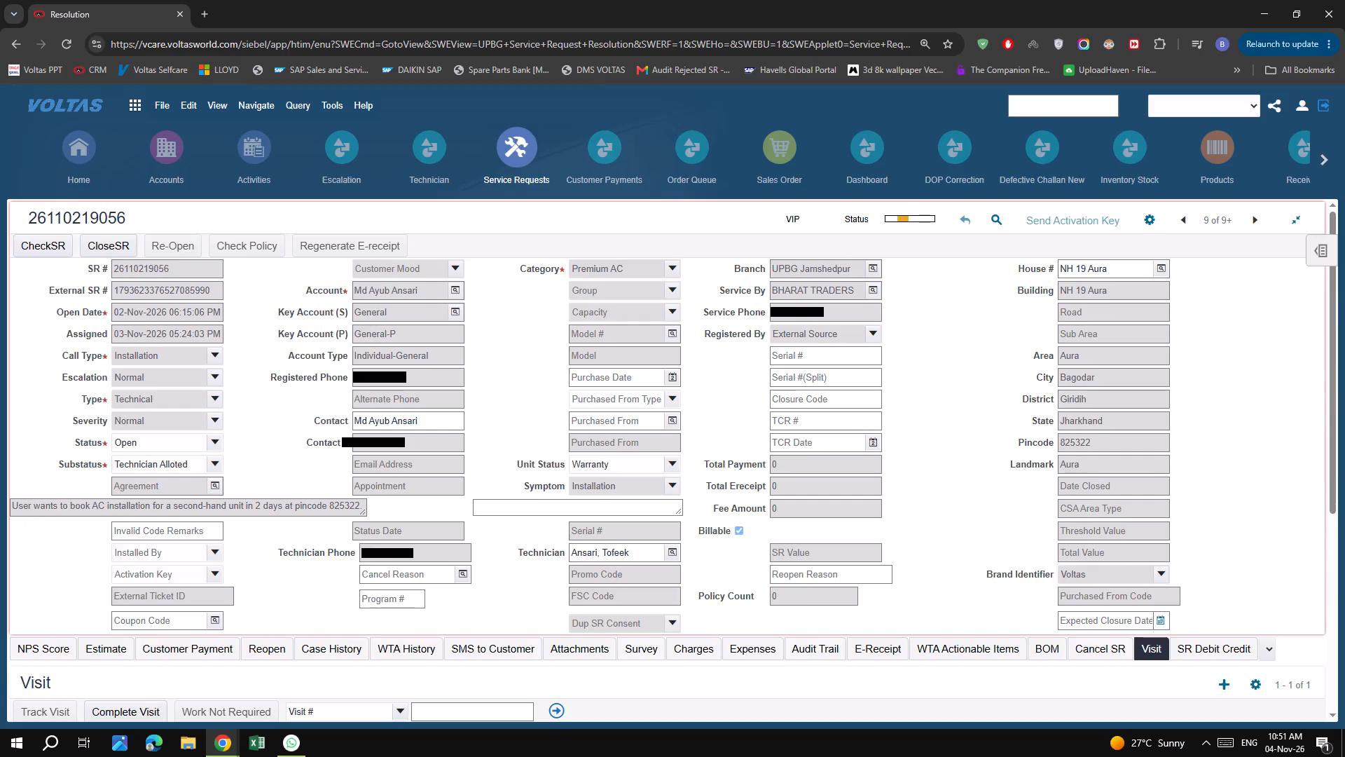
{"action": "left_click", "coordinate": [534, 508]}
{"action": "key", "text": "d"}
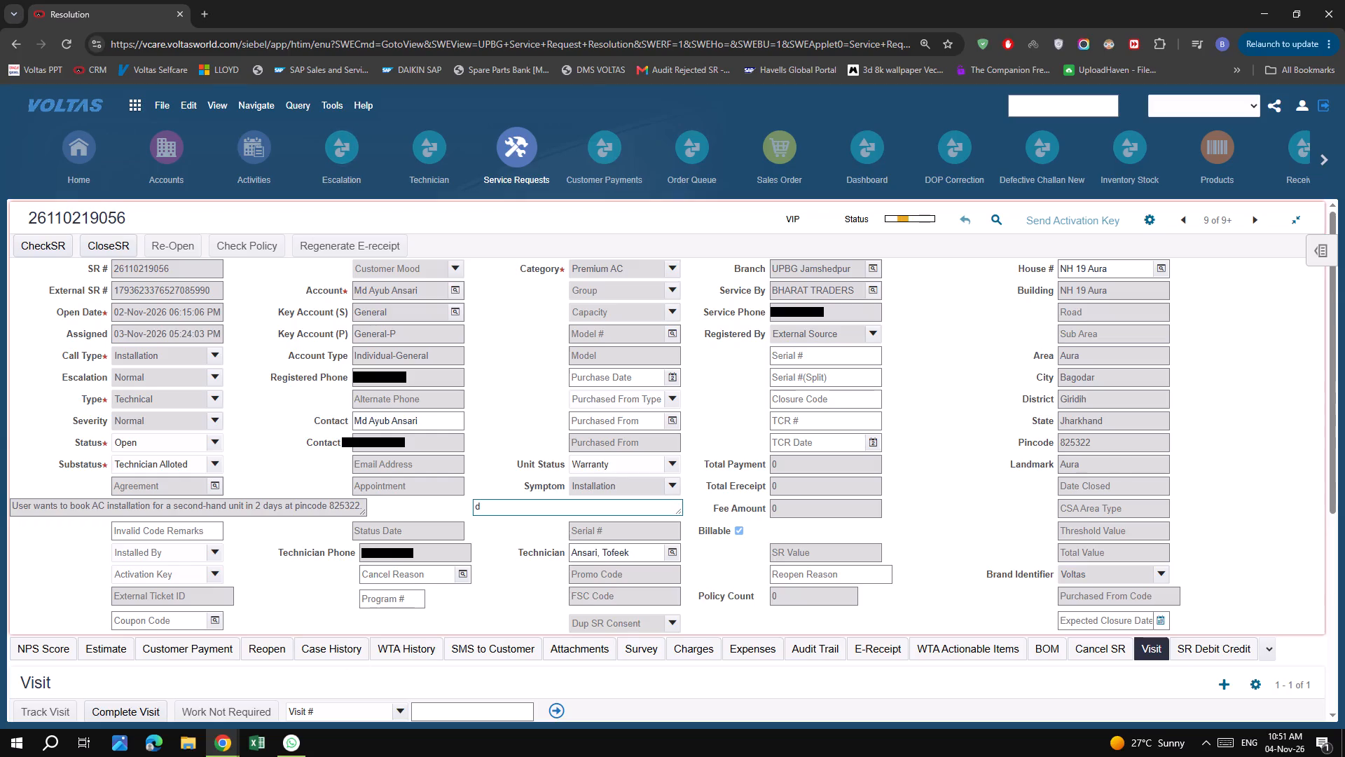
{"action": "type", "text": "elay transfer"}
{"action": "key", "text": "ctrl+s"}
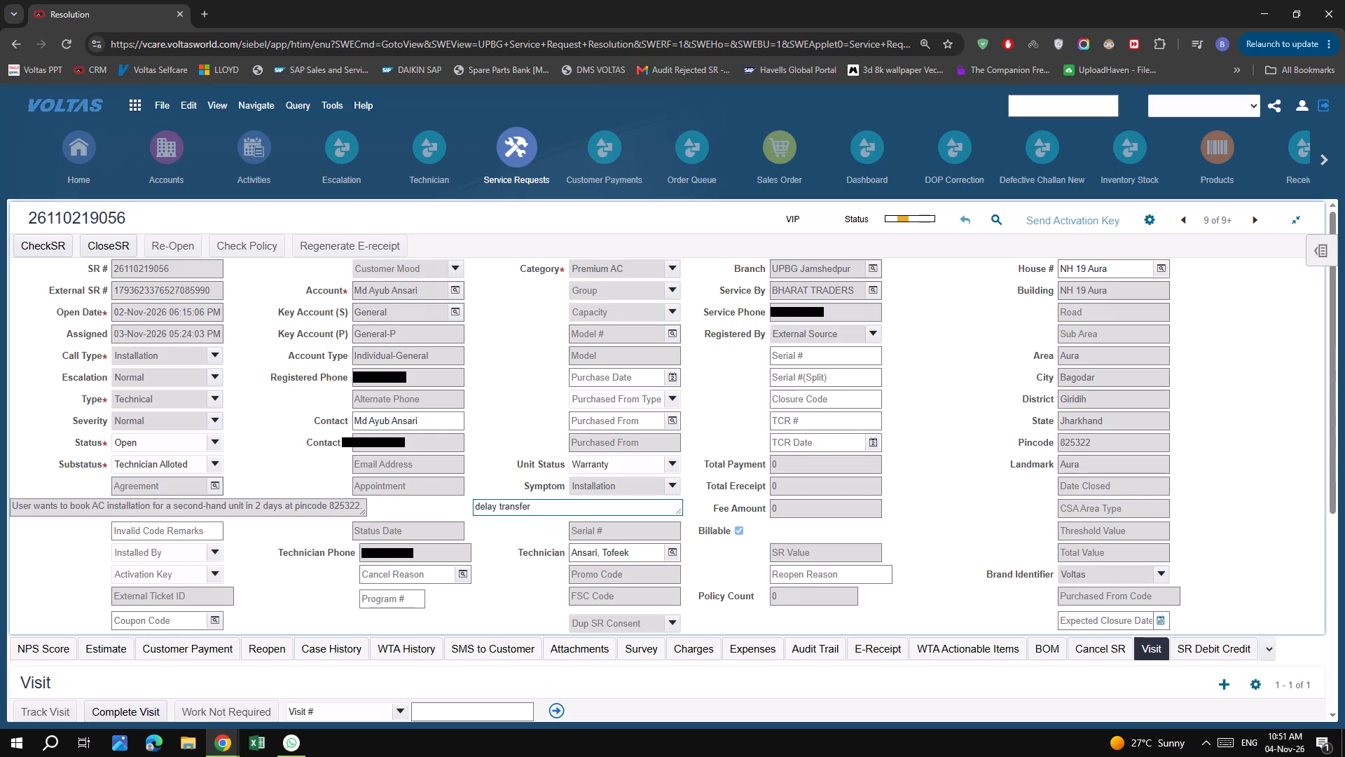
{"action": "left_click", "coordinate": [954, 325]}
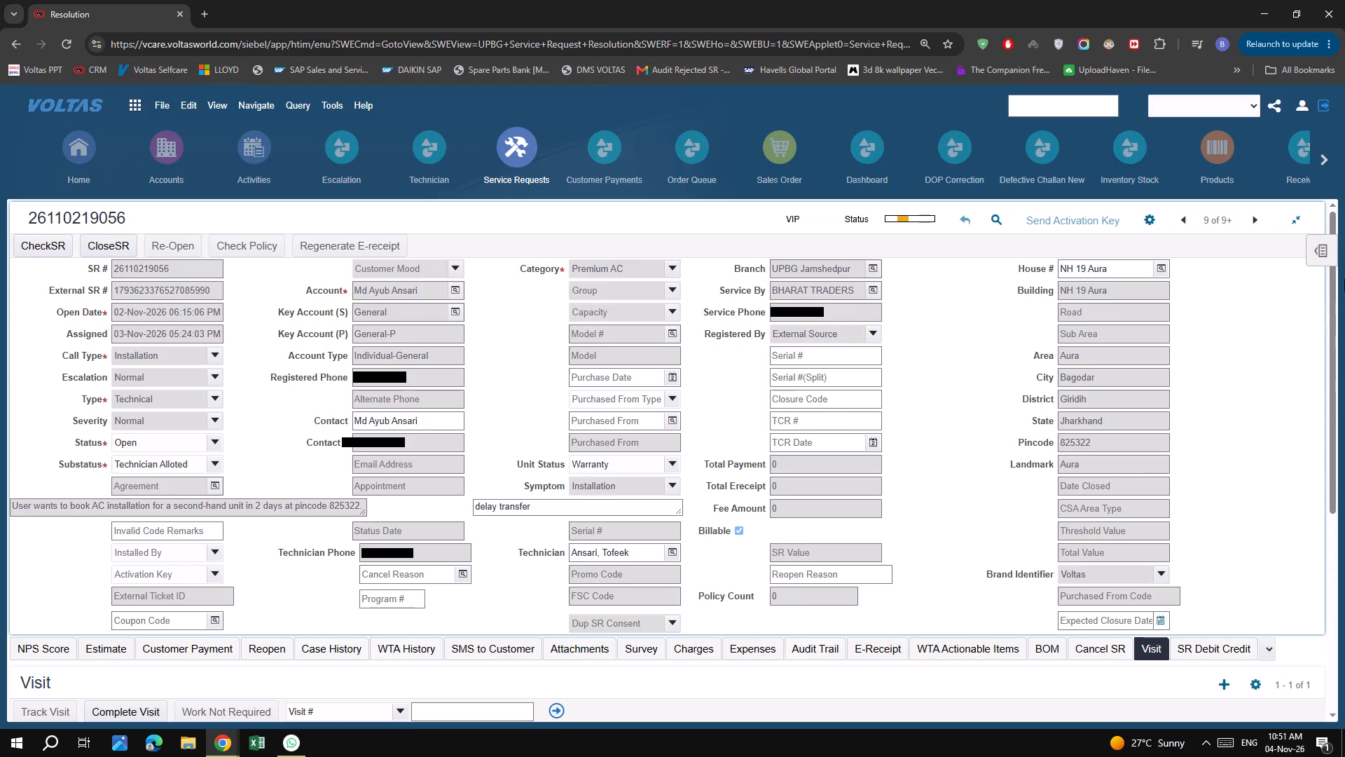
{"action": "left_click", "coordinate": [1187, 219]}
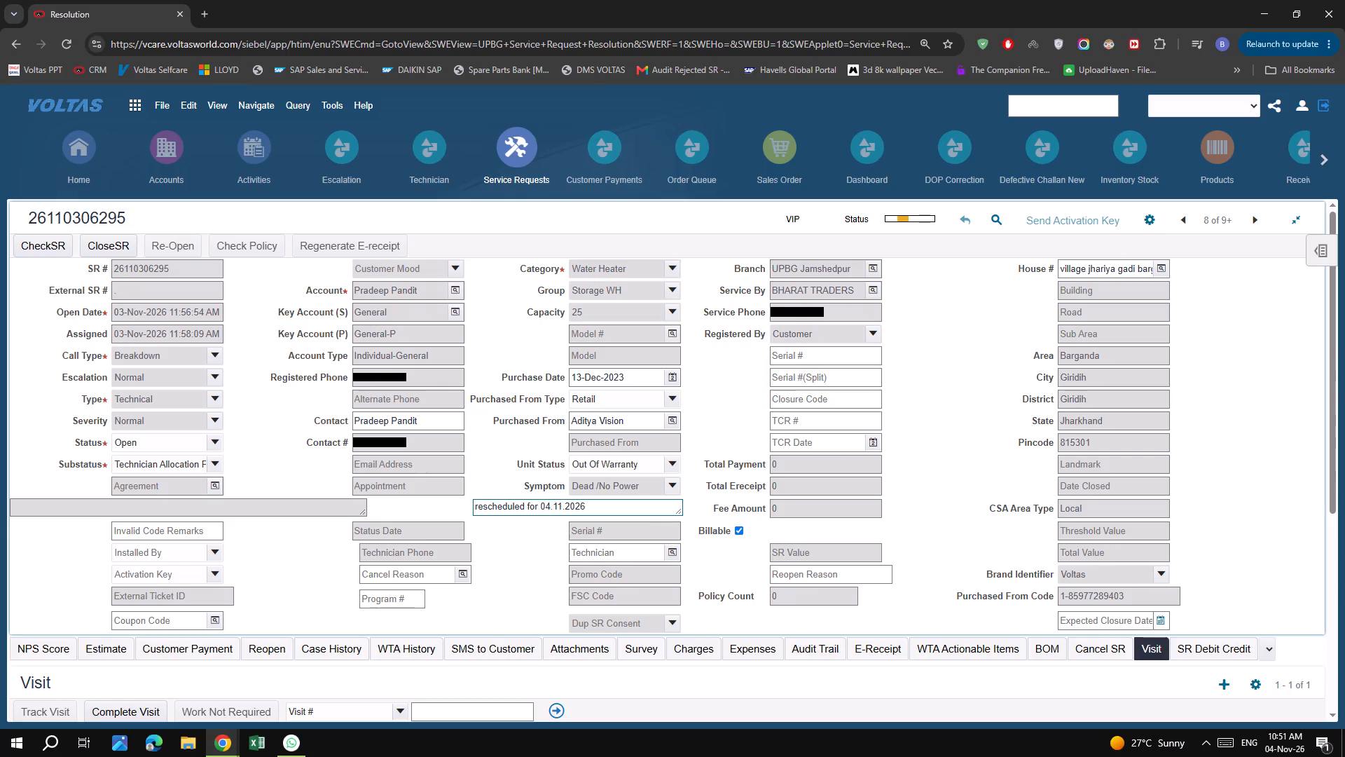
{"action": "left_click_drag", "start_coordinate": [1086, 268], "coordinate": [1269, 271]}
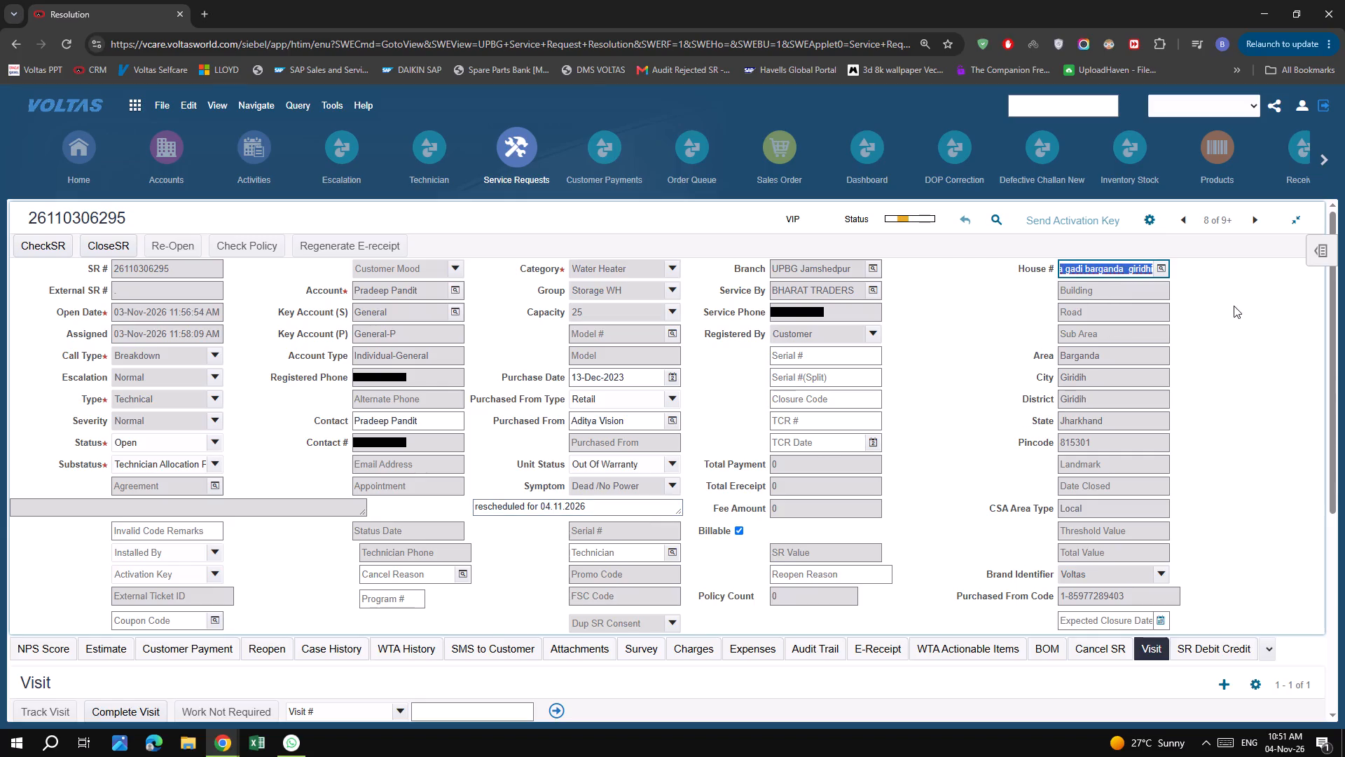
{"action": "left_click", "coordinate": [1233, 308]}
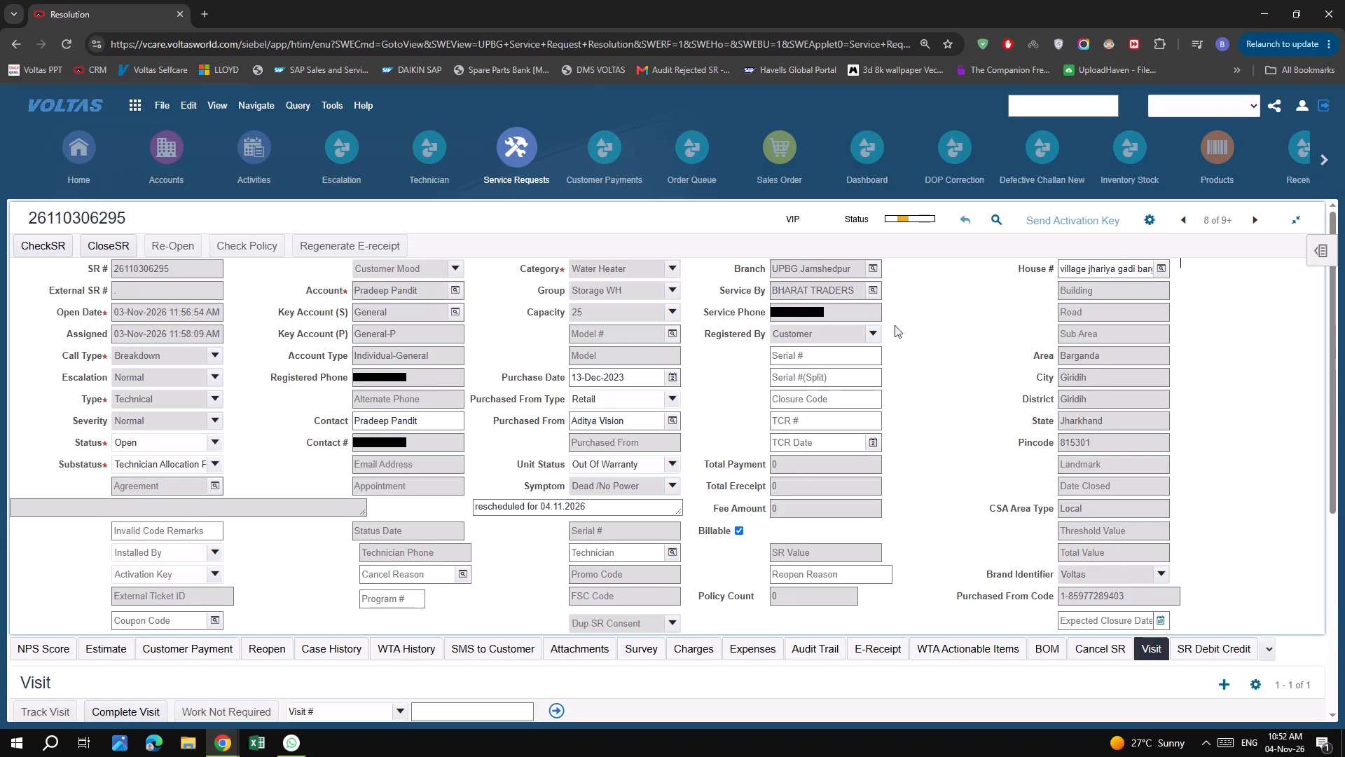
{"action": "left_click_drag", "start_coordinate": [422, 292], "coordinate": [322, 294]}
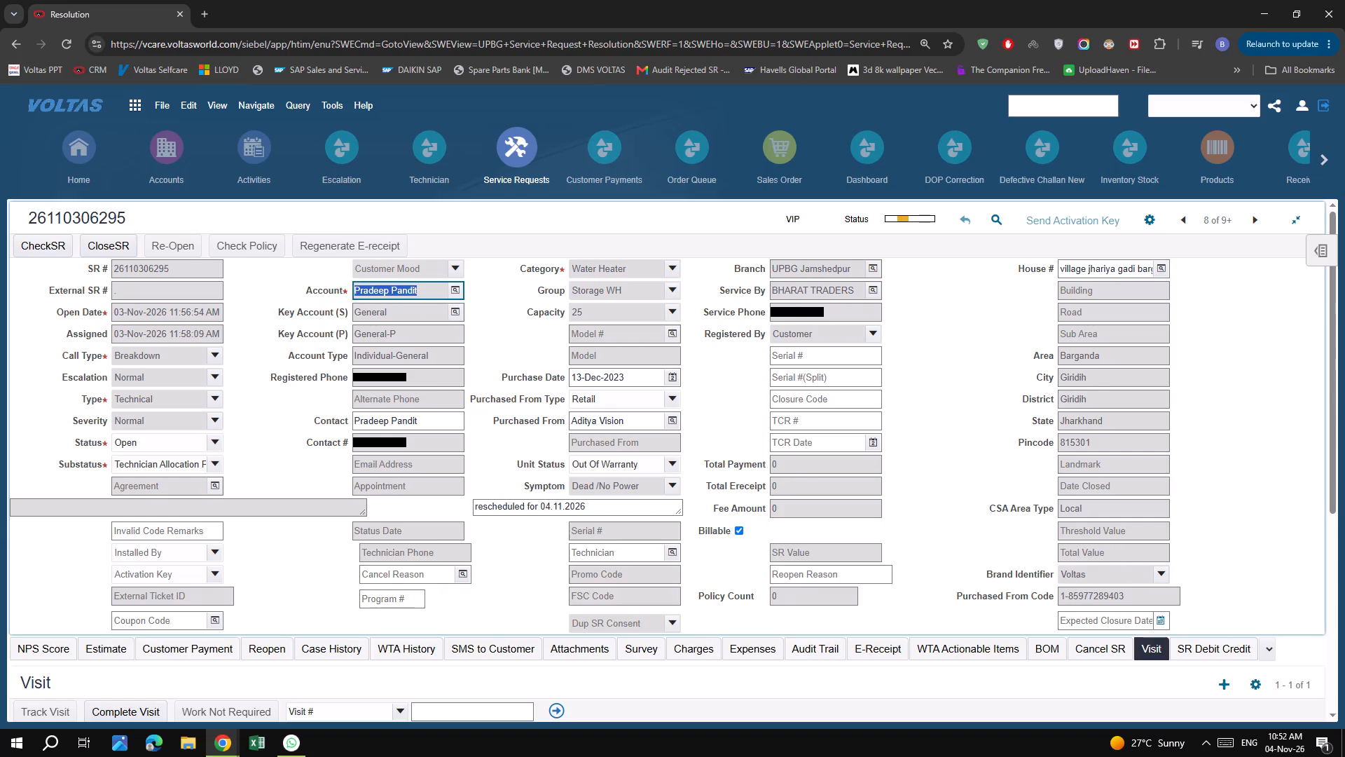
{"action": "left_click_drag", "start_coordinate": [322, 294], "coordinate": [315, 294]}
{"action": "left_click", "coordinate": [951, 382]}
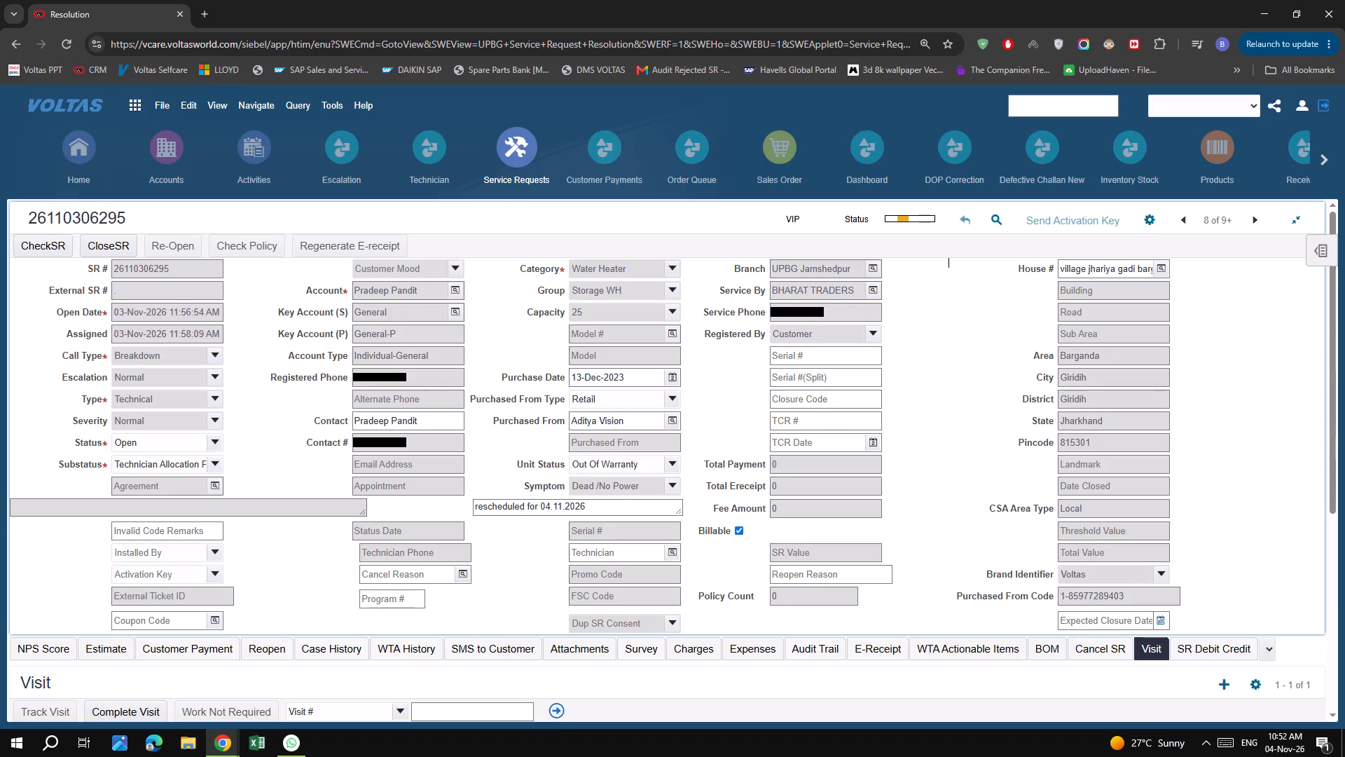
{"action": "left_click_drag", "start_coordinate": [621, 510], "coordinate": [455, 516]}
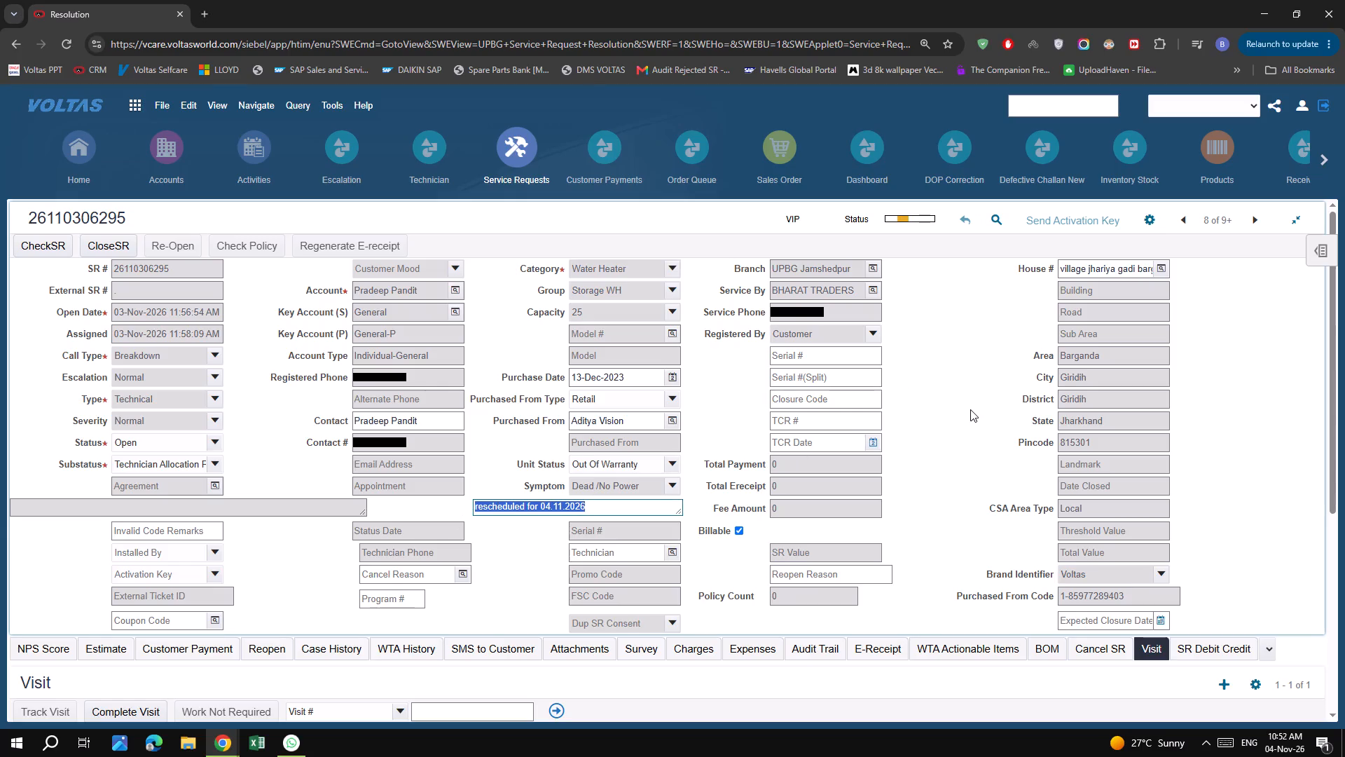
{"action": "left_click", "coordinate": [968, 406]}
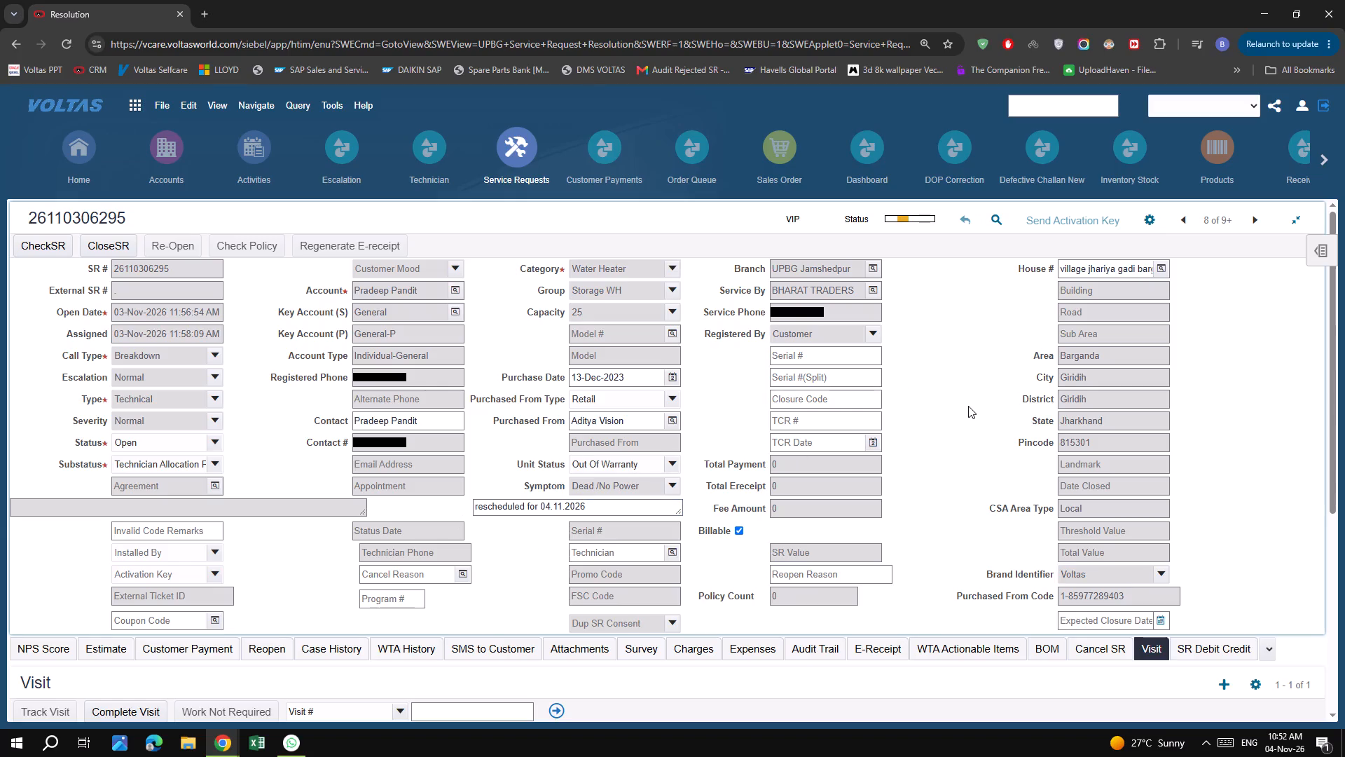
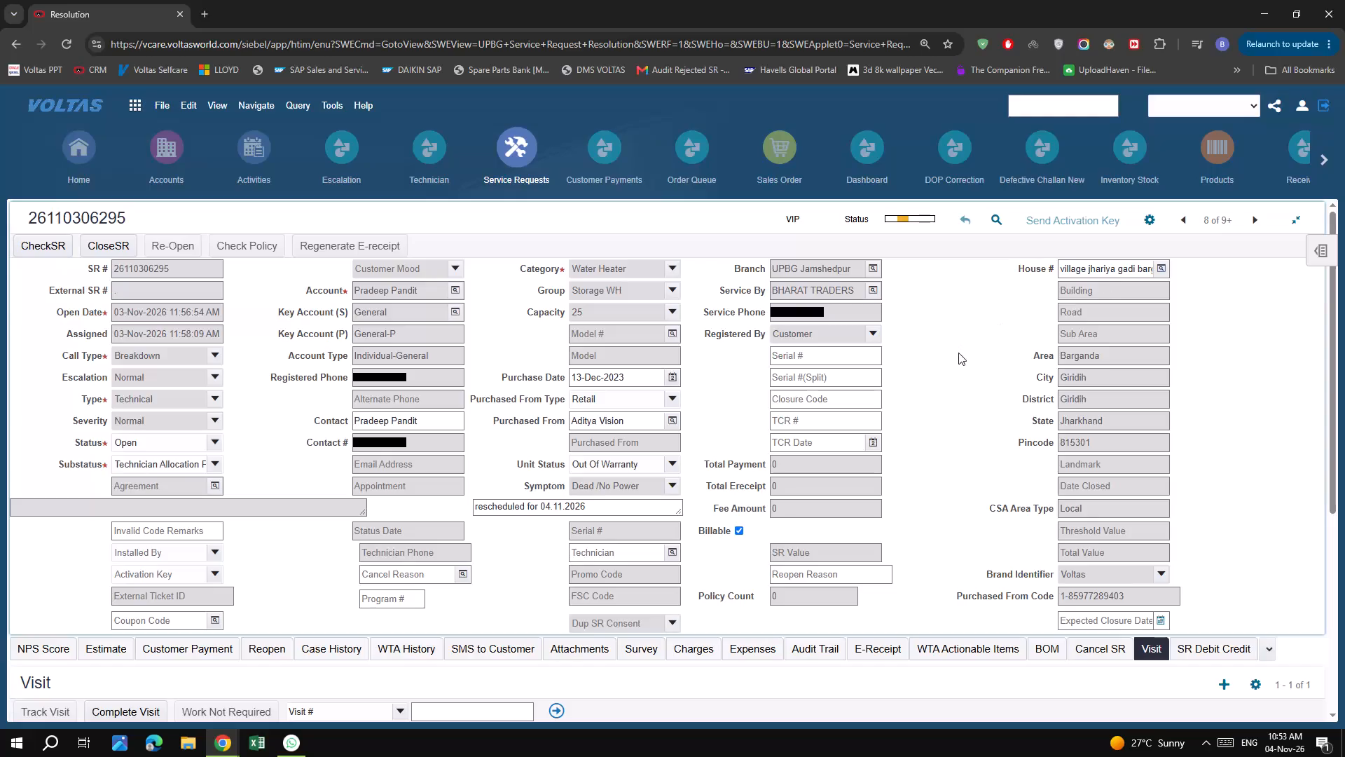
{"action": "left_click", "coordinate": [958, 353]}
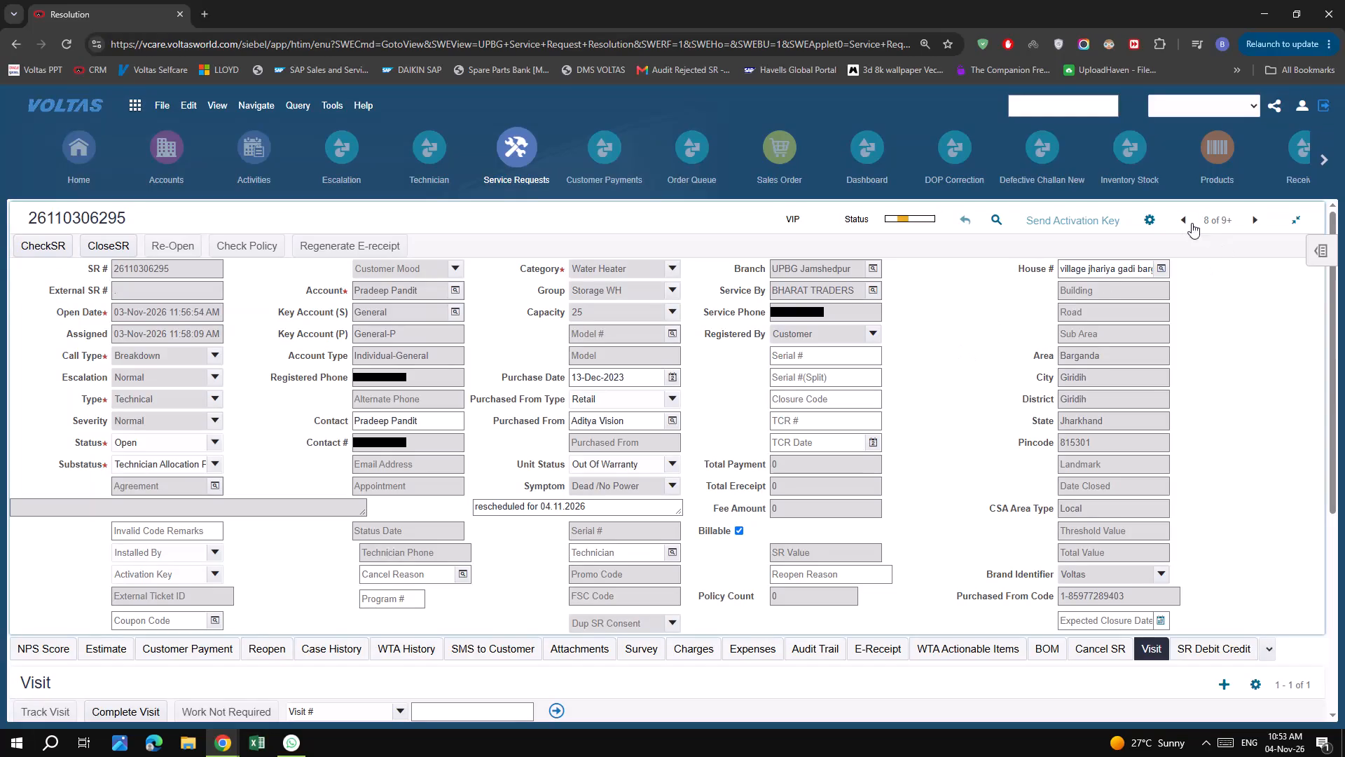
{"action": "left_click", "coordinate": [1186, 221]}
{"action": "left_click", "coordinate": [1186, 221]}
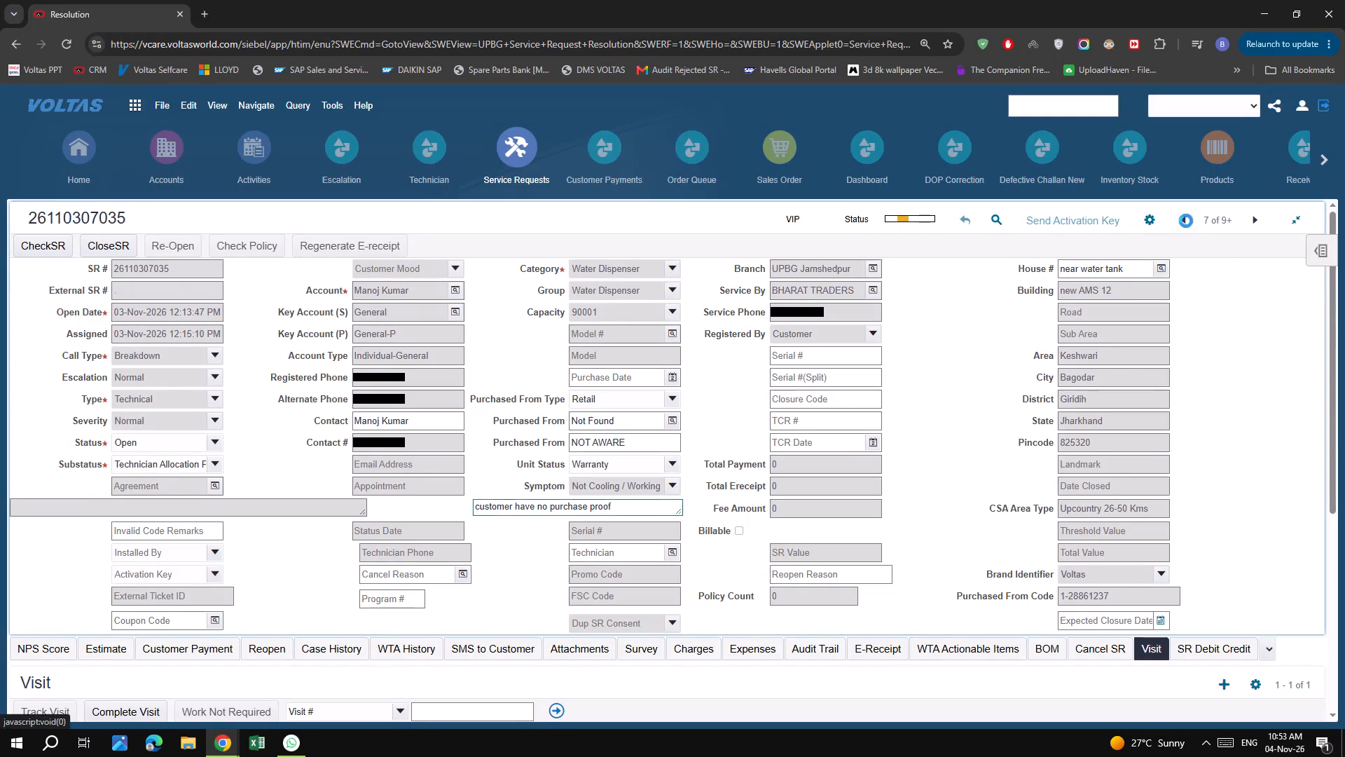
{"action": "left_click", "coordinate": [1256, 222]}
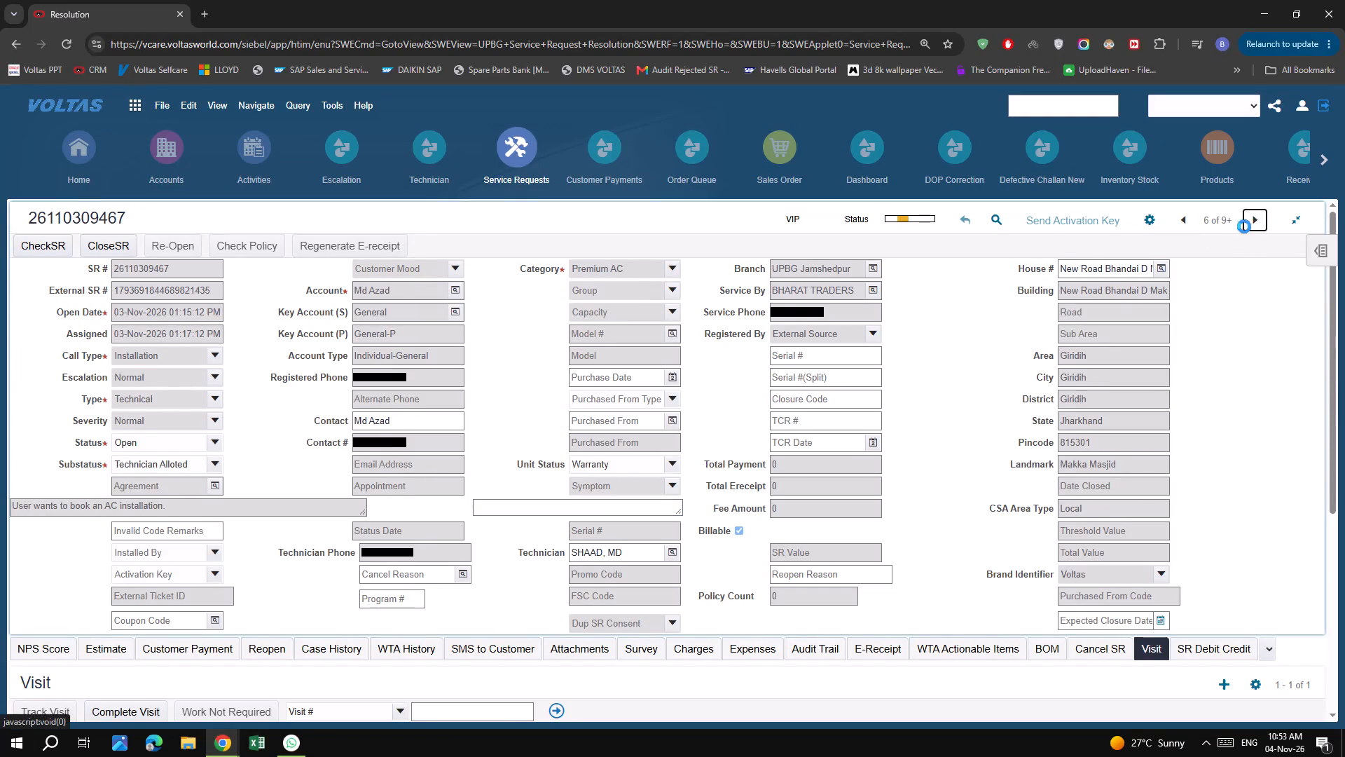
{"action": "left_click", "coordinate": [1179, 212]}
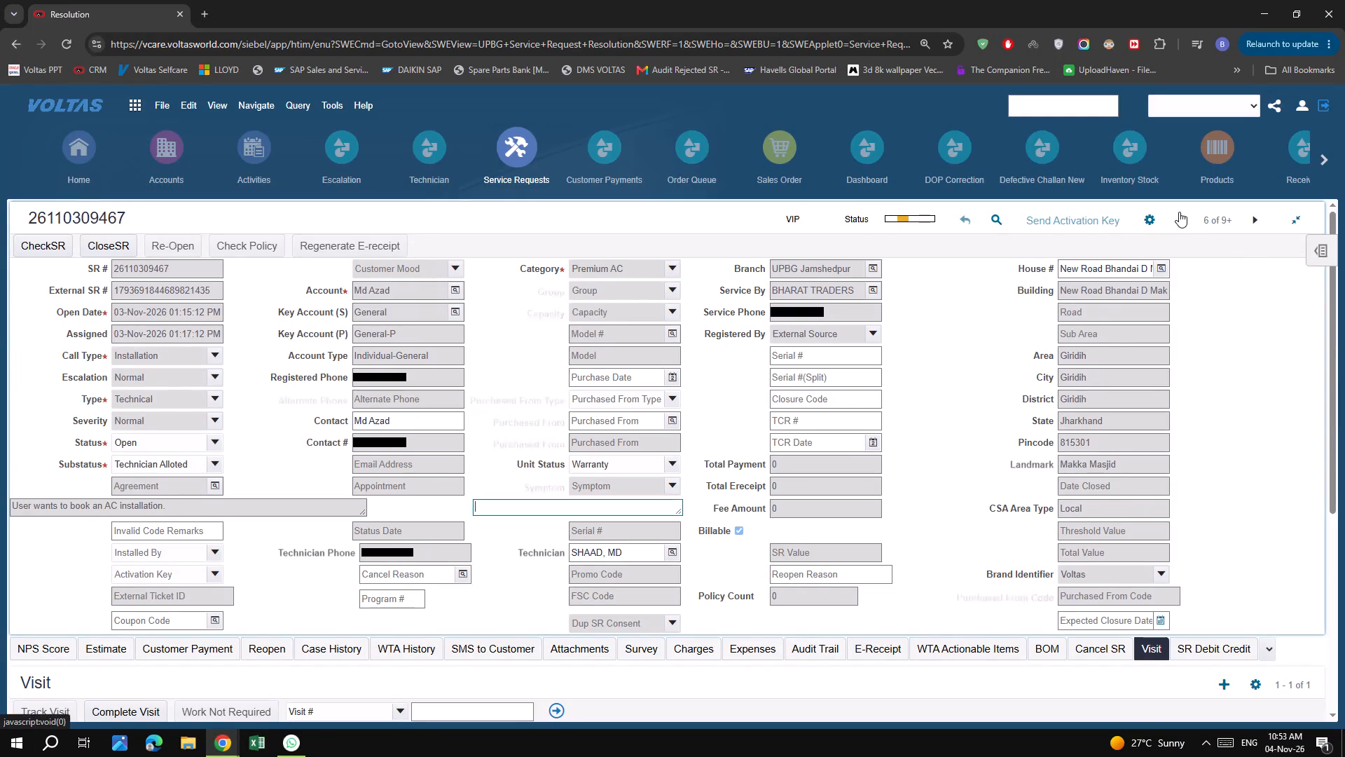
{"action": "left_click", "coordinate": [1179, 212]}
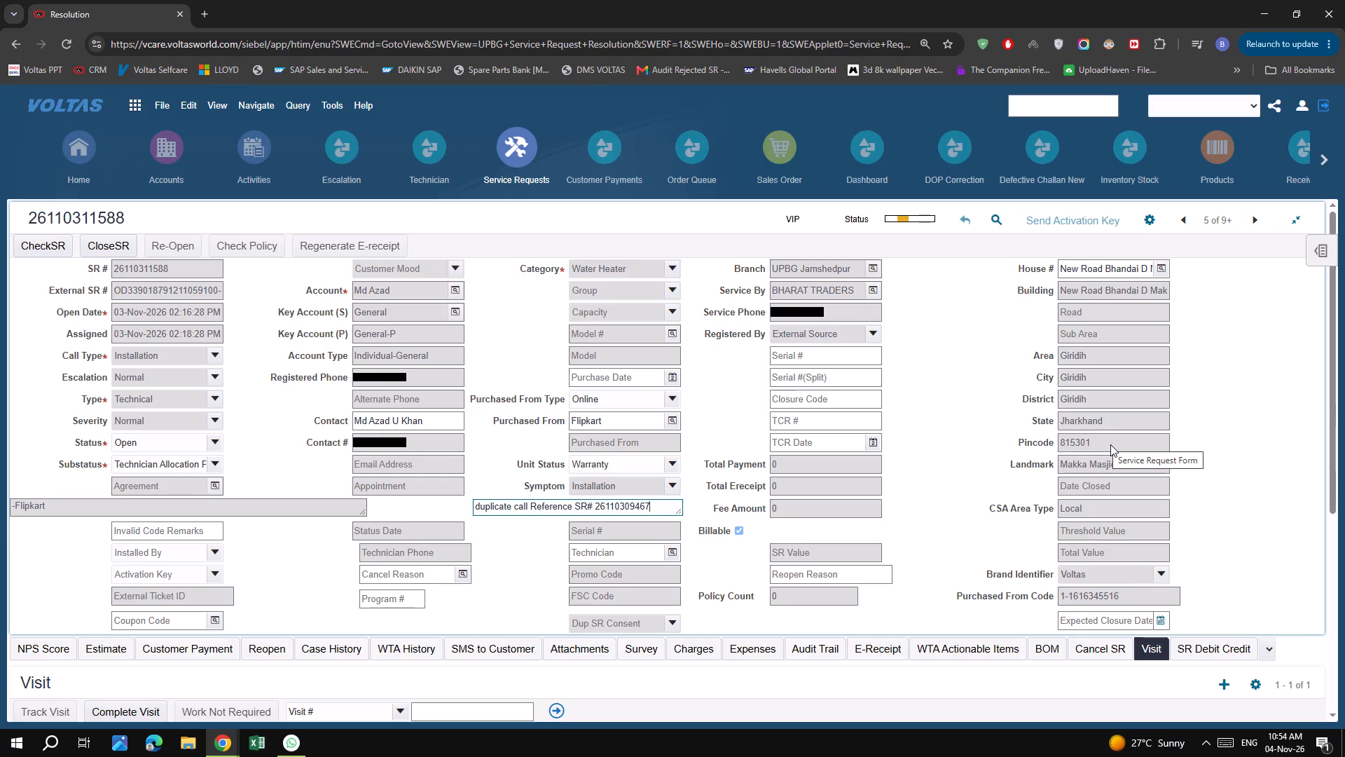
{"action": "left_click", "coordinate": [1174, 217]}
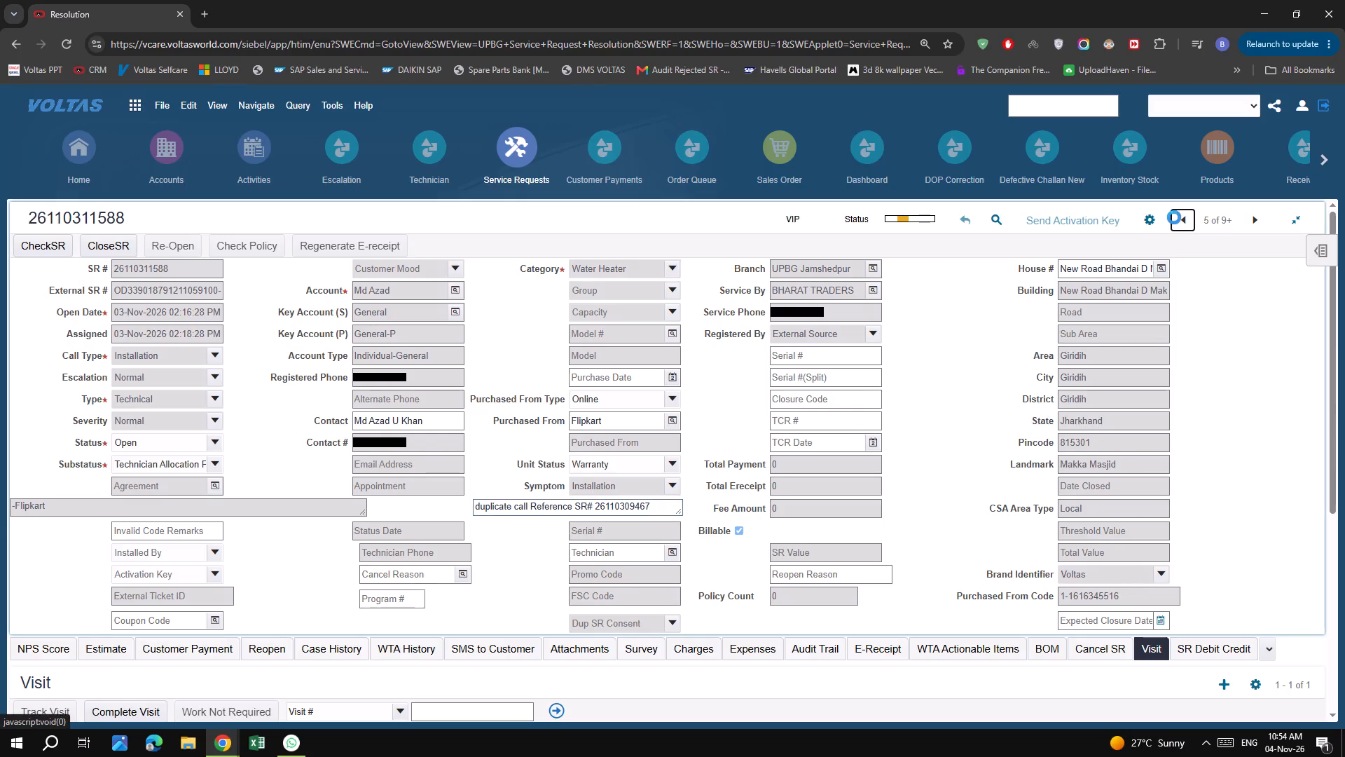
{"action": "left_click", "coordinate": [1183, 223]}
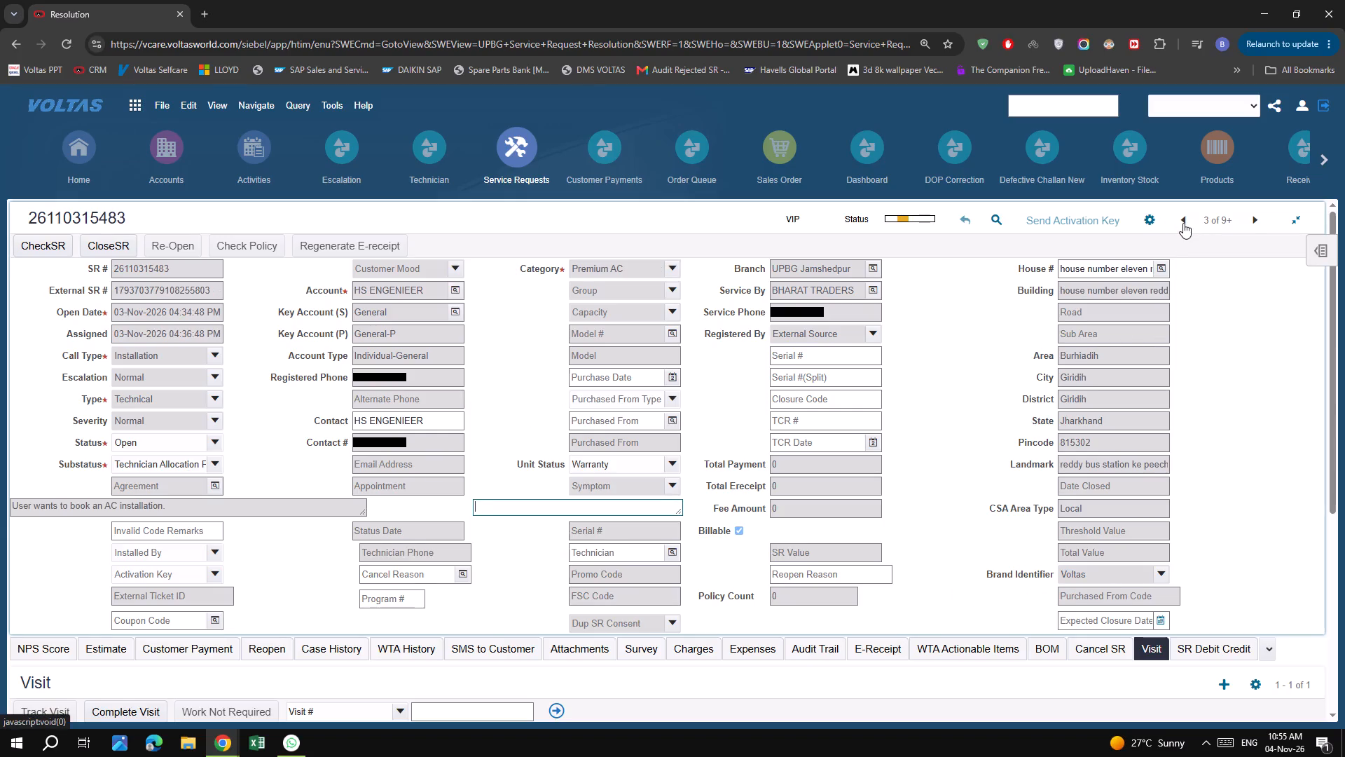
{"action": "left_click", "coordinate": [1183, 223]}
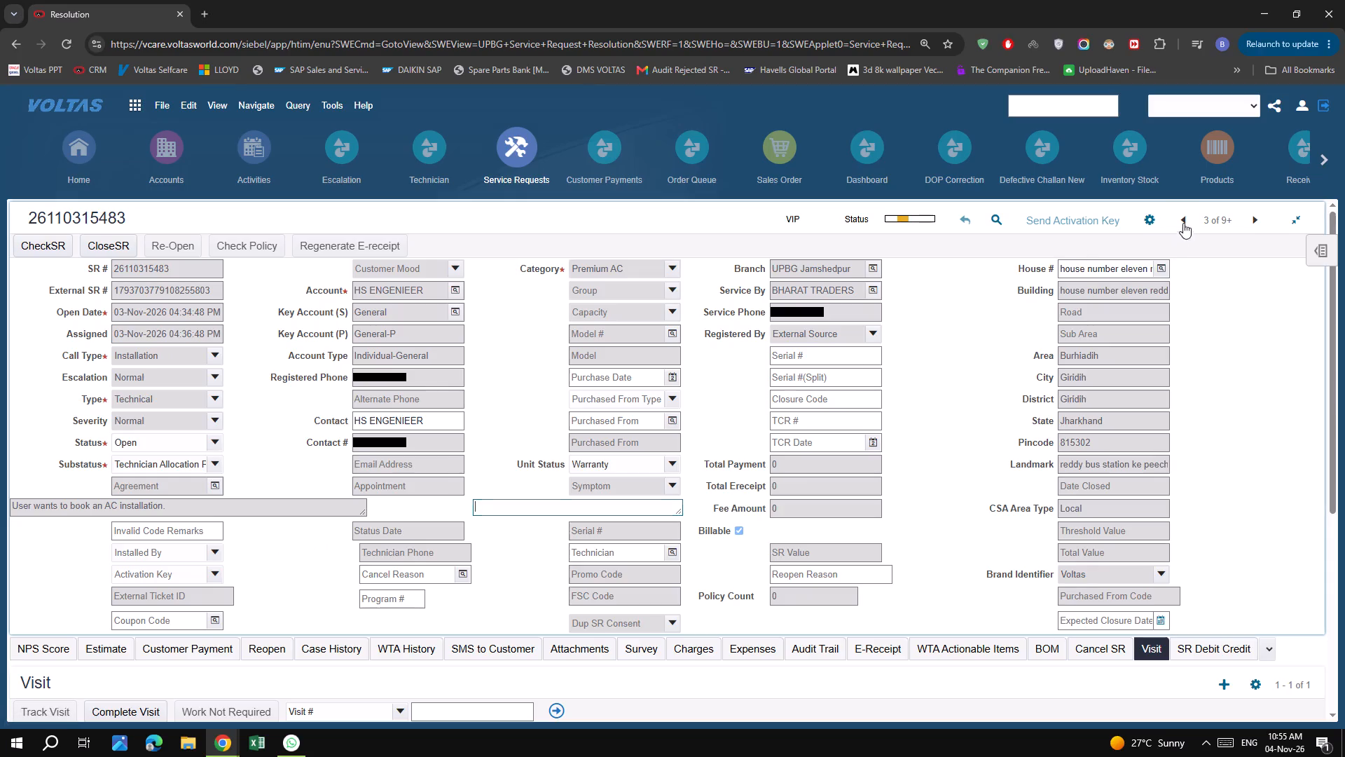
{"action": "double_click", "coordinate": [386, 383]}
{"action": "key", "text": "ctrl+c"}
{"action": "key", "text": "ctrl+c"}
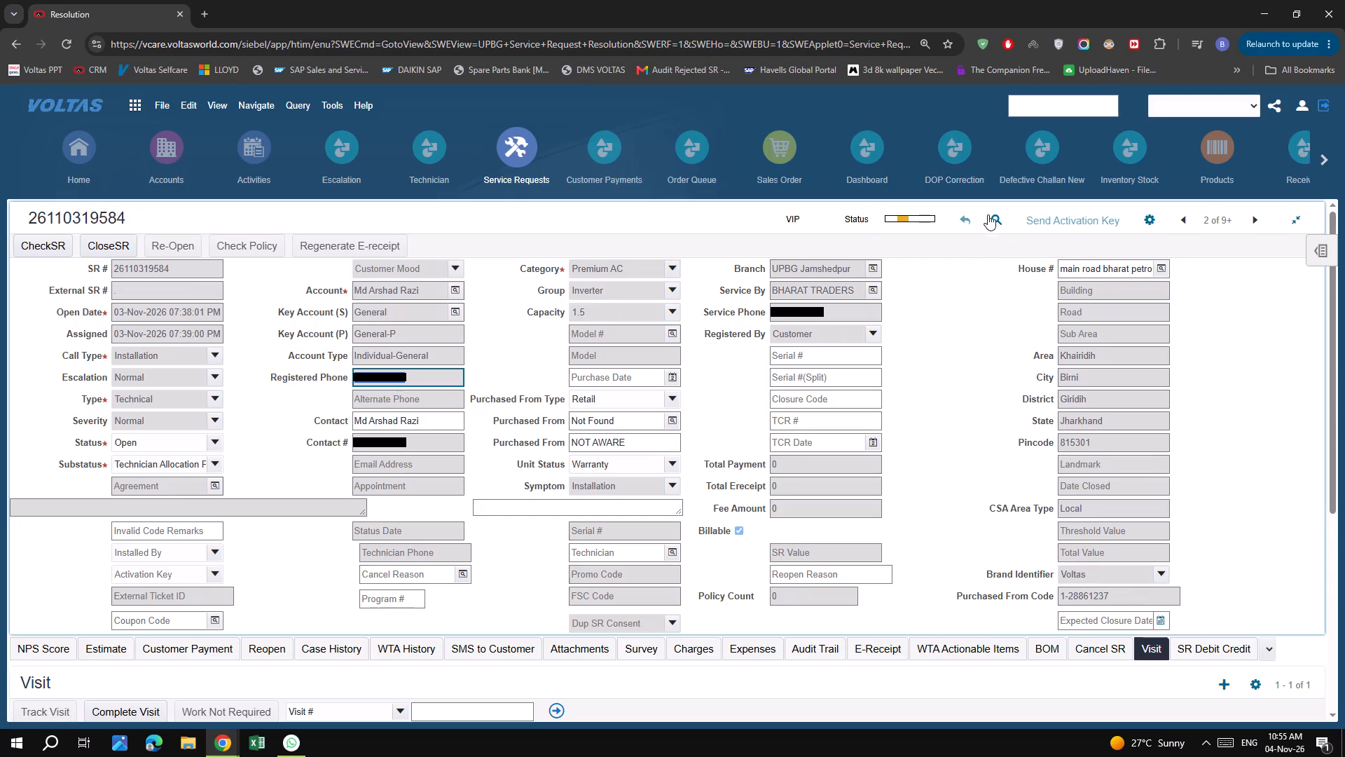
{"action": "left_click", "coordinate": [988, 213]}
{"action": "left_click", "coordinate": [384, 376]}
{"action": "key", "text": "ctrl+v"}
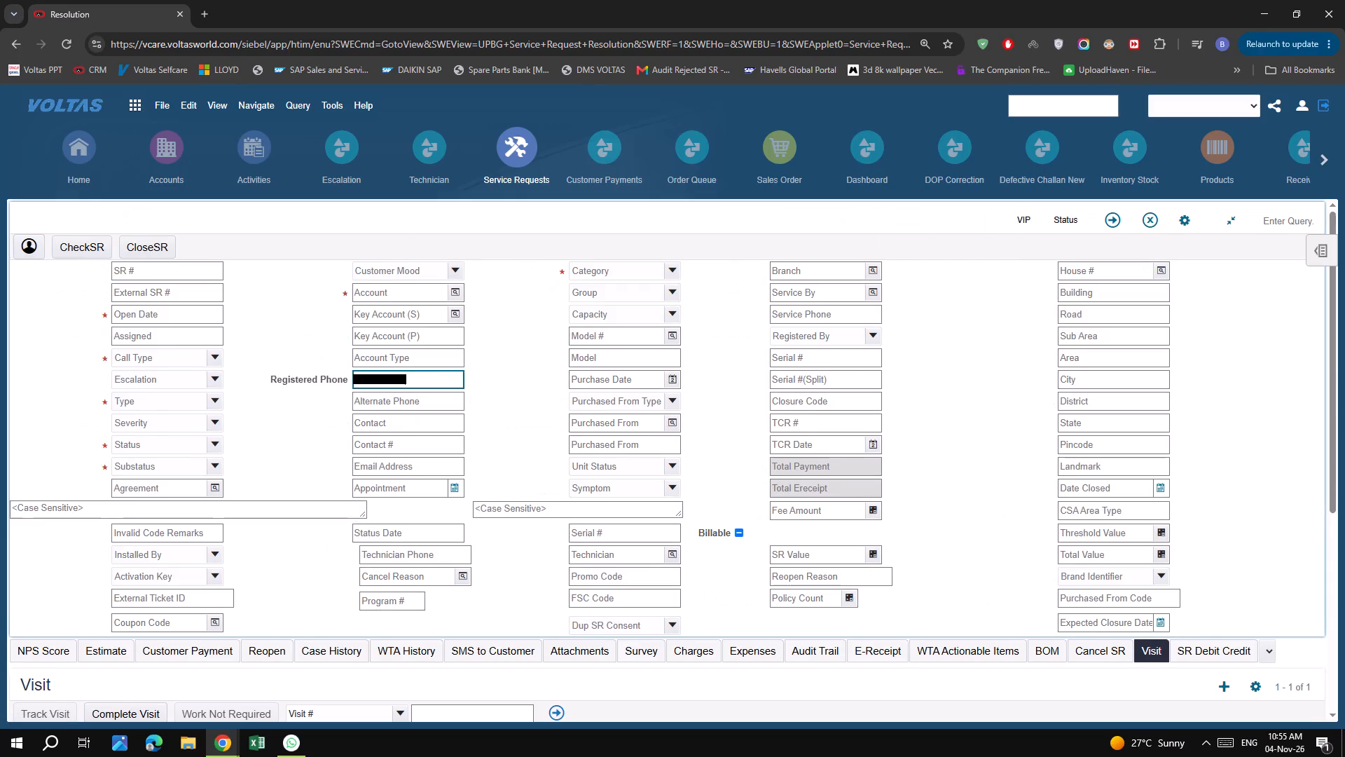
{"action": "key", "text": "Return"}
{"action": "left_click", "coordinate": [1245, 221]}
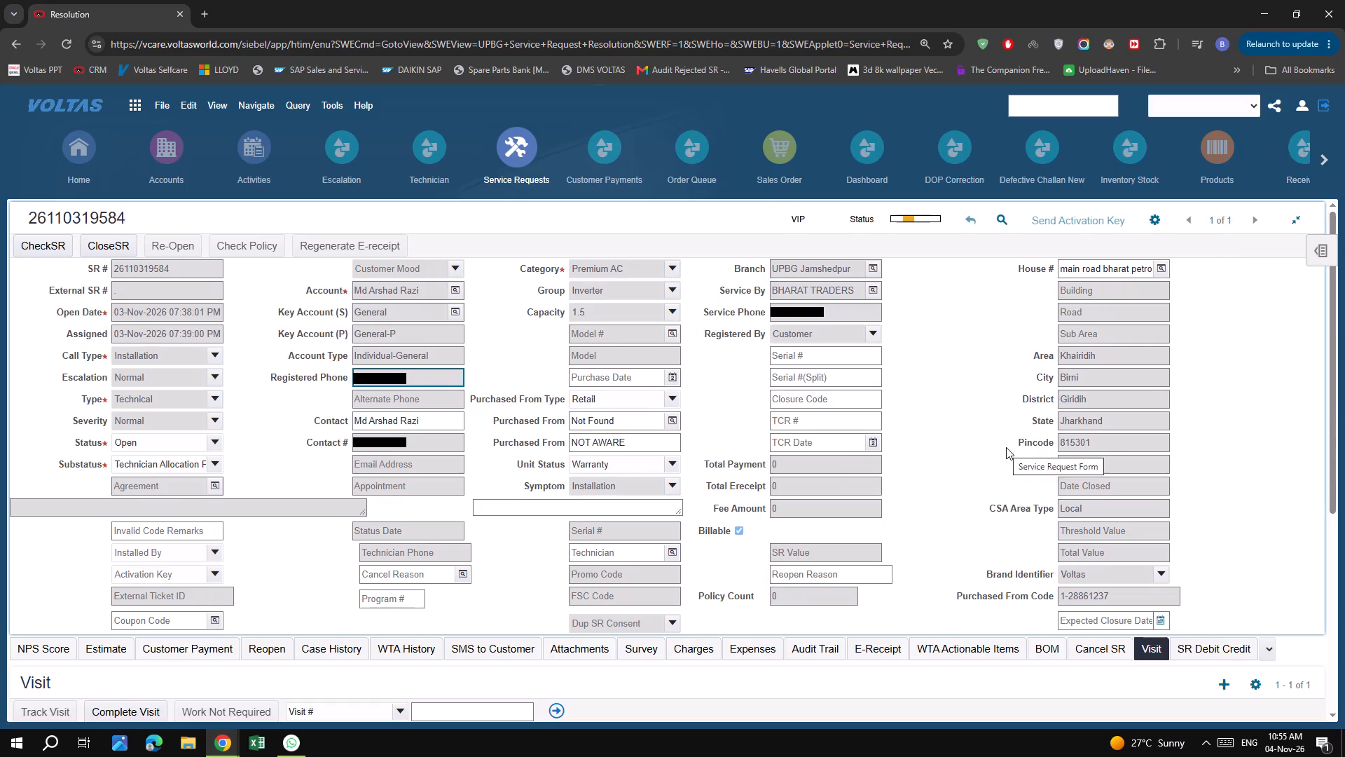
{"action": "left_click_drag", "start_coordinate": [432, 292], "coordinate": [161, 323]}
{"action": "key", "text": "ctrl+c"}
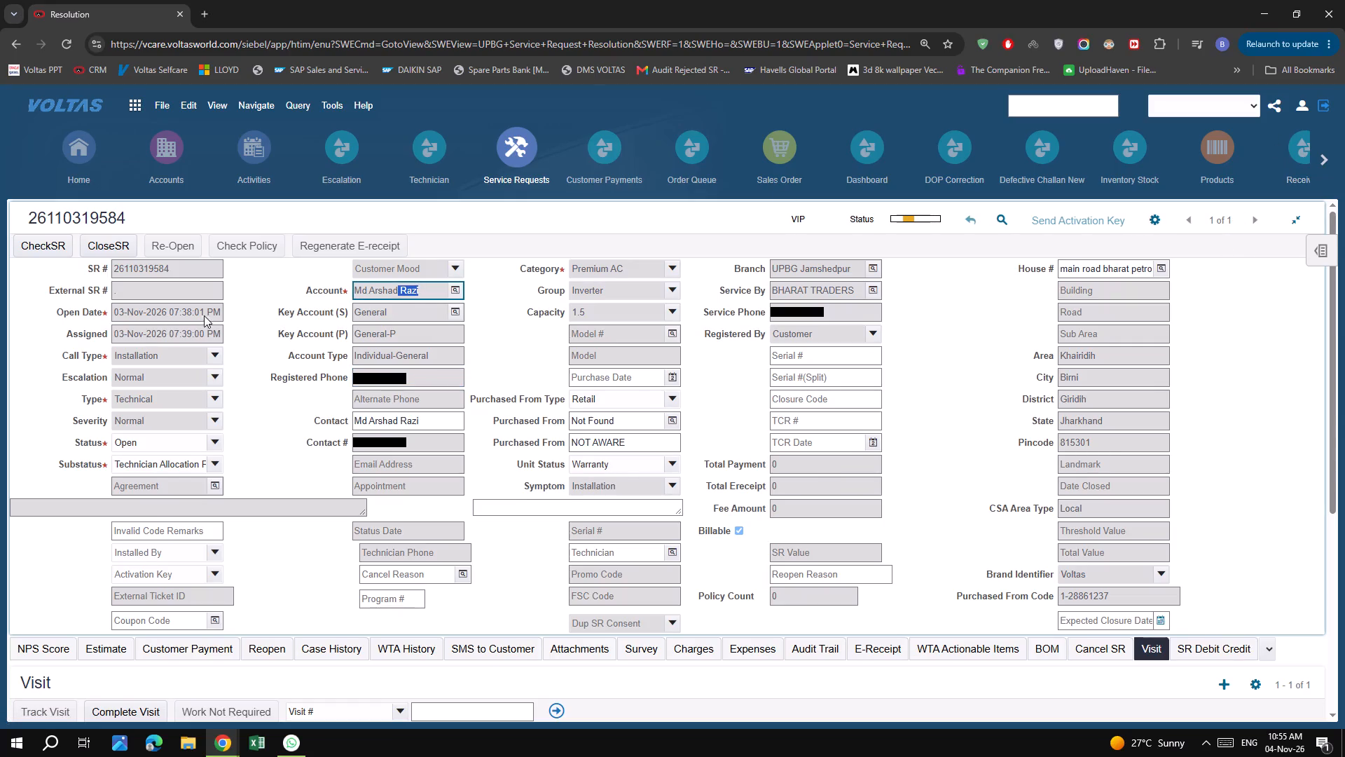
{"action": "key", "text": "ctrl+c"}
{"action": "left_click", "coordinate": [1009, 219]}
{"action": "left_click", "coordinate": [431, 294]}
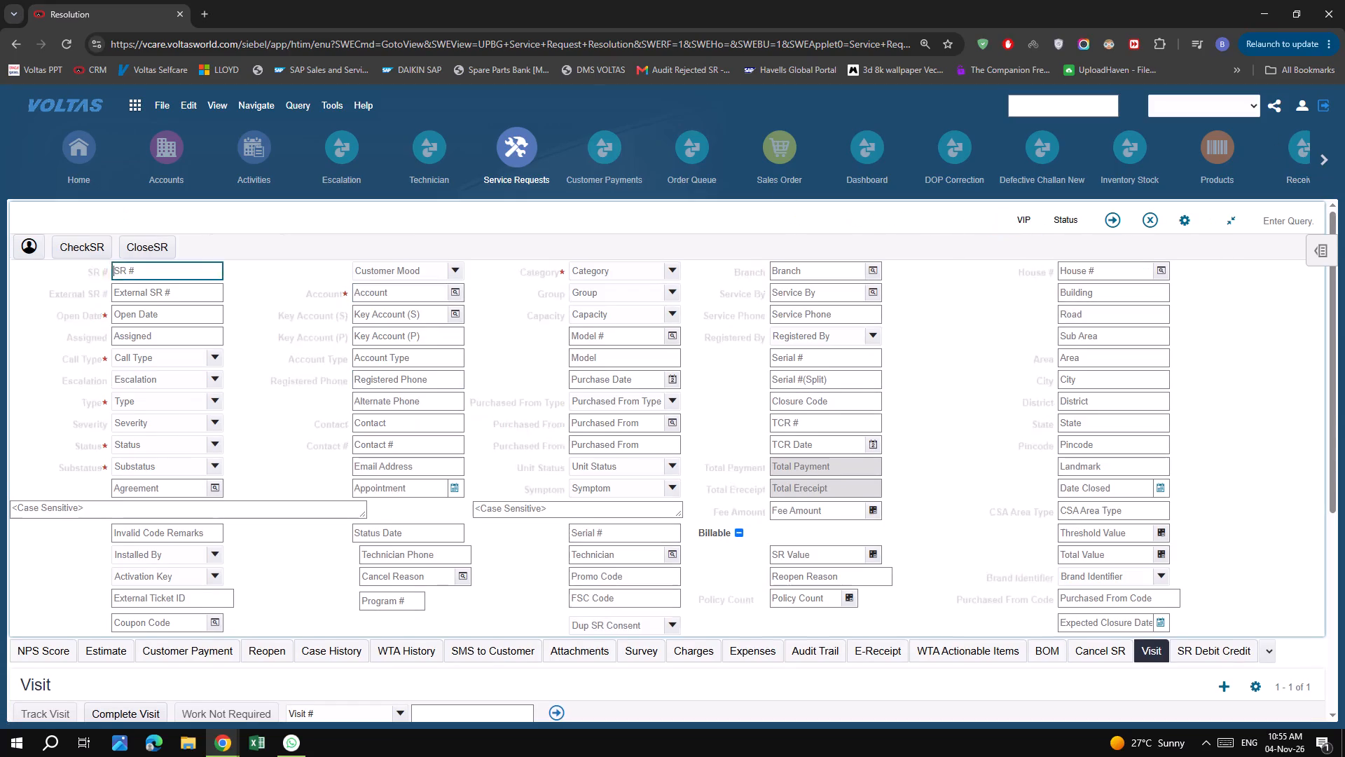
{"action": "key", "text": "ctrl+v"}
{"action": "key", "text": "Return"}
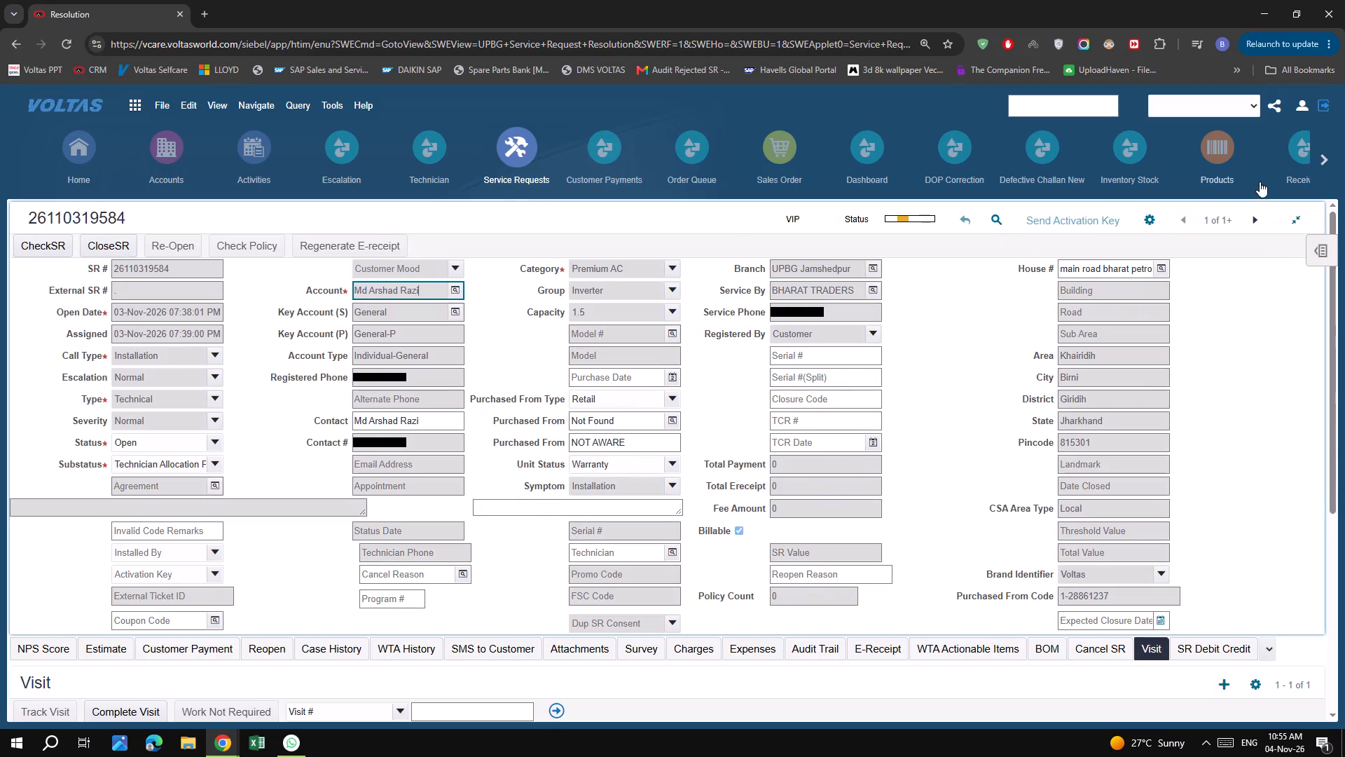
{"action": "left_click", "coordinate": [1264, 224]}
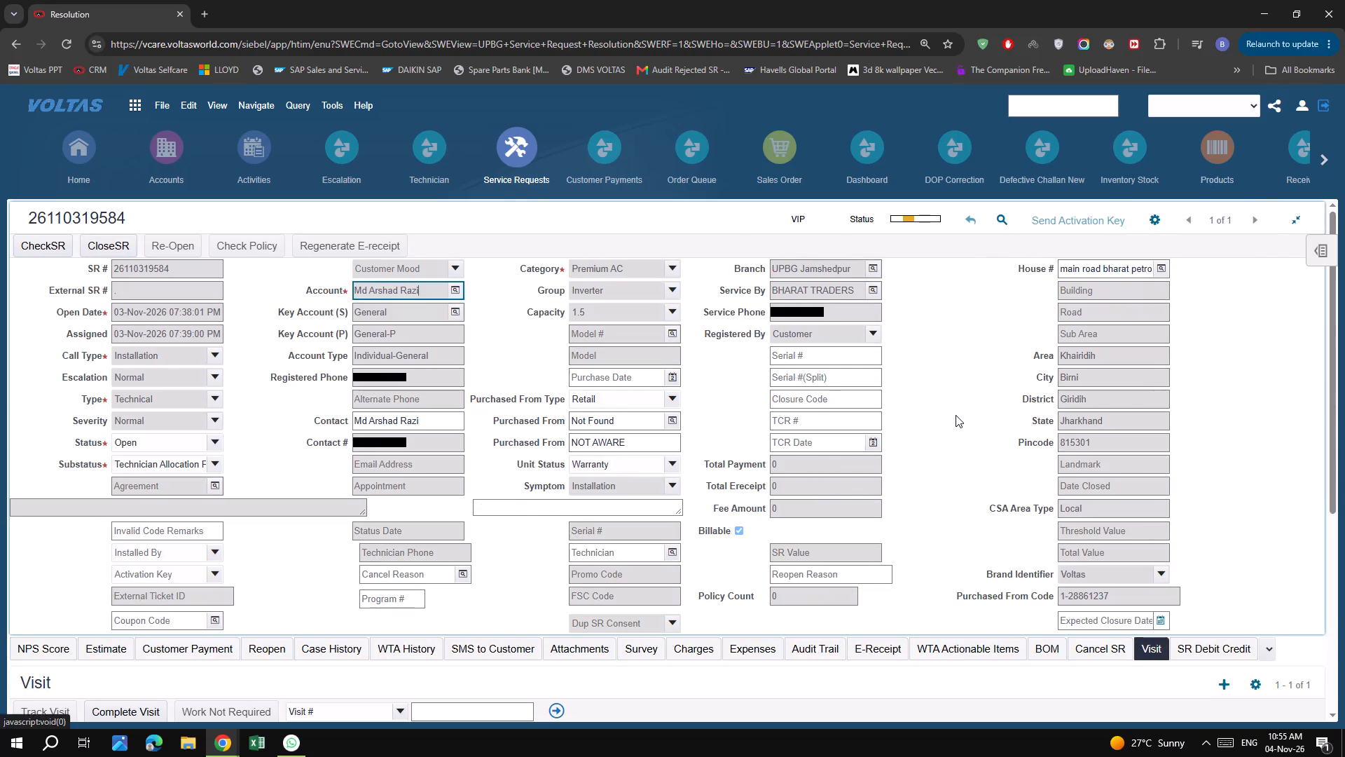
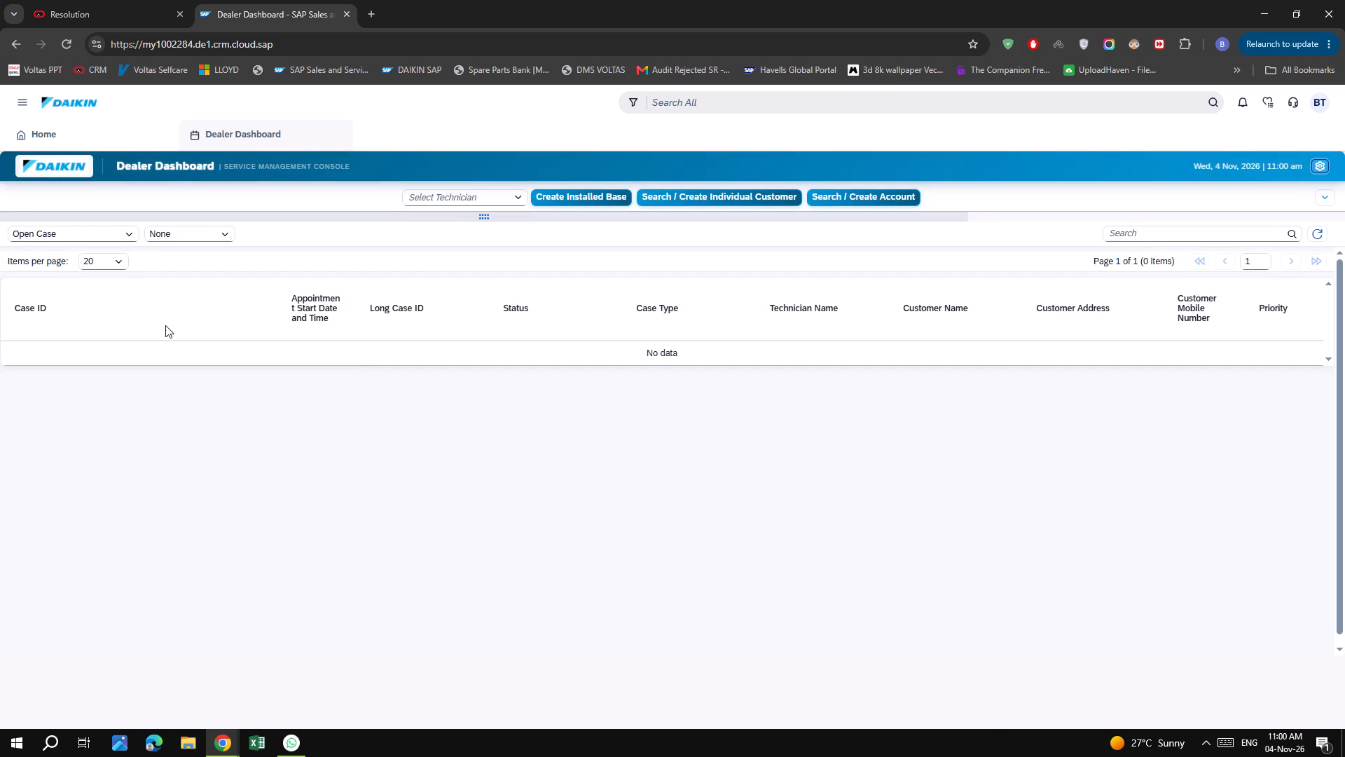
Set the Daikin dealer dashboard's case list to Technician Assigned Case to check for assigned cases.
{"action": "left_click", "coordinate": [134, 234]}
{"action": "left_click", "coordinate": [99, 273]}
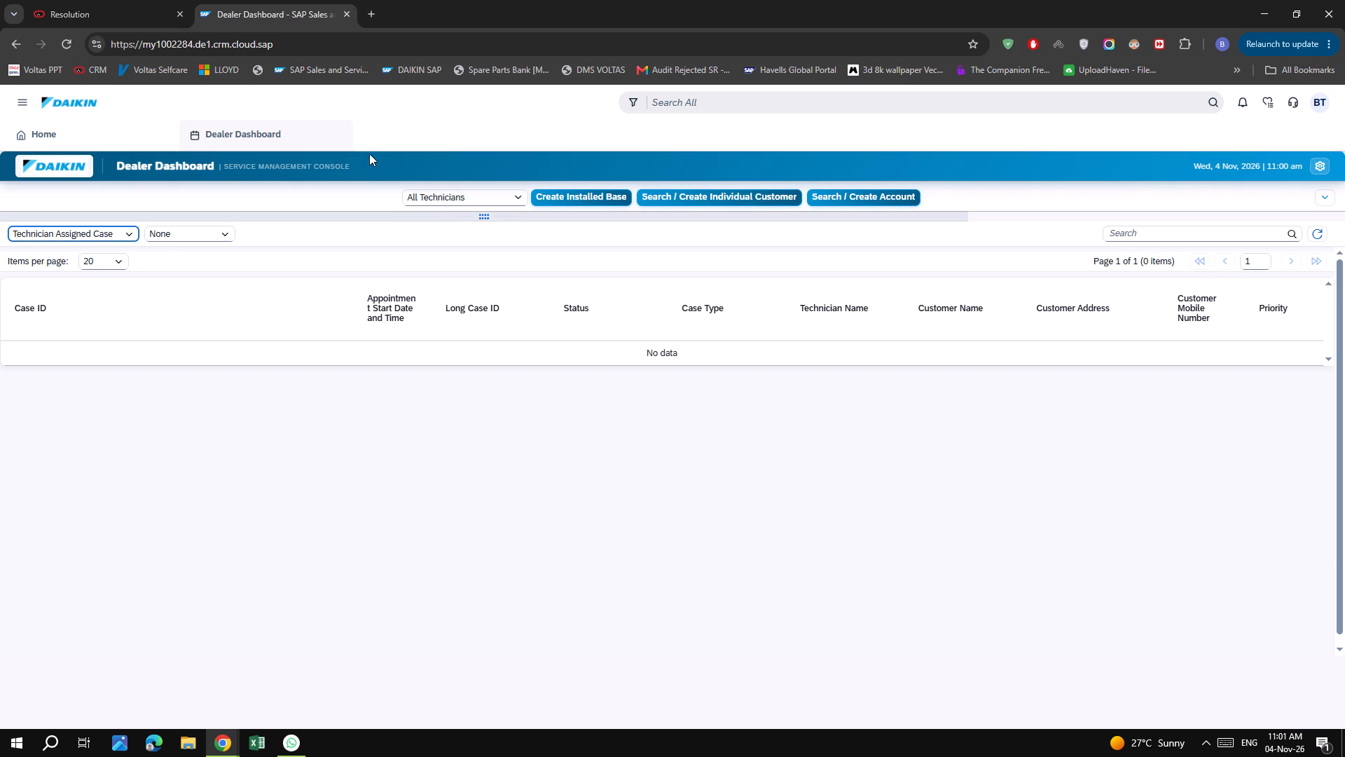
Return to the Voltas CRM and list the service requests using the saved query Open SRs.
{"action": "left_click", "coordinate": [95, 15]}
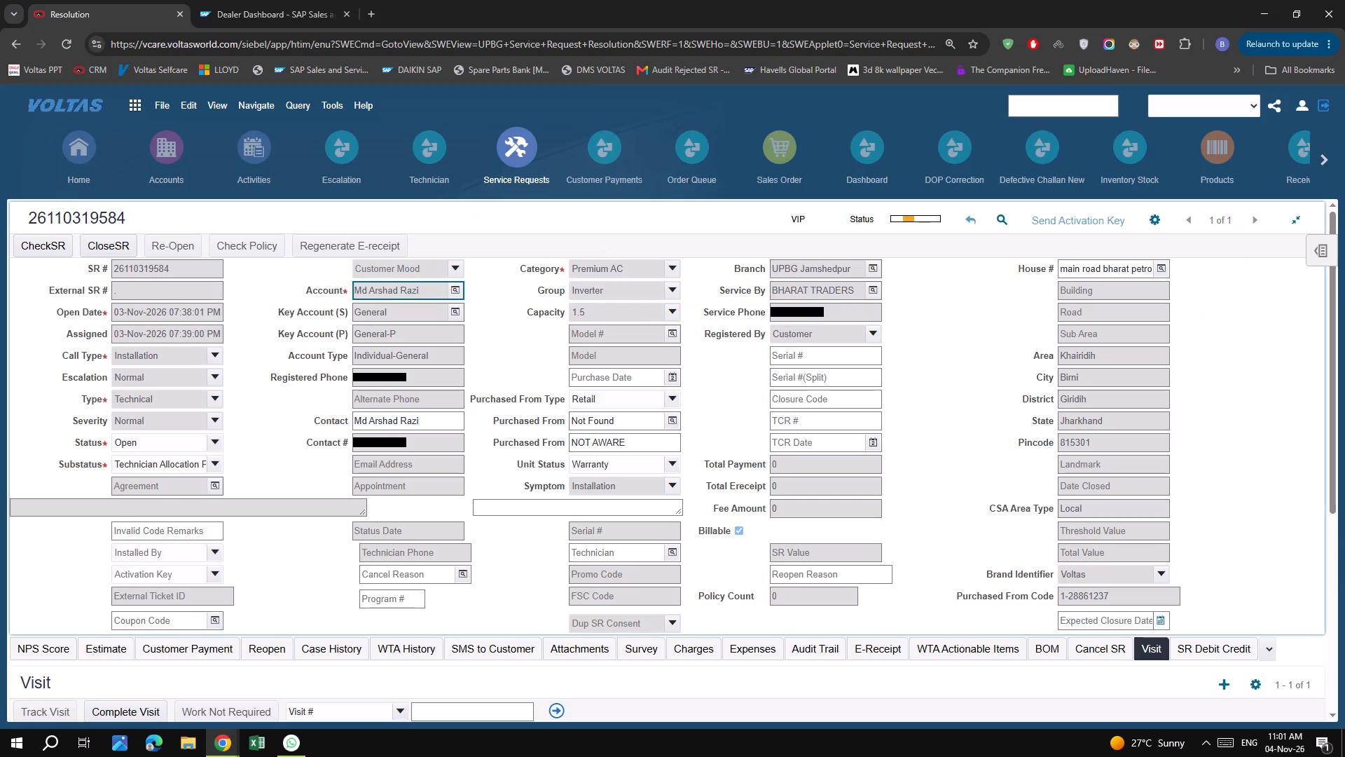
{"action": "left_click", "coordinate": [740, 383]}
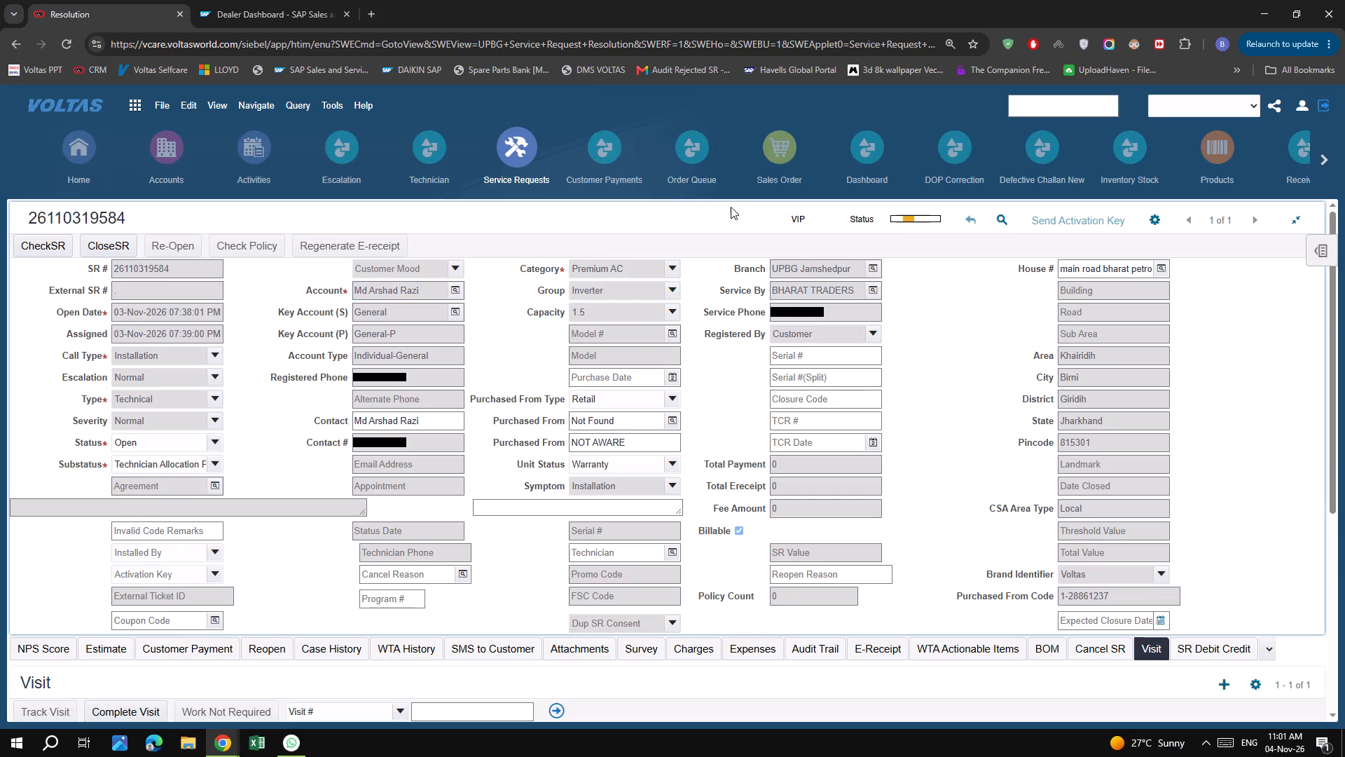
{"action": "left_click", "coordinate": [525, 147]}
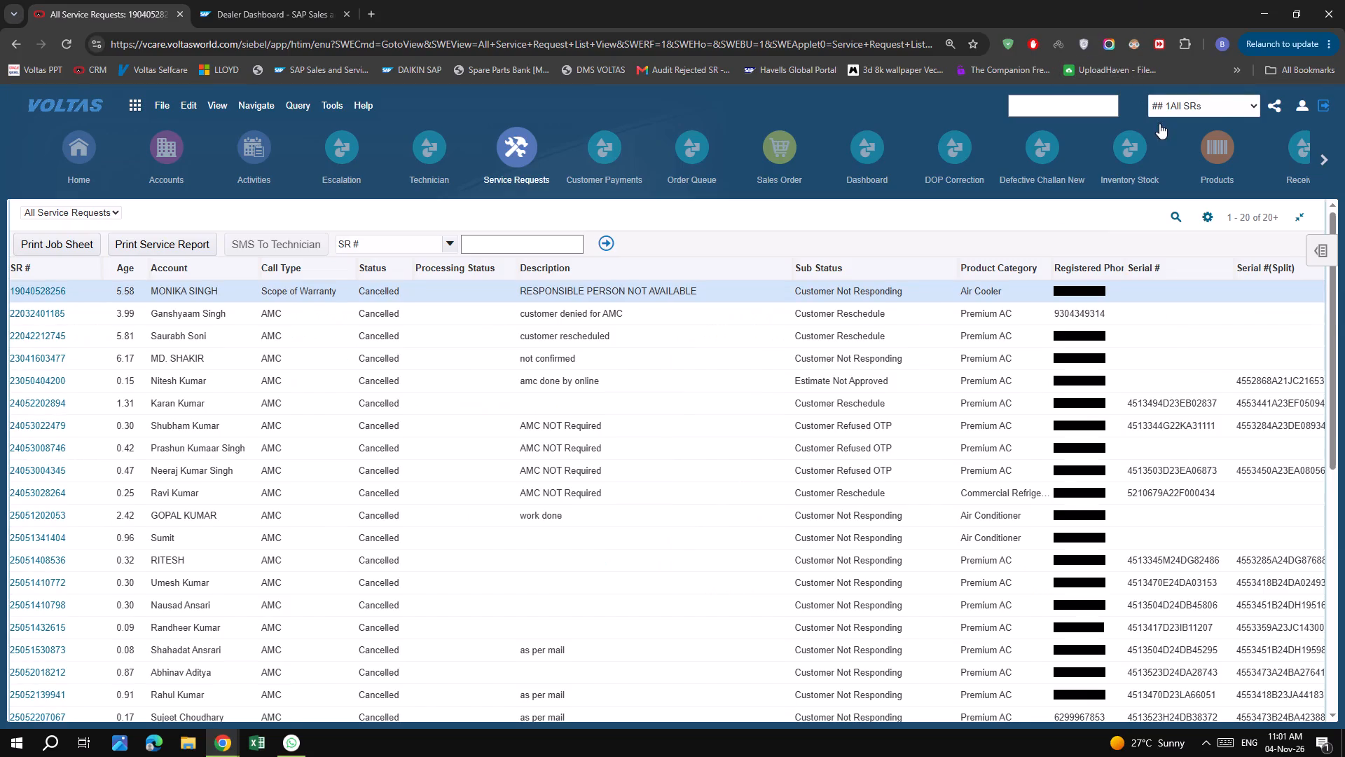
{"action": "left_click", "coordinate": [1225, 104]}
{"action": "left_click", "coordinate": [1236, 345]}
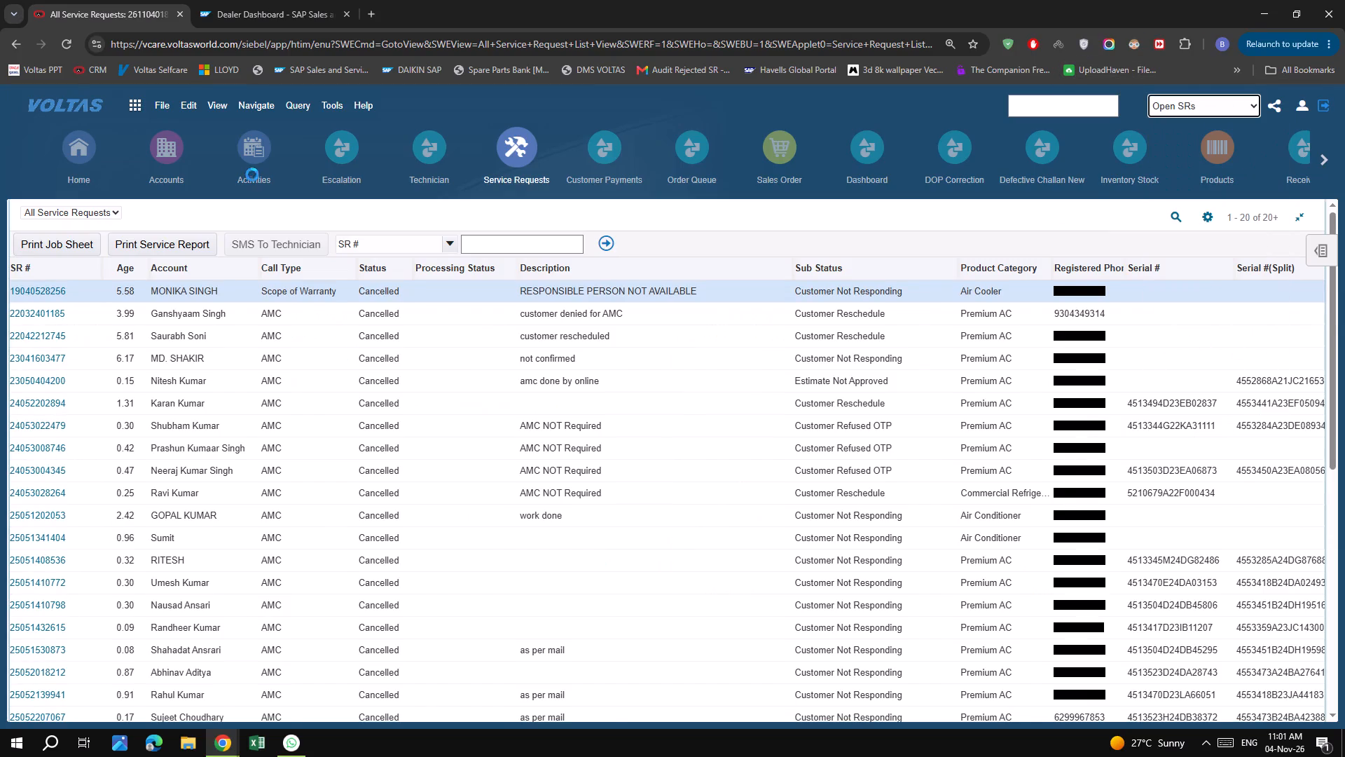
{"action": "left_click", "coordinate": [52, 267]}
{"action": "left_click", "coordinate": [78, 272]}
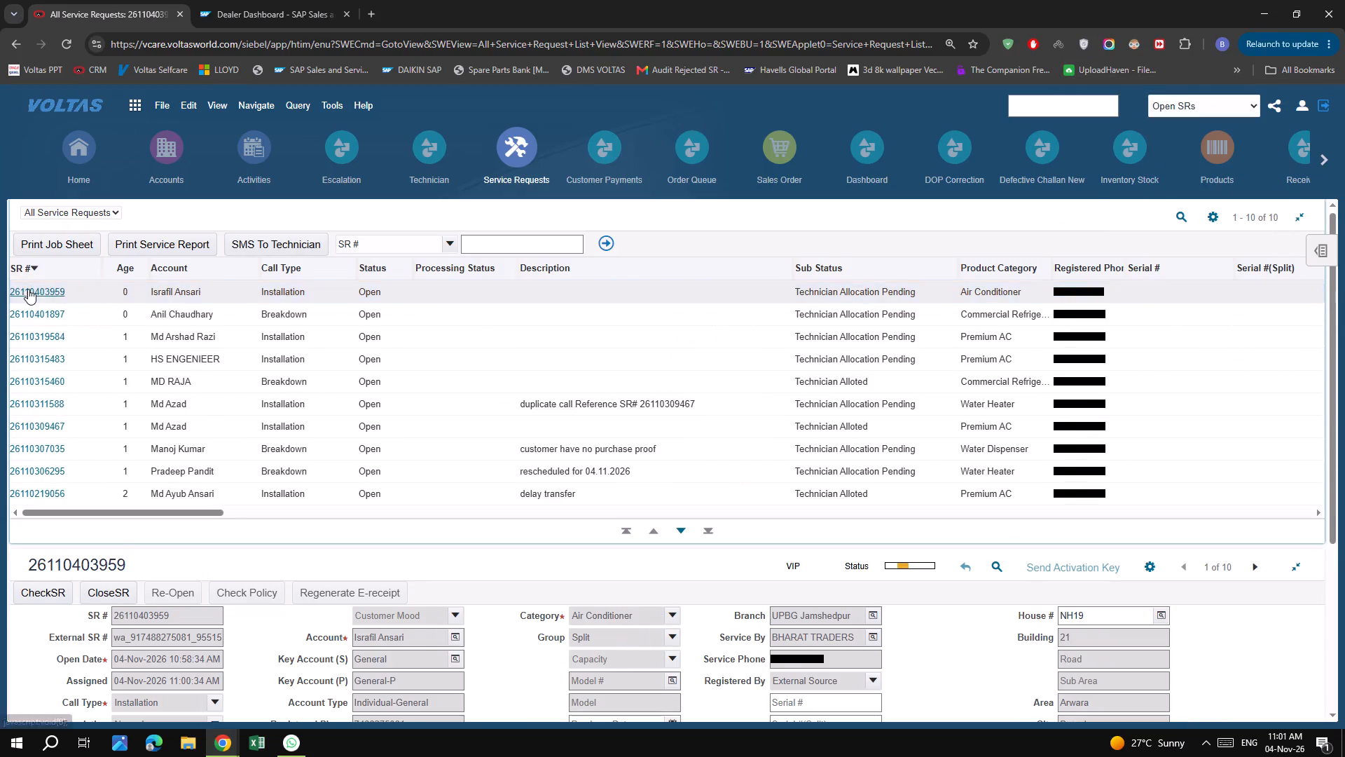
{"action": "left_click", "coordinate": [28, 289]}
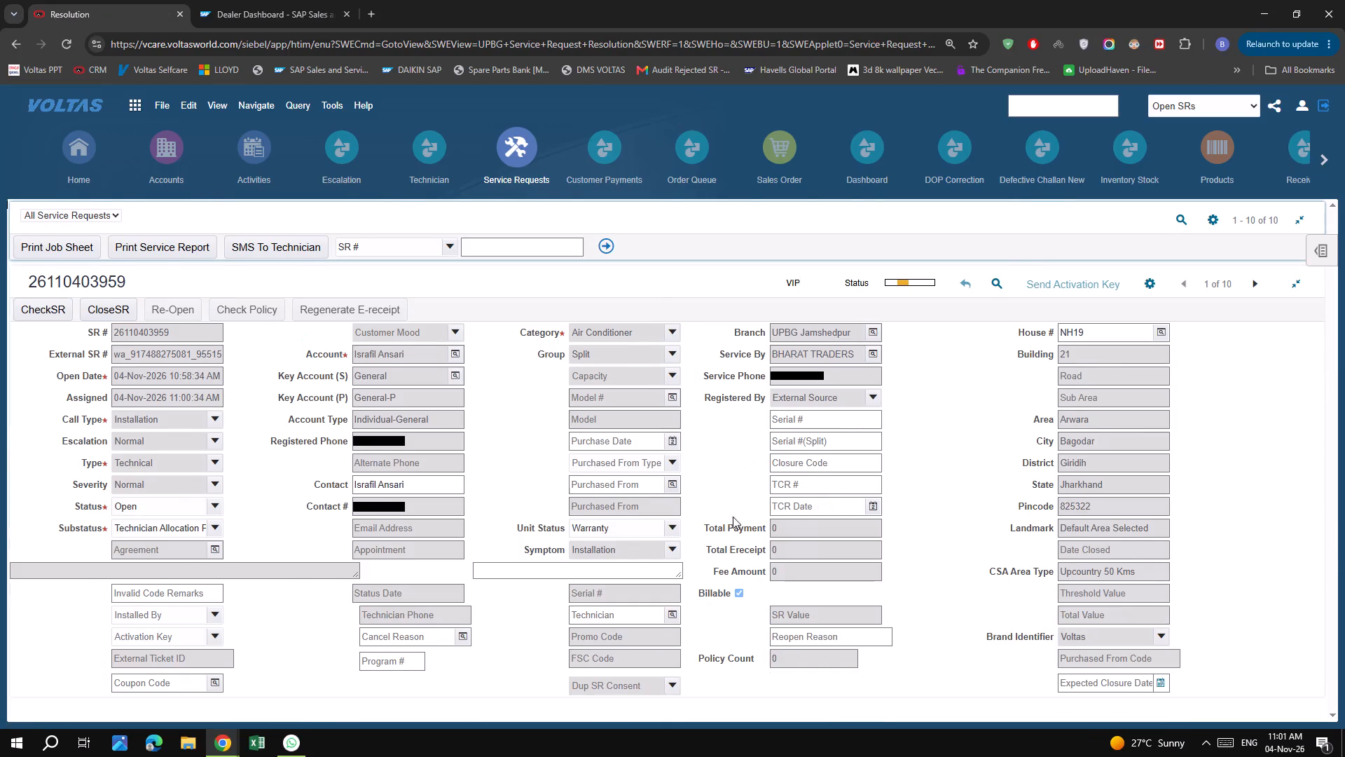
{"action": "scroll", "coordinate": [466, 463], "scroll_direction": "up", "scroll_amount": 9}
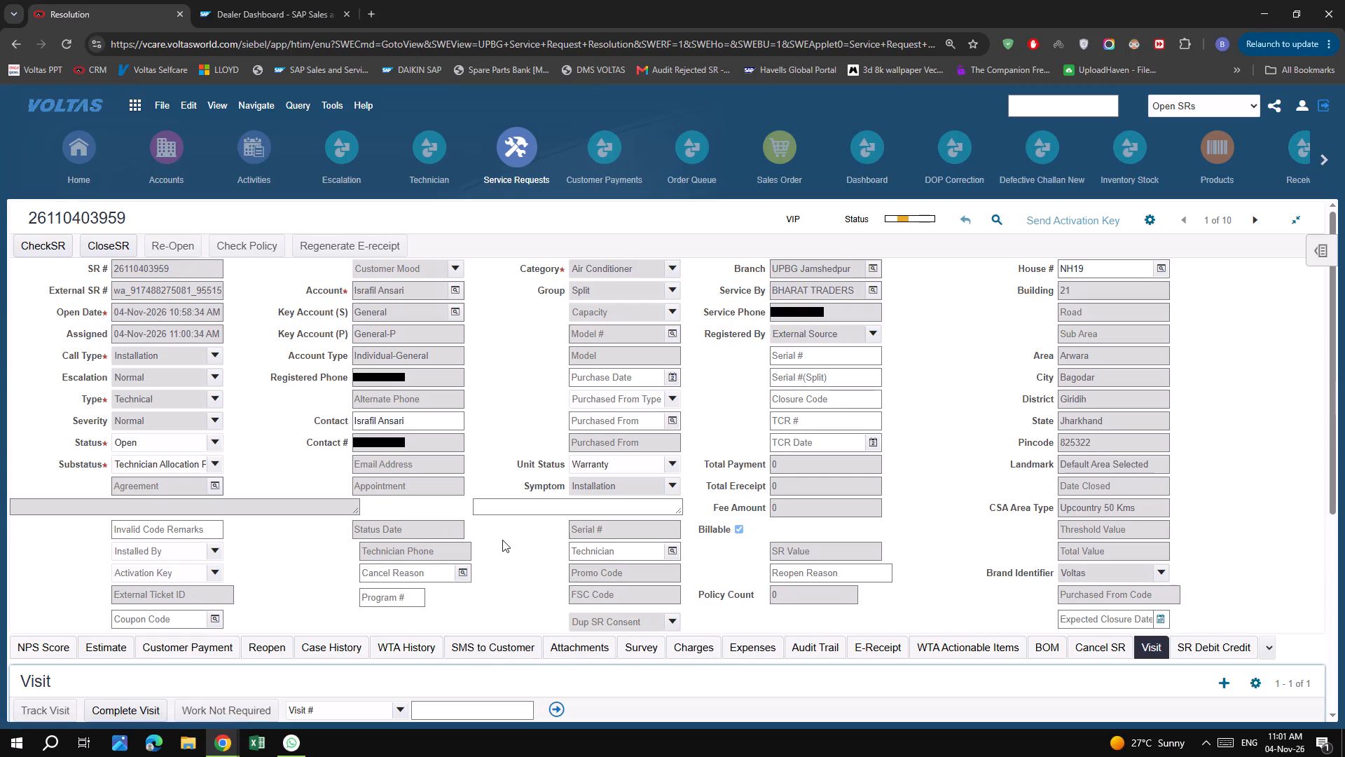
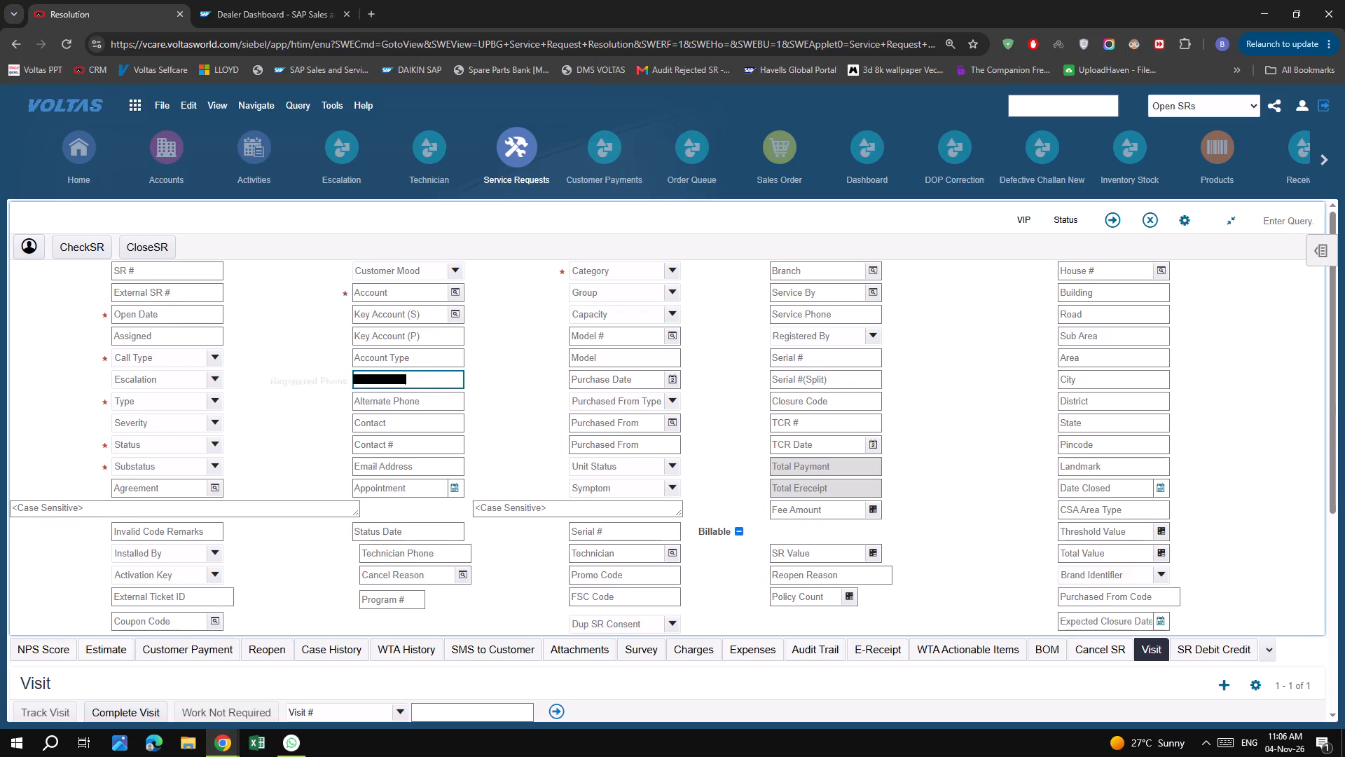
{"action": "key", "text": "Return"}
Move to the customer's next matching service request and examine its full resolution remarks, visit and resolution details.
{"action": "left_click", "coordinate": [1269, 220]}
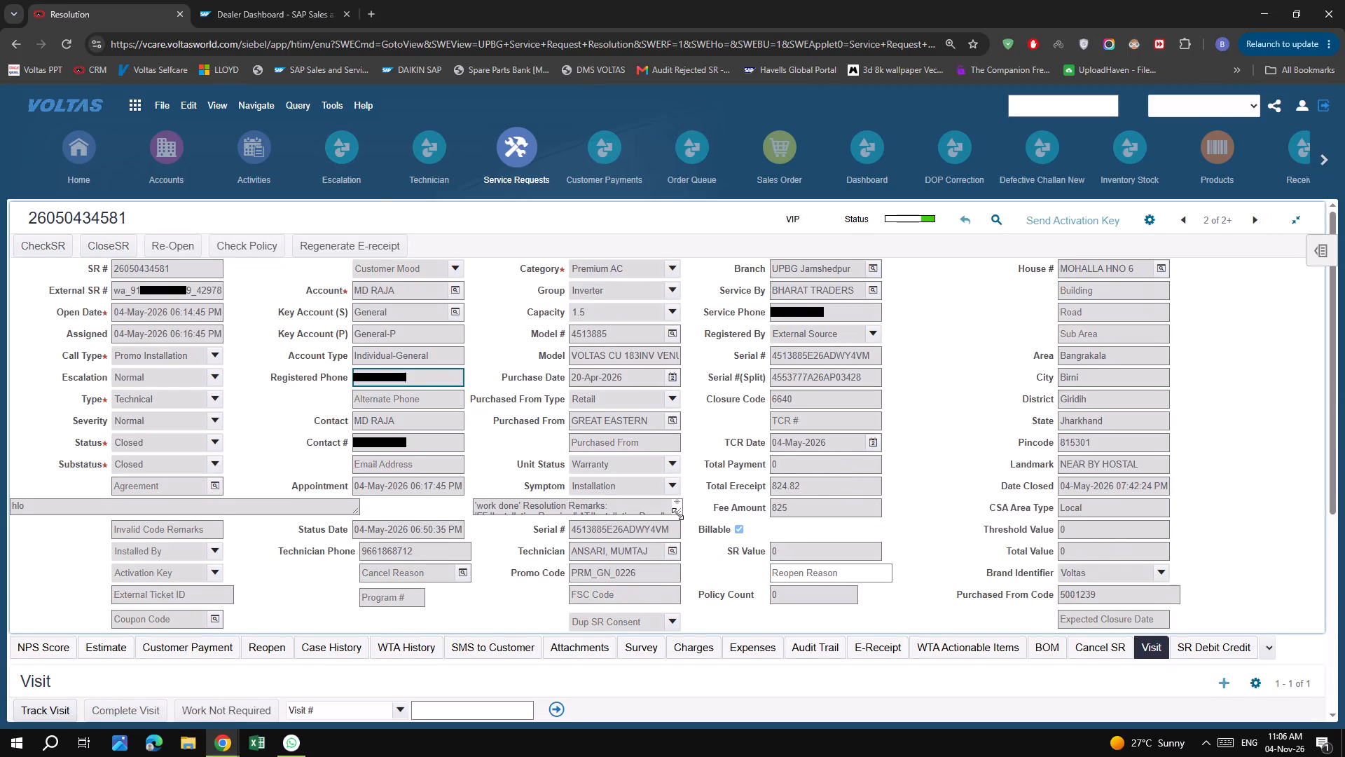
{"action": "left_click_drag", "start_coordinate": [677, 514], "coordinate": [700, 524]}
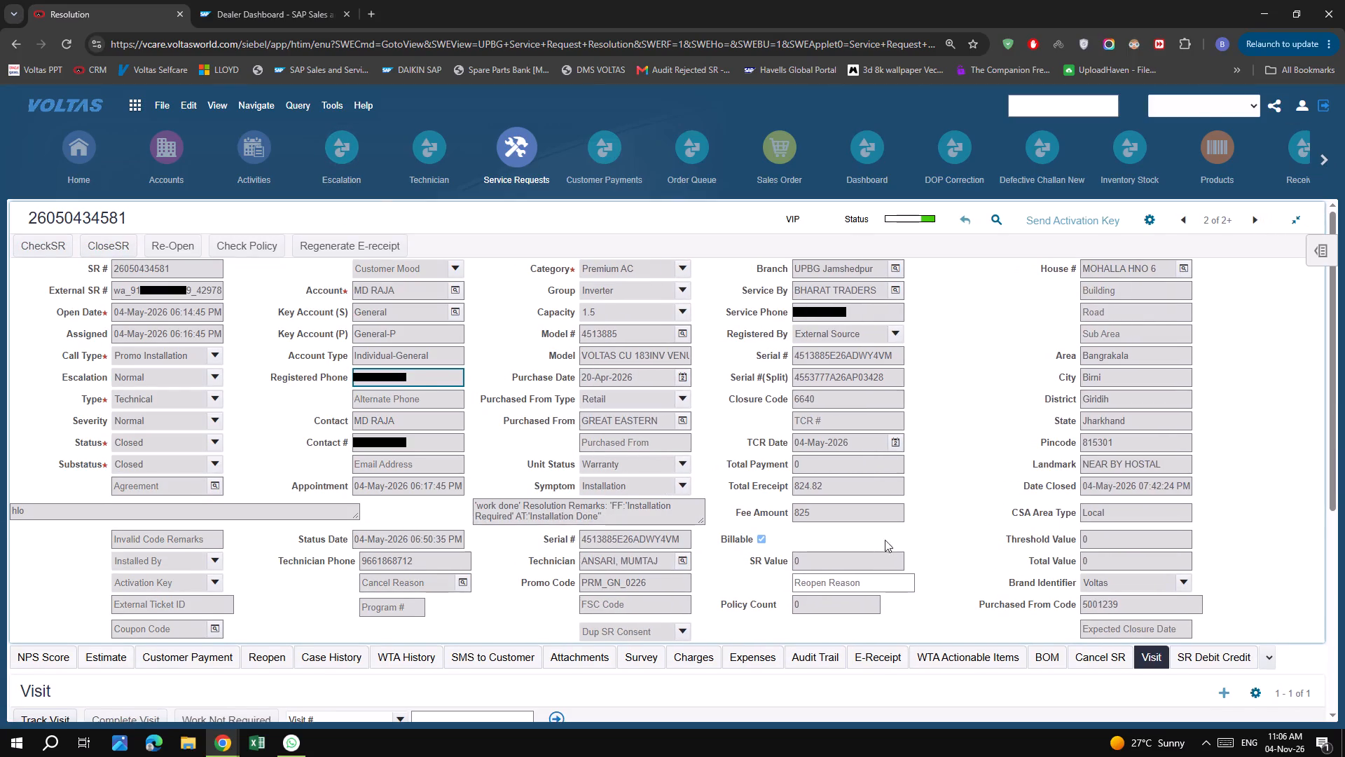
{"action": "scroll", "coordinate": [703, 596], "scroll_direction": "down", "scroll_amount": 4}
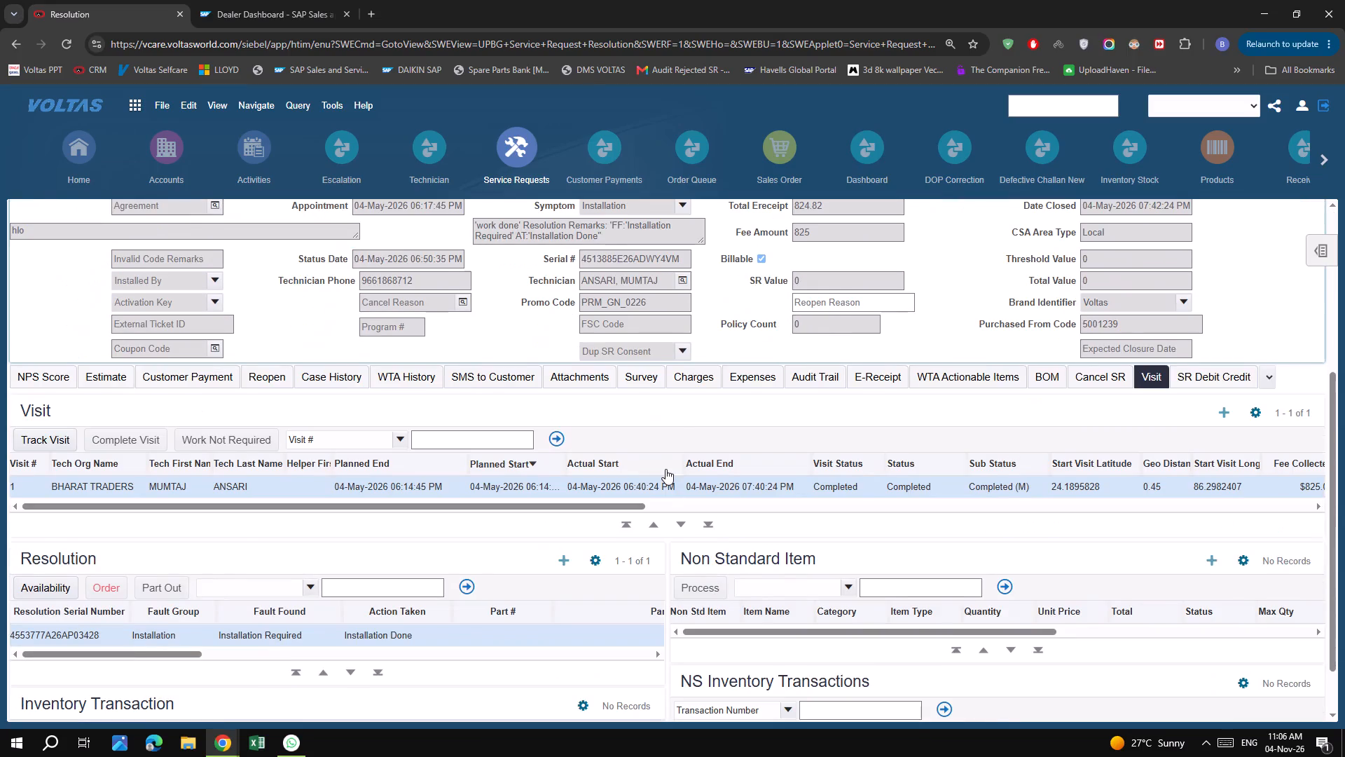
{"action": "left_click", "coordinate": [582, 380]}
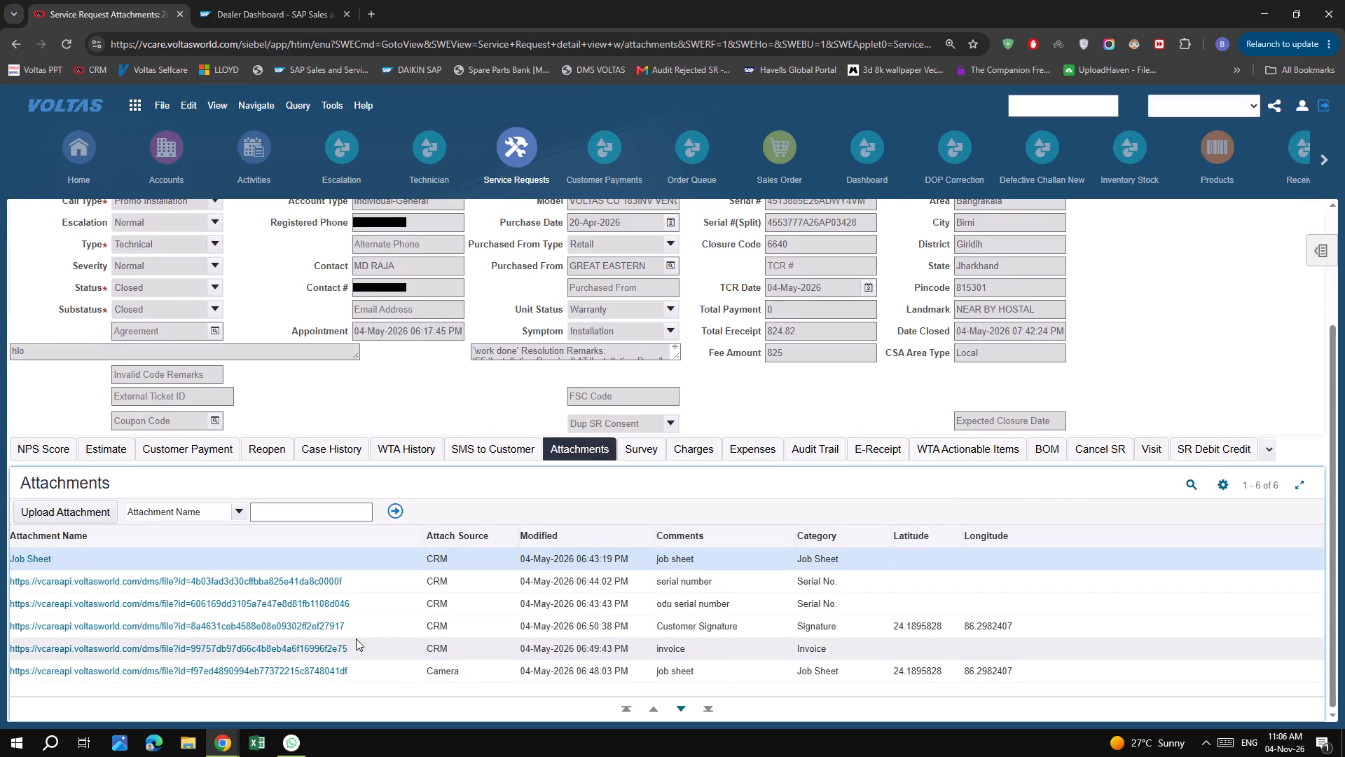
{"action": "left_click", "coordinate": [333, 650]}
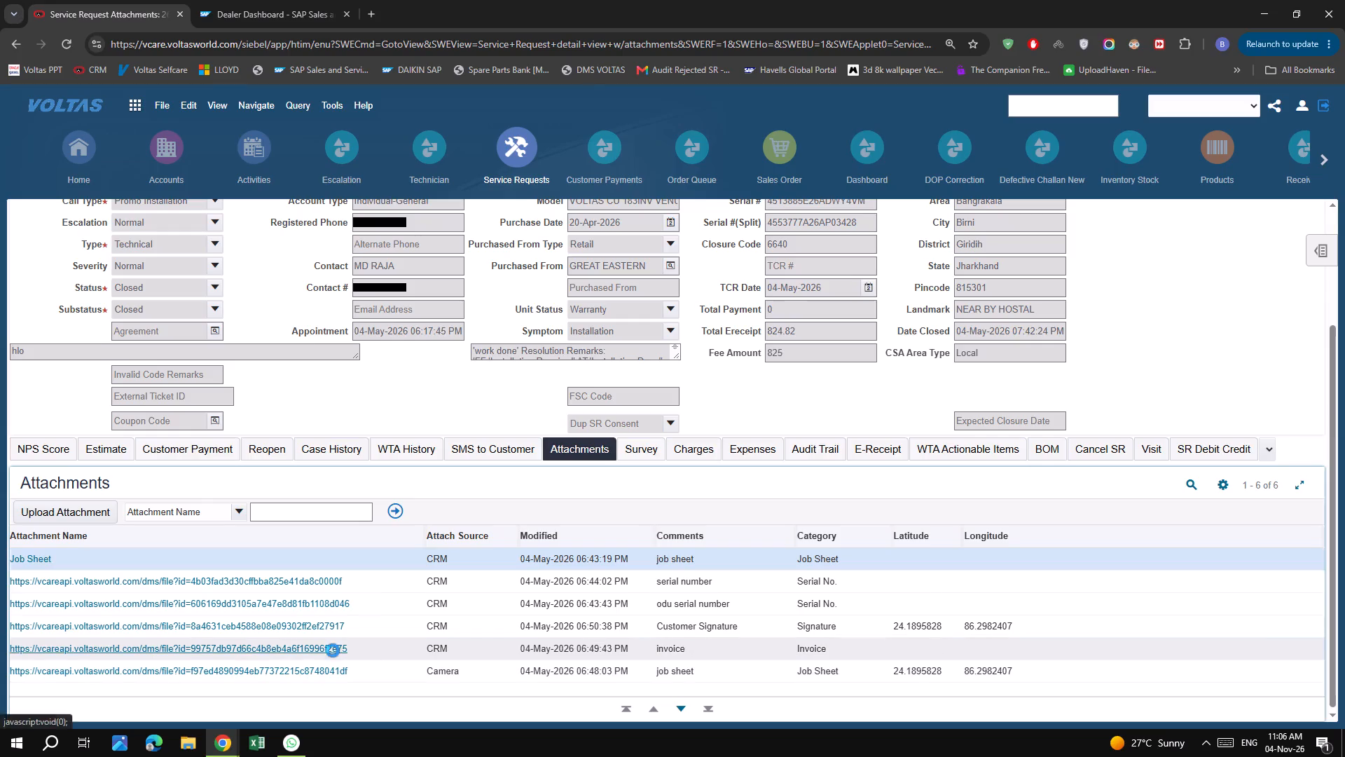
{"action": "left_click", "coordinate": [599, 289]}
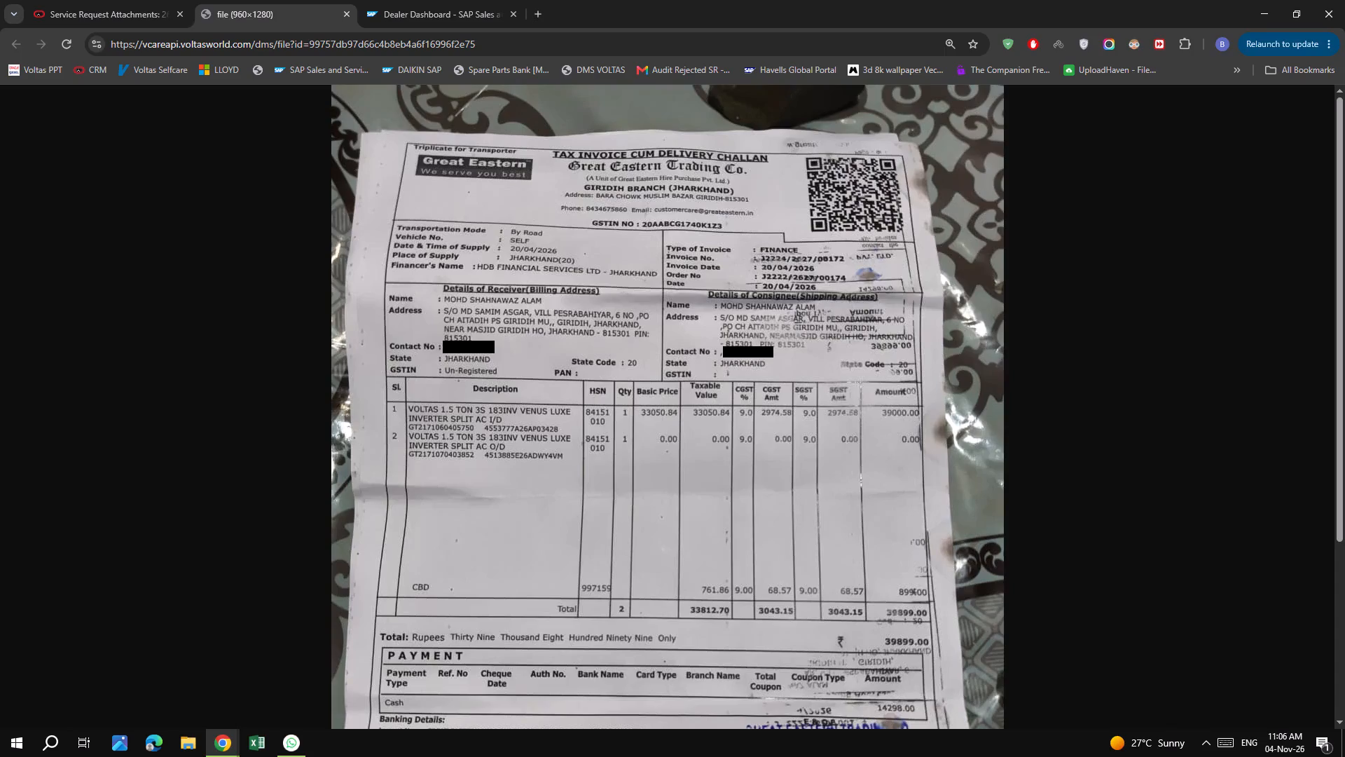
{"action": "double_click", "coordinate": [538, 360]}
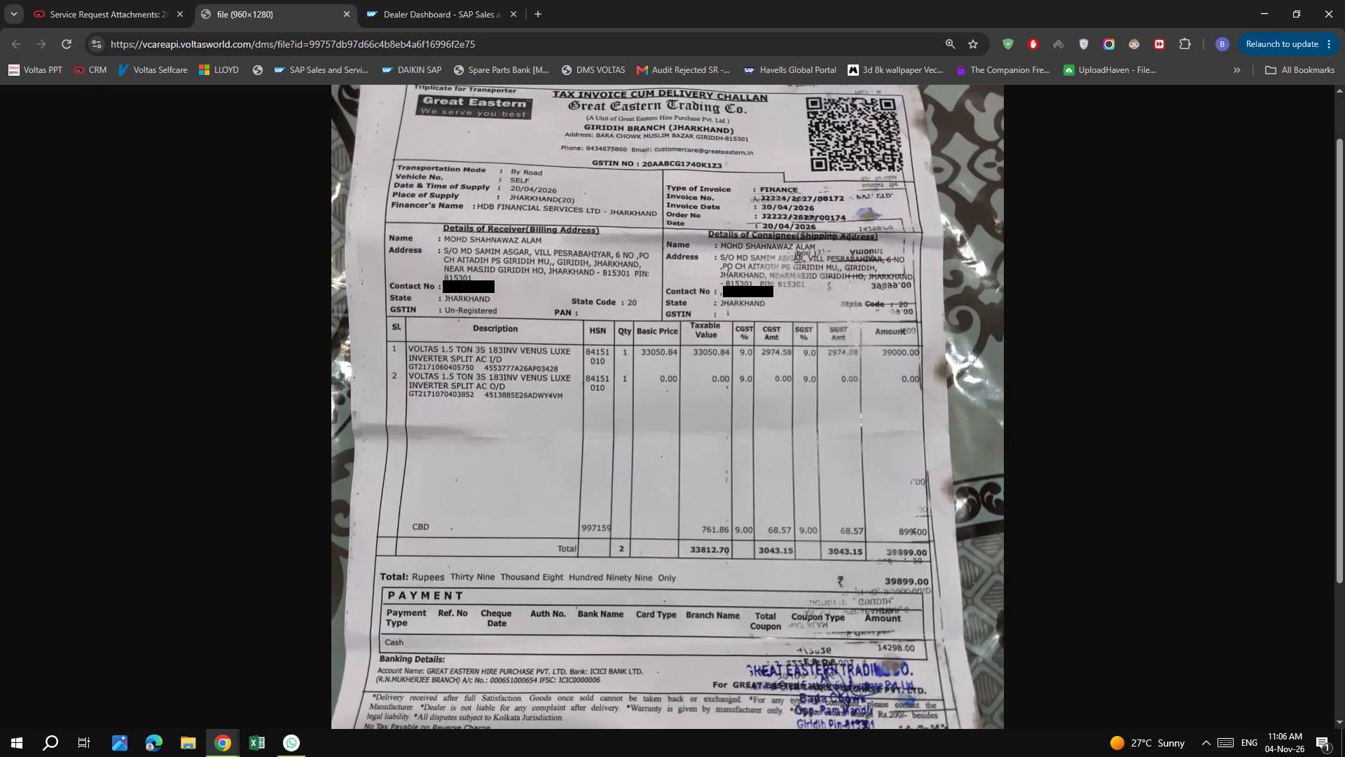
{"action": "left_click", "coordinate": [579, 403]}
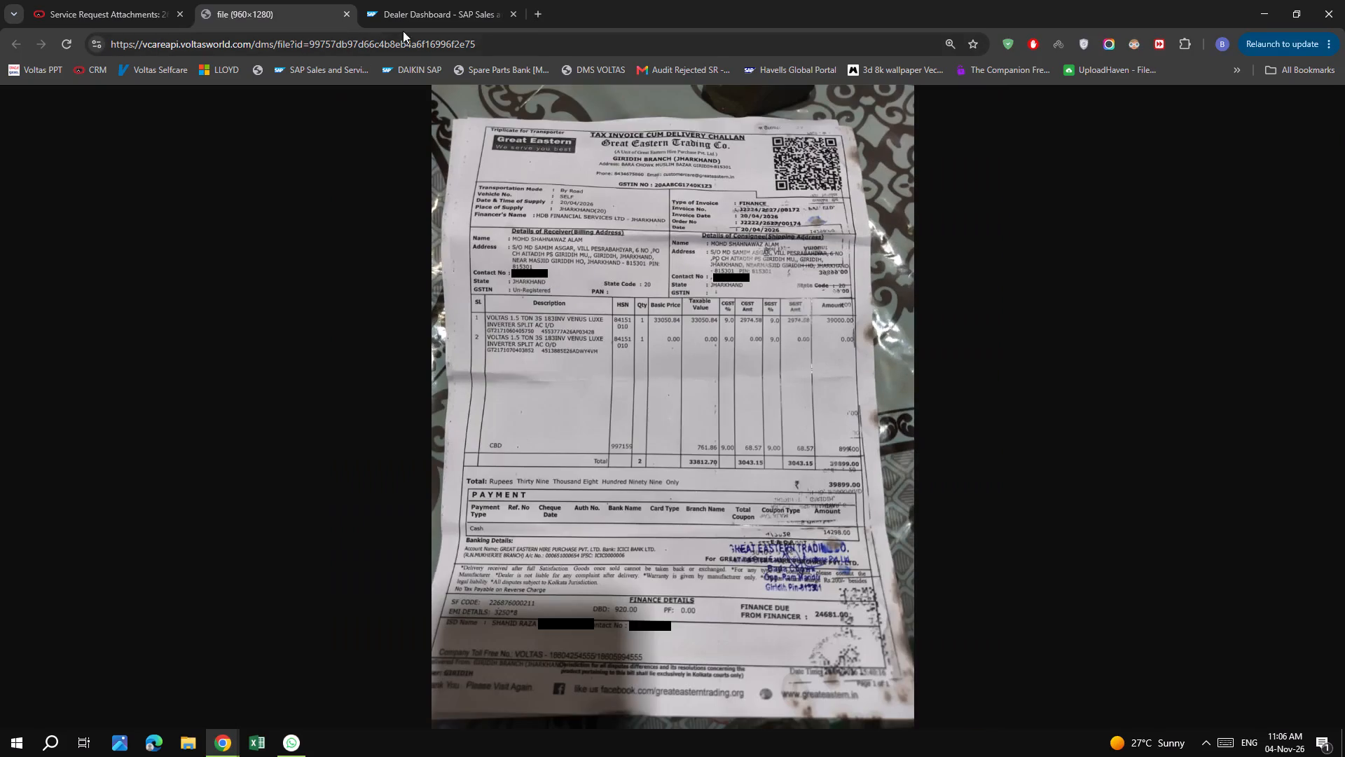
{"action": "left_click", "coordinate": [347, 14]}
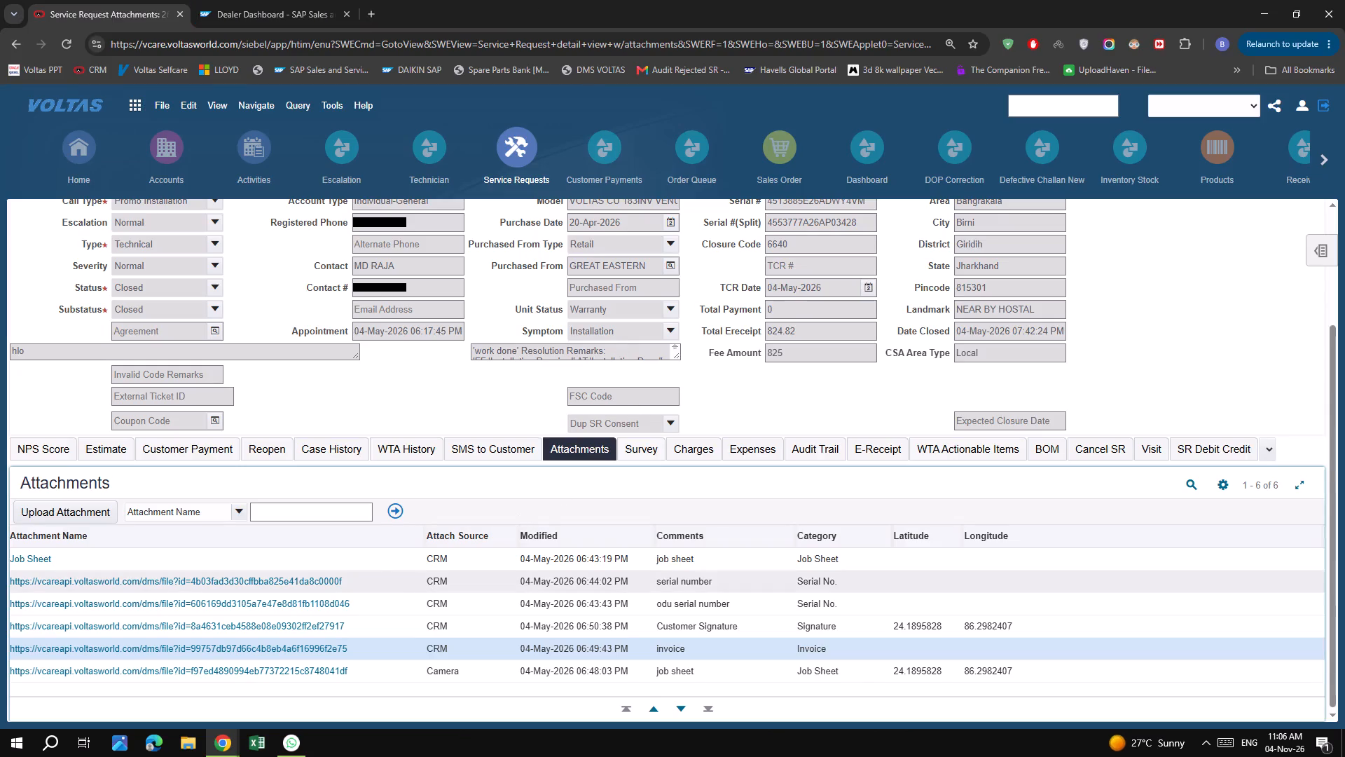
Examine the serial number and ODU serial number photos attached to the request and check them against its serial fields.
{"action": "left_click", "coordinate": [322, 585]}
{"action": "left_click", "coordinate": [691, 395]}
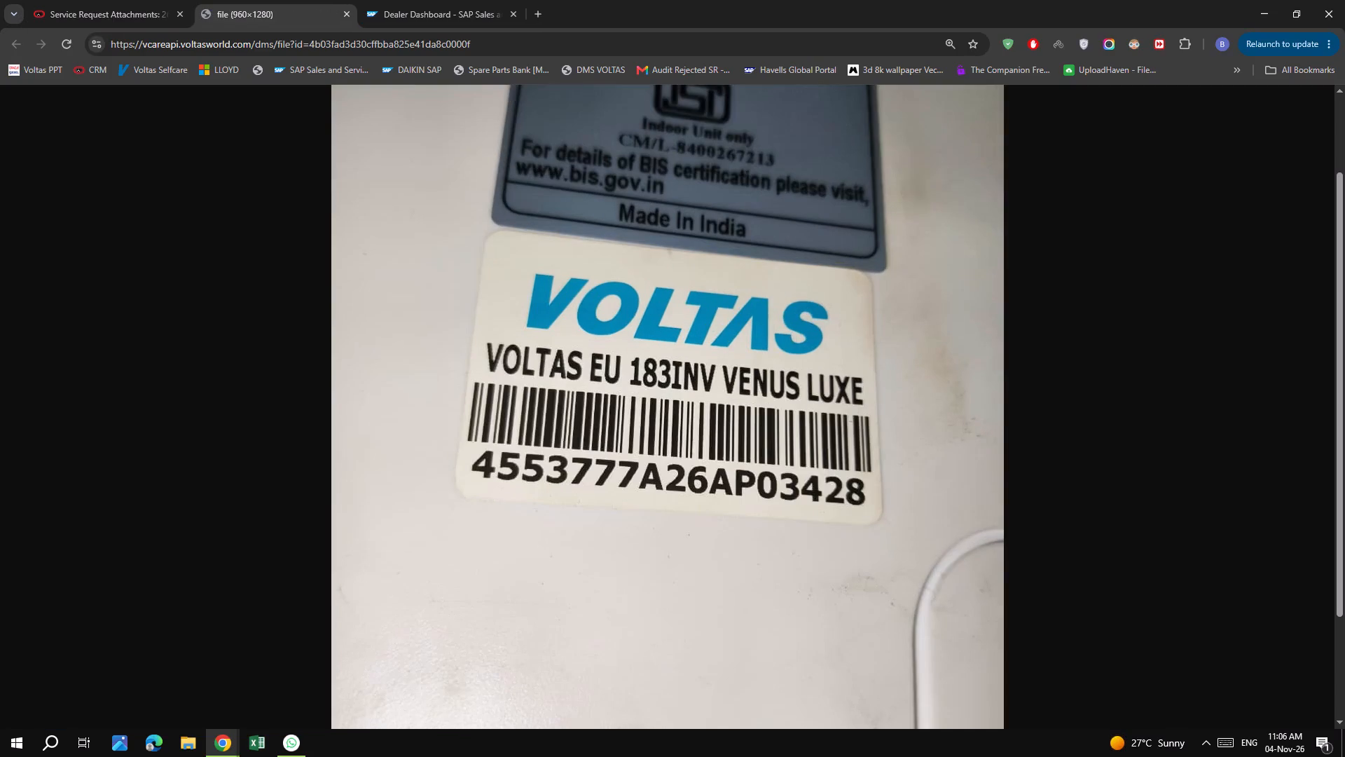
{"action": "scroll", "coordinate": [691, 395], "scroll_direction": "up", "scroll_amount": 7}
{"action": "left_click", "coordinate": [691, 395]}
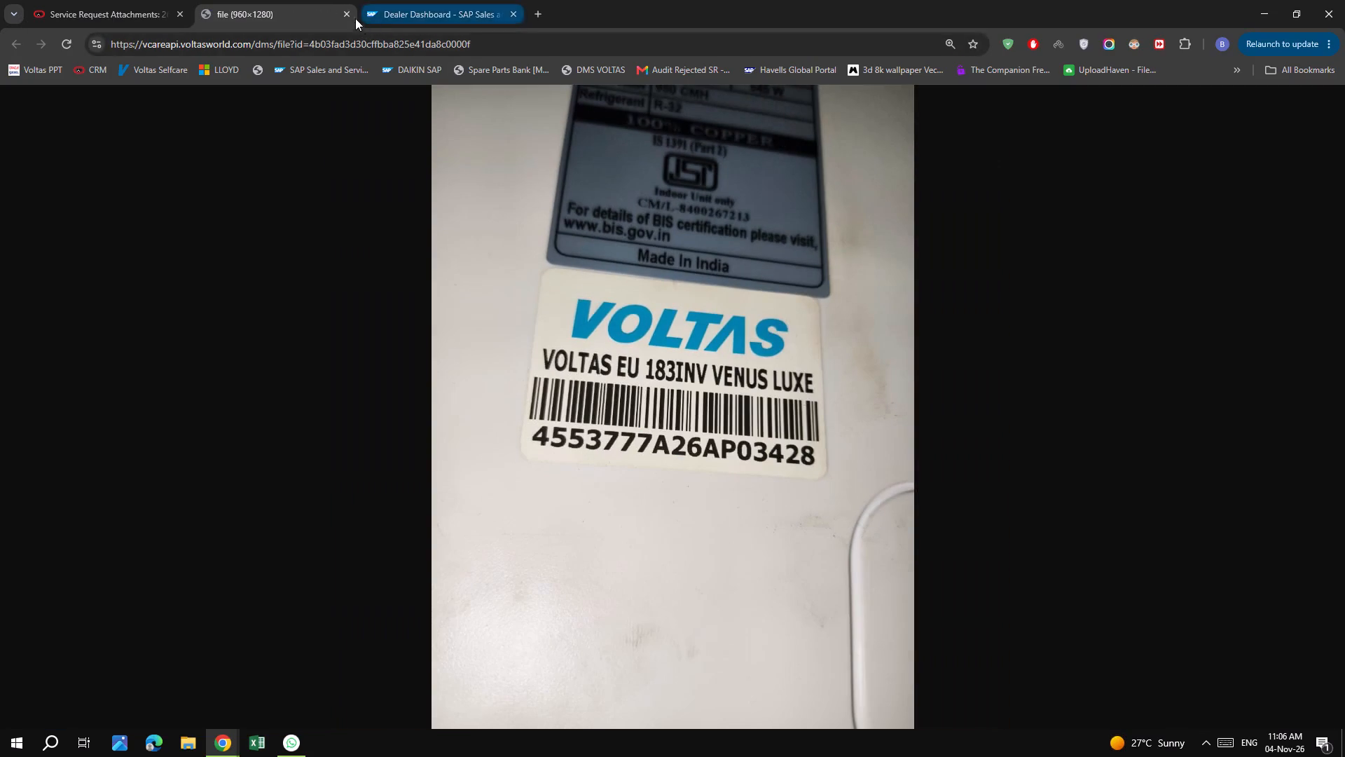
{"action": "left_click", "coordinate": [345, 13]}
{"action": "left_click", "coordinate": [336, 603]}
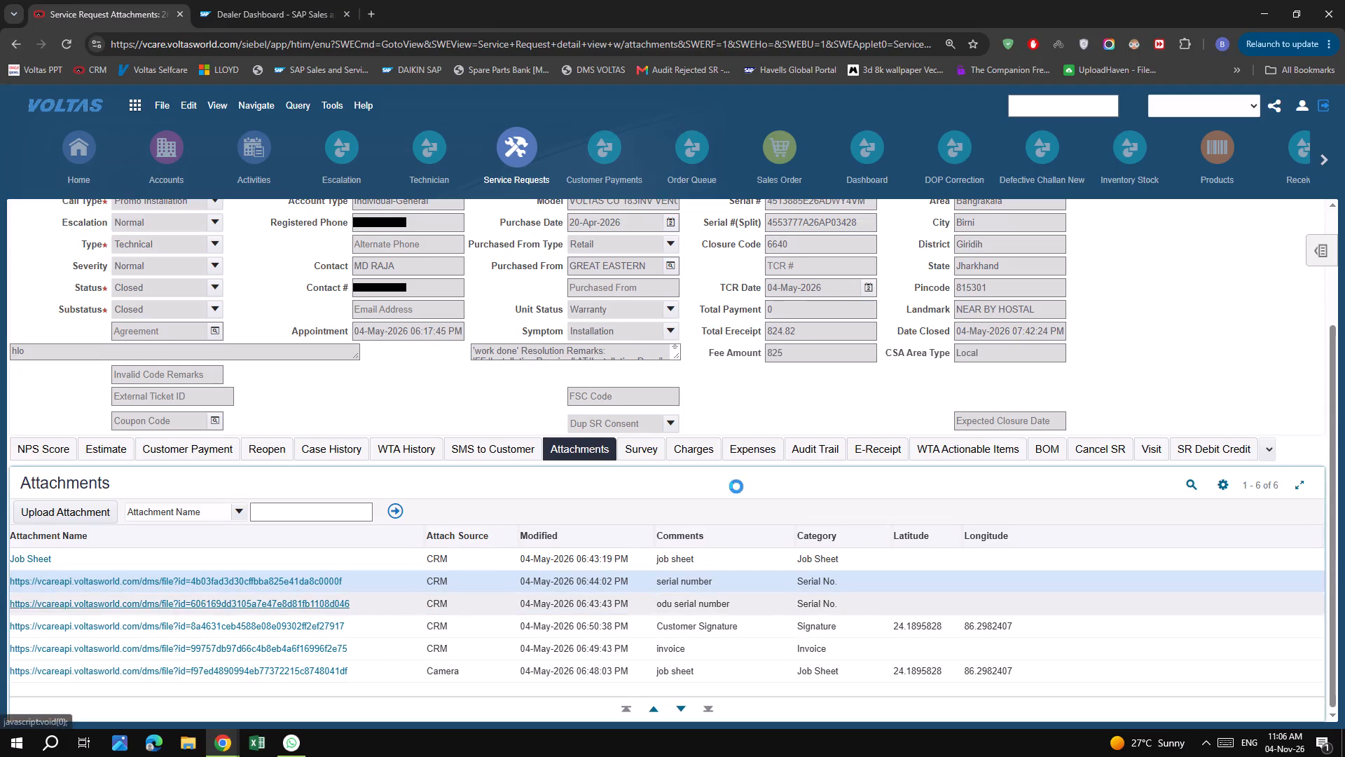
{"action": "left_click", "coordinate": [594, 345]}
{"action": "left_click", "coordinate": [594, 345]}
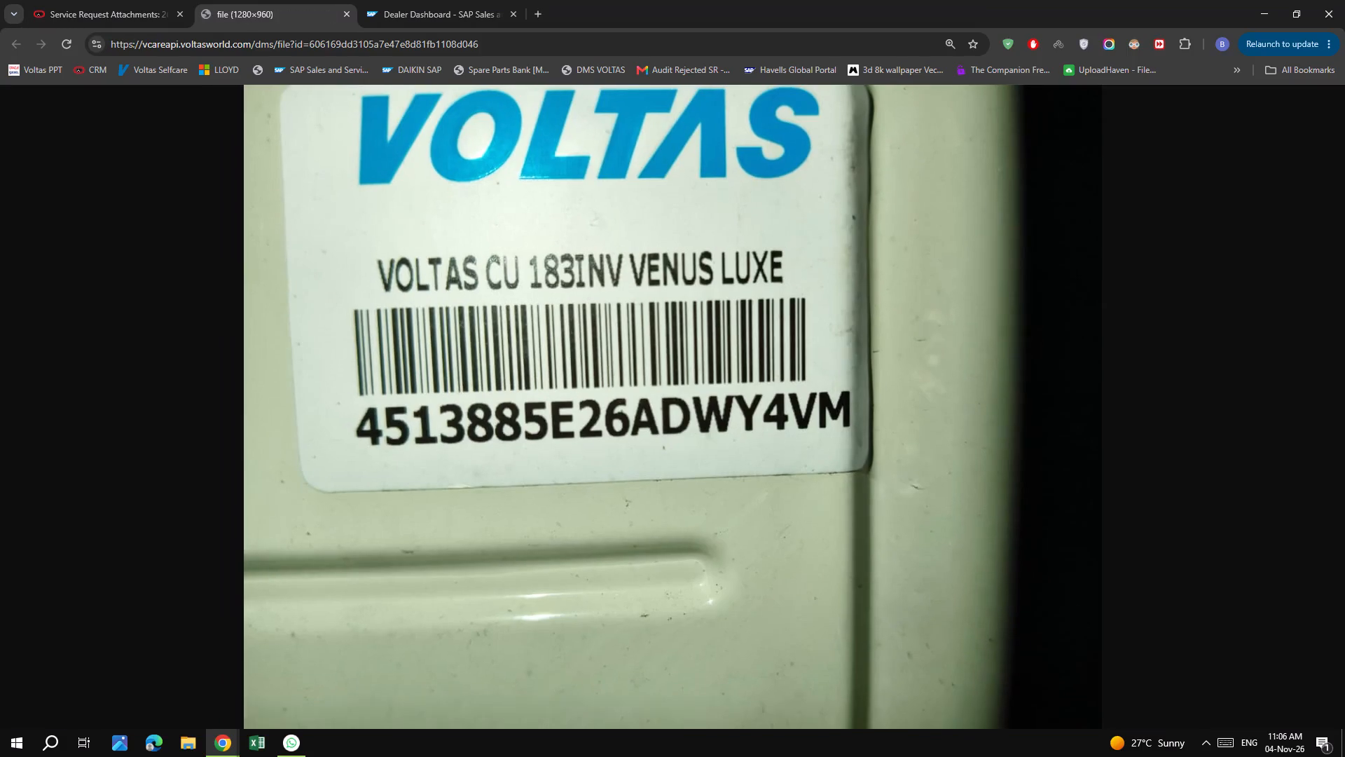
{"action": "left_click", "coordinate": [348, 11]}
{"action": "scroll", "coordinate": [721, 542], "scroll_direction": "up", "scroll_amount": 7}
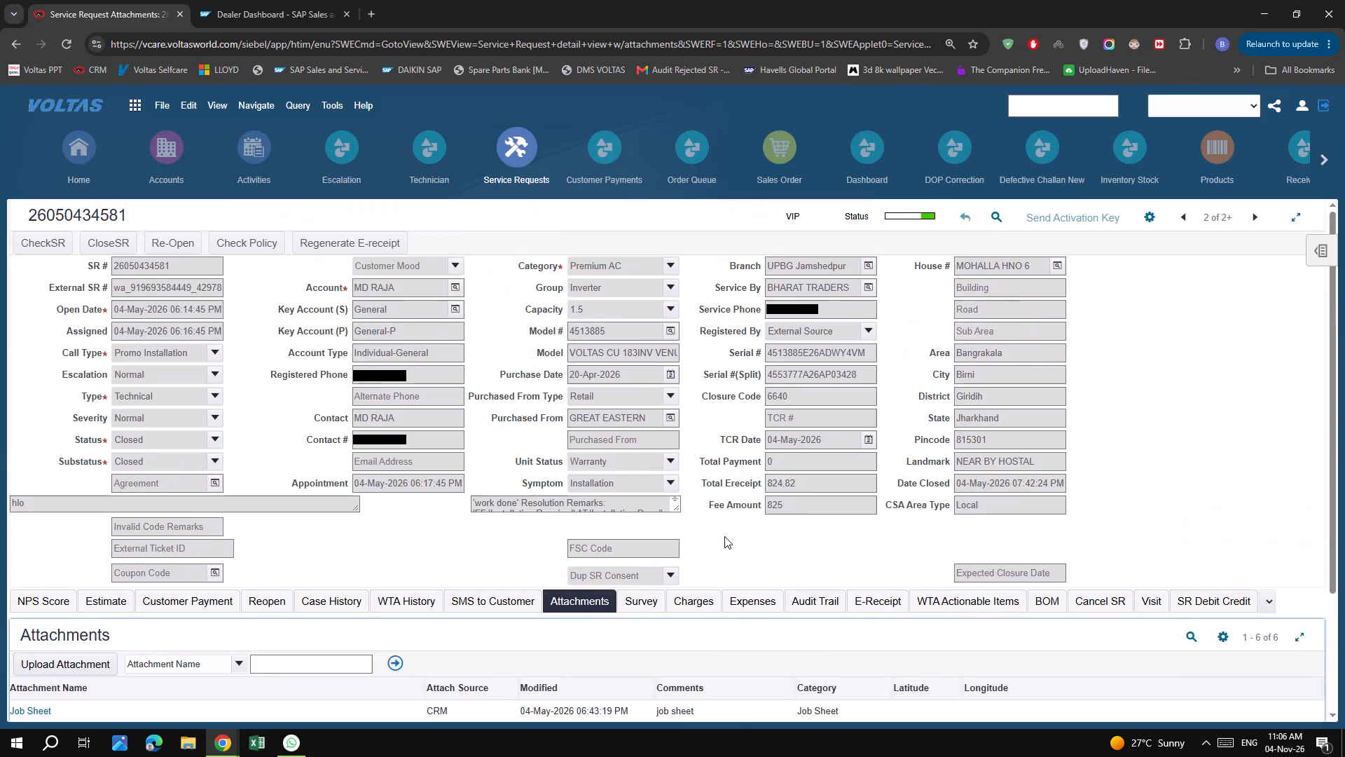
{"action": "scroll", "coordinate": [739, 533], "scroll_direction": "down", "scroll_amount": 11}
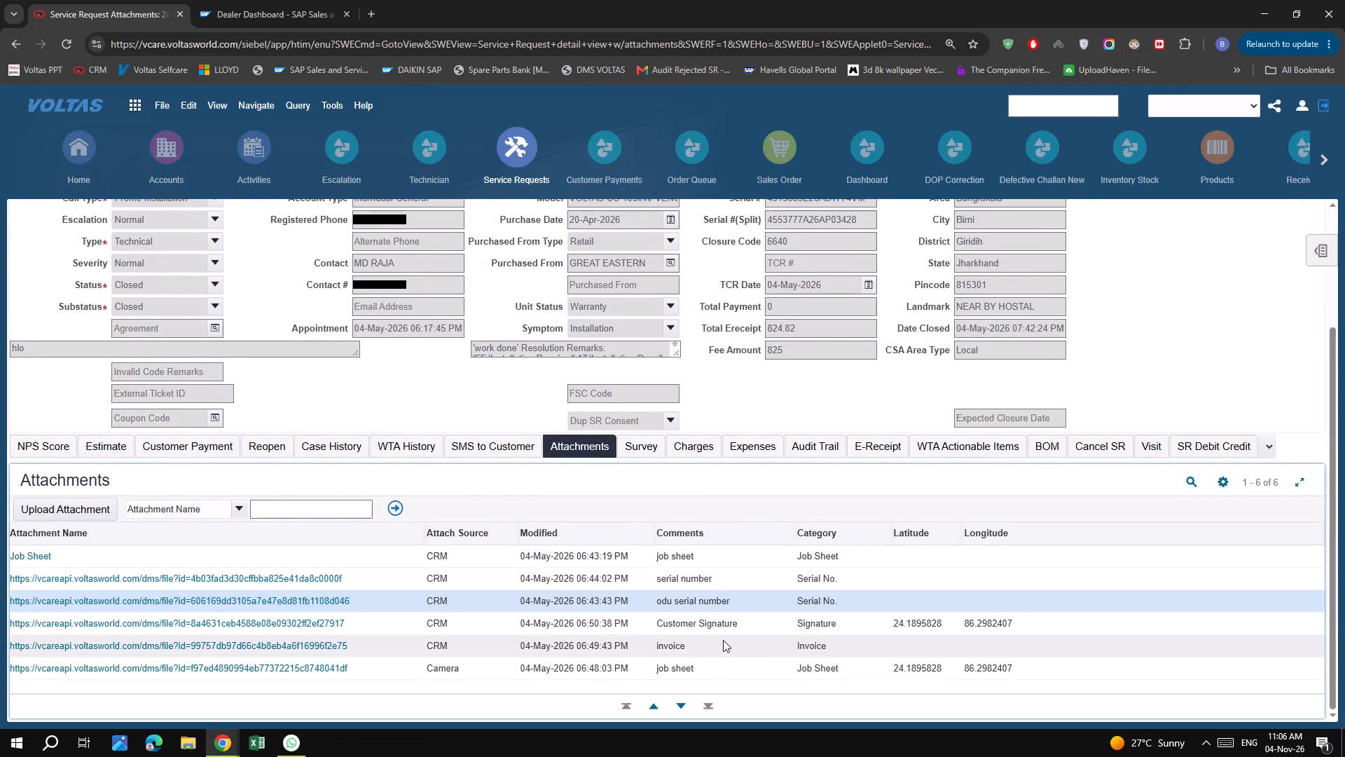
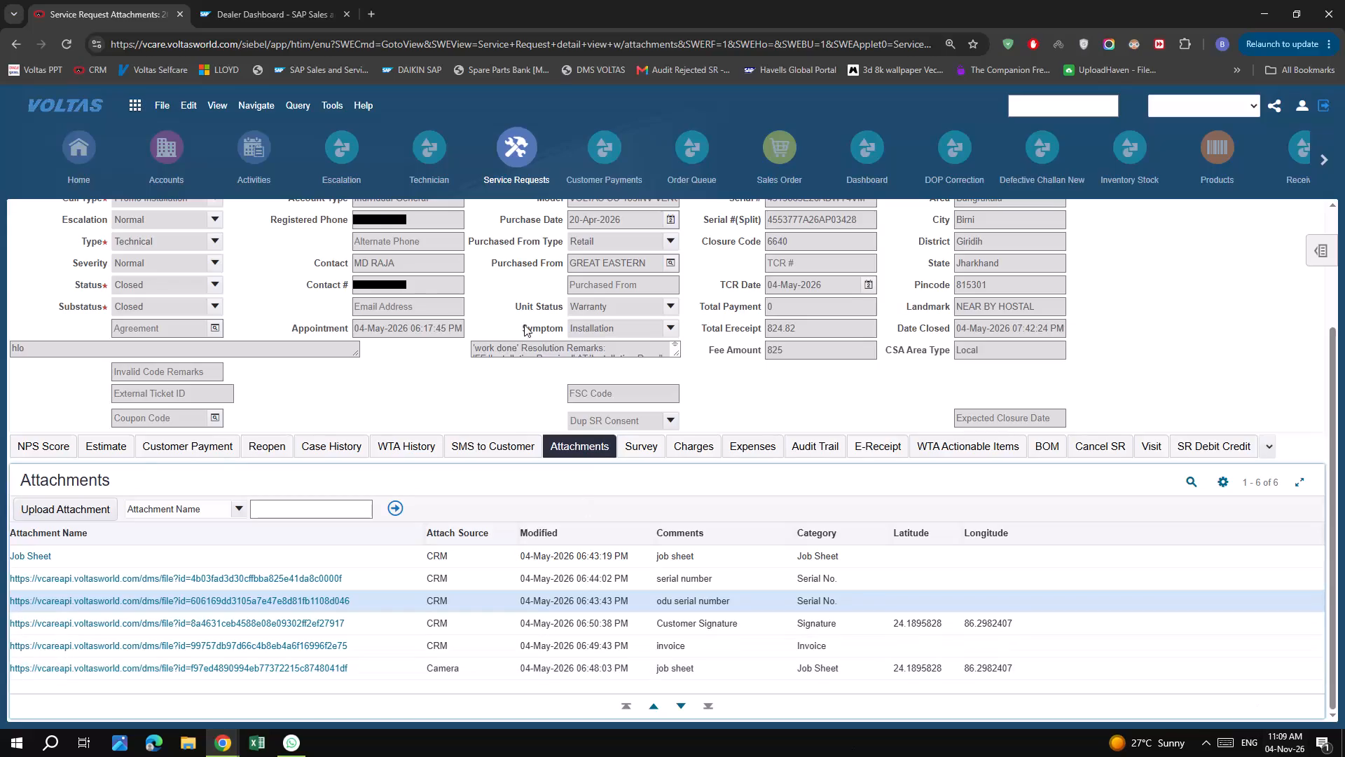
{"action": "scroll", "coordinate": [890, 439], "scroll_direction": "up", "scroll_amount": 8}
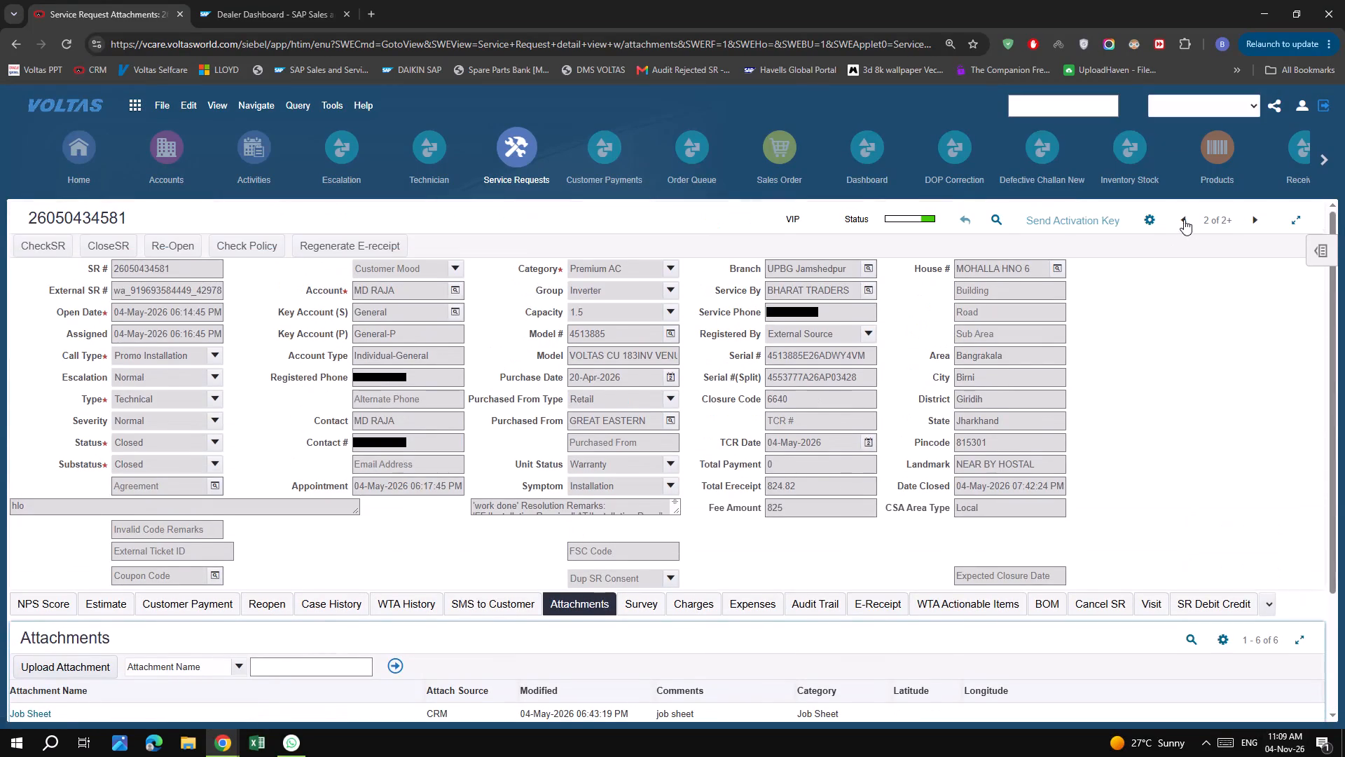
{"action": "left_click", "coordinate": [1184, 219]}
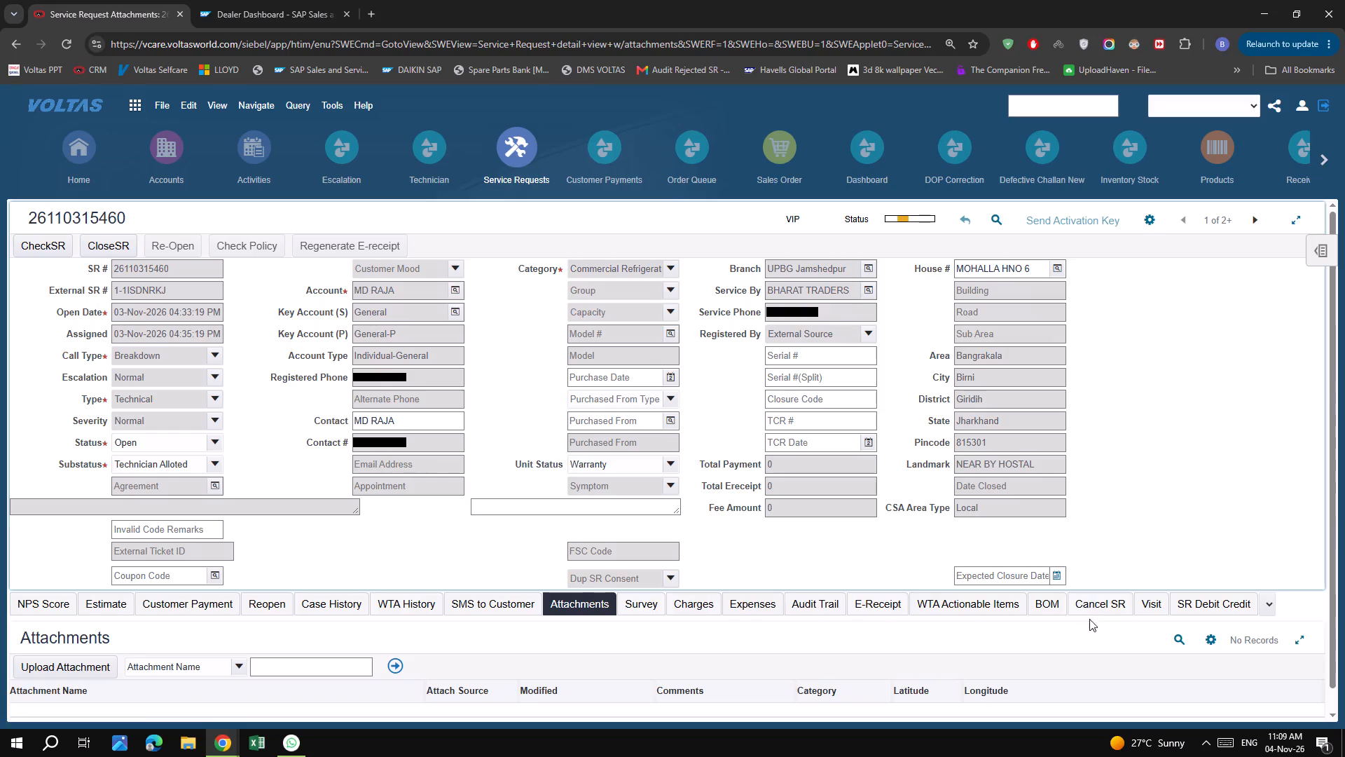
{"action": "left_click", "coordinate": [1140, 597]}
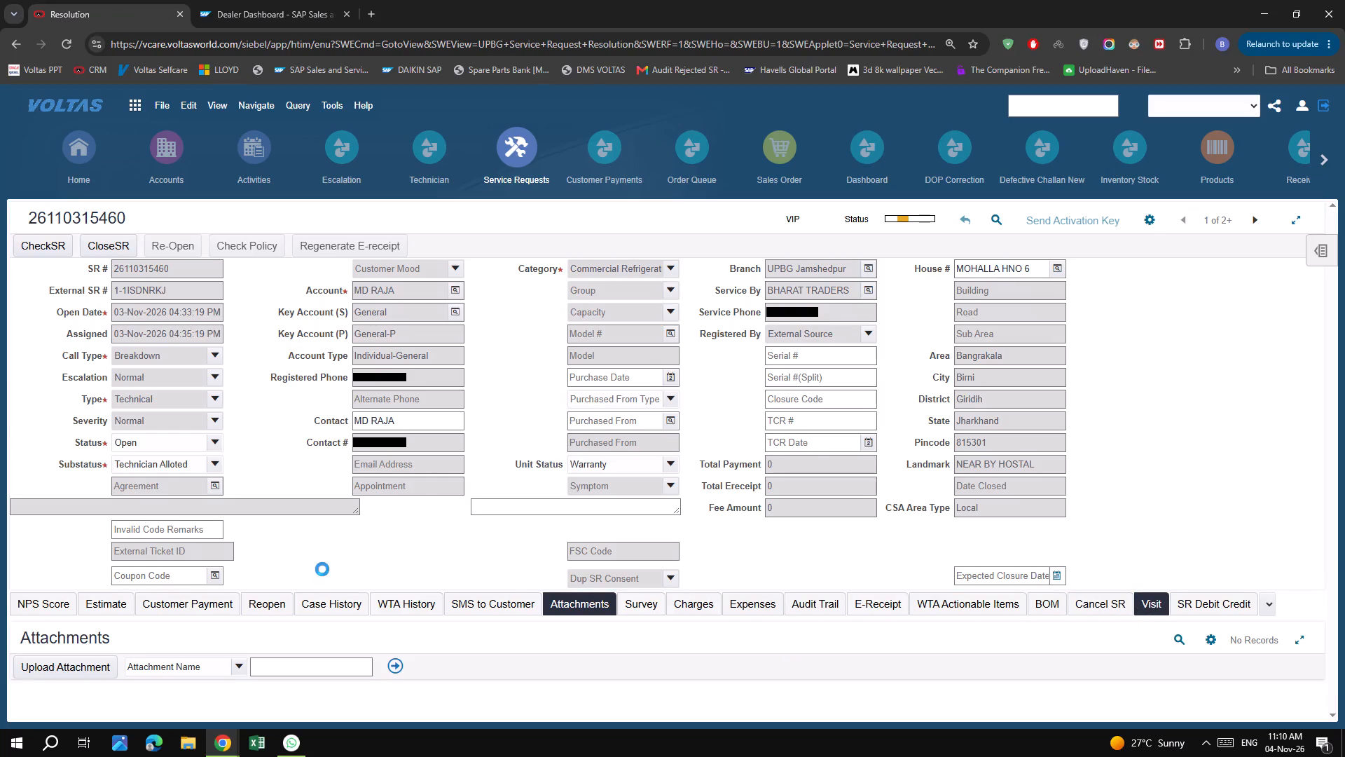
{"action": "scroll", "coordinate": [733, 594], "scroll_direction": "up", "scroll_amount": 6}
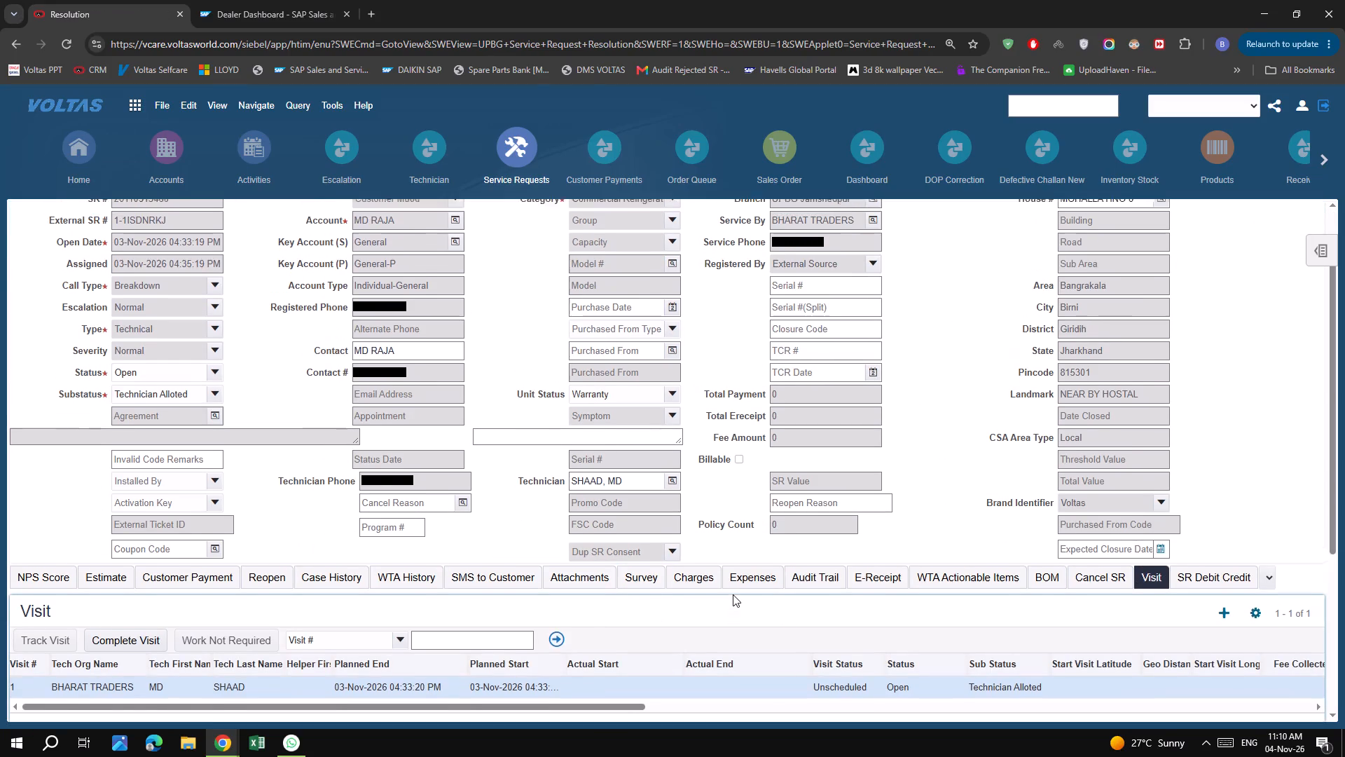
List the service requests with the Open SRs query and sort them by SR # in descending order.
{"action": "left_click", "coordinate": [512, 139]}
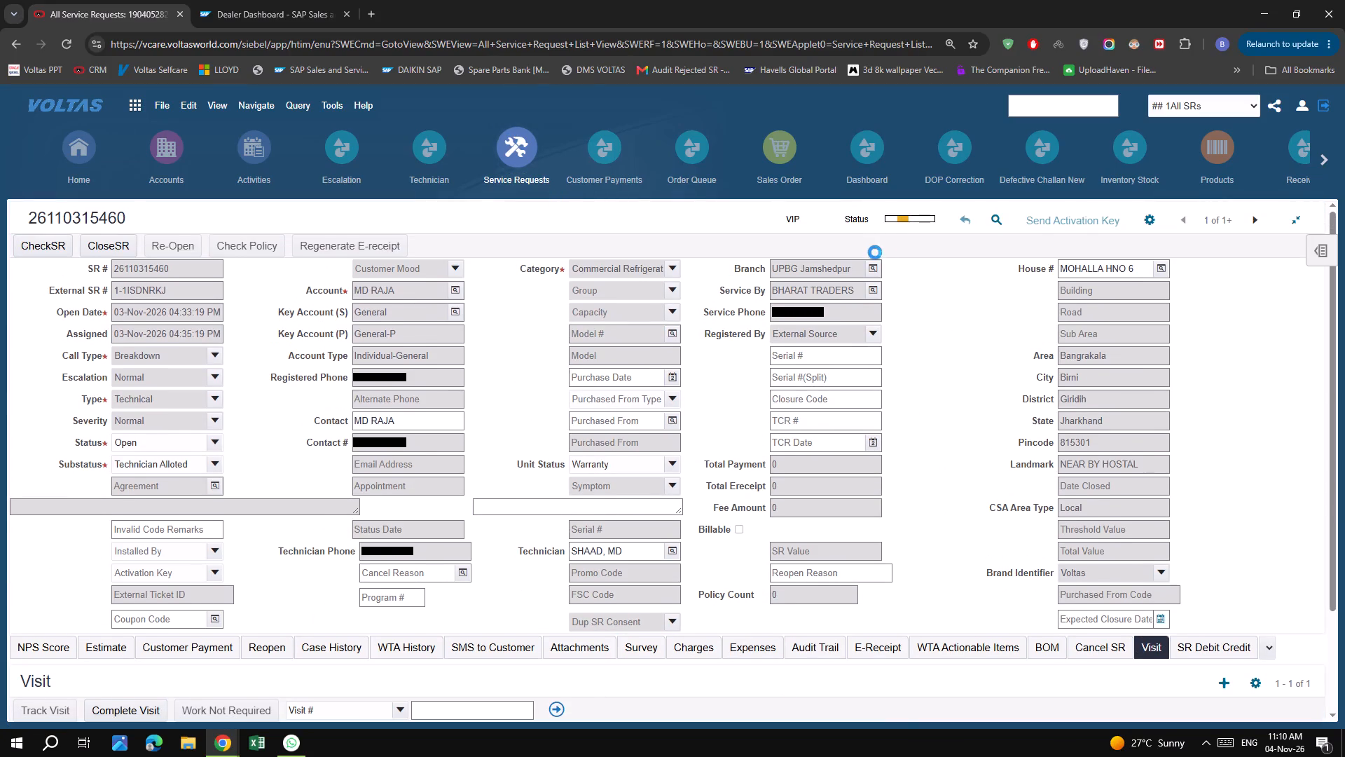
{"action": "left_click", "coordinate": [1215, 107]}
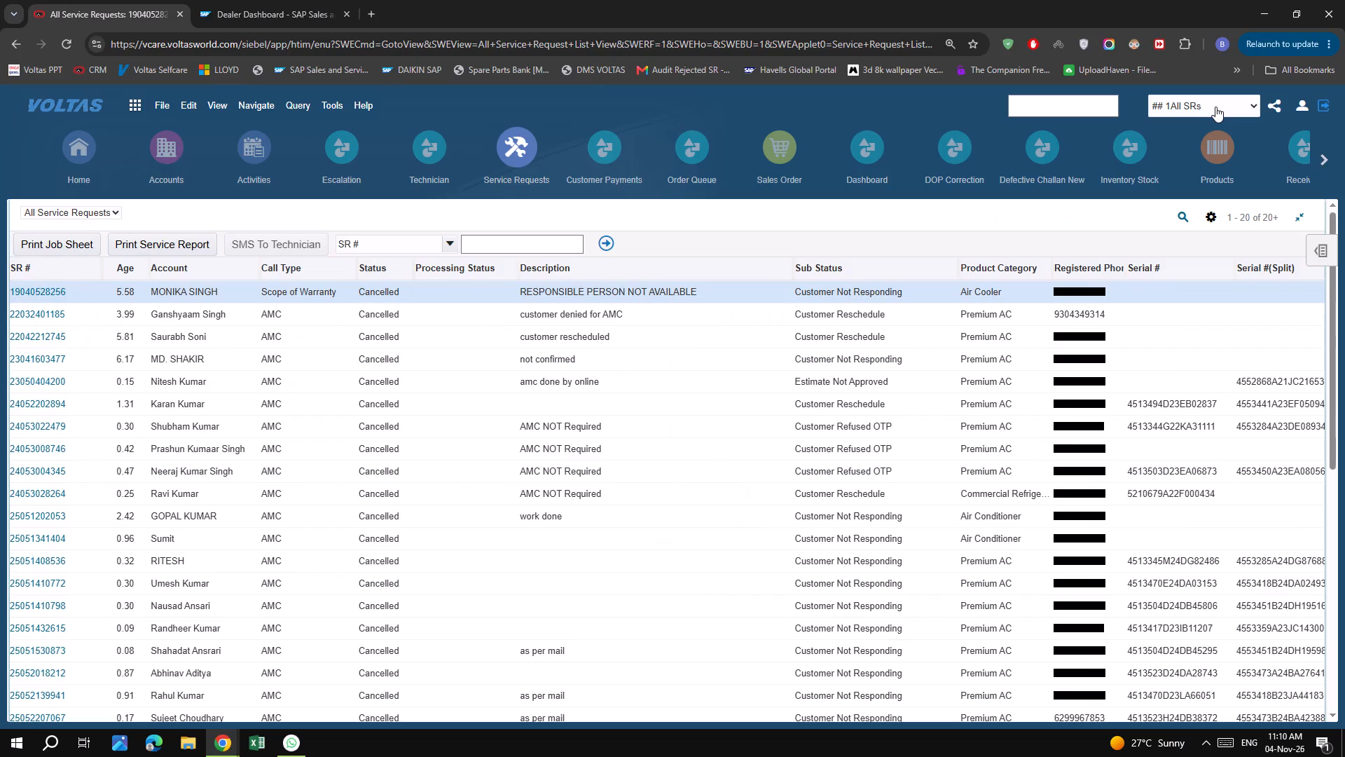
{"action": "left_click", "coordinate": [1204, 346]}
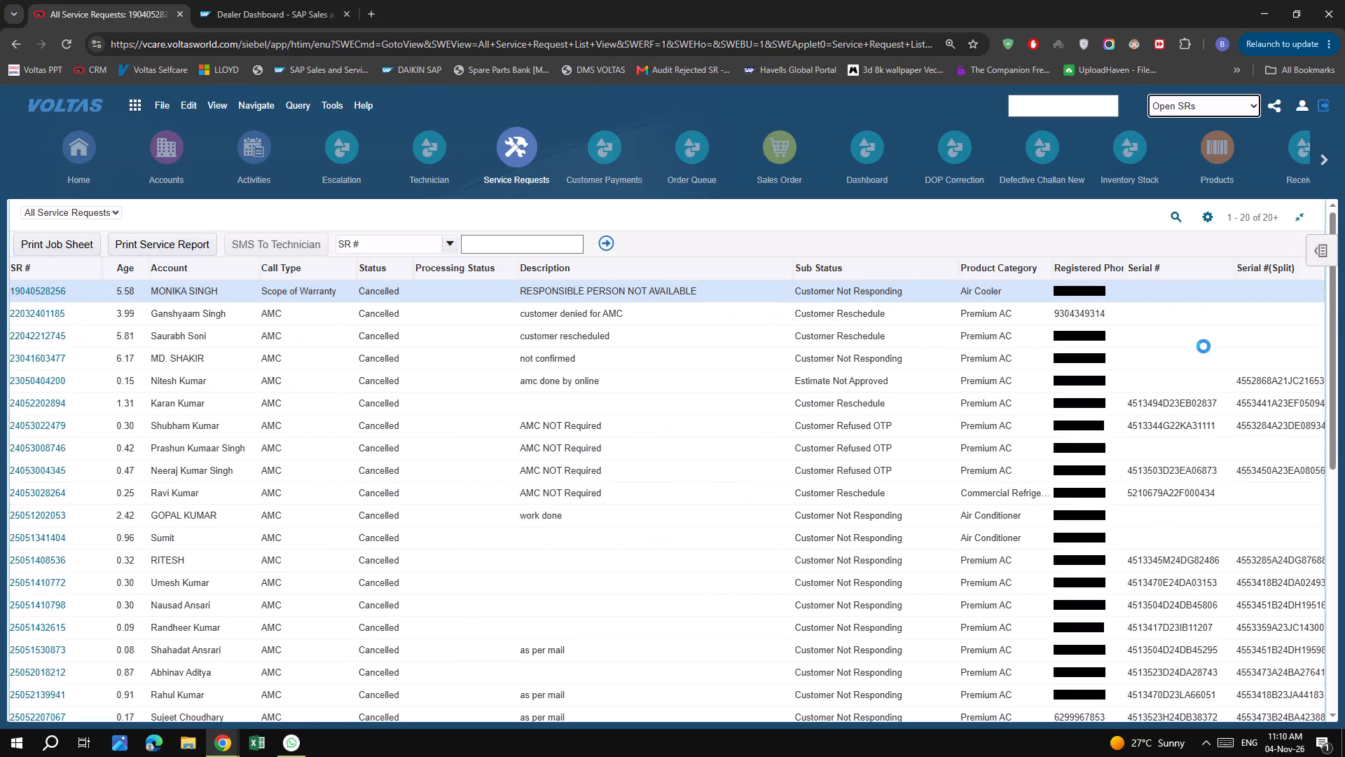
{"action": "left_click", "coordinate": [43, 265]}
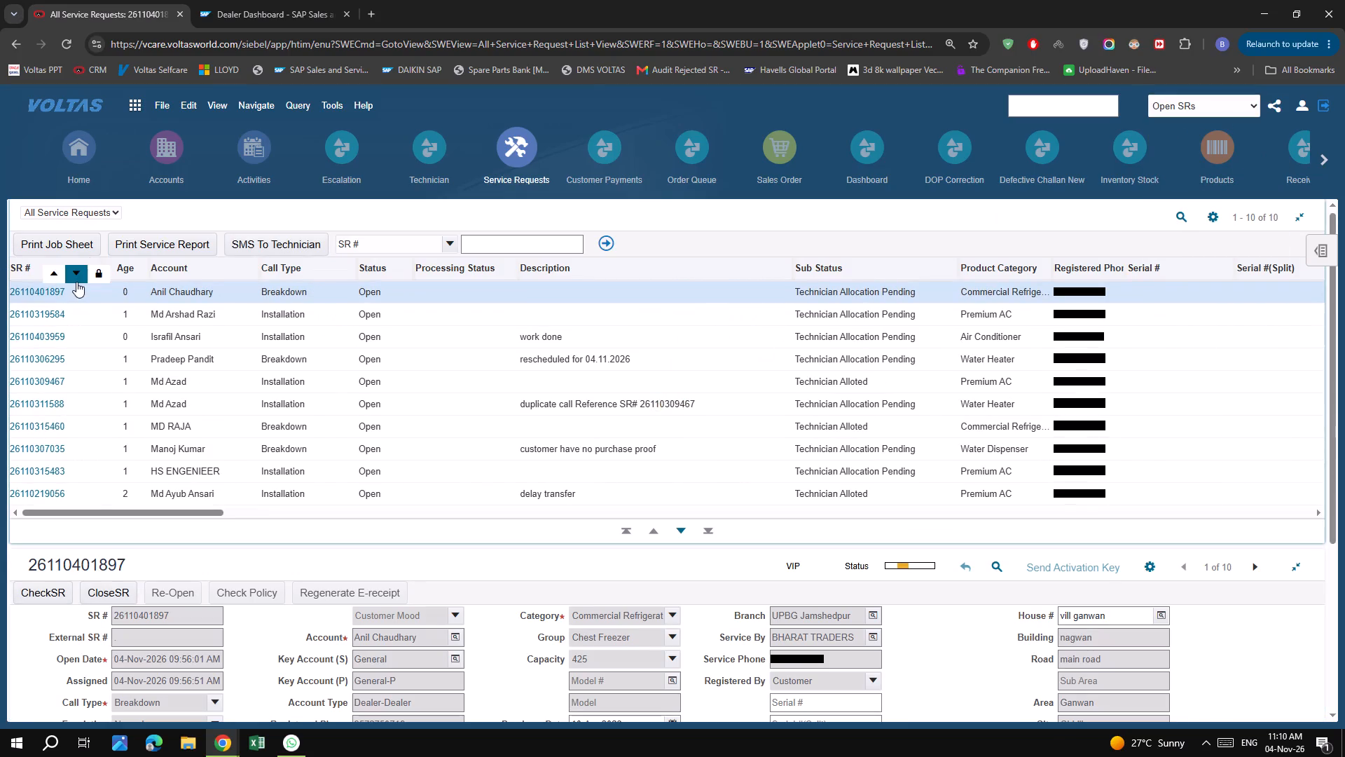
{"action": "left_click", "coordinate": [76, 282]}
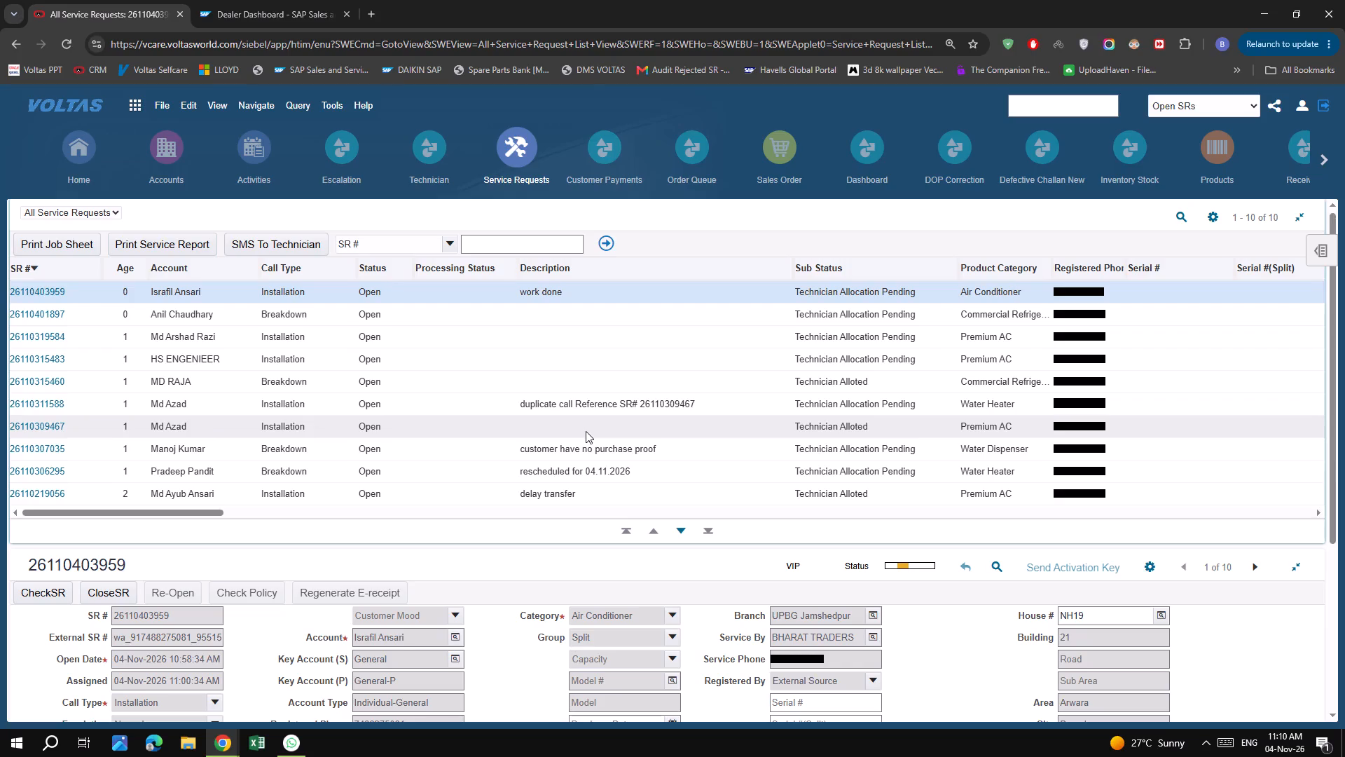
{"action": "left_click", "coordinate": [586, 431]}
{"action": "key", "text": "w"}
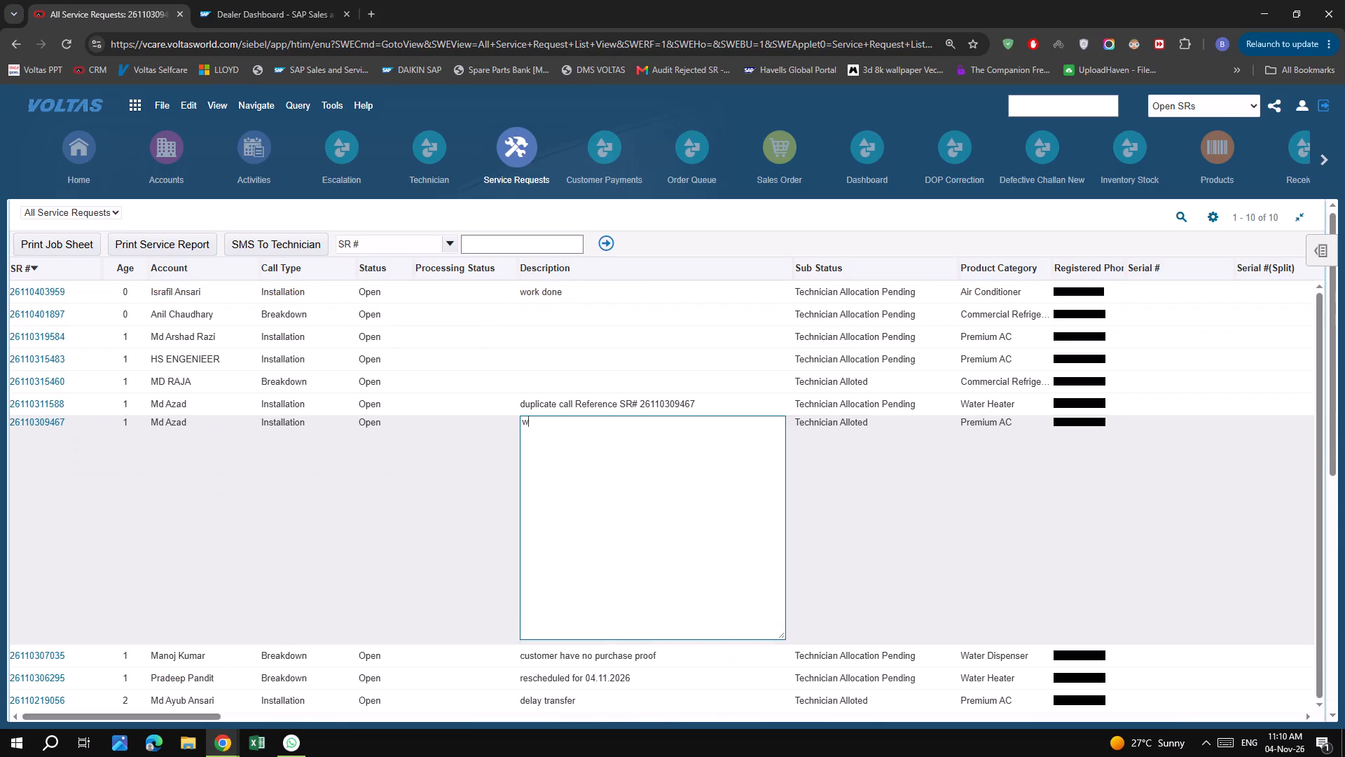
{"action": "type", "text": "ork done"}
{"action": "key", "text": "ctrl+s"}
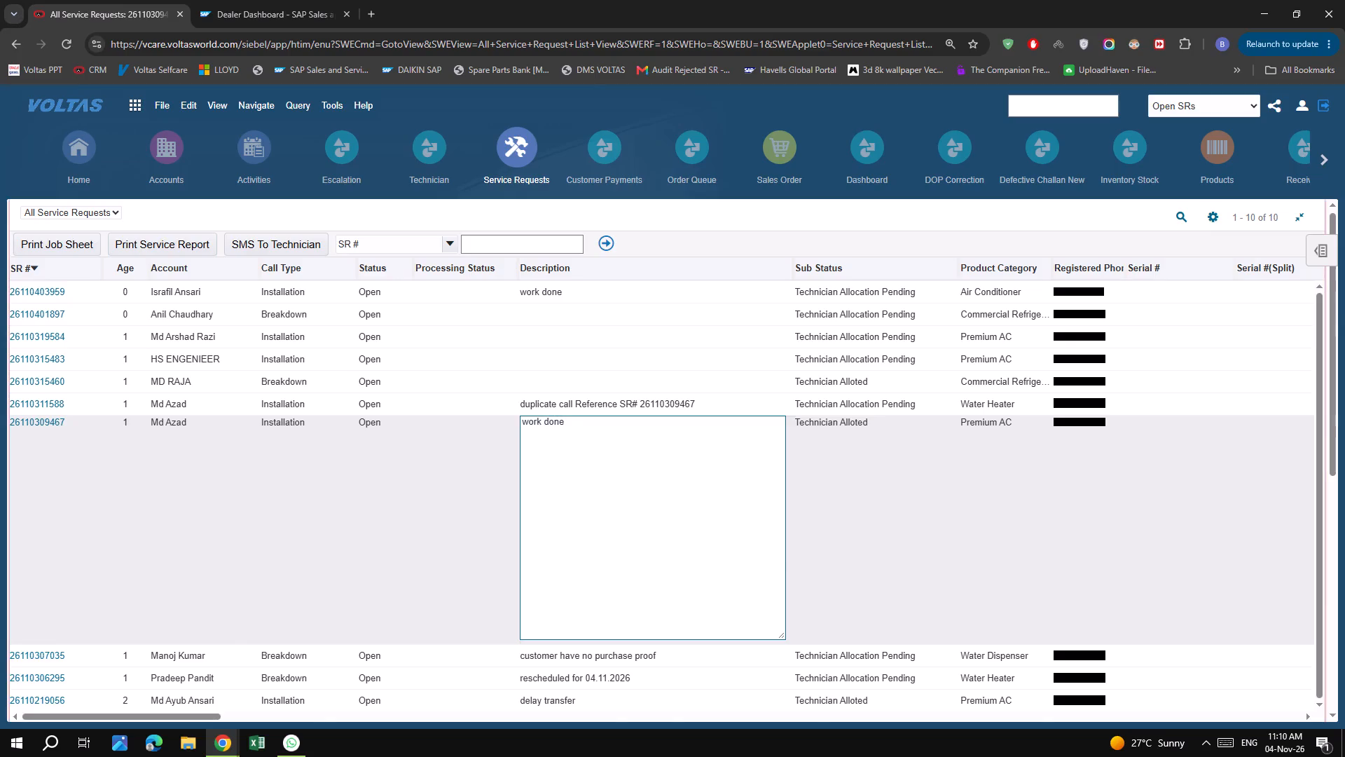
{"action": "left_click", "coordinate": [549, 379]}
{"action": "type", "text": "work done"}
{"action": "key", "text": "ctrl+s"}
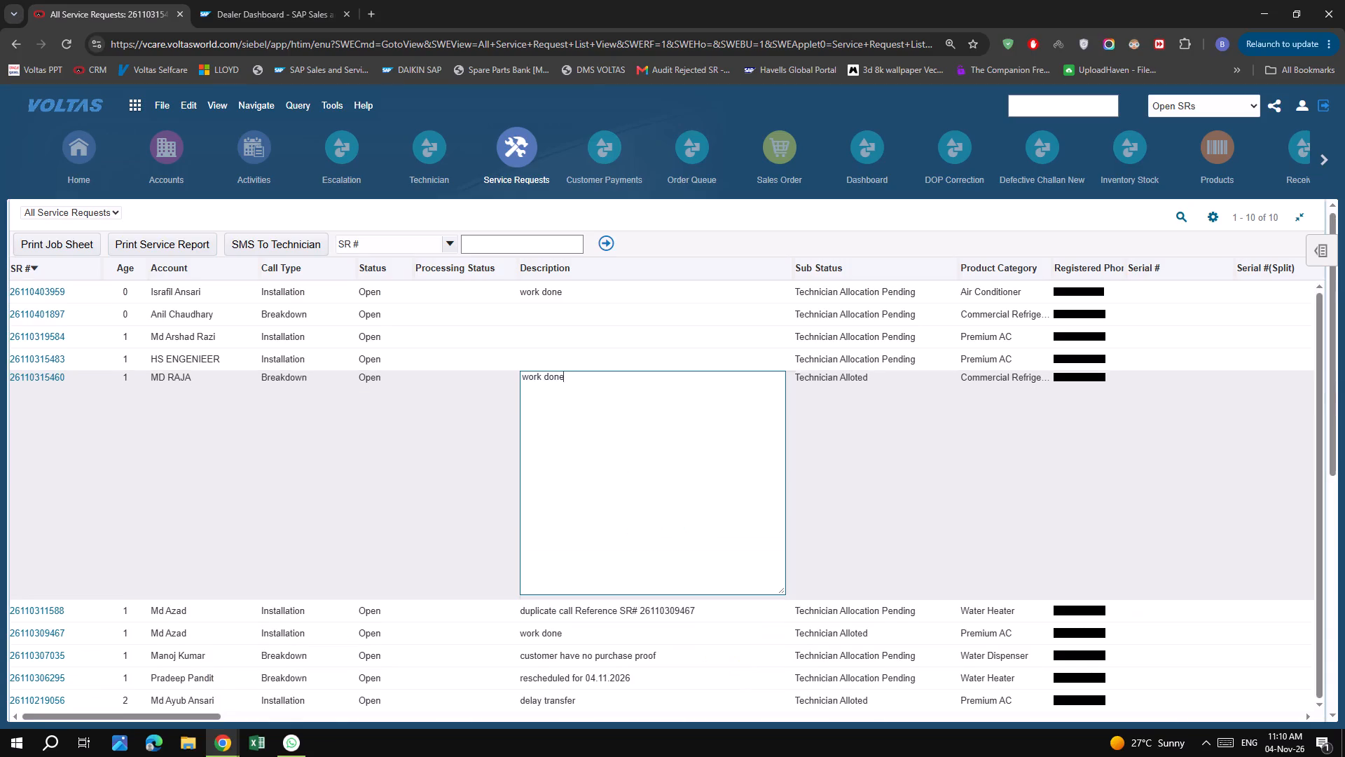
{"action": "left_click", "coordinate": [542, 351]}
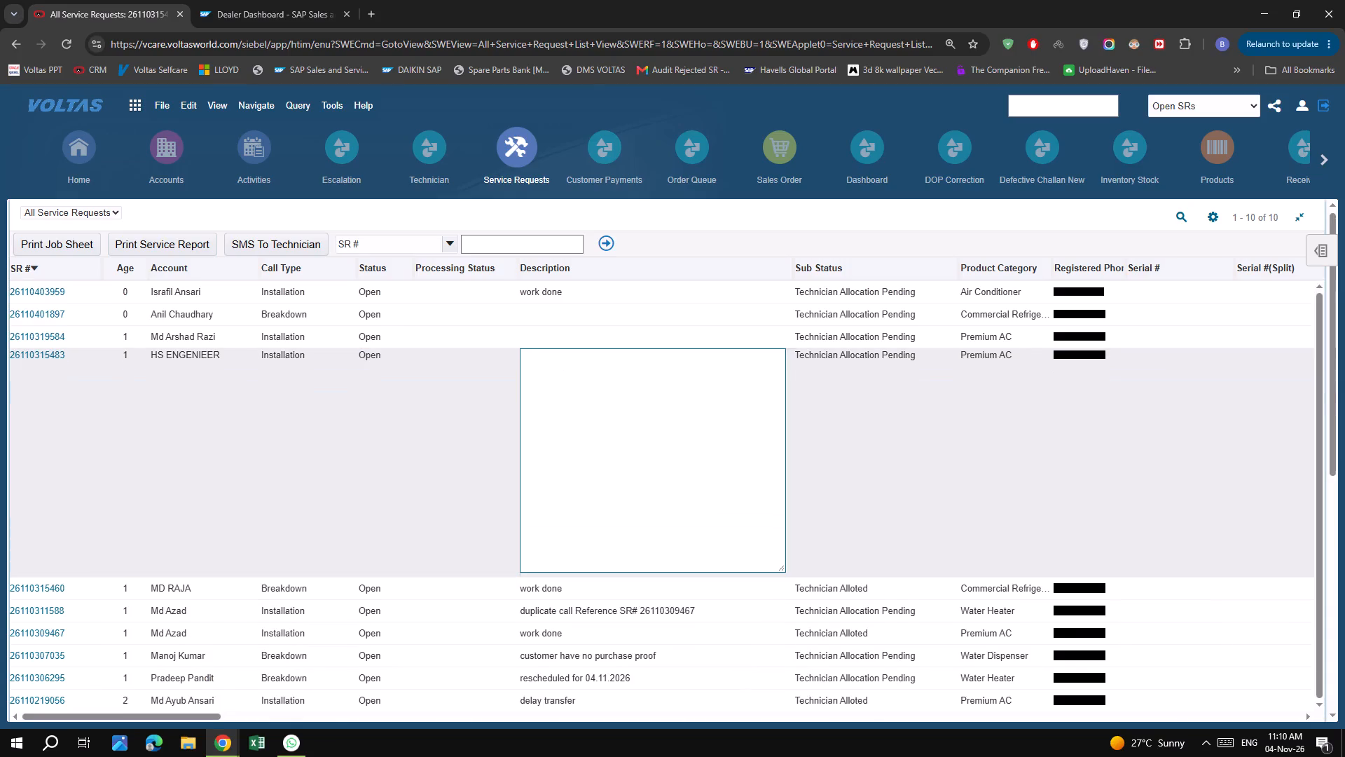
{"action": "type", "text": "work done"}
{"action": "key", "text": "ctrl+s"}
{"action": "left_click", "coordinate": [541, 332]}
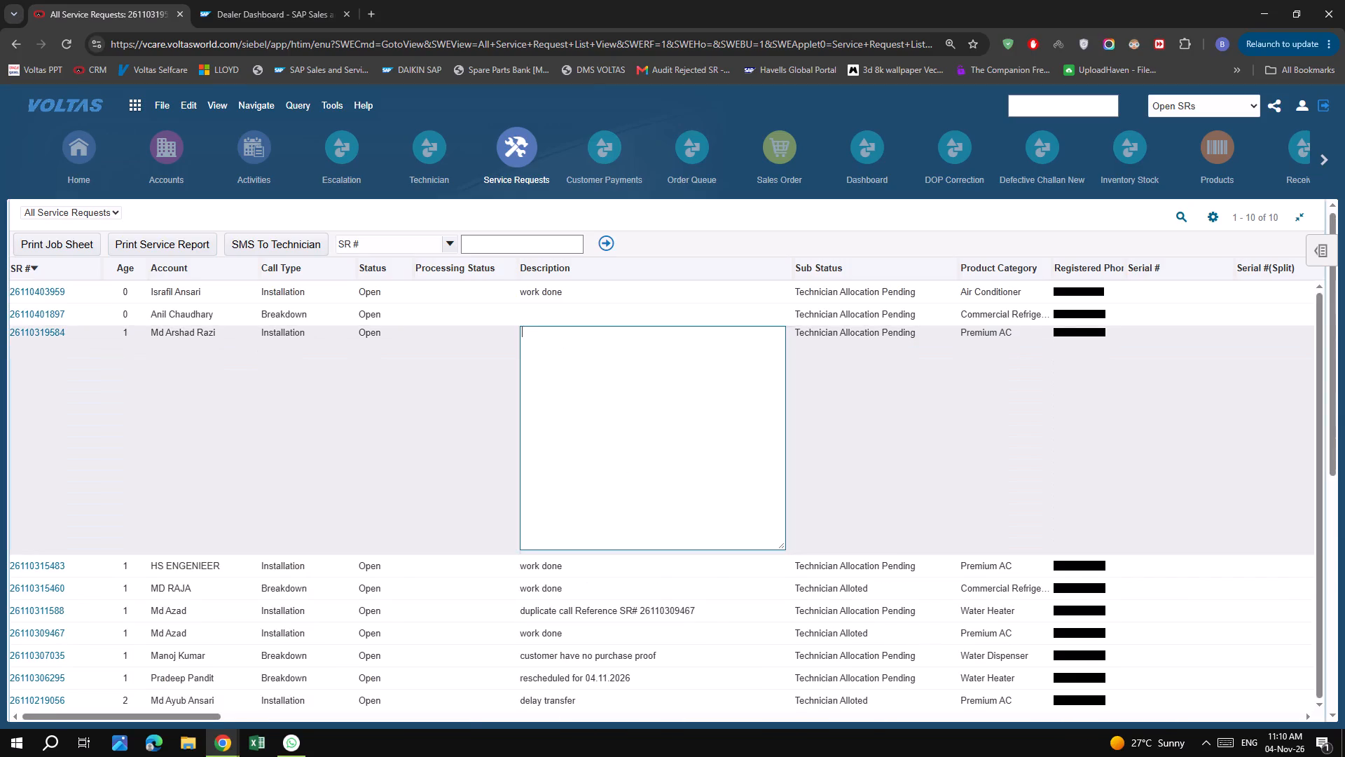
{"action": "type", "text": "work done"}
{"action": "key", "text": "ctrl+s"}
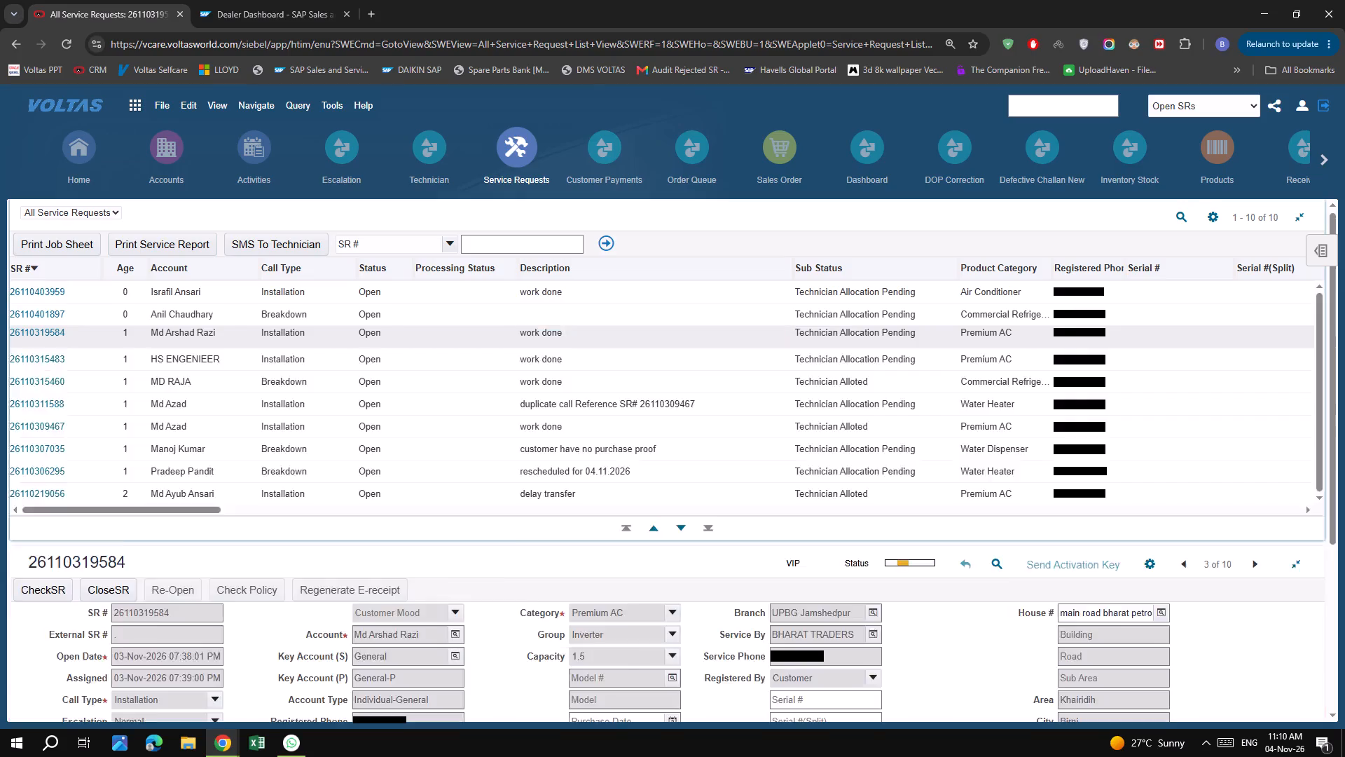
{"action": "left_click", "coordinate": [45, 315]}
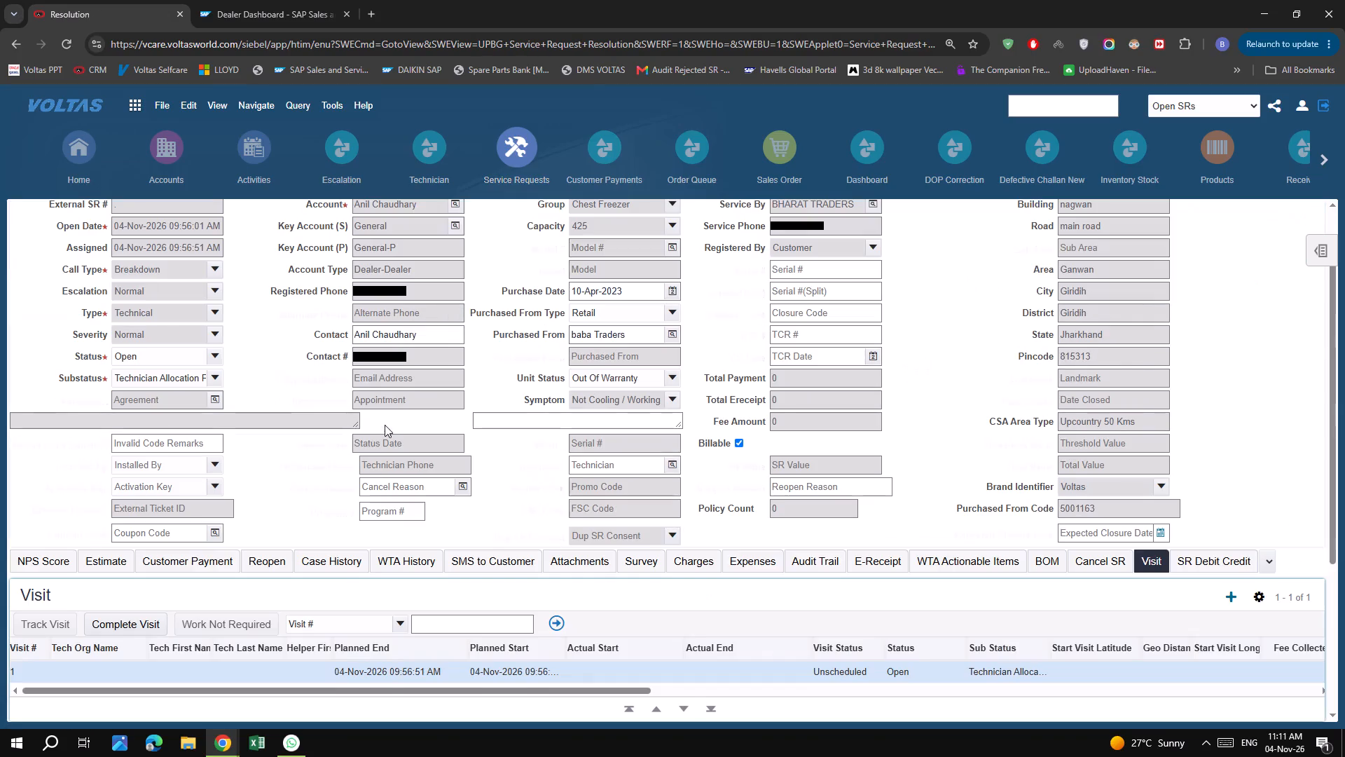
{"action": "scroll", "coordinate": [602, 390], "scroll_direction": "up", "scroll_amount": 7}
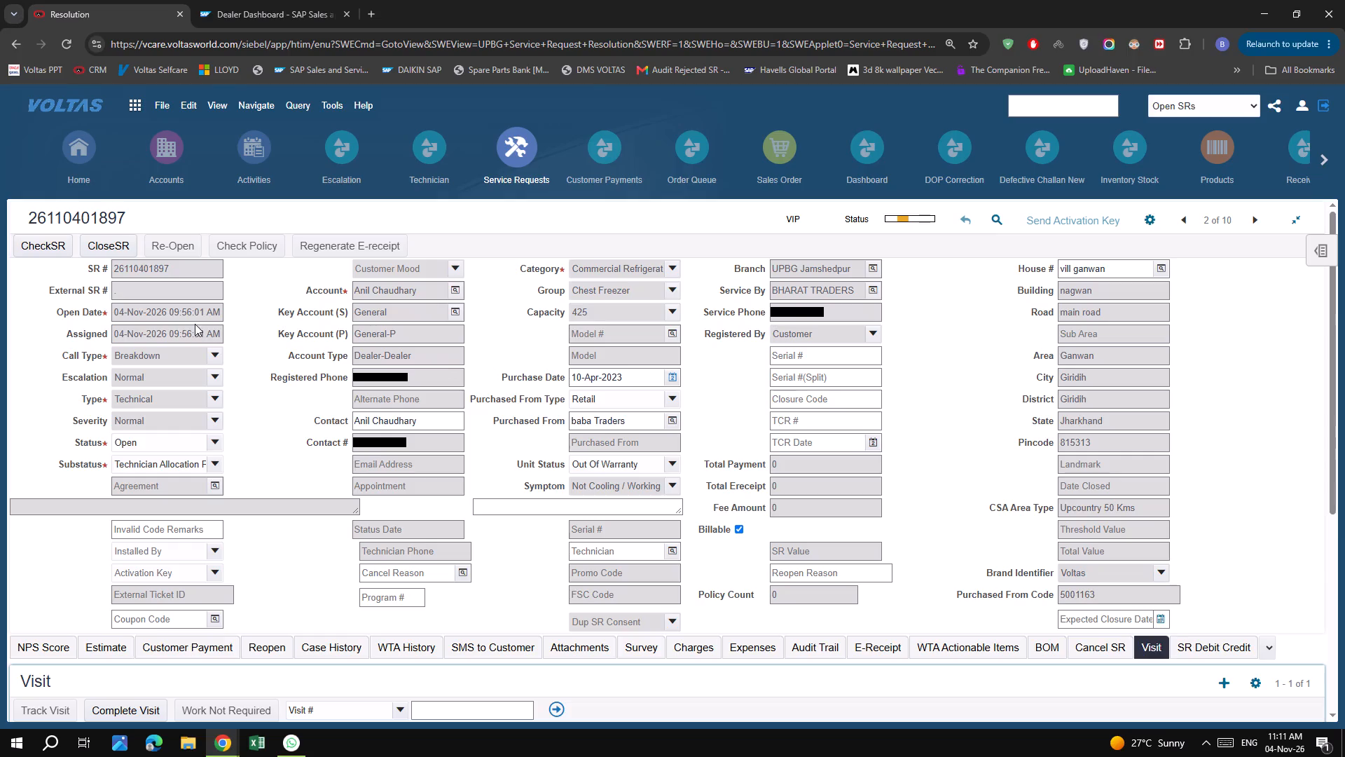
{"action": "left_click_drag", "start_coordinate": [165, 311], "coordinate": [242, 311]}
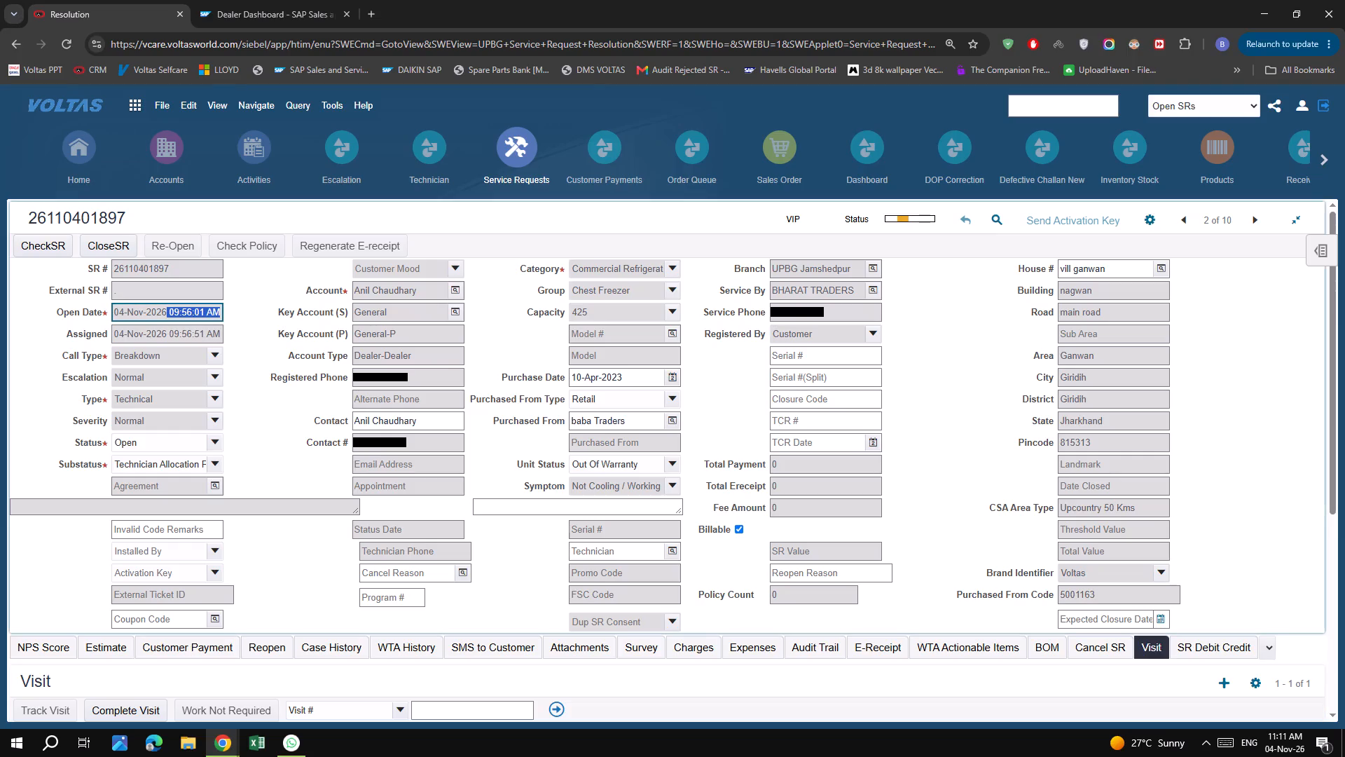
{"action": "left_click_drag", "start_coordinate": [434, 287], "coordinate": [303, 308]}
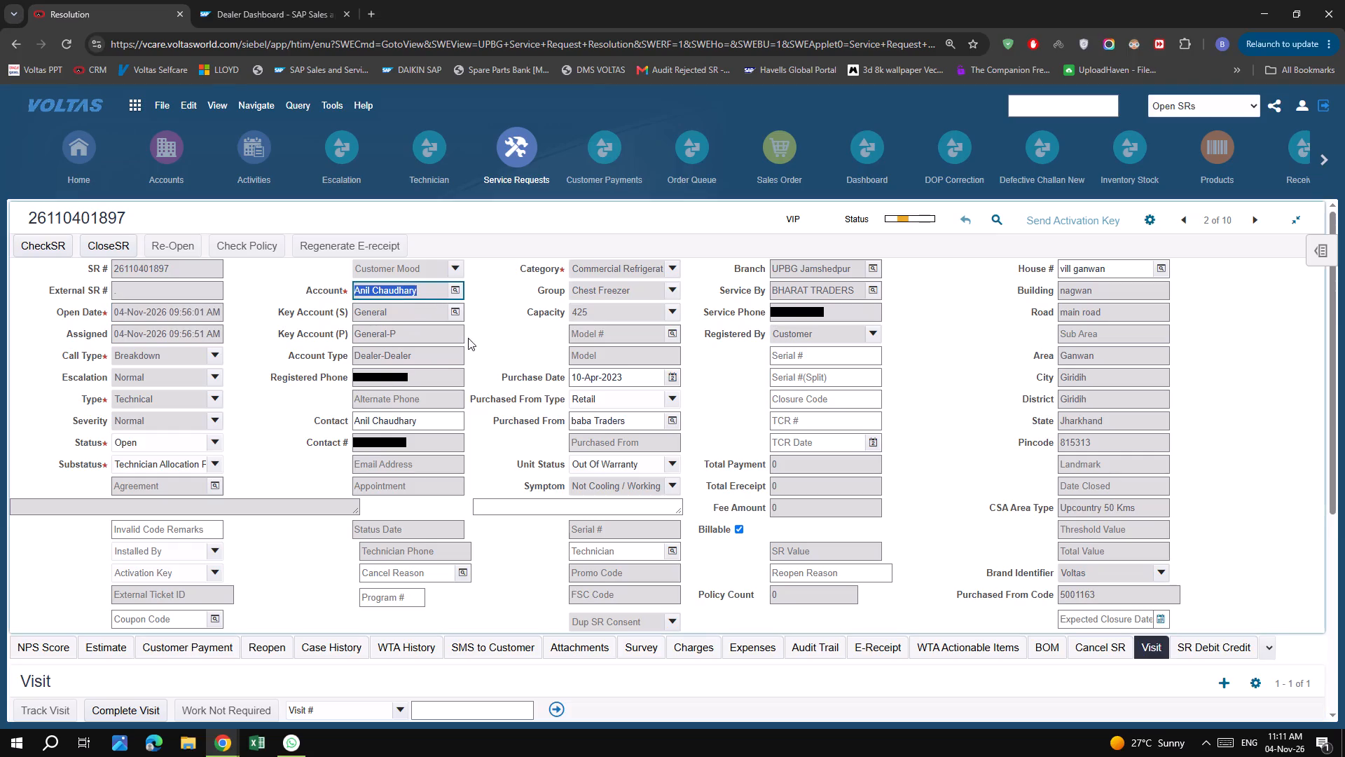
{"action": "left_click", "coordinate": [516, 342]}
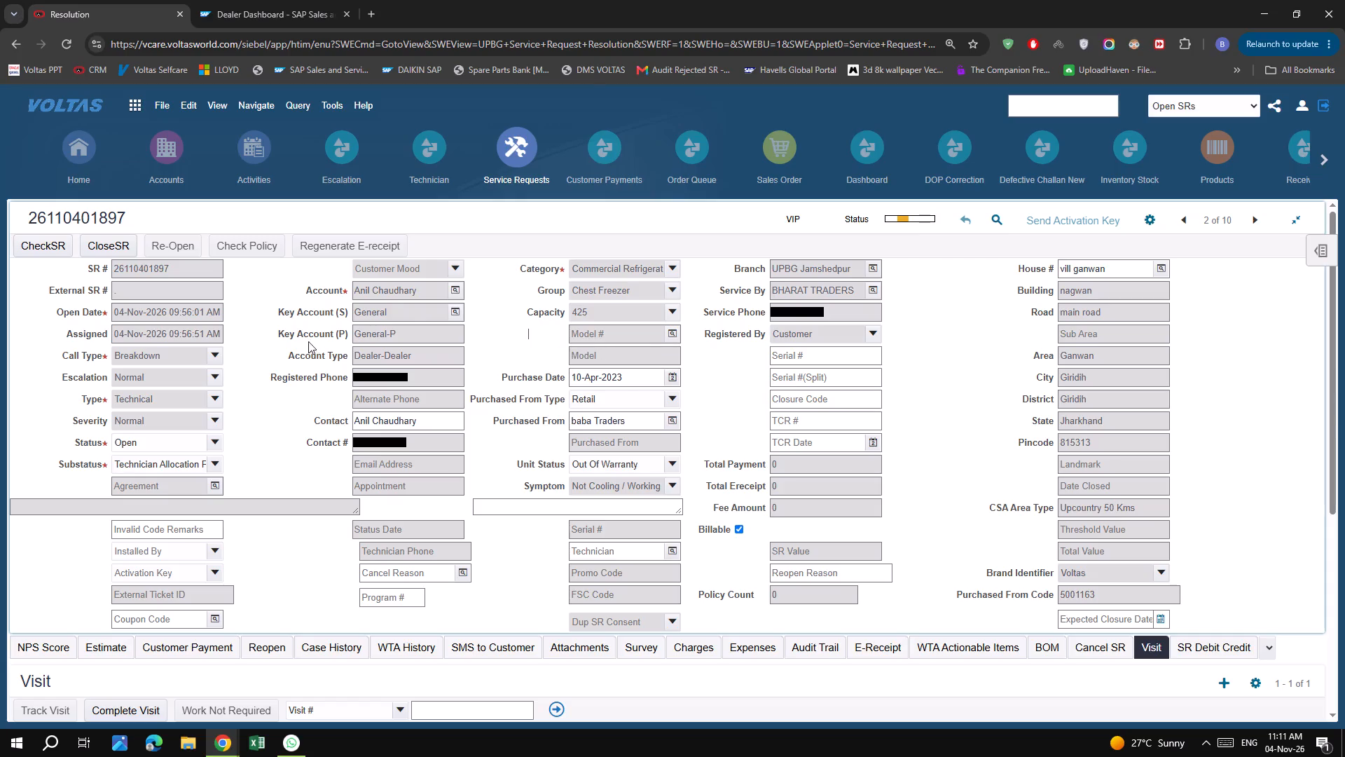
{"action": "double_click", "coordinate": [422, 378]}
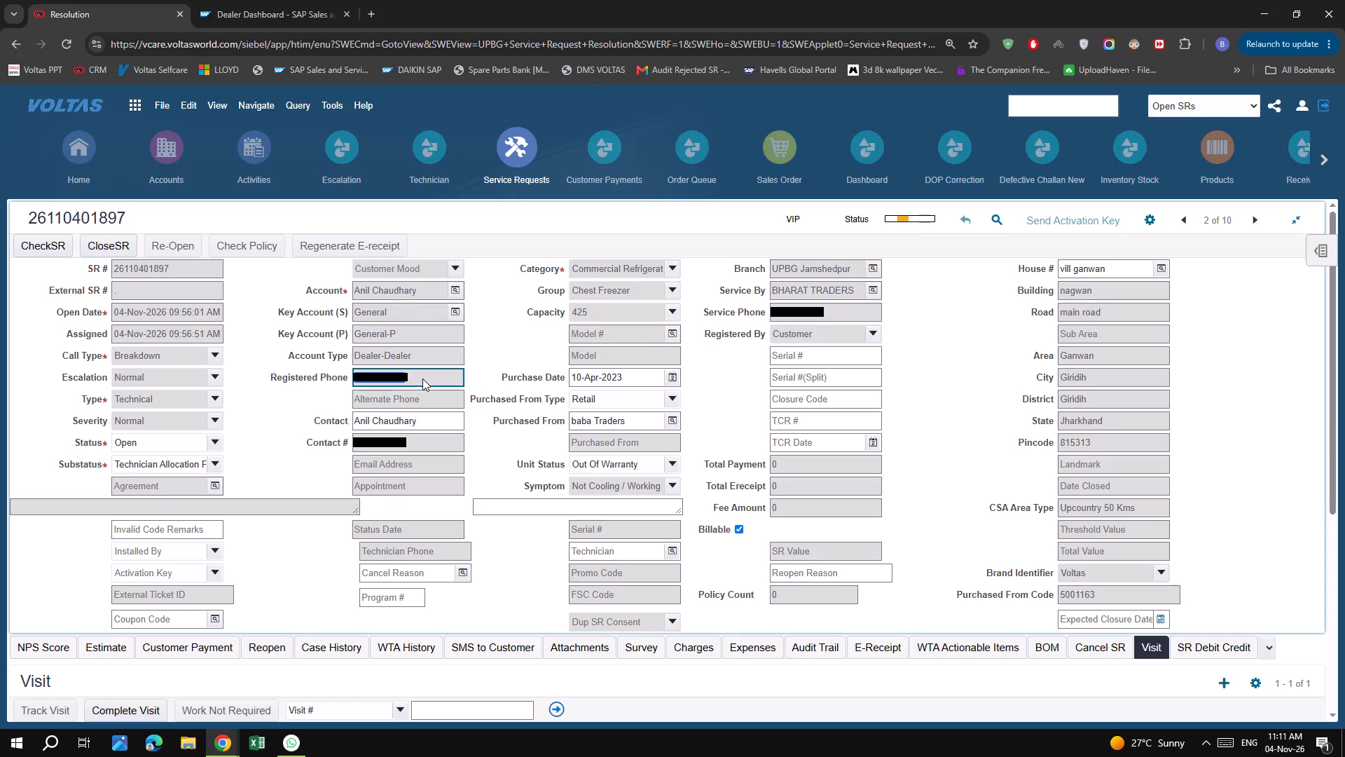
{"action": "key", "text": "ctrl+c"}
{"action": "key", "text": "ctrl+c"}
{"action": "left_click", "coordinate": [985, 210]}
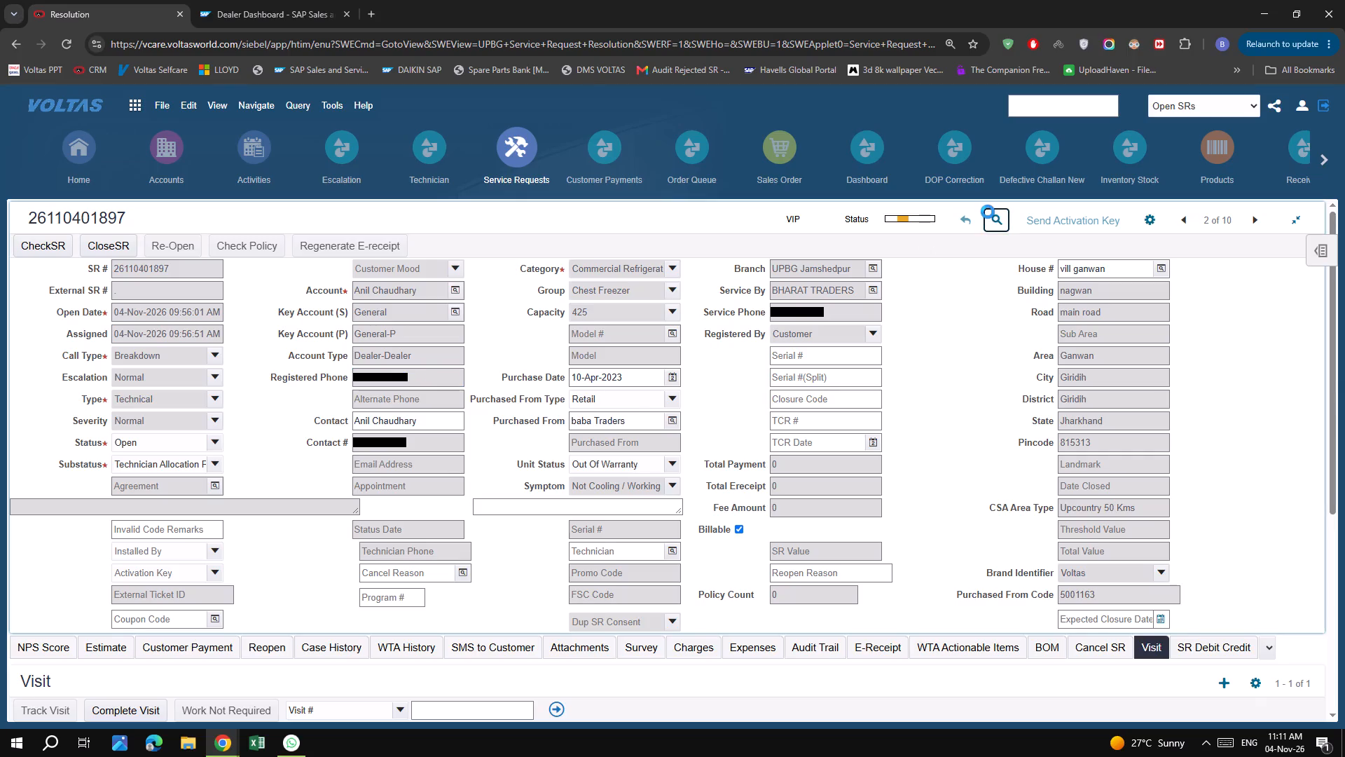
{"action": "left_click", "coordinate": [382, 379]}
{"action": "key", "text": "ctrl+v"}
{"action": "key", "text": "Return"}
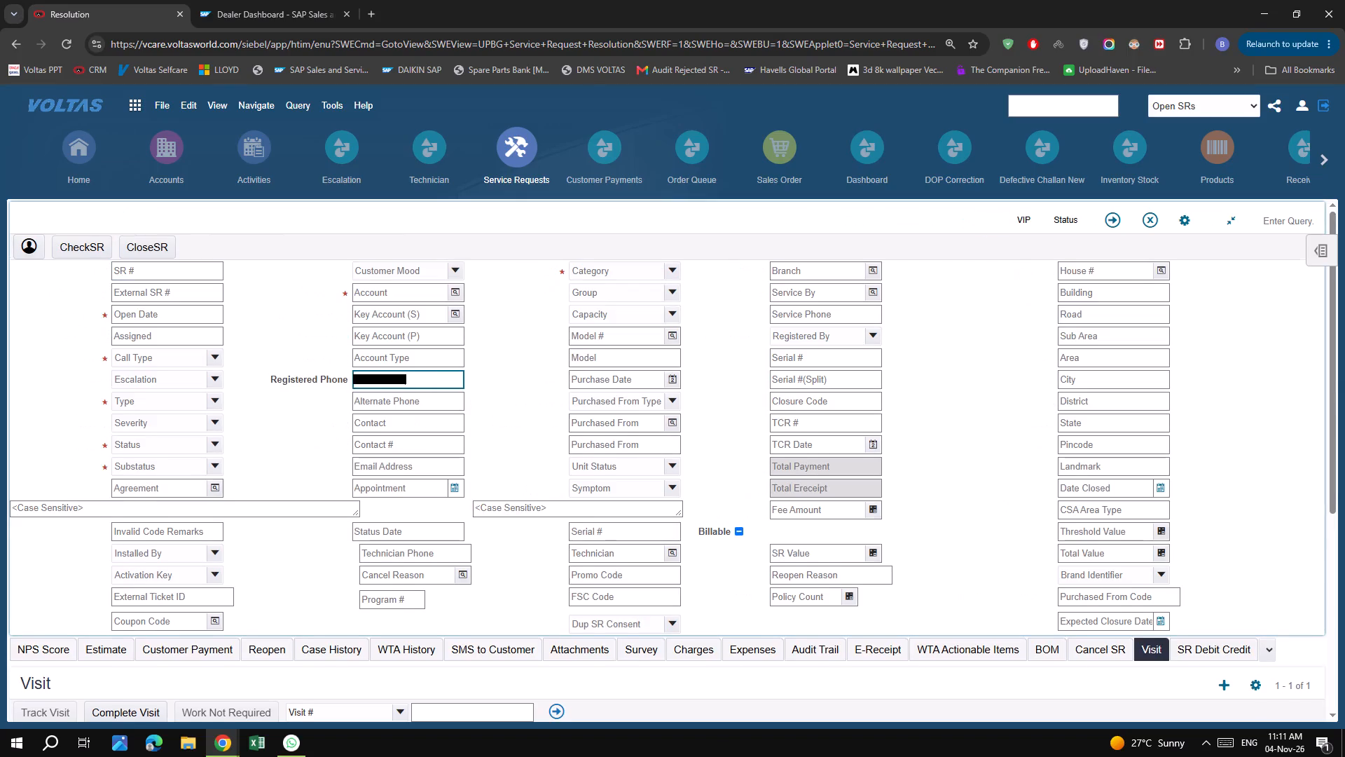
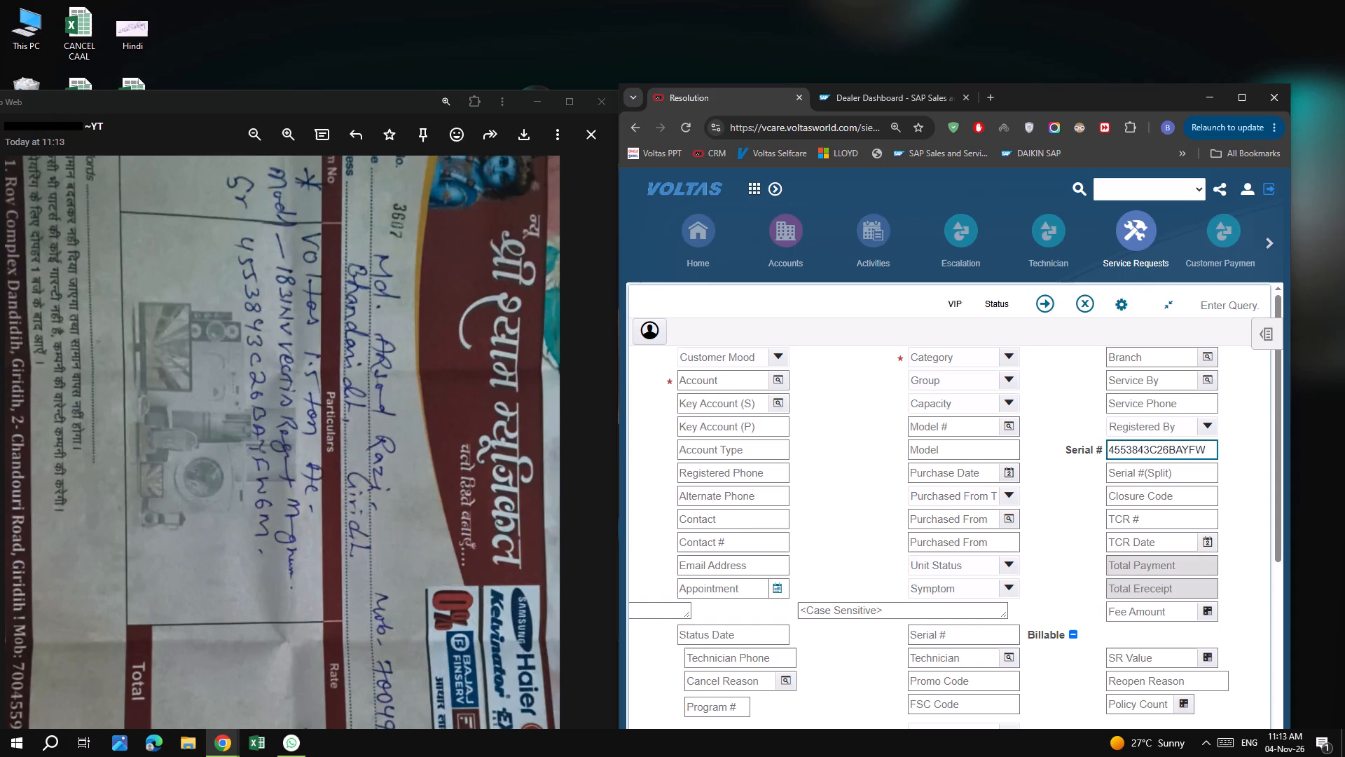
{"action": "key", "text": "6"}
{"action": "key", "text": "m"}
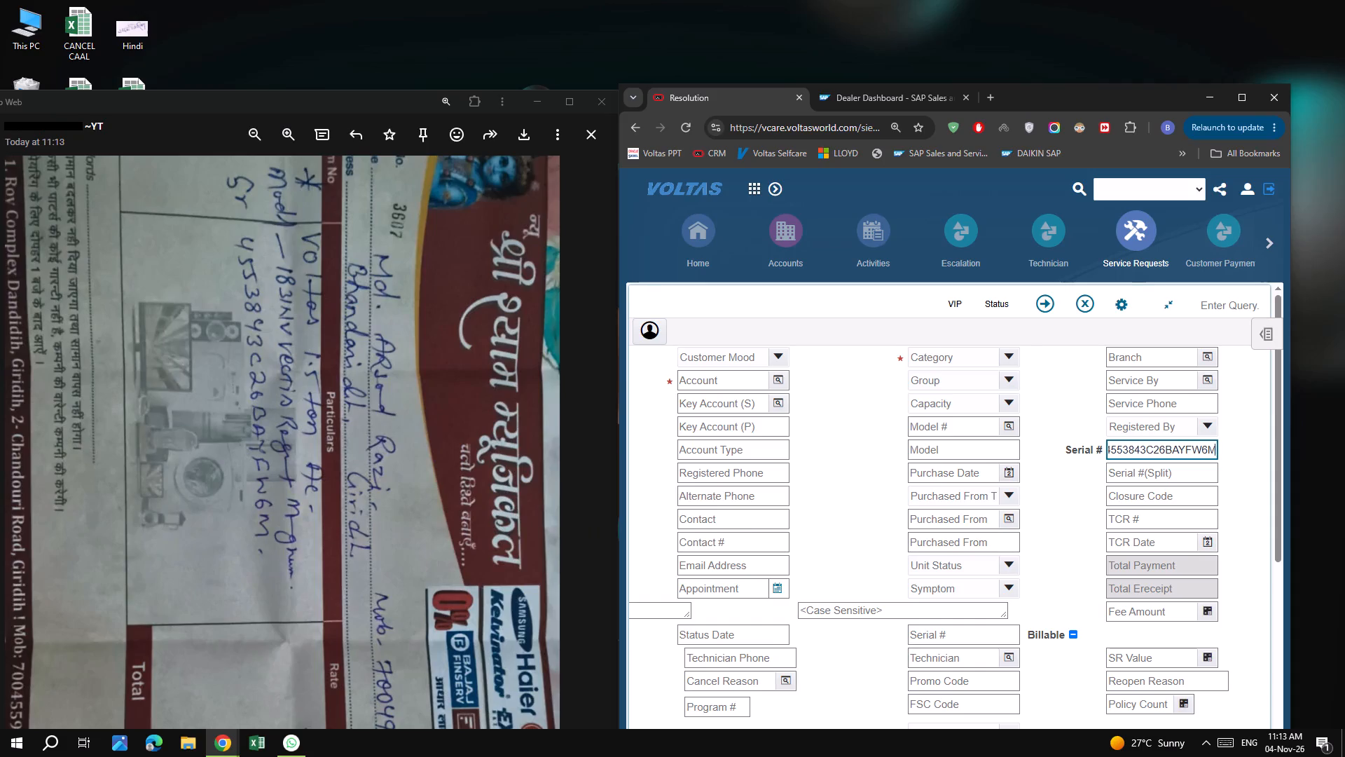
{"action": "triple_click", "coordinate": [1146, 449]}
{"action": "right_click", "coordinate": [1146, 449]}
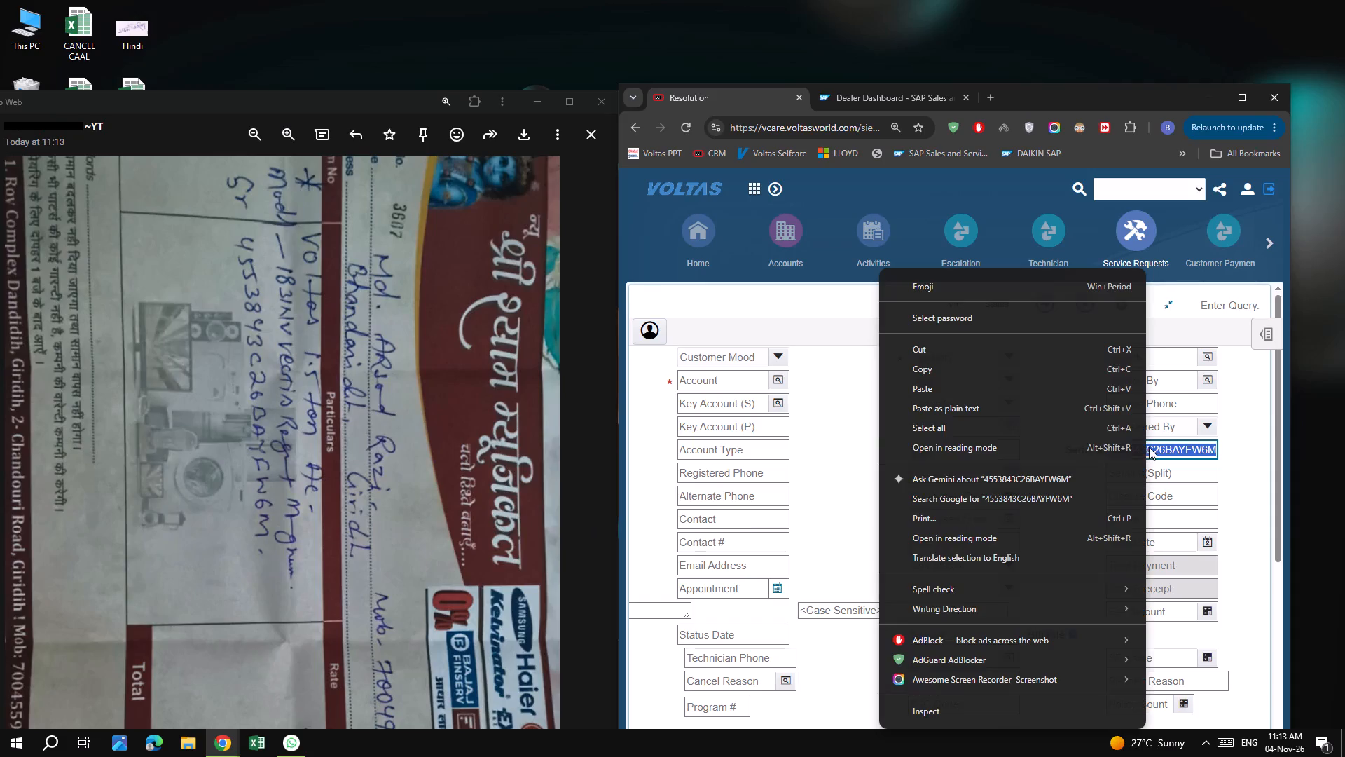
{"action": "left_click", "coordinate": [1016, 370]}
{"action": "key", "text": "Return"}
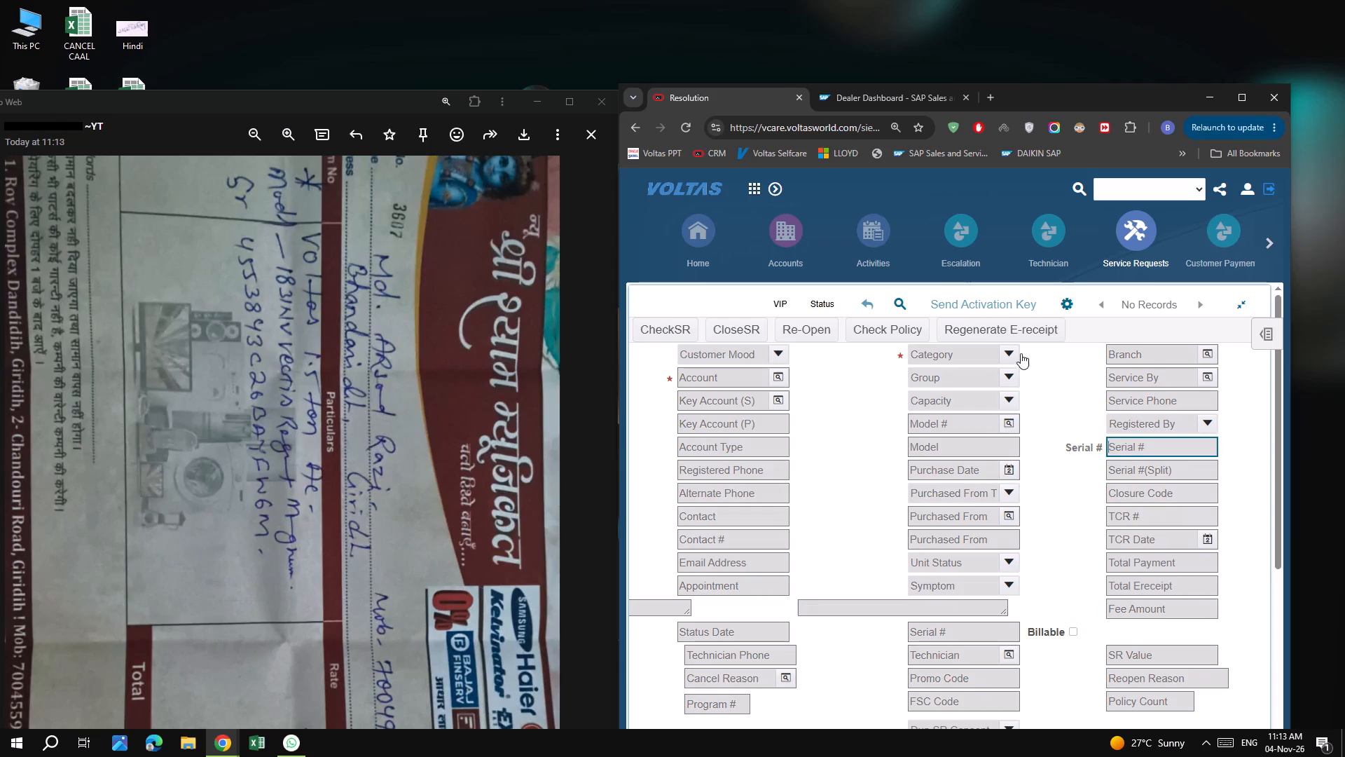
{"action": "left_click", "coordinate": [909, 310]}
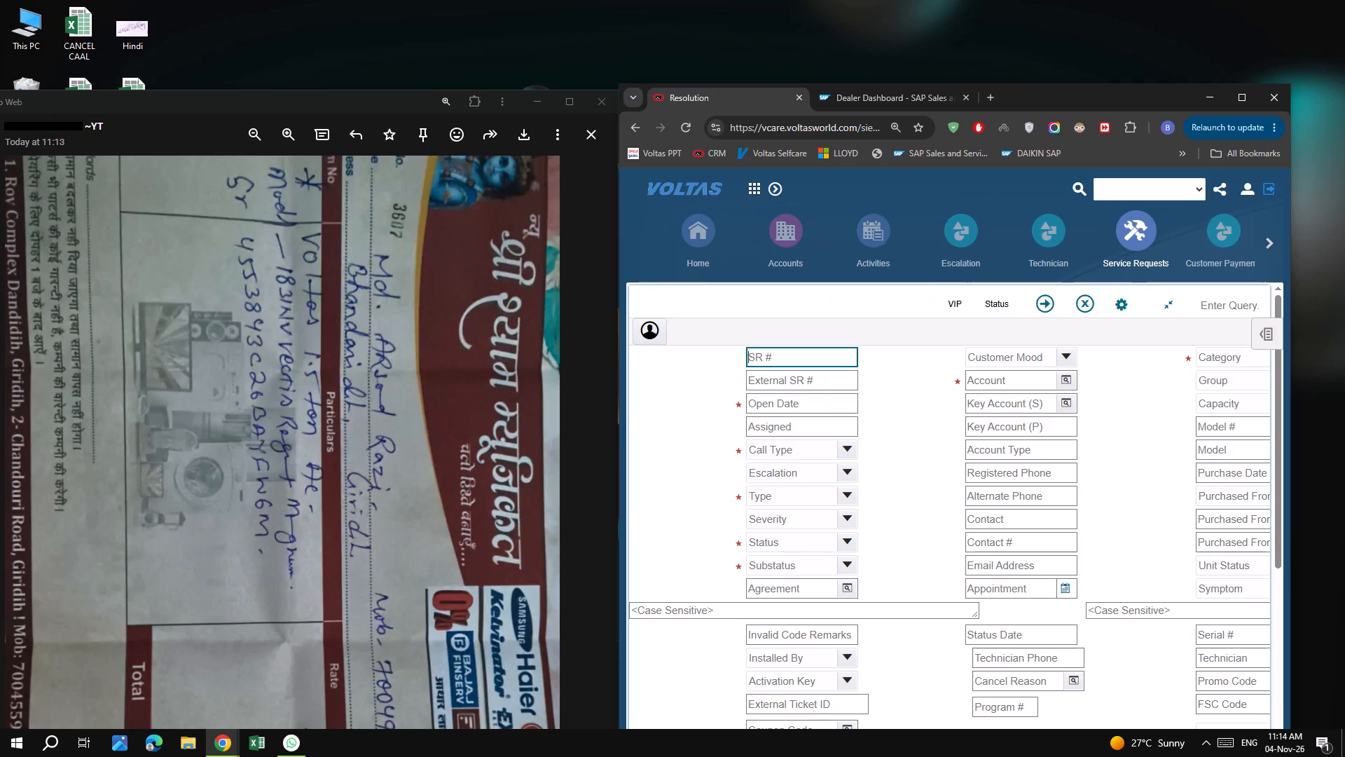
{"action": "scroll", "coordinate": [963, 636], "scroll_direction": "down", "scroll_amount": 3}
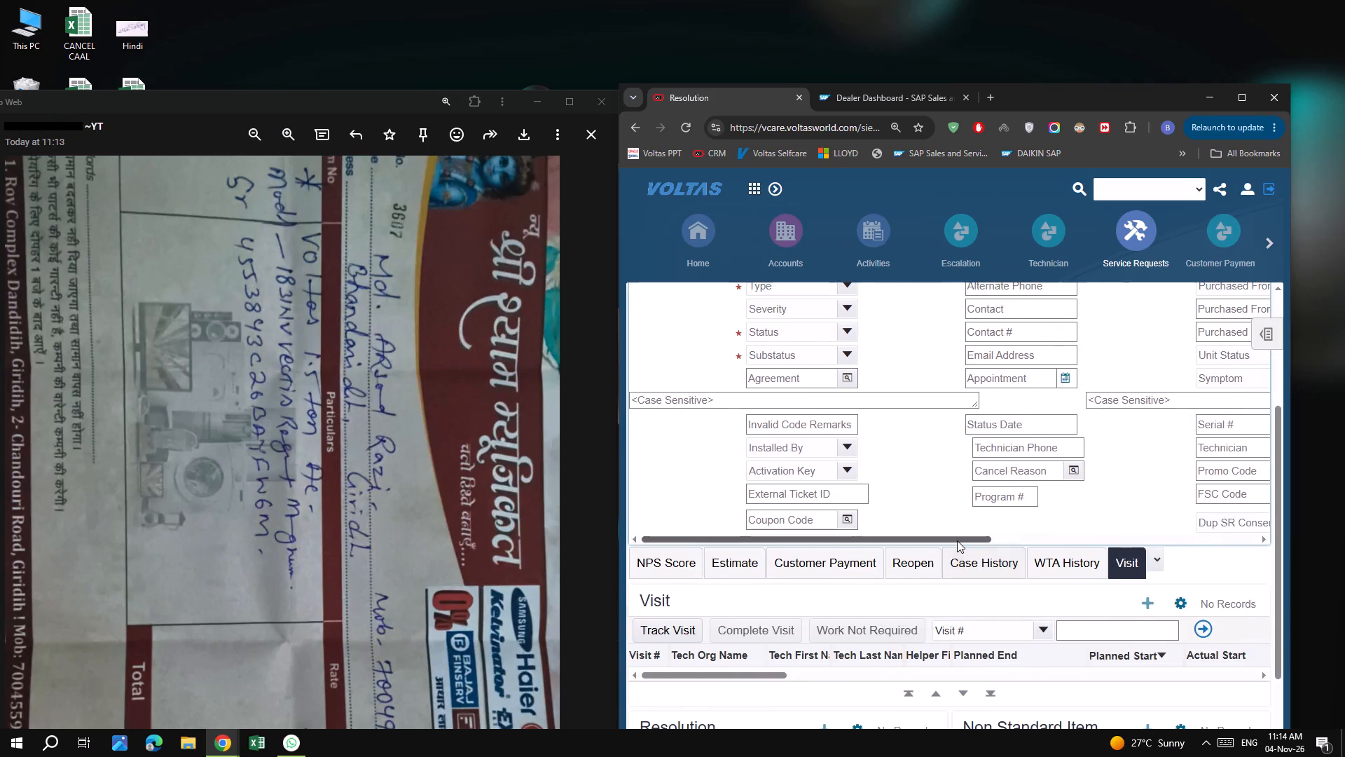
{"action": "left_click_drag", "start_coordinate": [957, 540], "coordinate": [1085, 539]}
{"action": "scroll", "coordinate": [1115, 386], "scroll_direction": "up", "scroll_amount": 4}
{"action": "left_click", "coordinate": [1232, 478]}
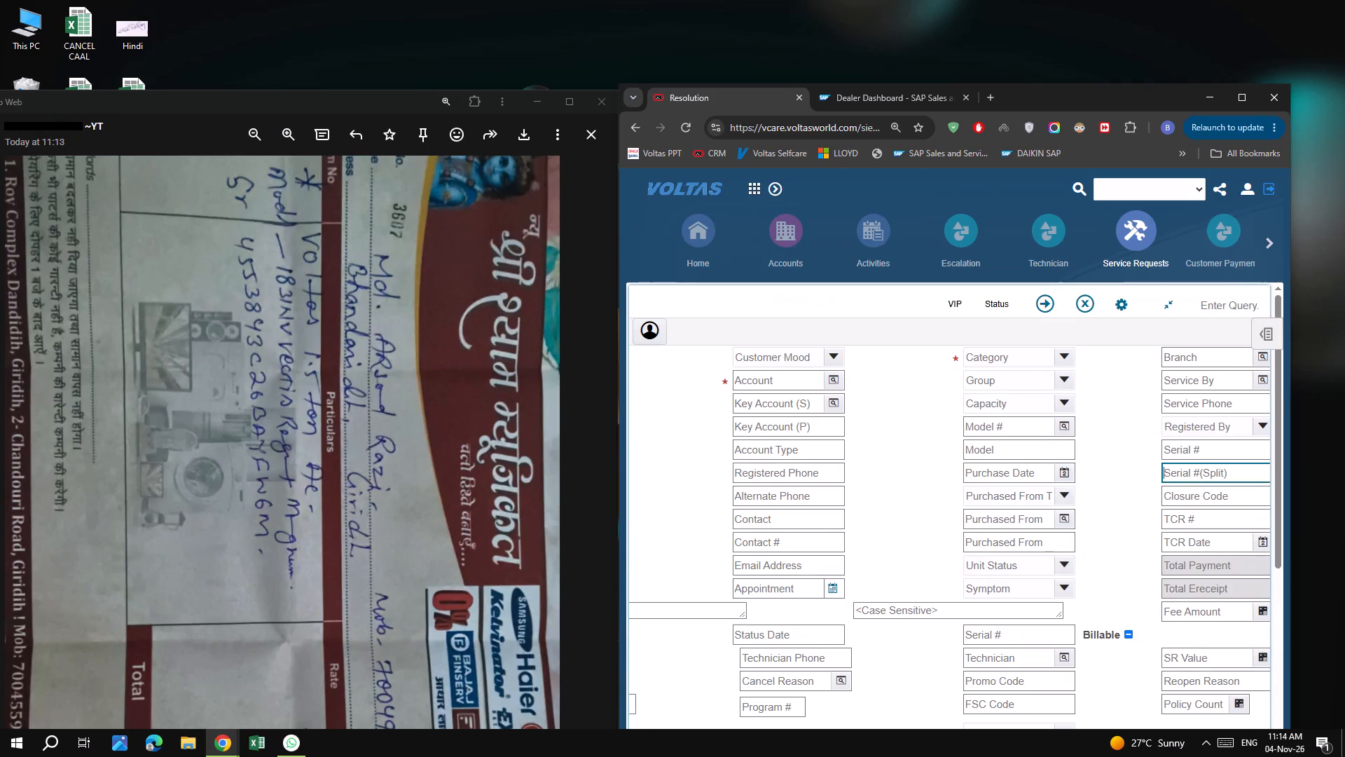
{"action": "key", "text": "ctrl+v"}
{"action": "key", "text": "Return"}
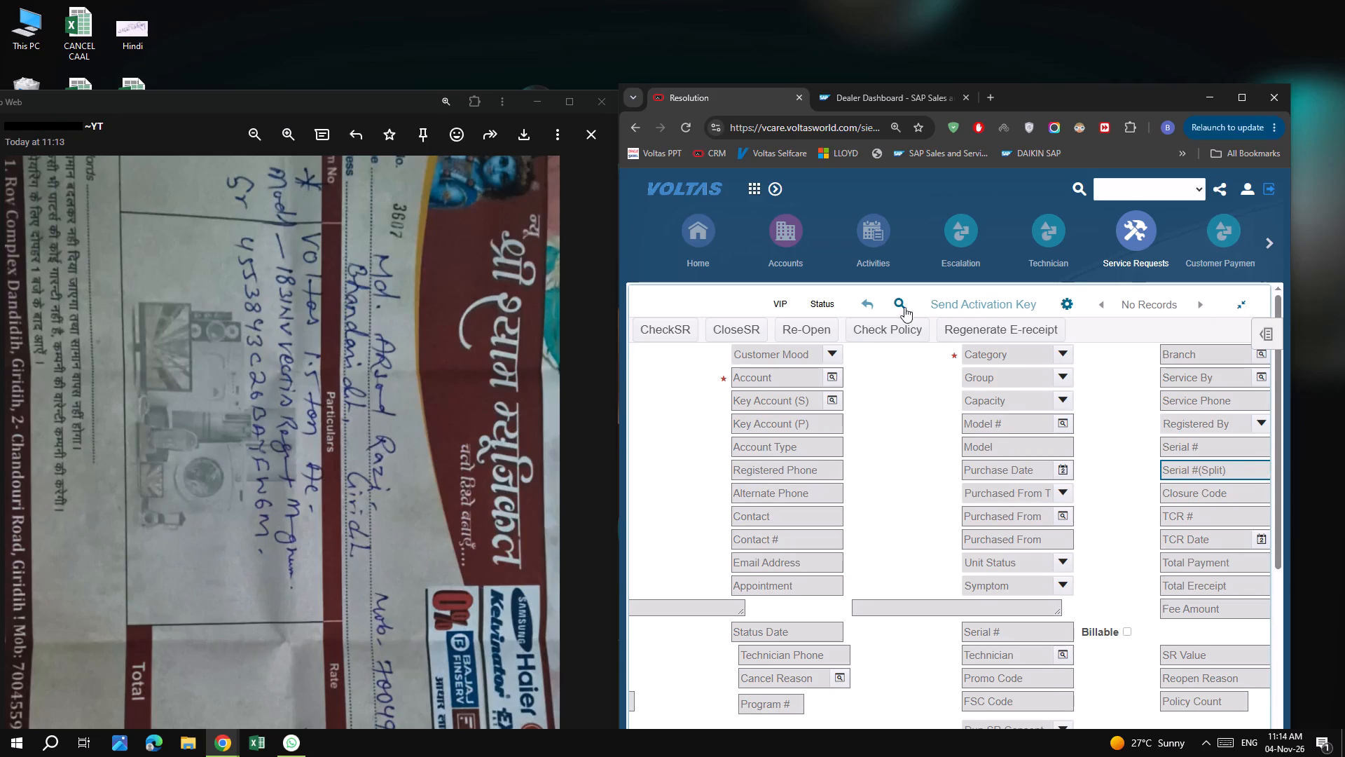
{"action": "left_click", "coordinate": [904, 307]}
{"action": "scroll", "coordinate": [918, 664], "scroll_direction": "down", "scroll_amount": 4}
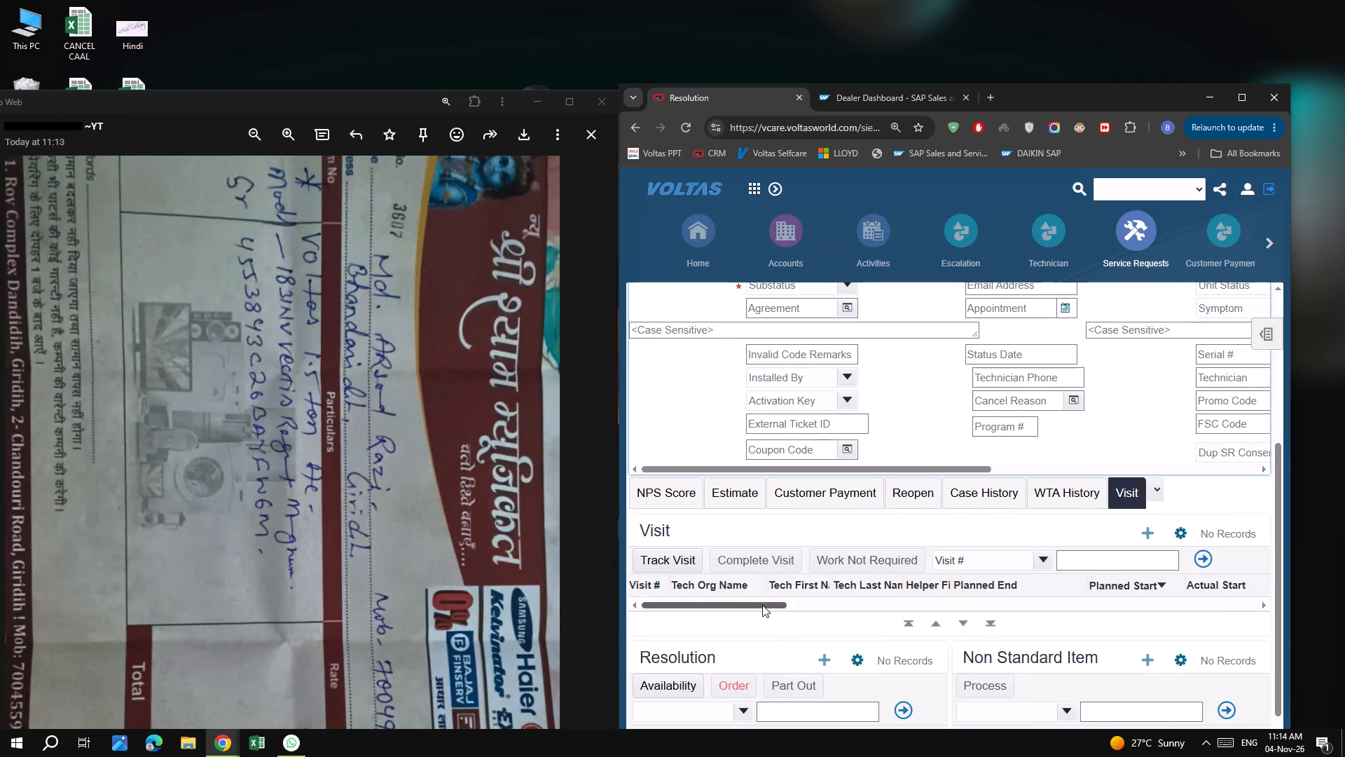
{"action": "left_click_drag", "start_coordinate": [762, 605], "coordinate": [888, 605]}
{"action": "left_click_drag", "start_coordinate": [957, 465], "coordinate": [1087, 467]}
{"action": "scroll", "coordinate": [1087, 467], "scroll_direction": "up", "scroll_amount": 5}
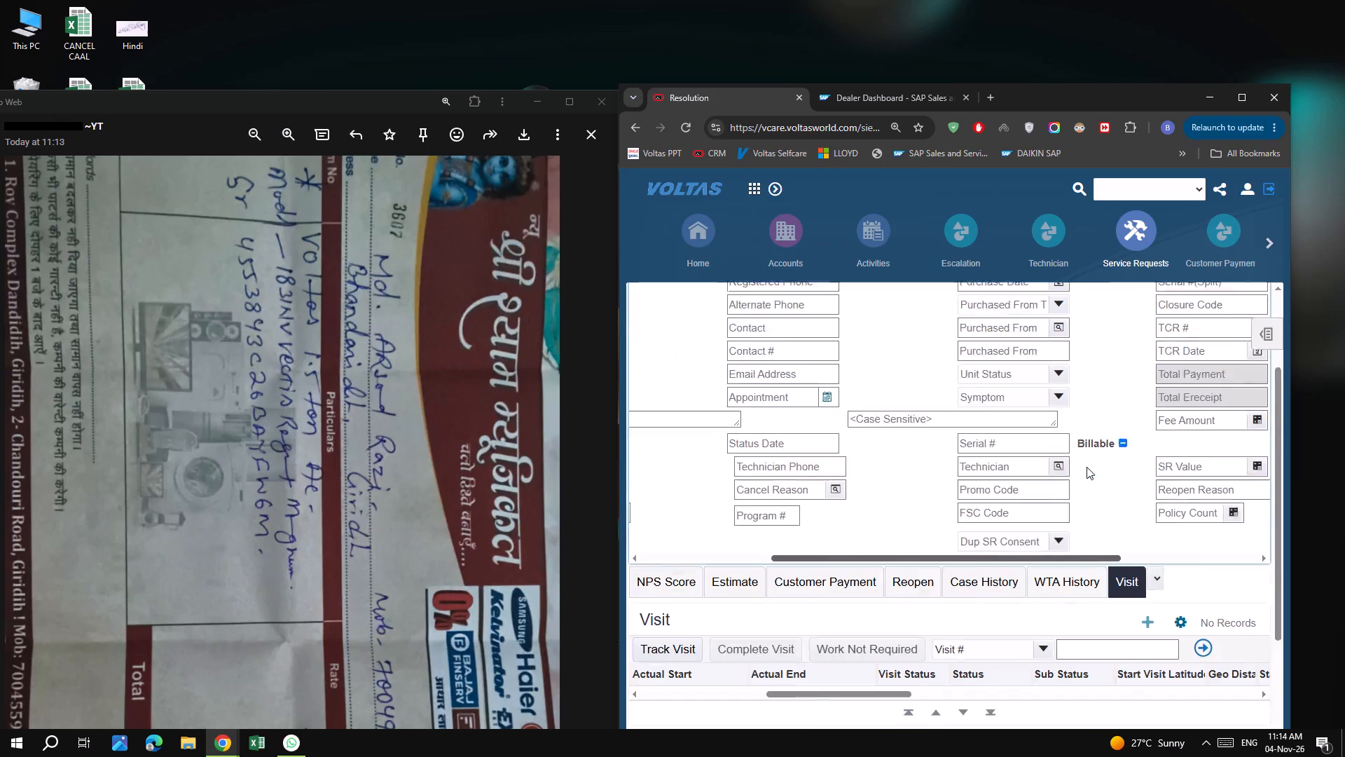
{"action": "left_click", "coordinate": [1199, 476]}
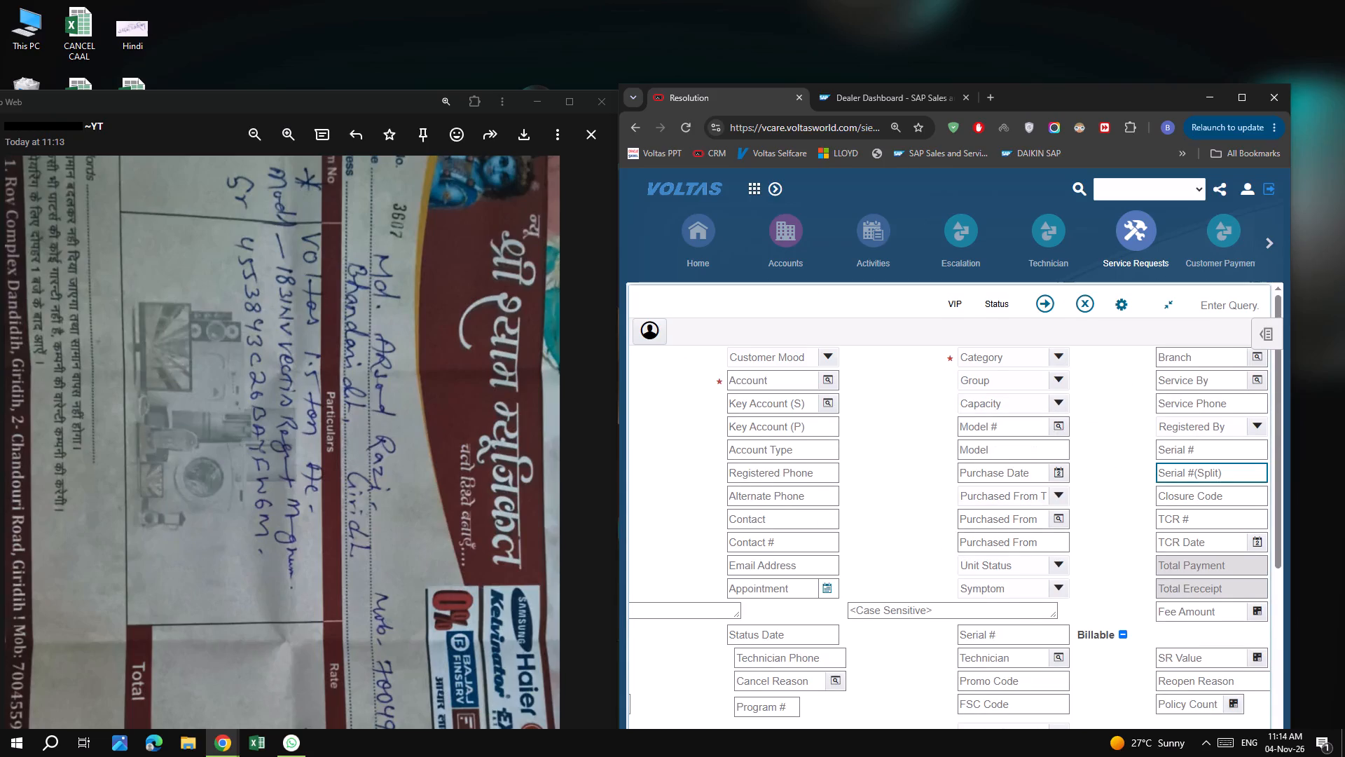
{"action": "key", "text": "ctrl+v"}
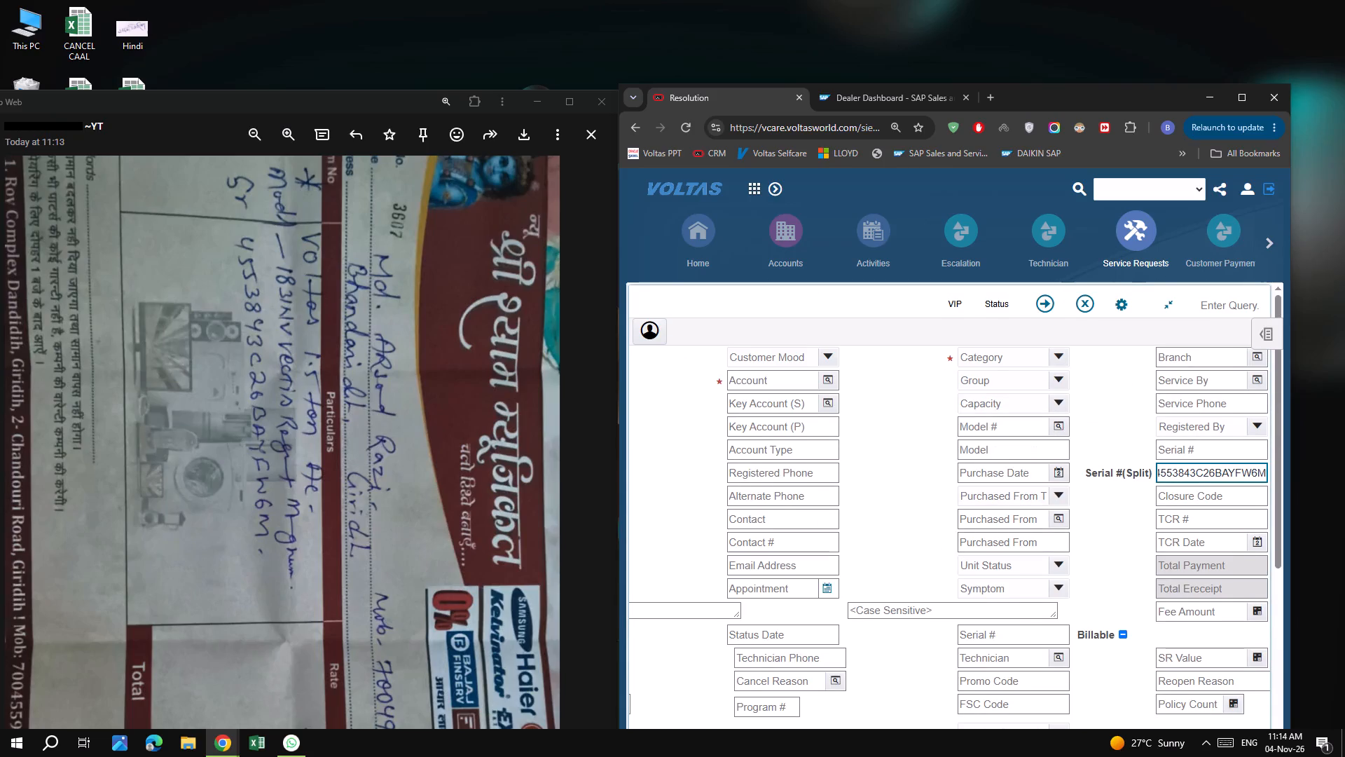
{"action": "left_click", "coordinate": [1174, 474]}
{"action": "left_click", "coordinate": [1241, 88]}
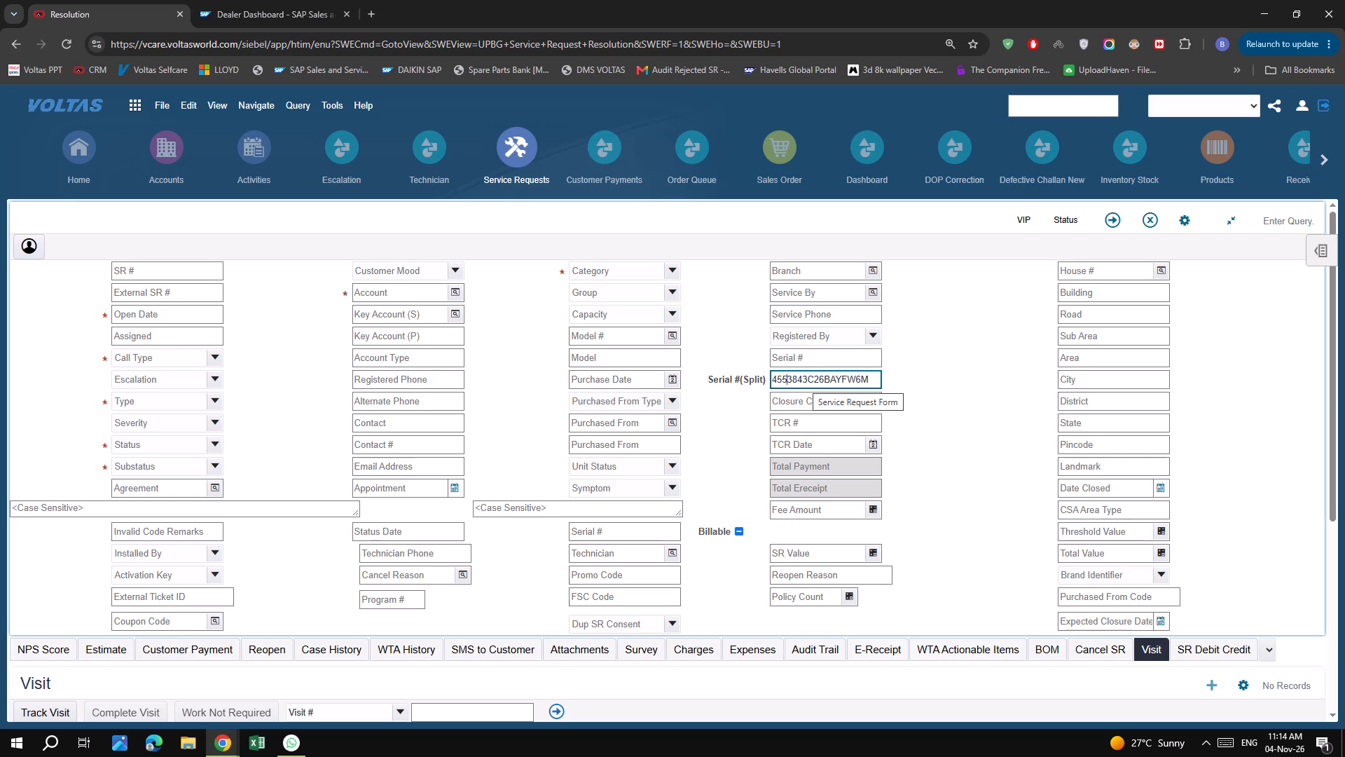
{"action": "triple_click", "coordinate": [867, 379]}
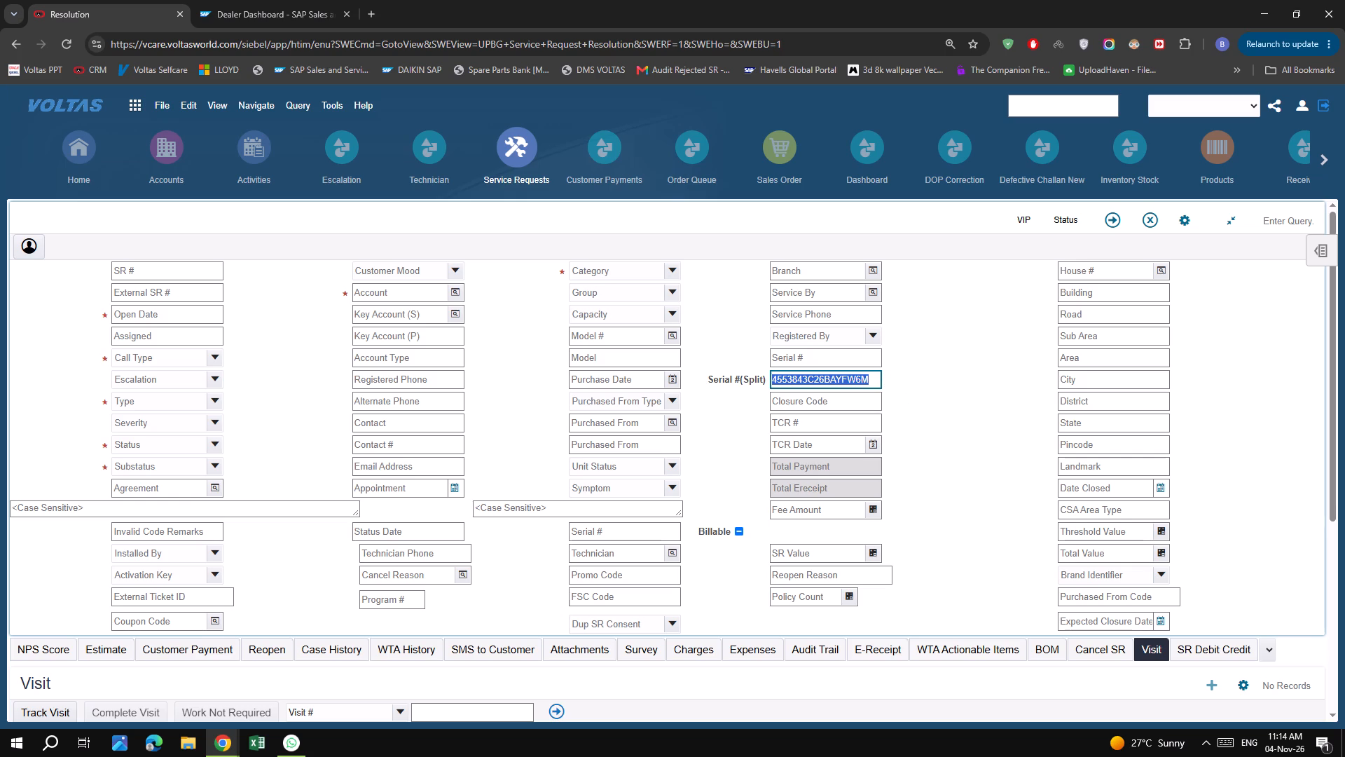
{"action": "key", "text": "ctrl+c"}
{"action": "key", "text": "ctrl+c"}
{"action": "key", "text": "ctrl+c"}
{"action": "key", "text": "Return"}
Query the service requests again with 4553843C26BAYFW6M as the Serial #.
{"action": "left_click", "coordinate": [982, 222]}
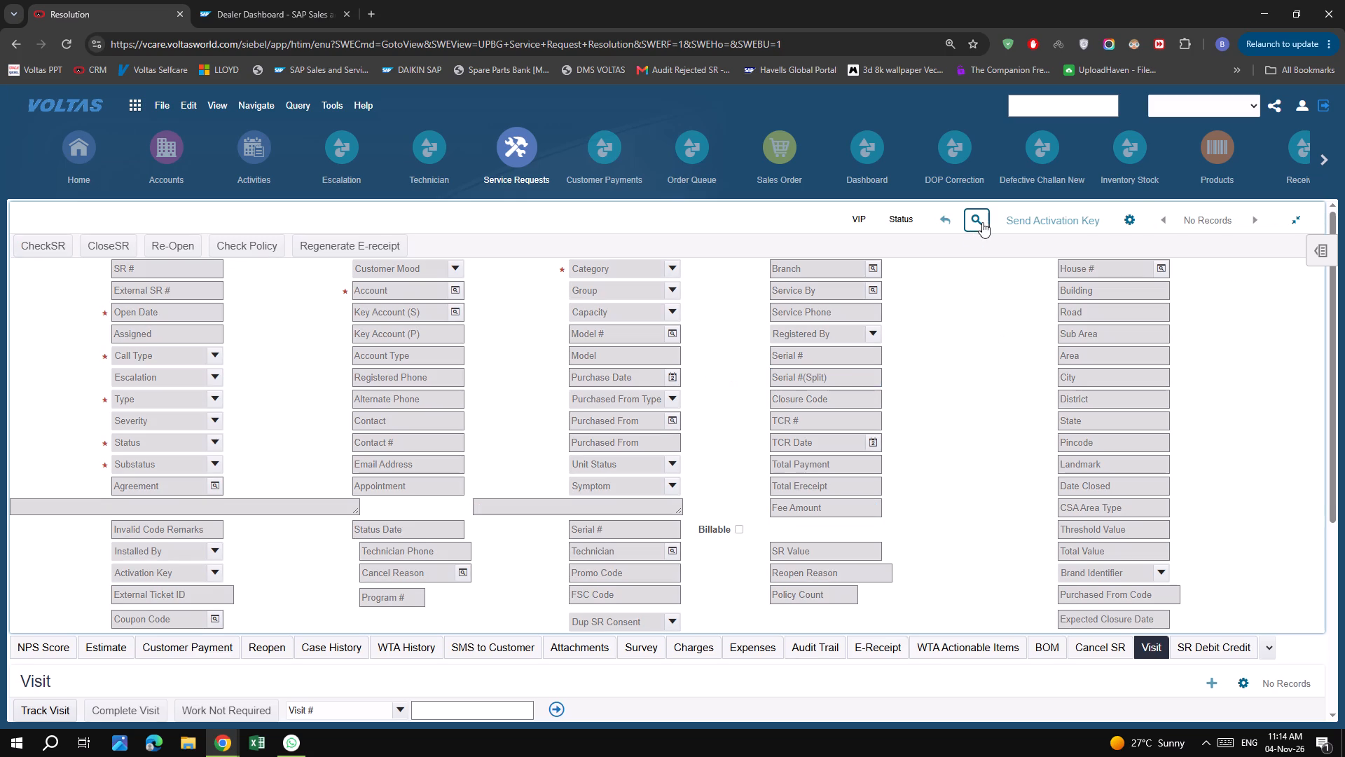
{"action": "left_click", "coordinate": [836, 360]}
{"action": "key", "text": "ctrl+v"}
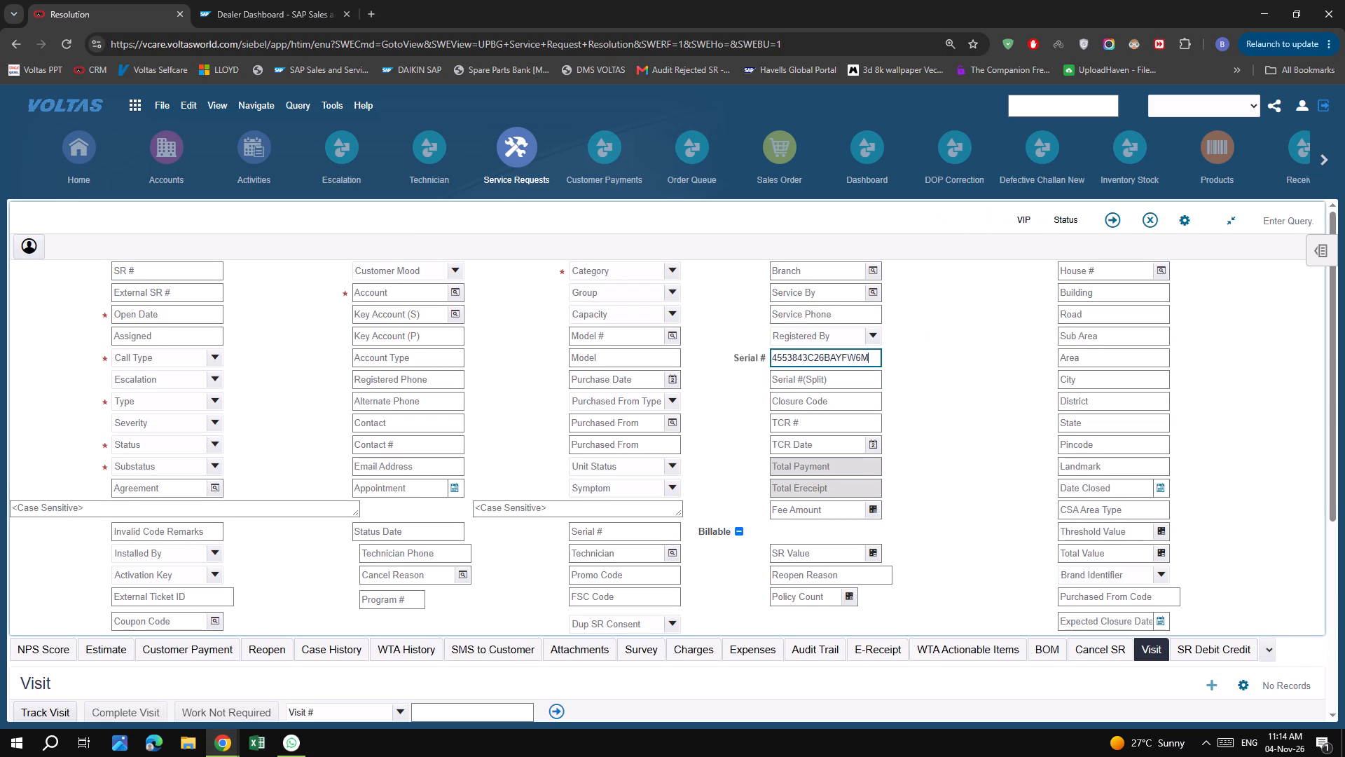
{"action": "key", "text": "Return"}
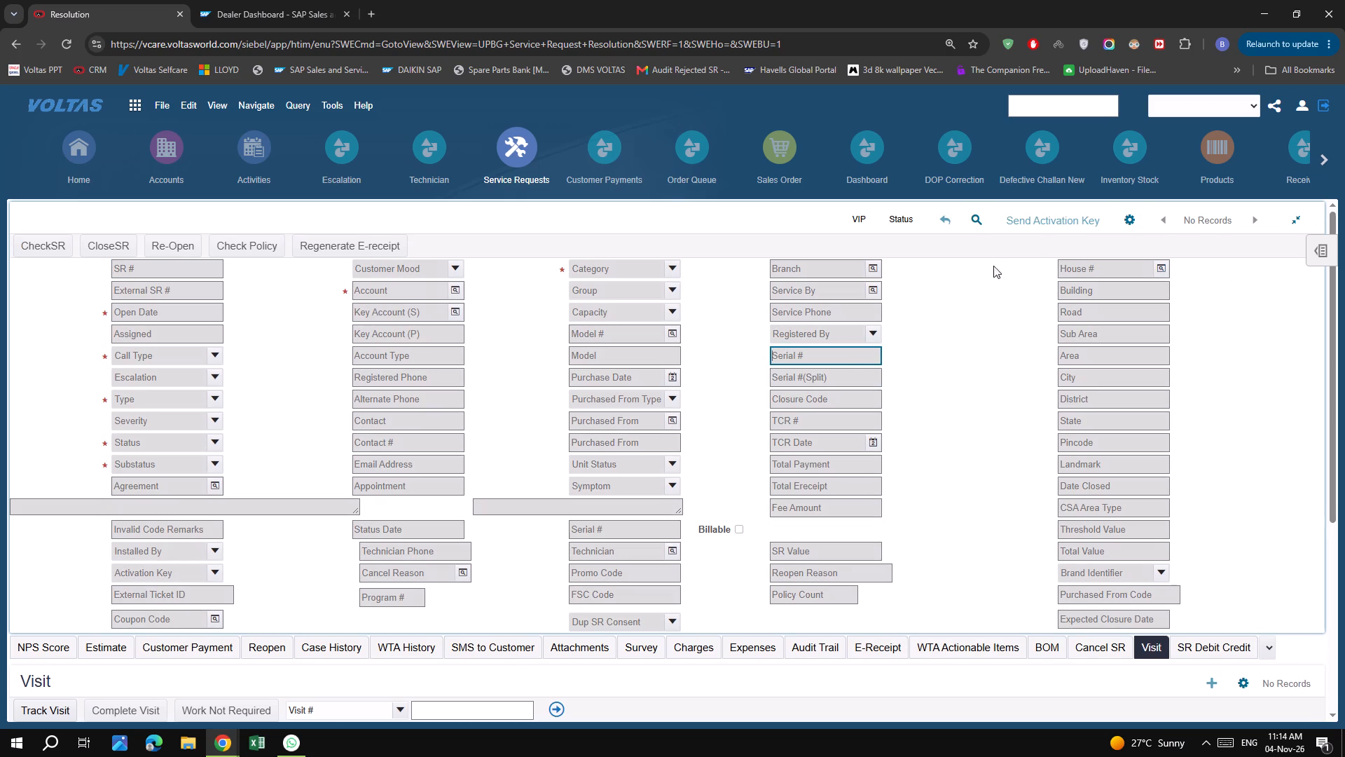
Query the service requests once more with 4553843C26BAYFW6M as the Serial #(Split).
{"action": "left_click", "coordinate": [980, 221]}
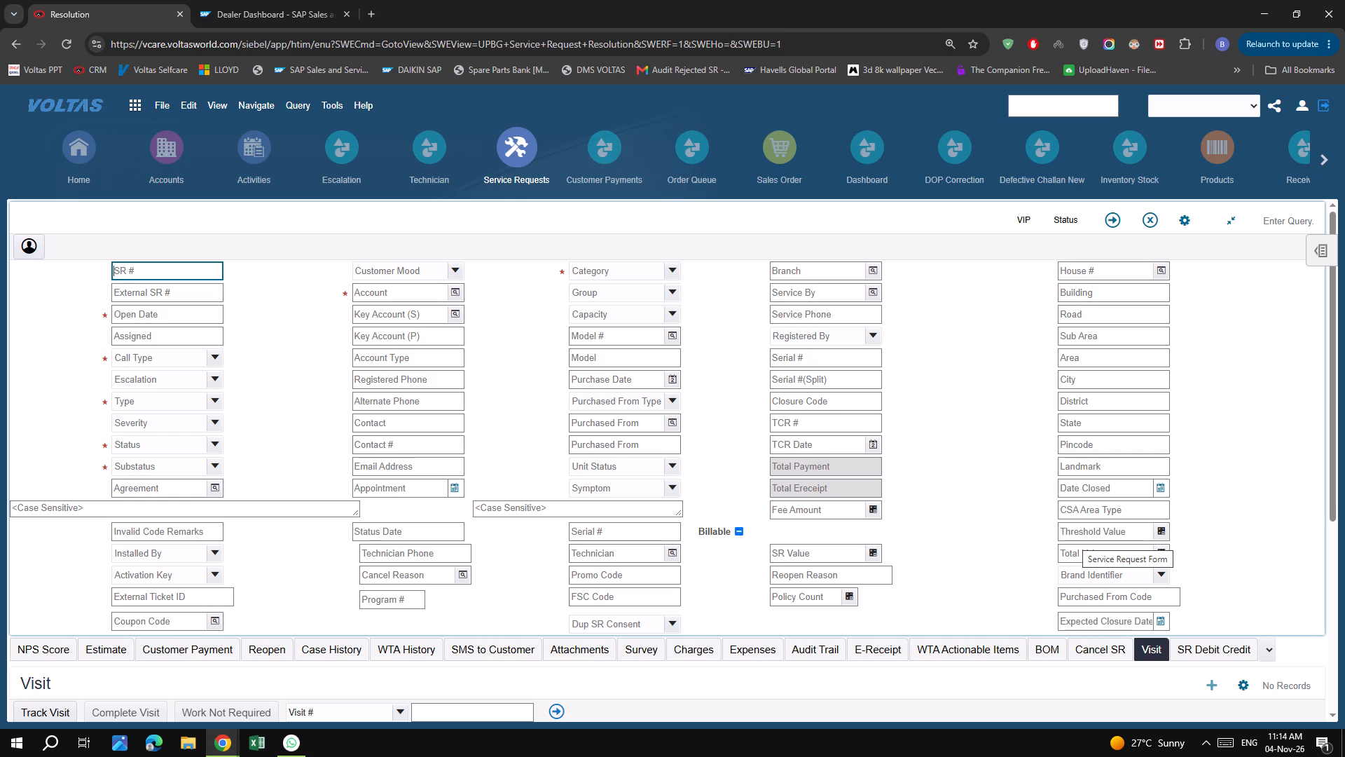
{"action": "left_click", "coordinate": [861, 383]}
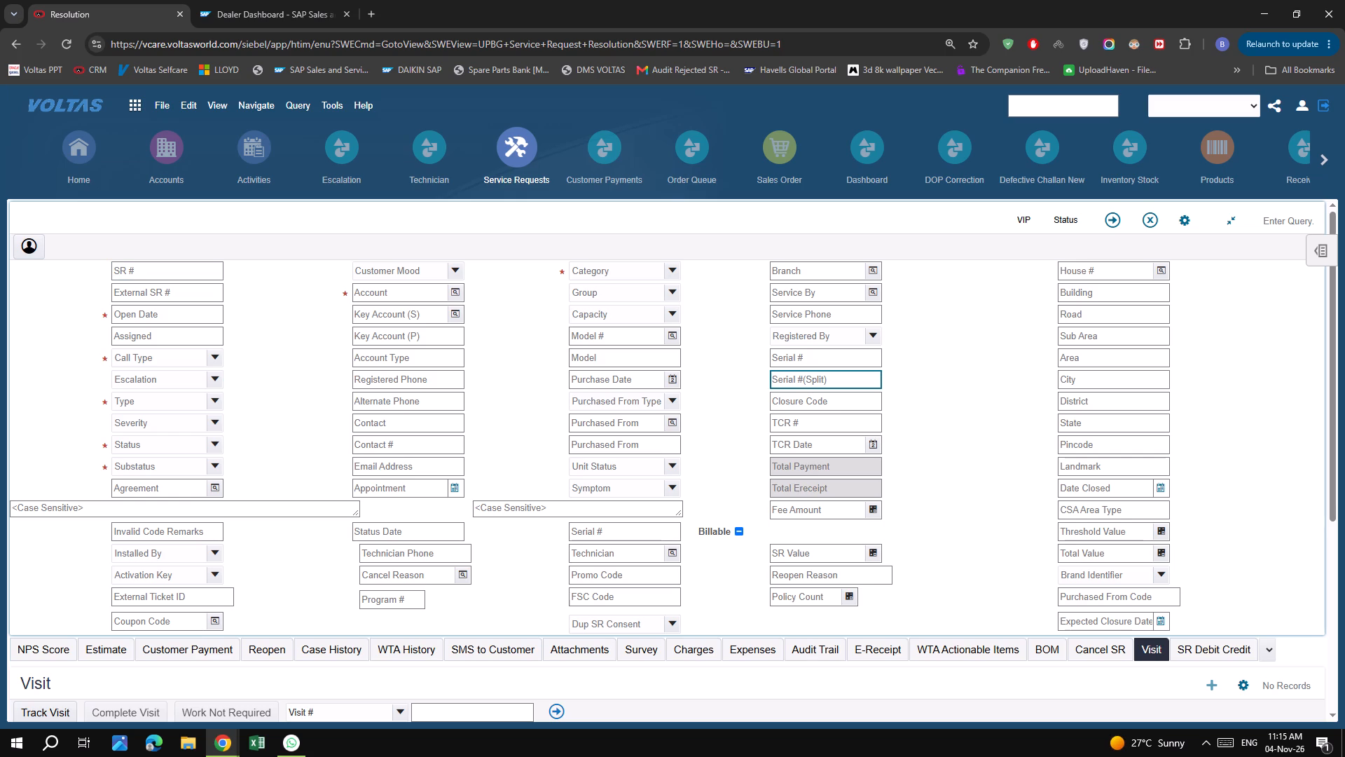
{"action": "left_click", "coordinate": [986, 472]}
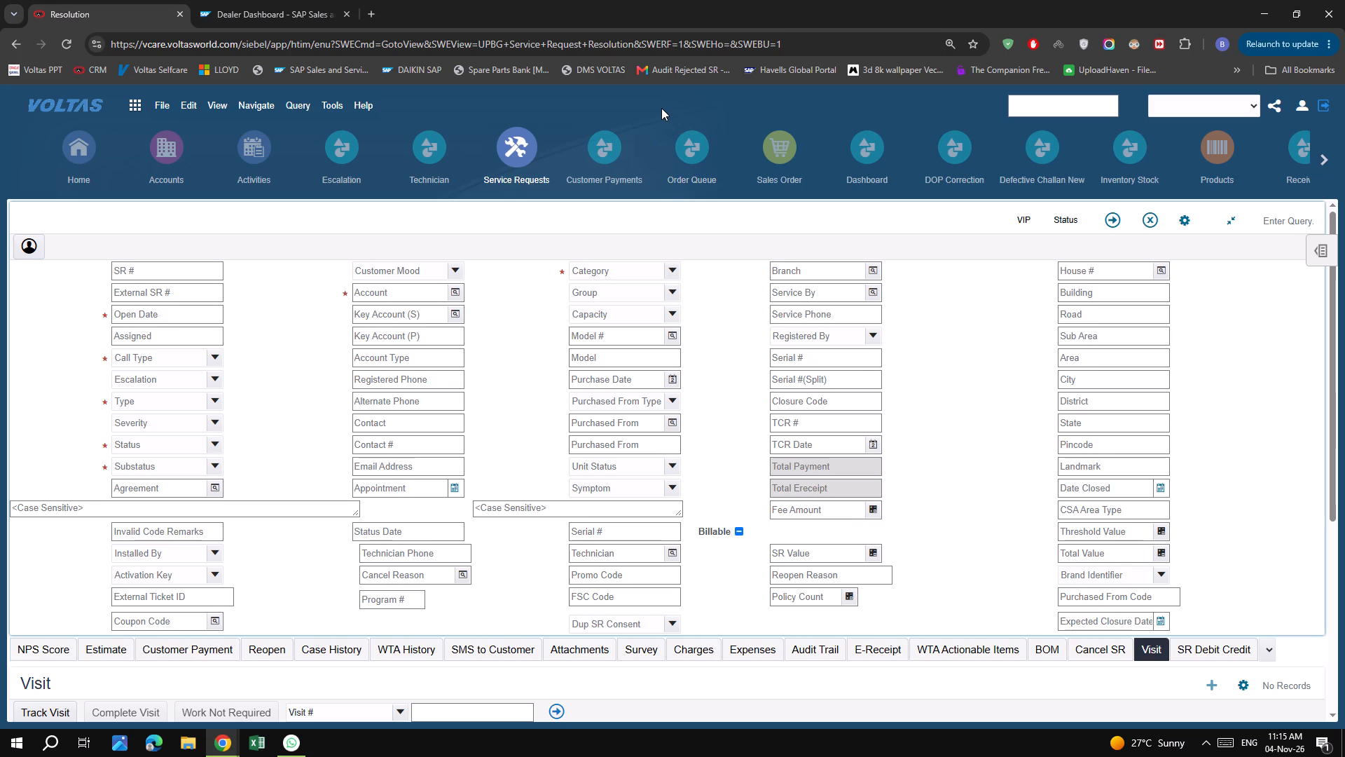
{"action": "right_click", "coordinate": [800, 378]}
{"action": "left_click", "coordinate": [849, 495]}
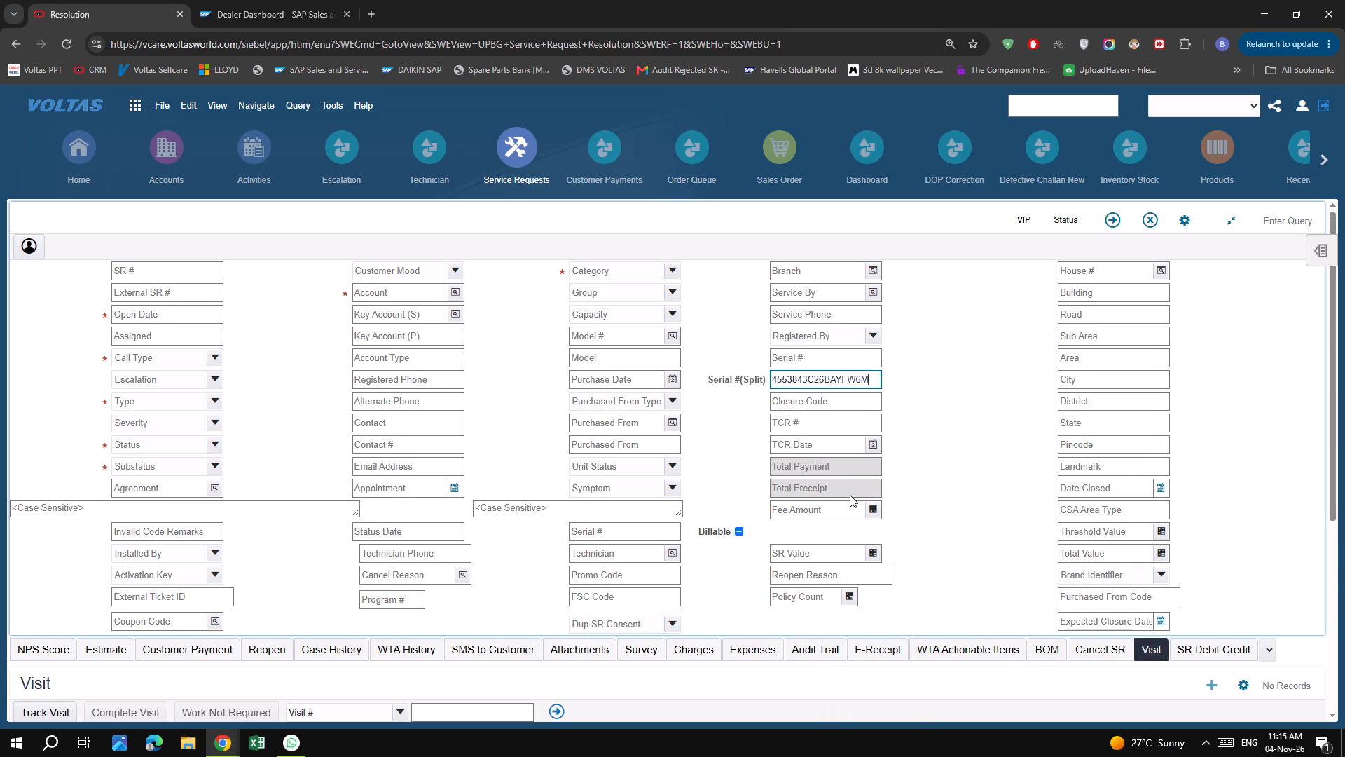
{"action": "key", "text": "Return"}
{"action": "left_click", "coordinate": [978, 356]}
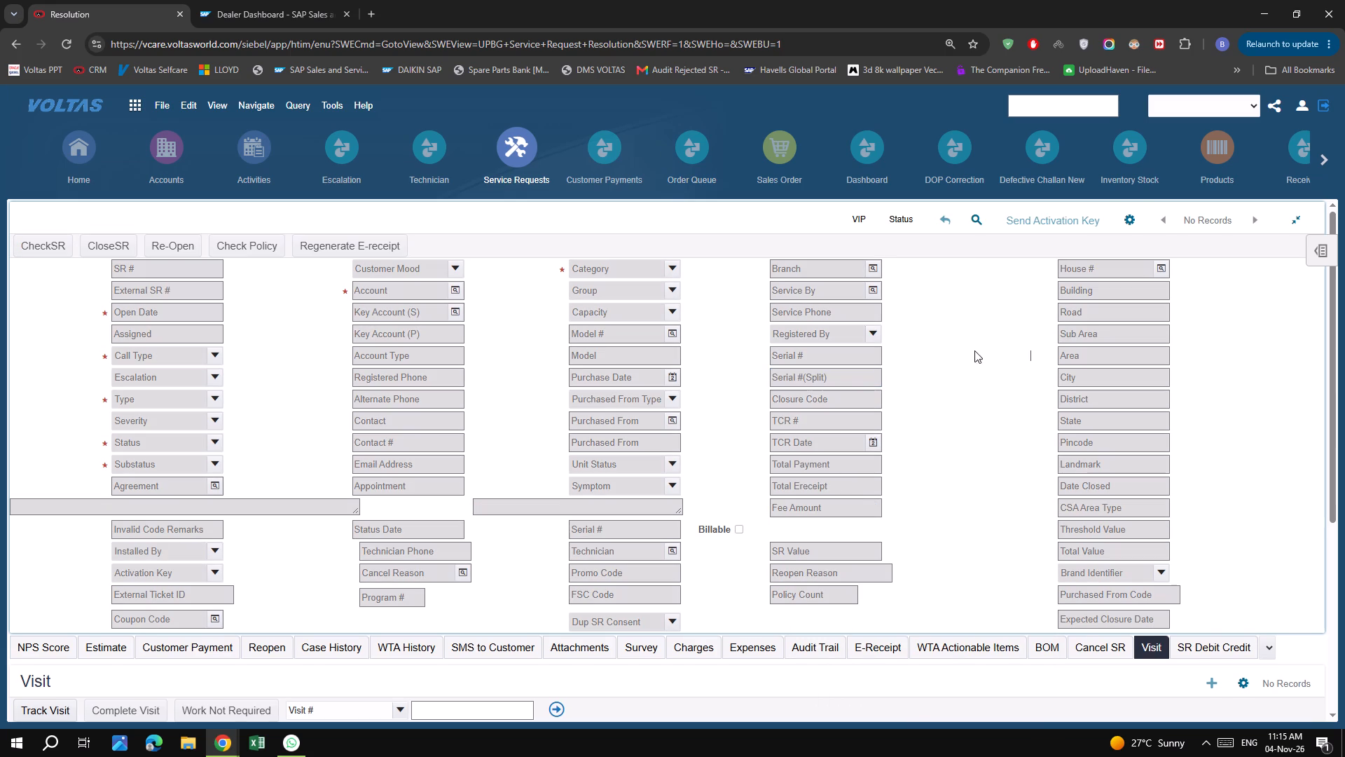
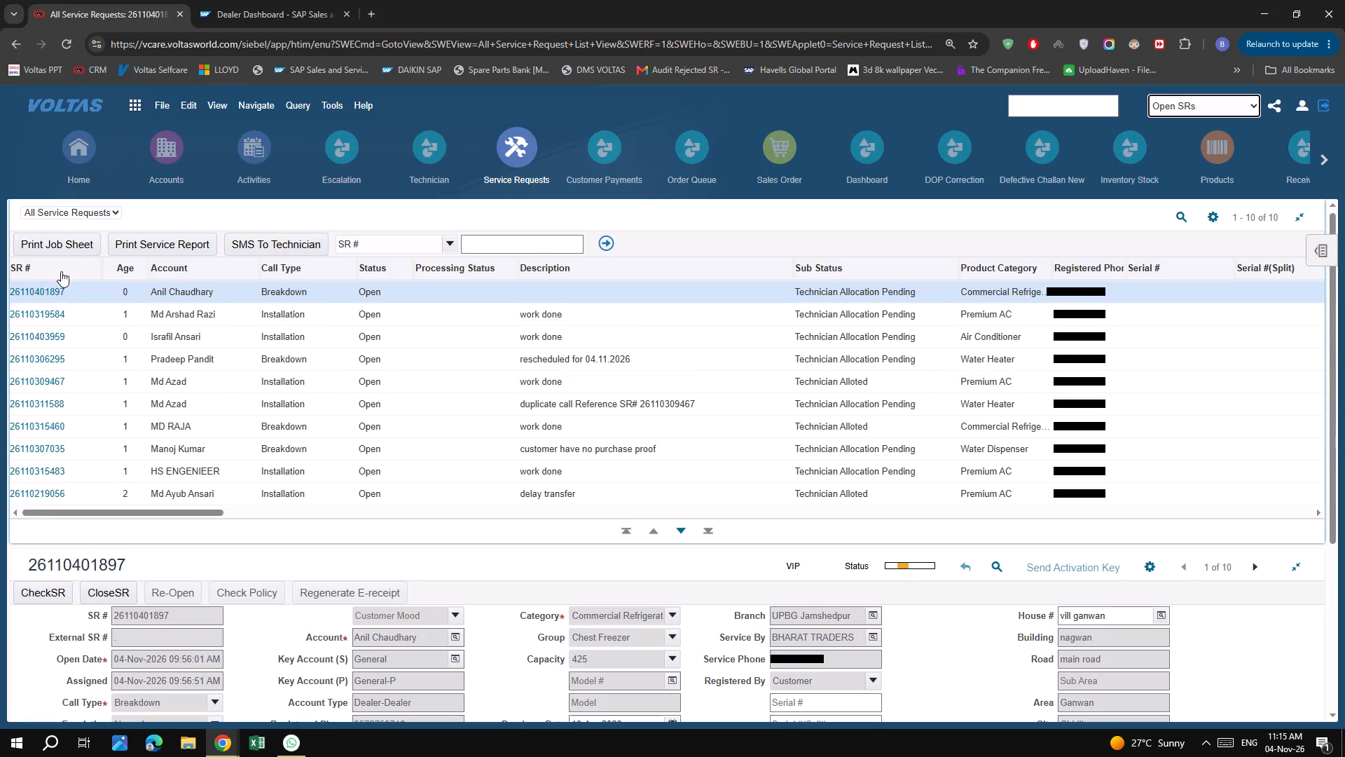
{"action": "left_click", "coordinate": [82, 271]}
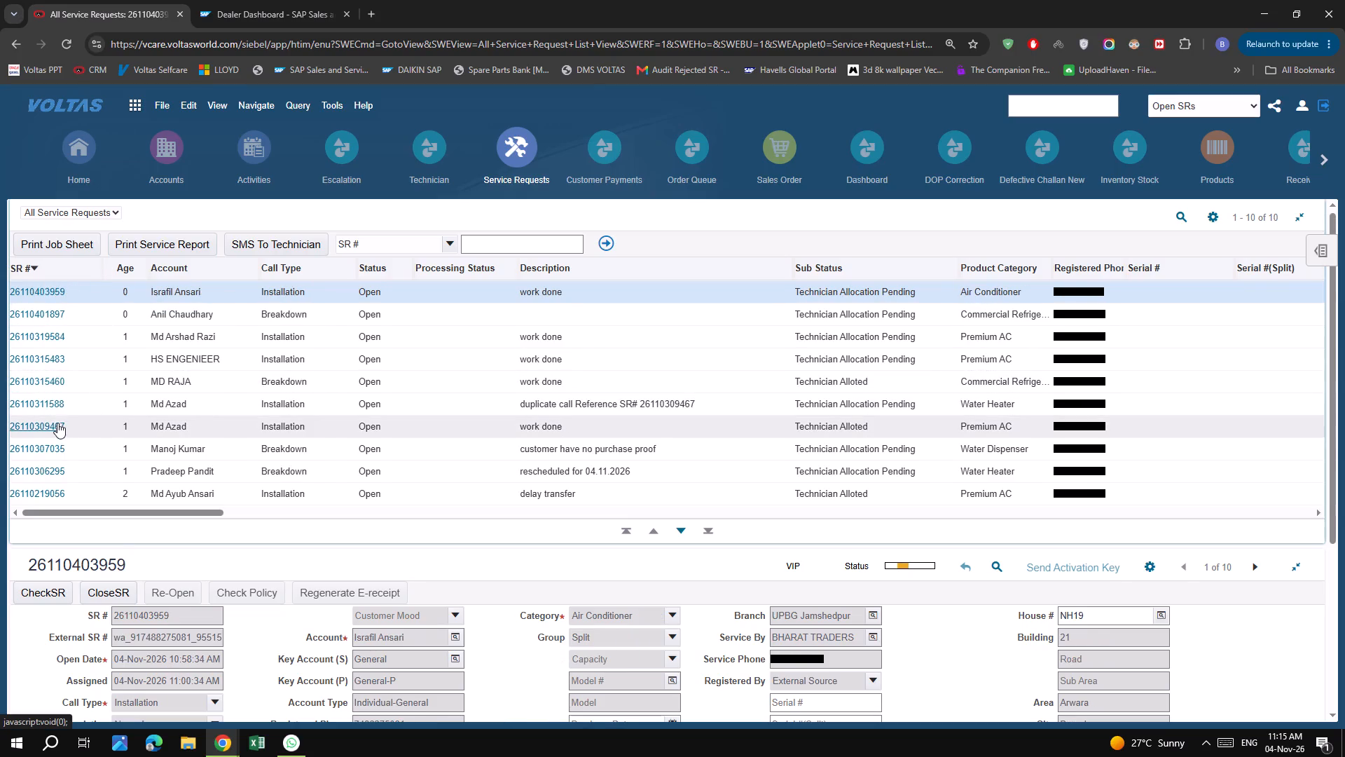
{"action": "left_click", "coordinate": [57, 423]}
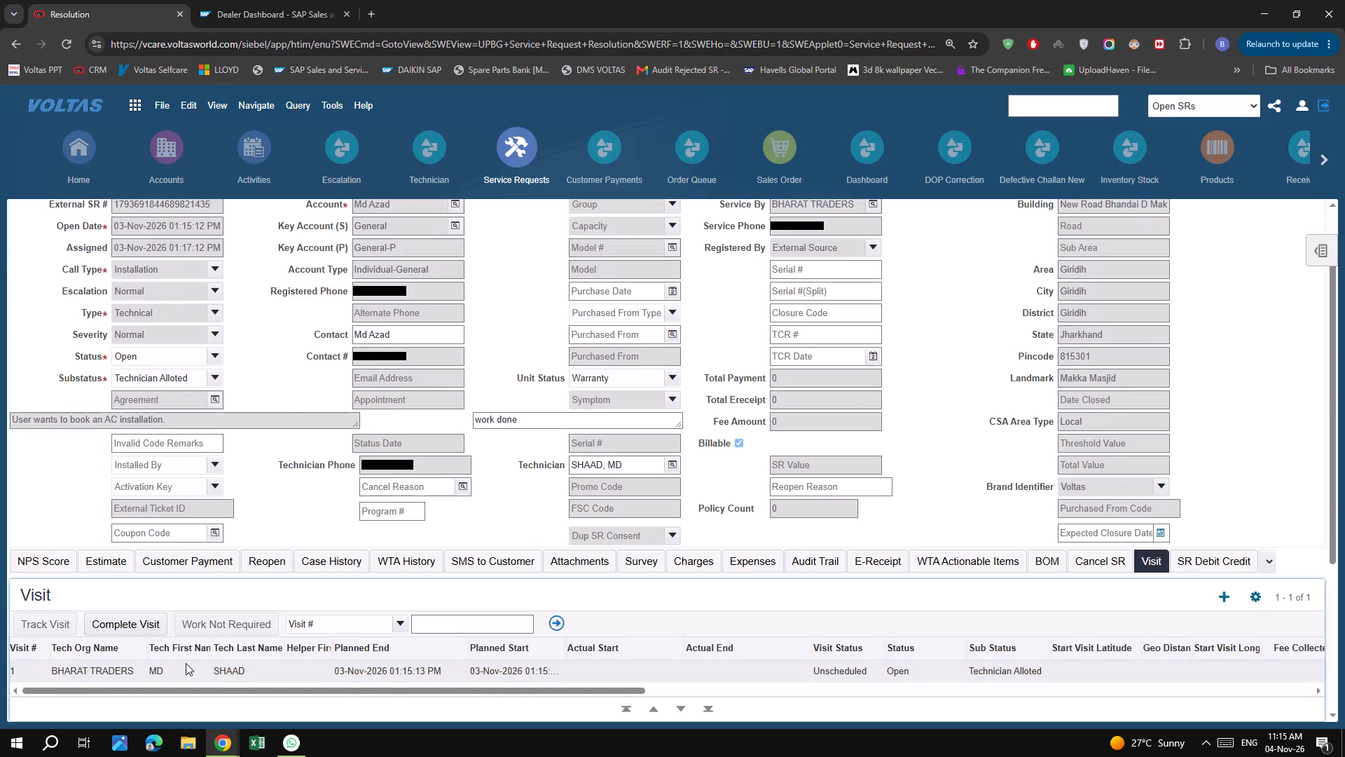
{"action": "scroll", "coordinate": [985, 530], "scroll_direction": "up", "scroll_amount": 6}
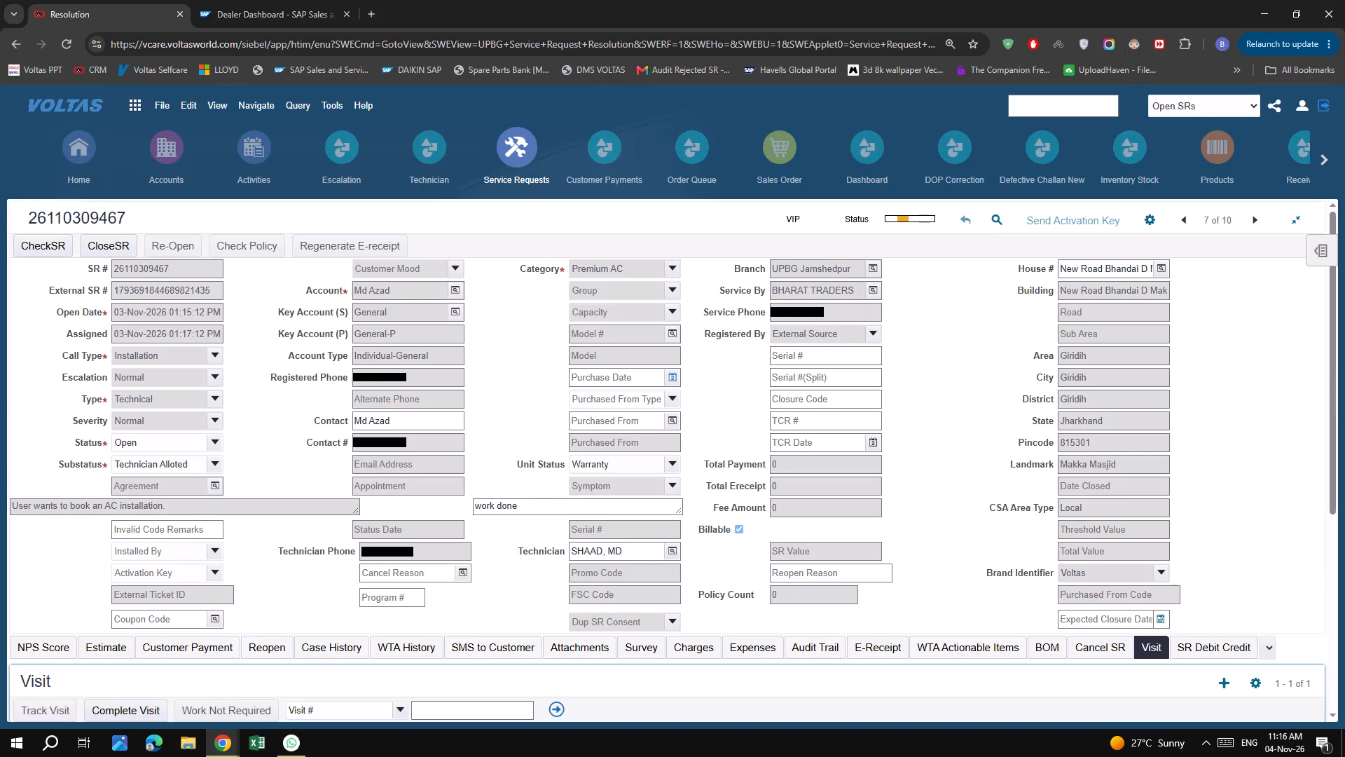
{"action": "scroll", "coordinate": [450, 527], "scroll_direction": "down", "scroll_amount": 5}
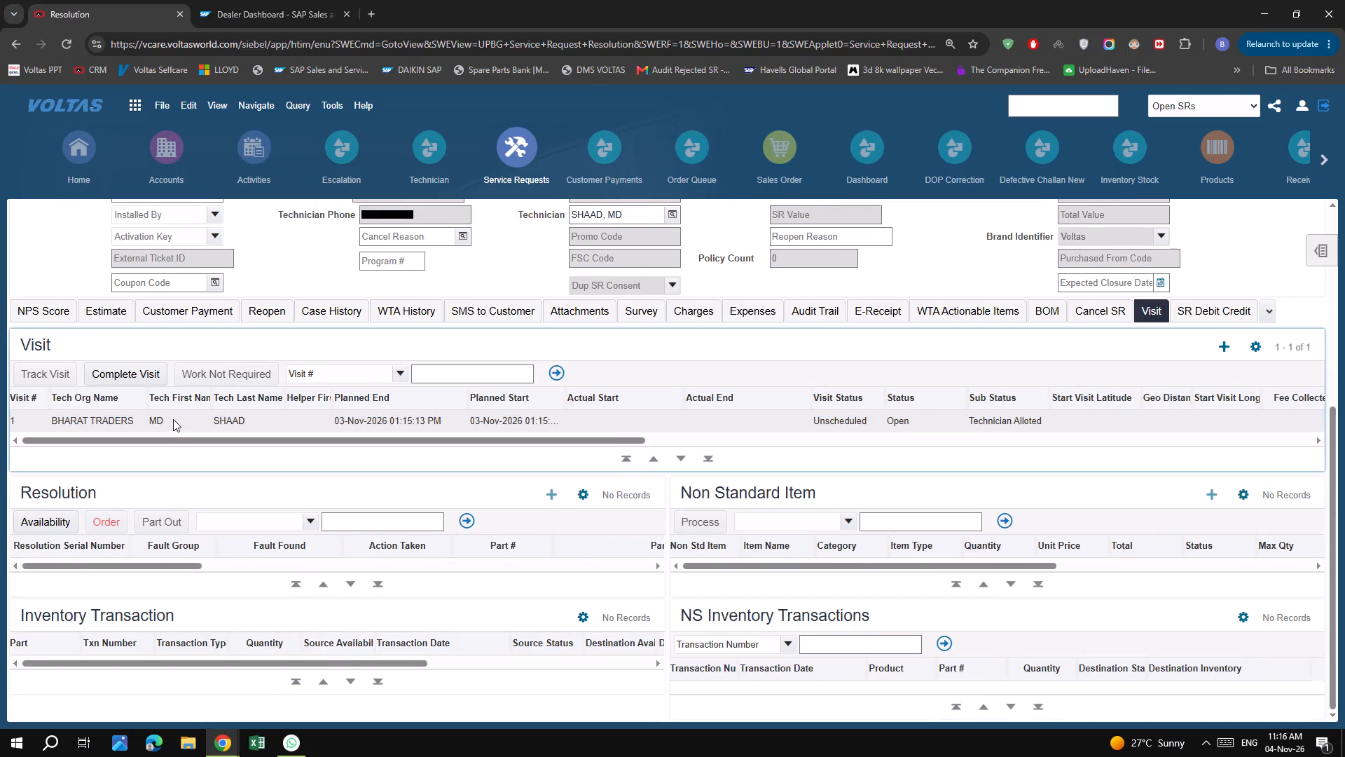
{"action": "left_click", "coordinate": [173, 419]}
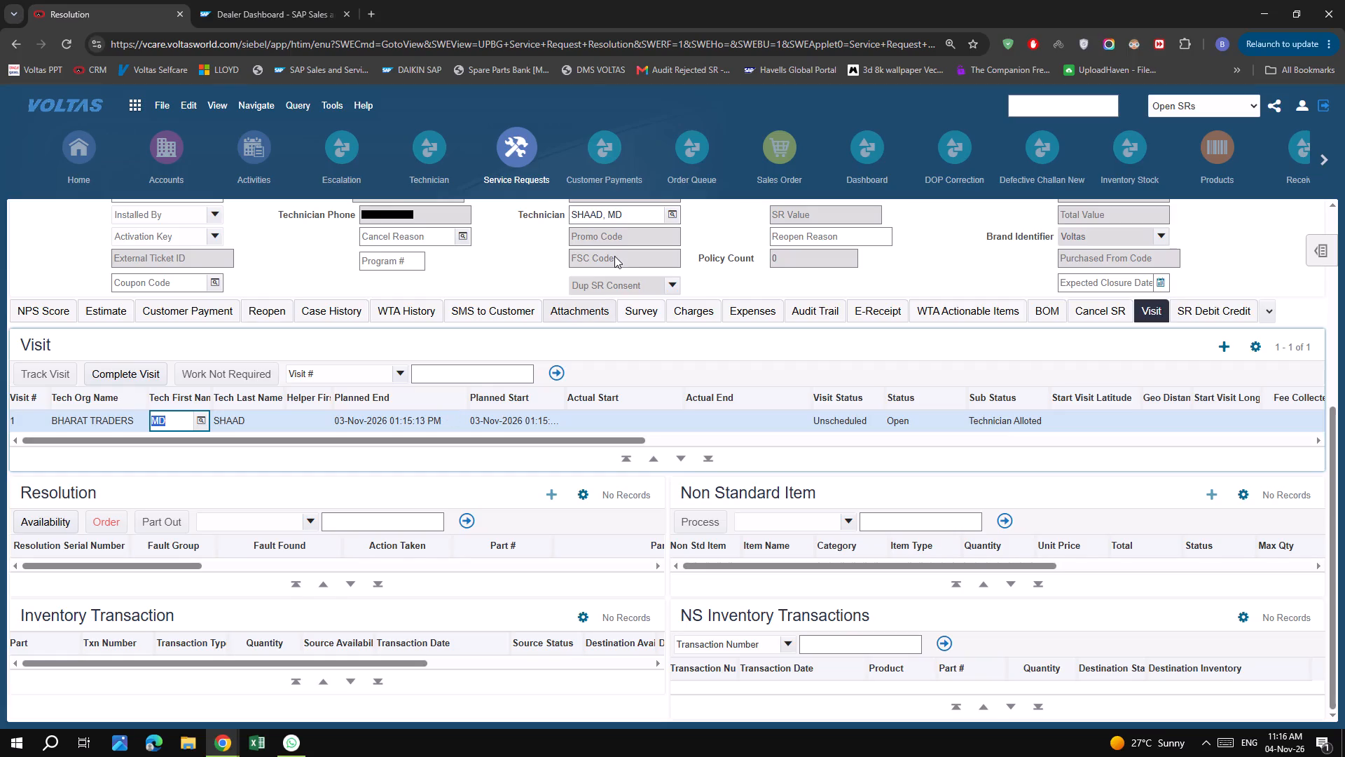
{"action": "scroll", "coordinate": [727, 492], "scroll_direction": "up", "scroll_amount": 8}
{"action": "left_click", "coordinate": [1264, 217]}
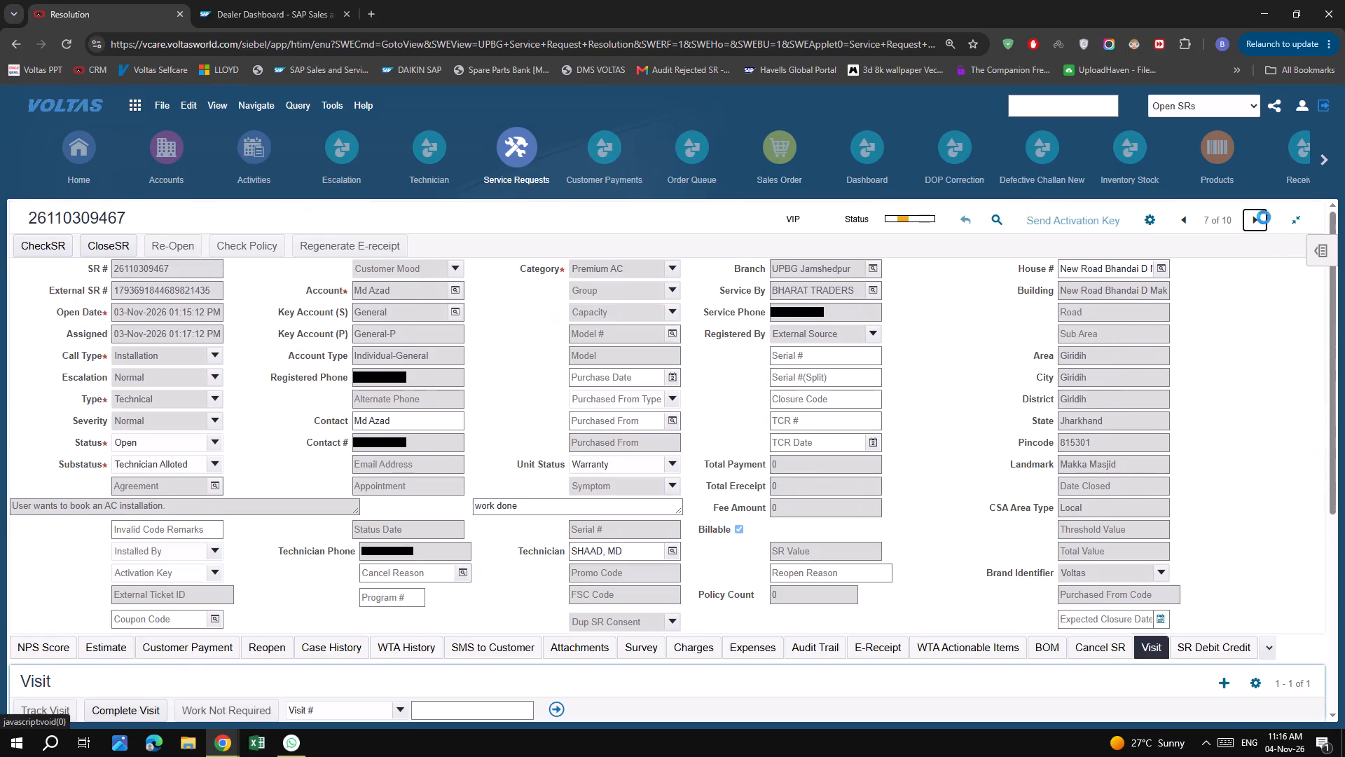
{"action": "left_click", "coordinate": [1180, 223]}
{"action": "left_click", "coordinate": [1180, 223]}
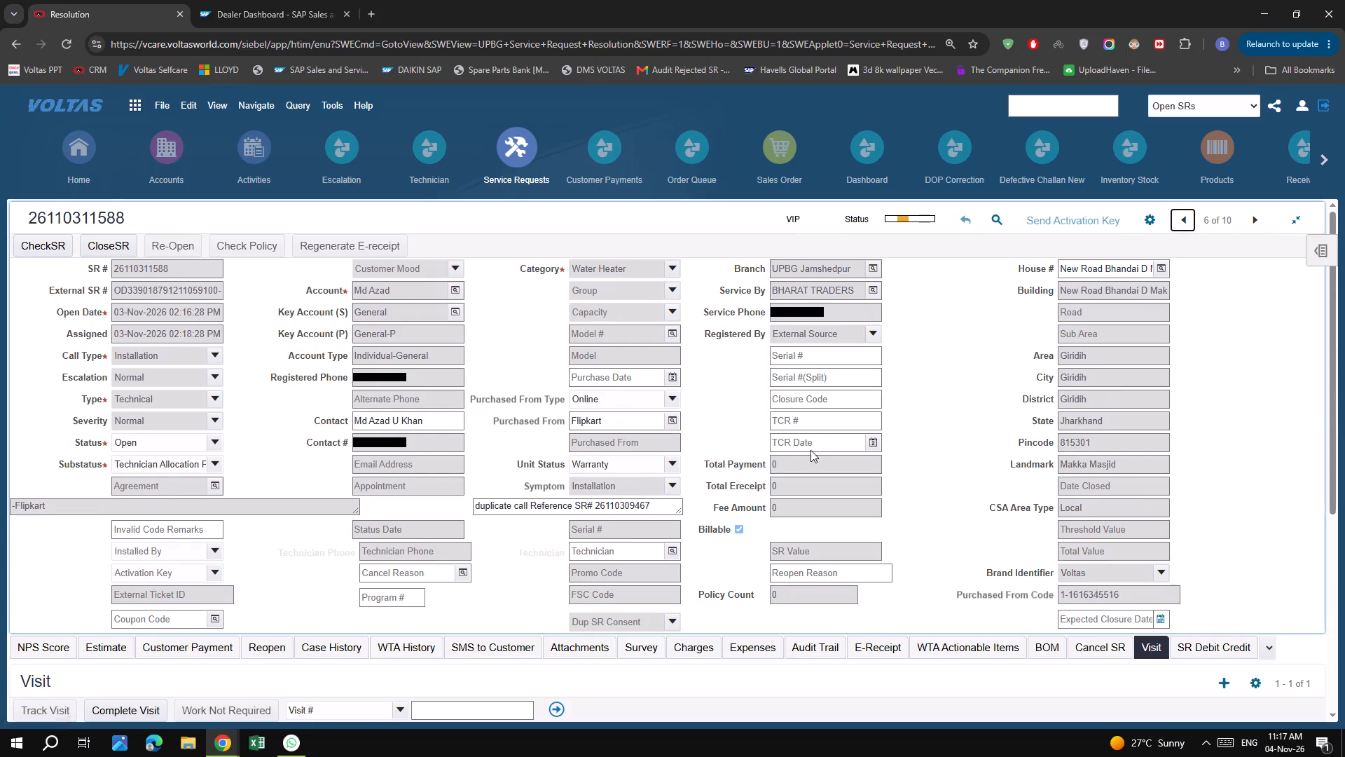
{"action": "left_click_drag", "start_coordinate": [578, 508], "coordinate": [686, 508]}
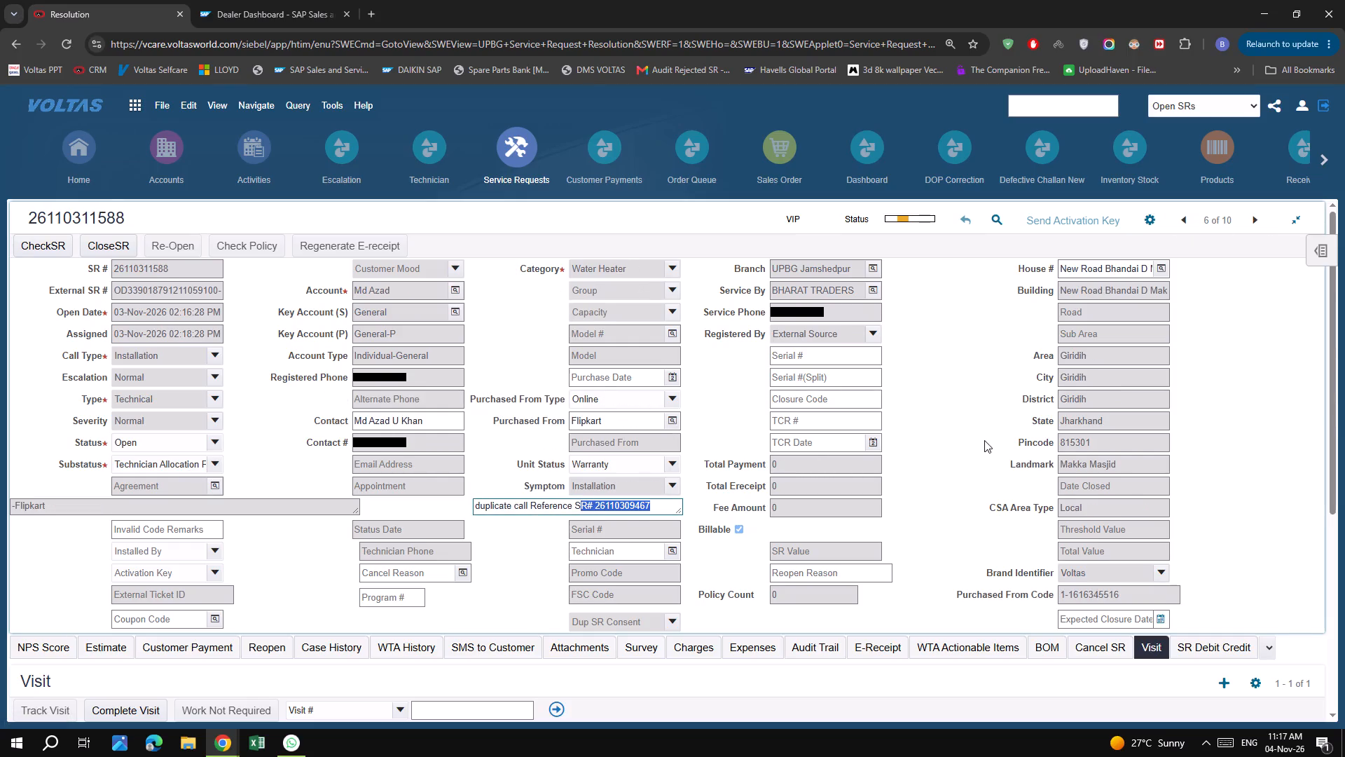
{"action": "left_click", "coordinate": [984, 438]}
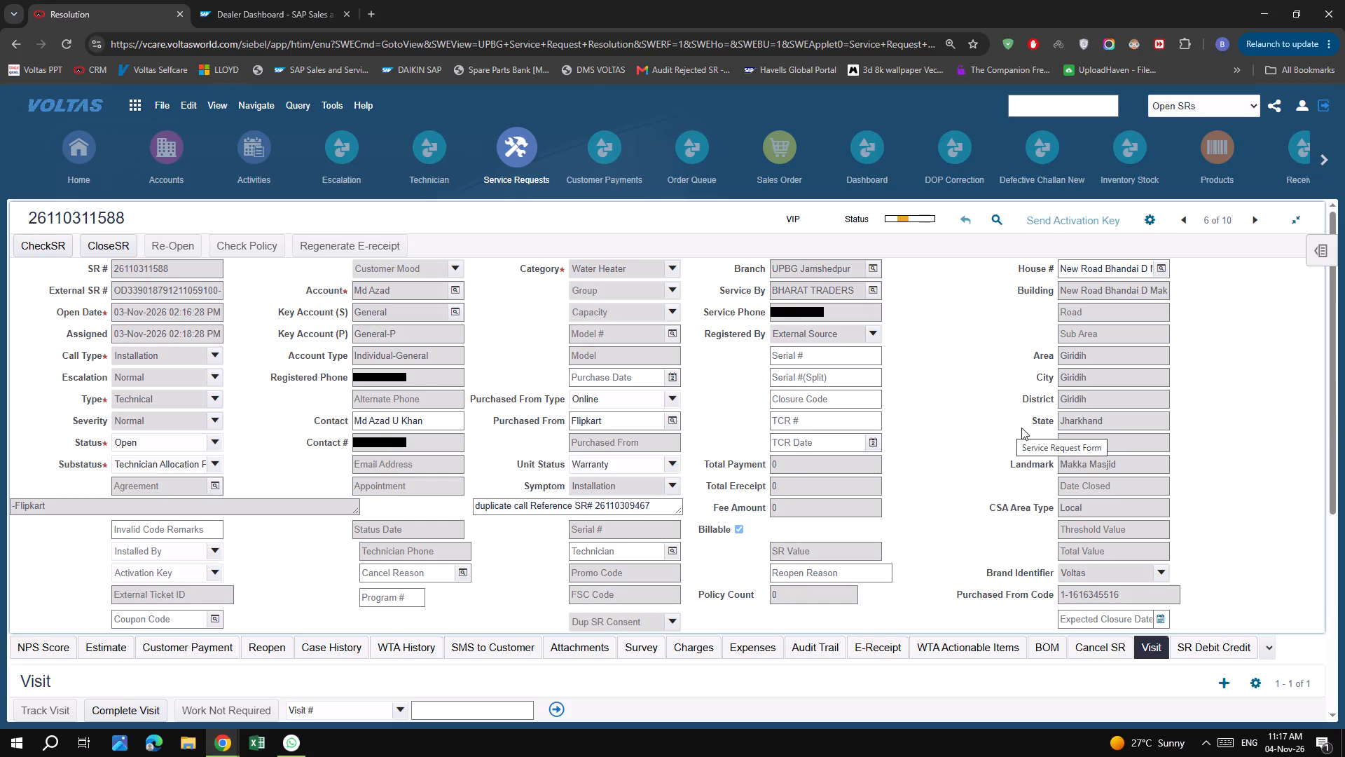
{"action": "left_click", "coordinate": [1246, 219]}
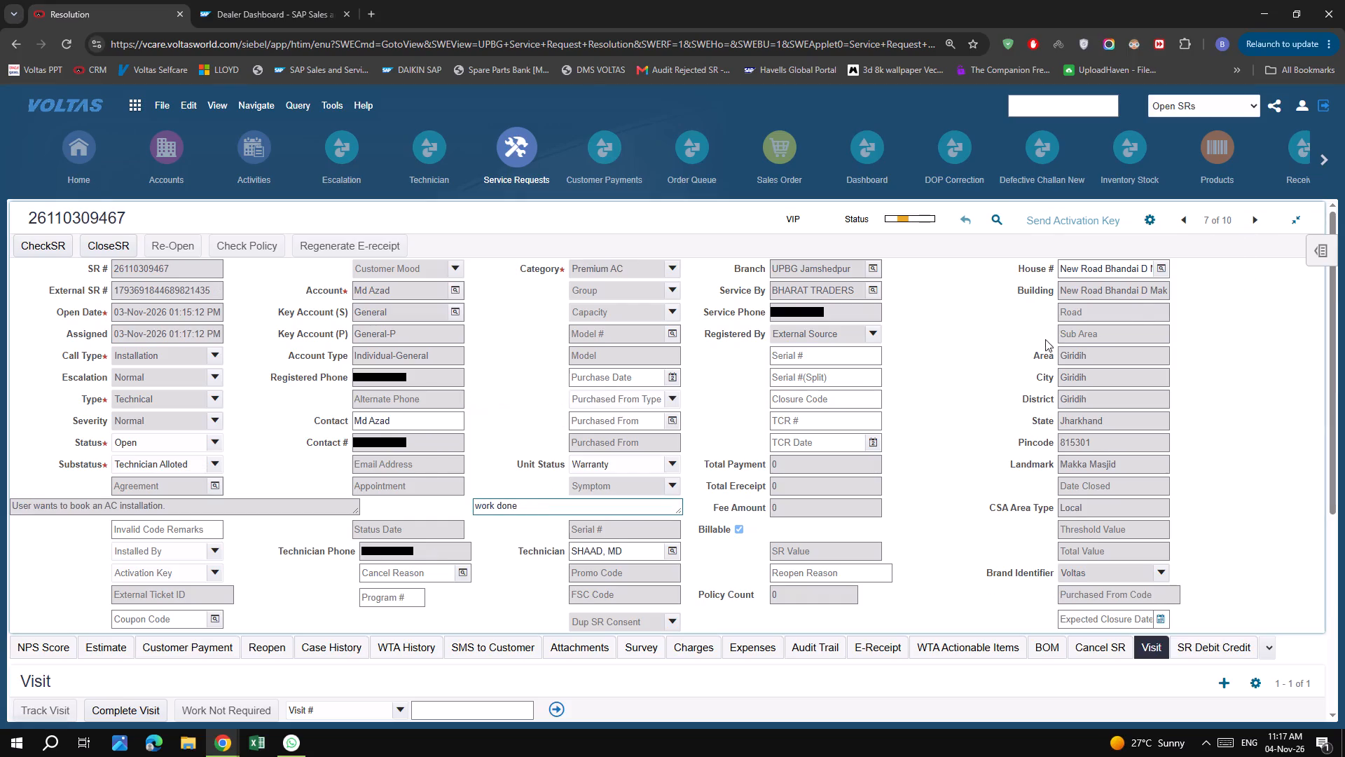
{"action": "left_click", "coordinate": [1180, 217]}
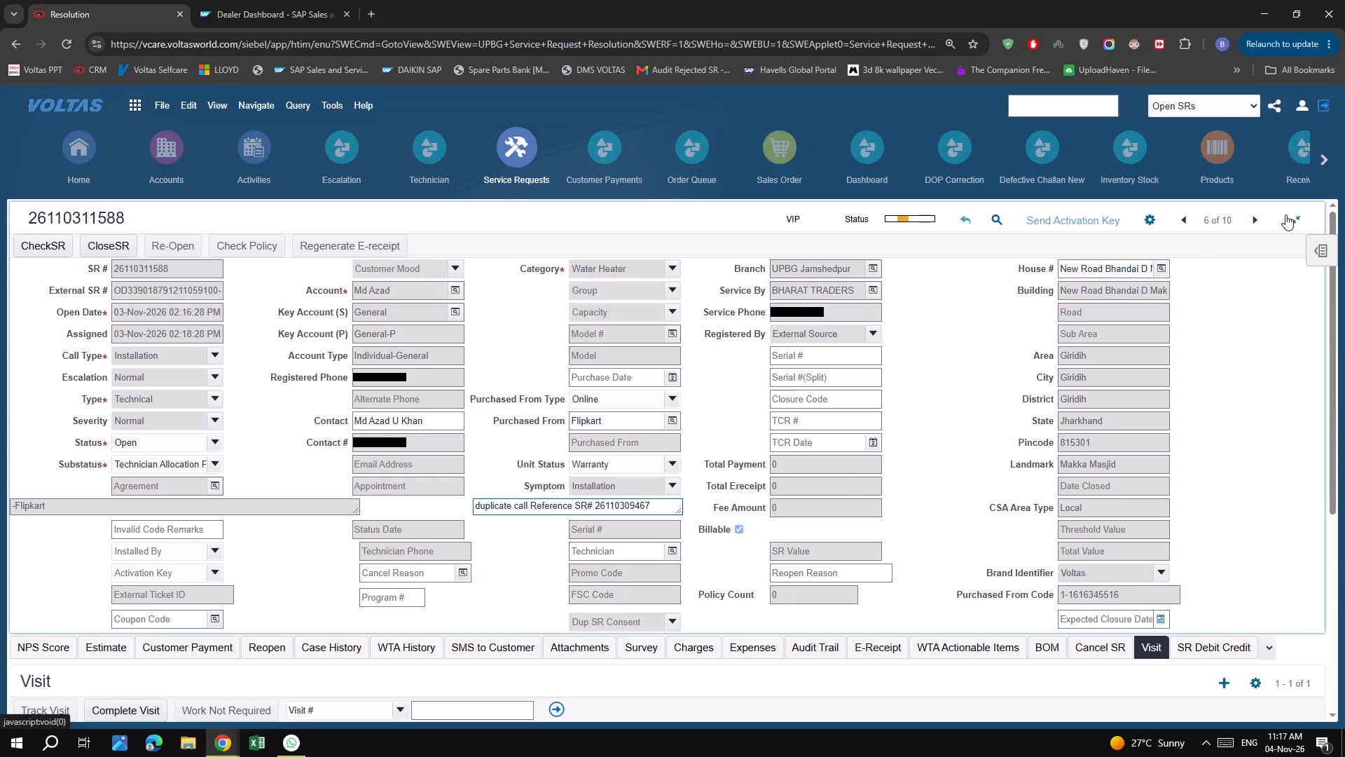
{"action": "scroll", "coordinate": [585, 508], "scroll_direction": "down", "scroll_amount": 6}
{"action": "scroll", "coordinate": [876, 486], "scroll_direction": "up", "scroll_amount": 7}
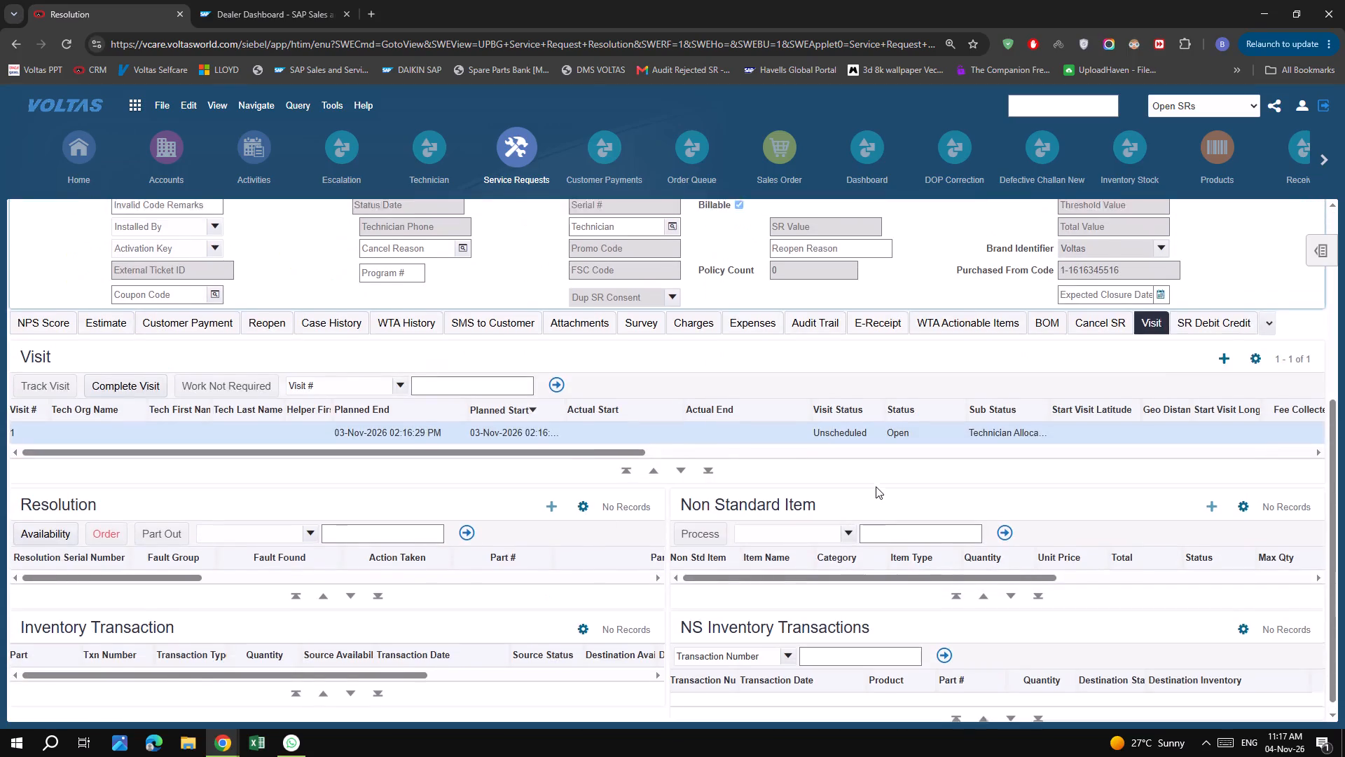
{"action": "left_click", "coordinate": [1186, 218]}
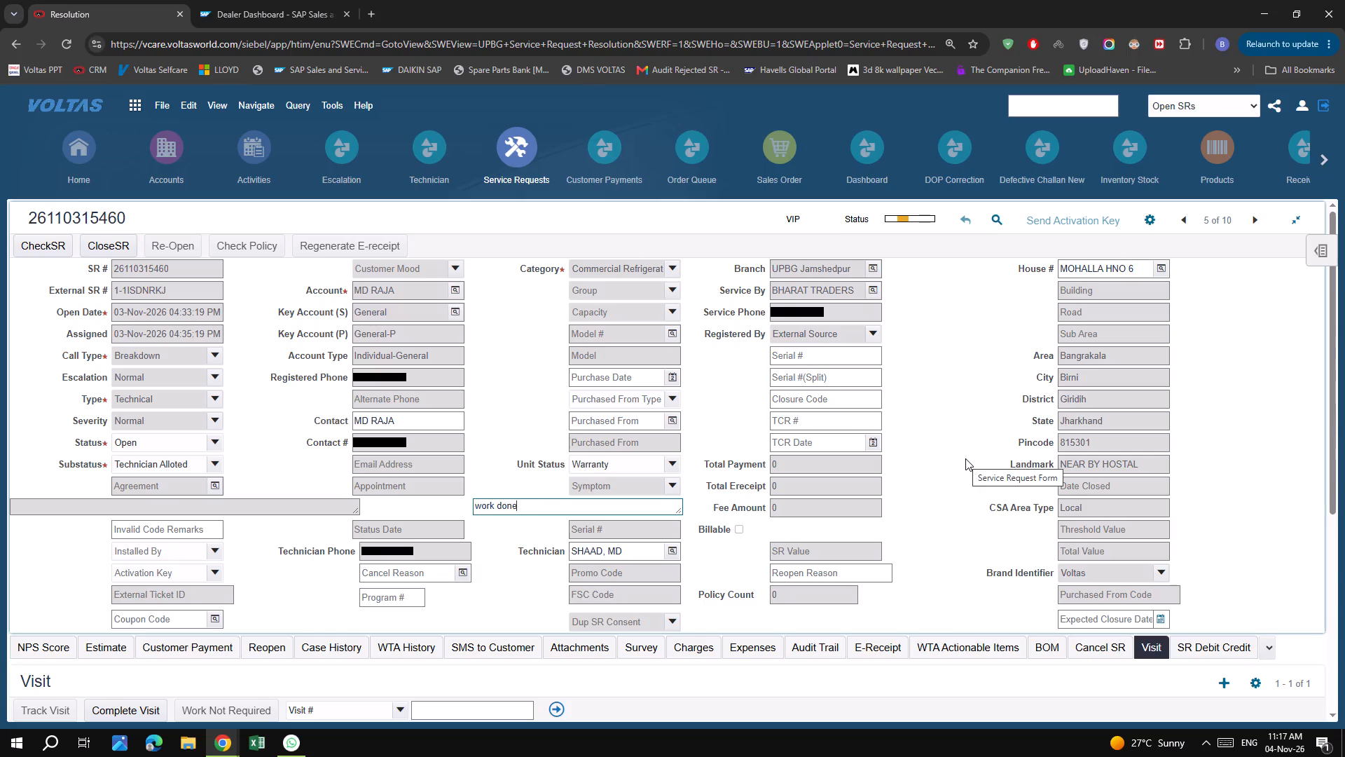
{"action": "left_click", "coordinate": [1259, 223]}
{"action": "left_click", "coordinate": [1259, 223]}
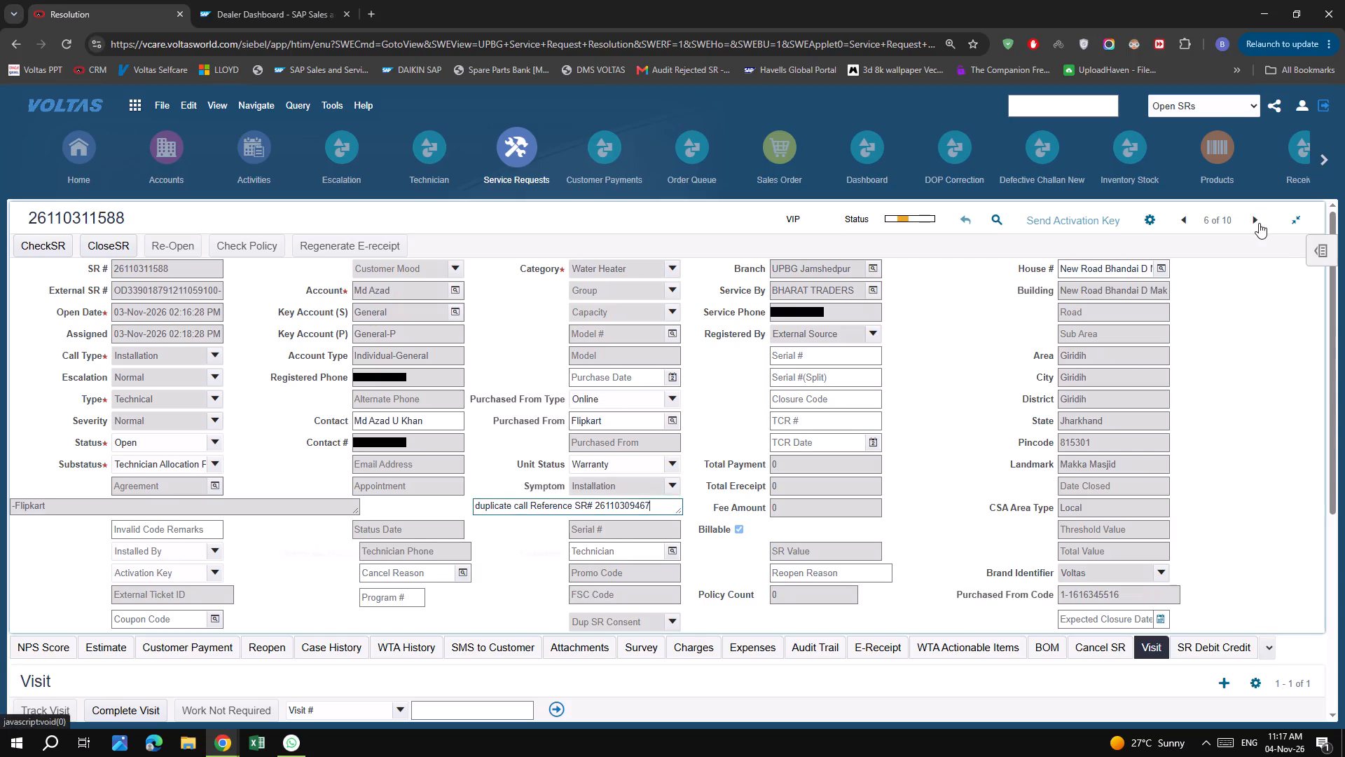
{"action": "left_click", "coordinate": [1259, 223]}
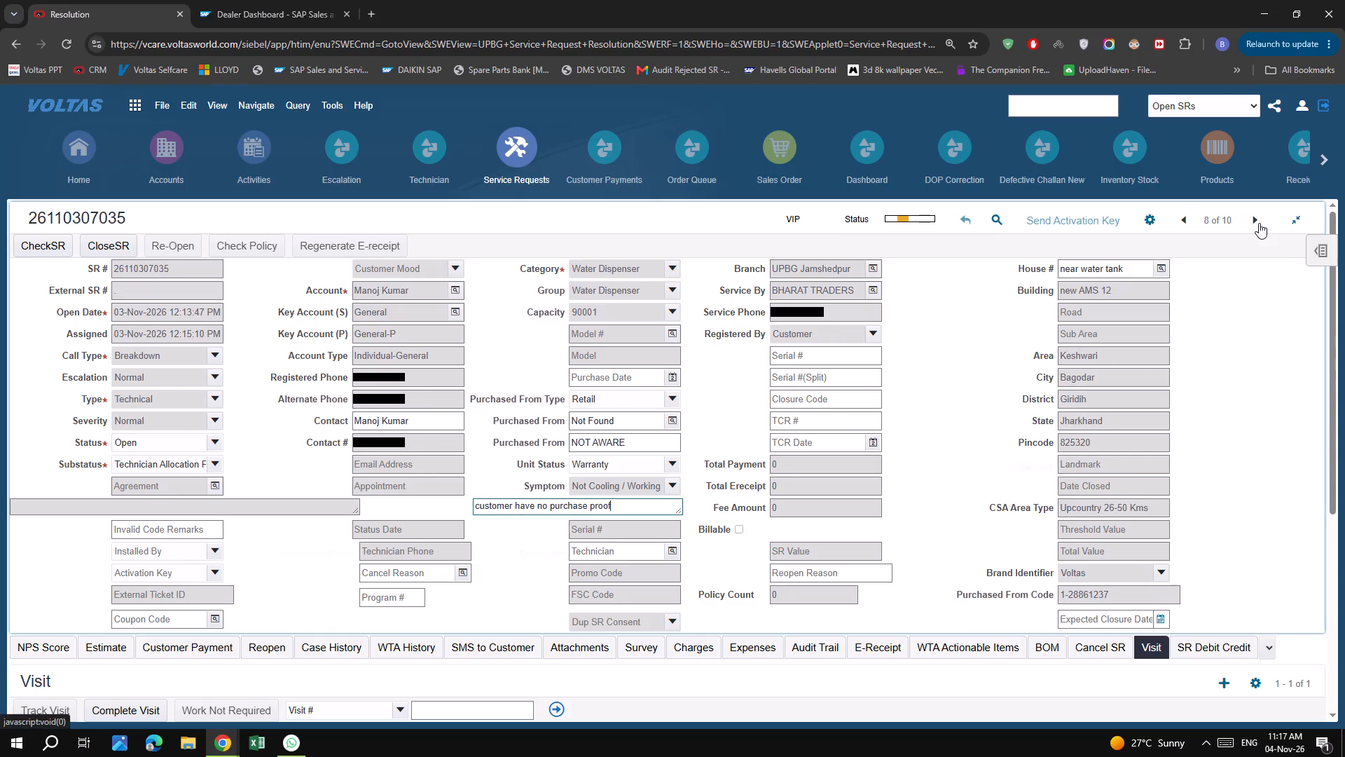
{"action": "left_click", "coordinate": [1259, 223]}
{"action": "left_click", "coordinate": [1259, 223]}
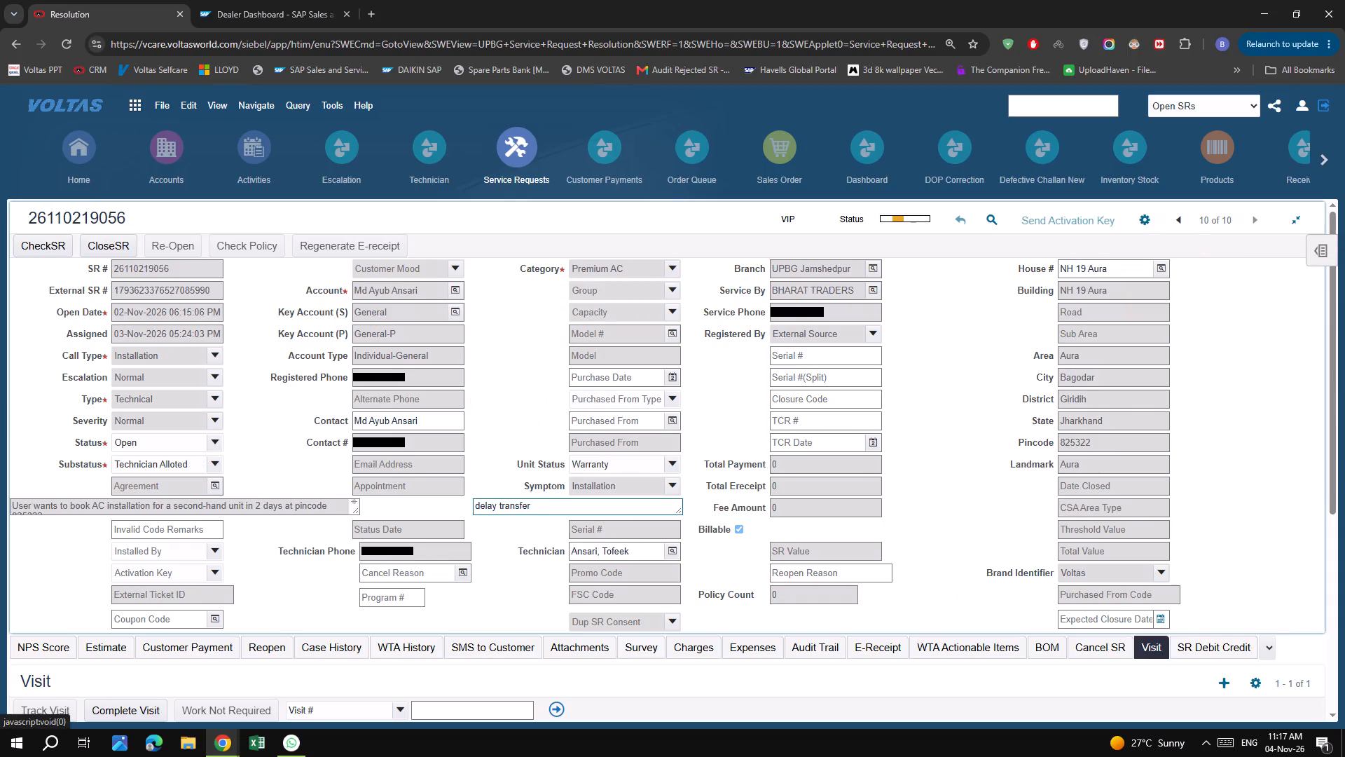
{"action": "left_click", "coordinate": [1192, 224]}
{"action": "triple_click", "coordinate": [1192, 224]}
{"action": "triple_click", "coordinate": [1192, 224]}
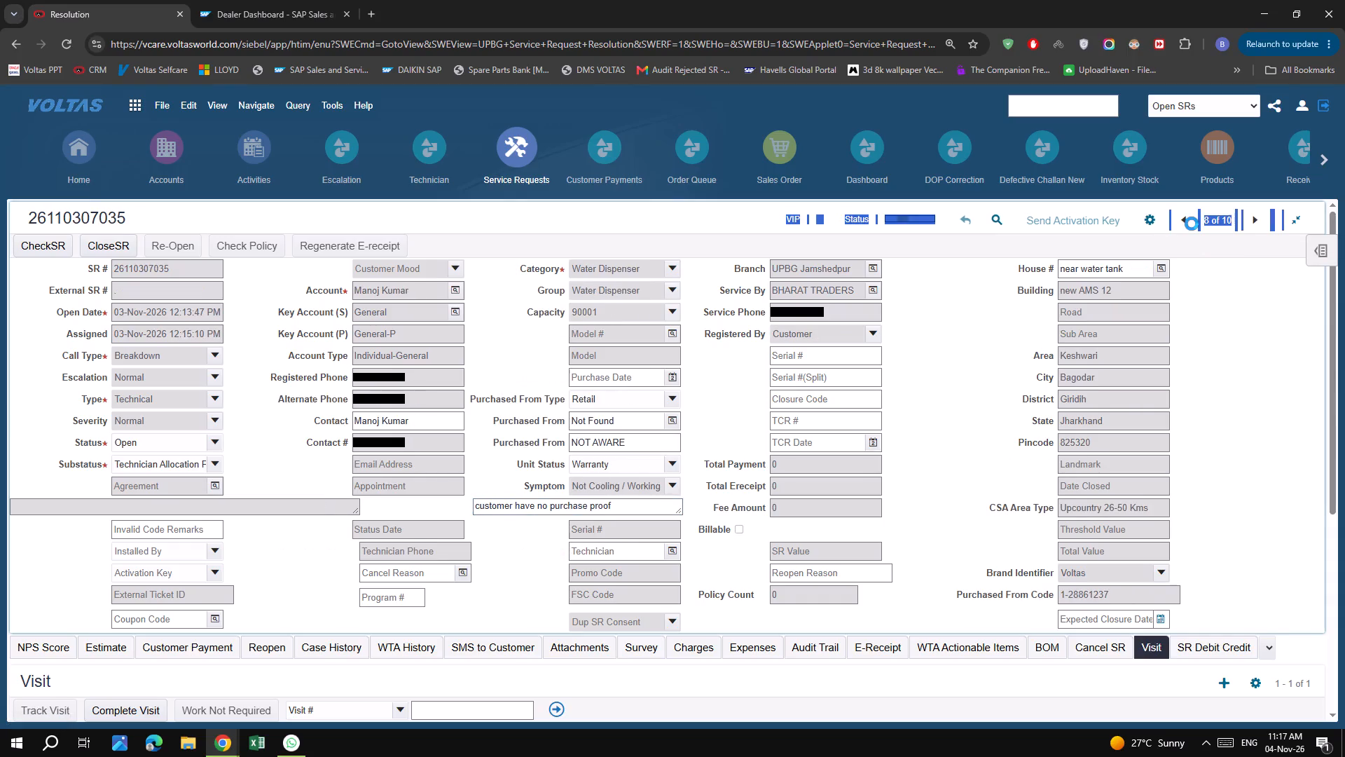
{"action": "left_click", "coordinate": [1192, 224]}
{"action": "left_click", "coordinate": [1192, 224]}
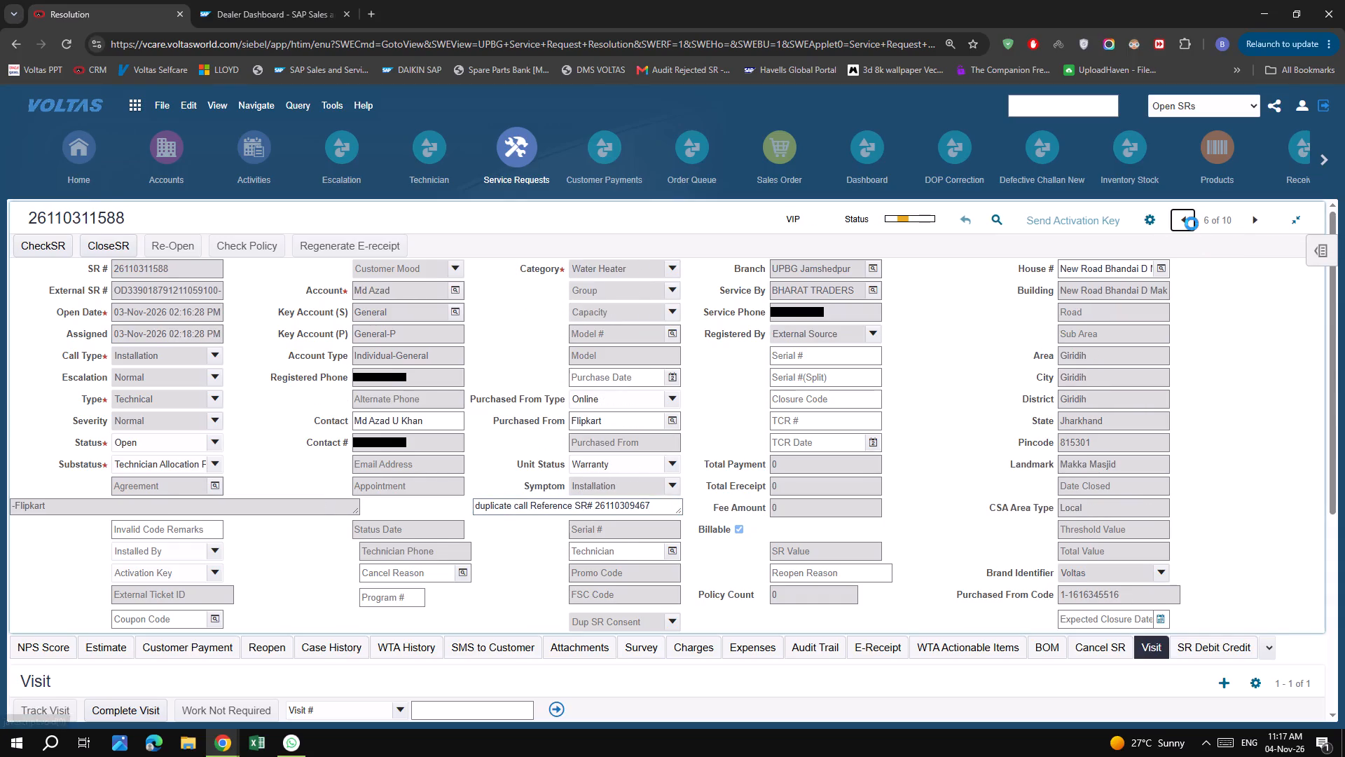
{"action": "left_click", "coordinate": [1192, 224]}
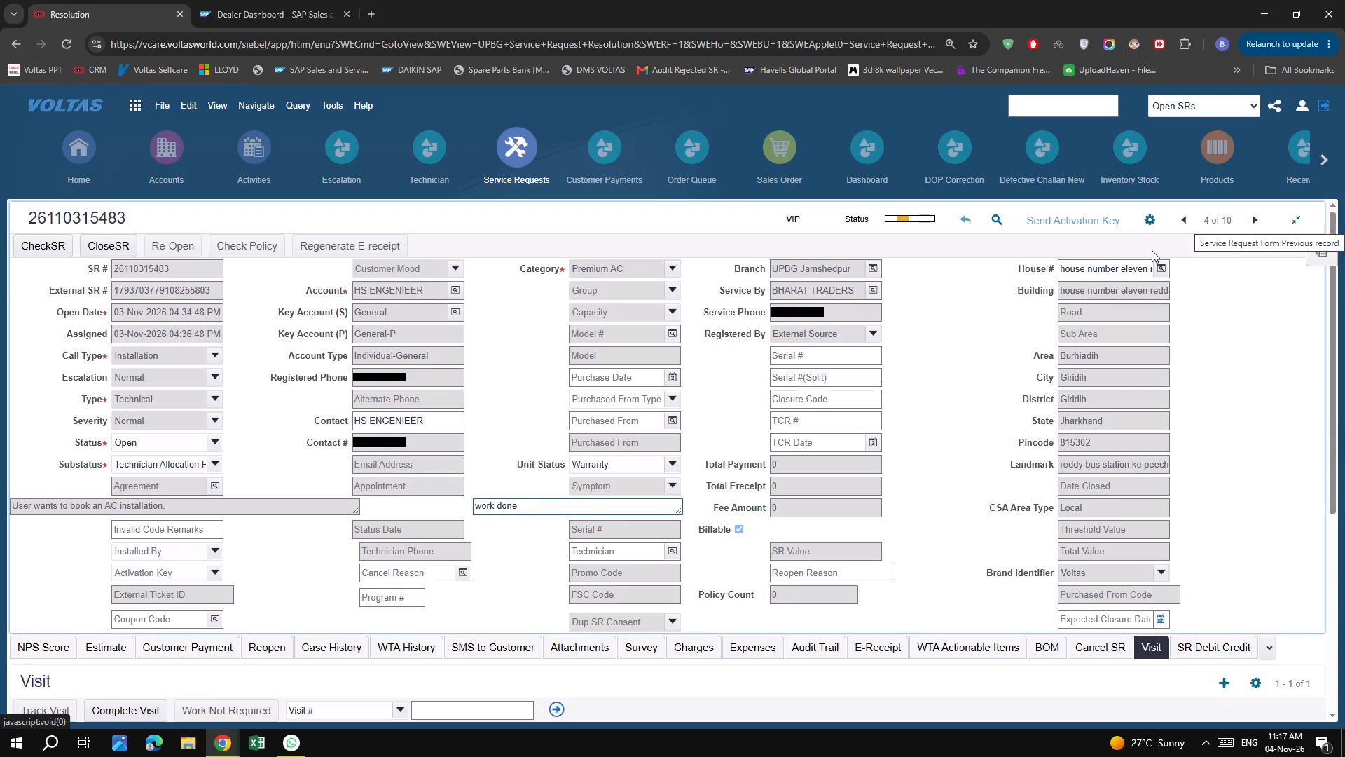
{"action": "left_click", "coordinate": [1187, 228]}
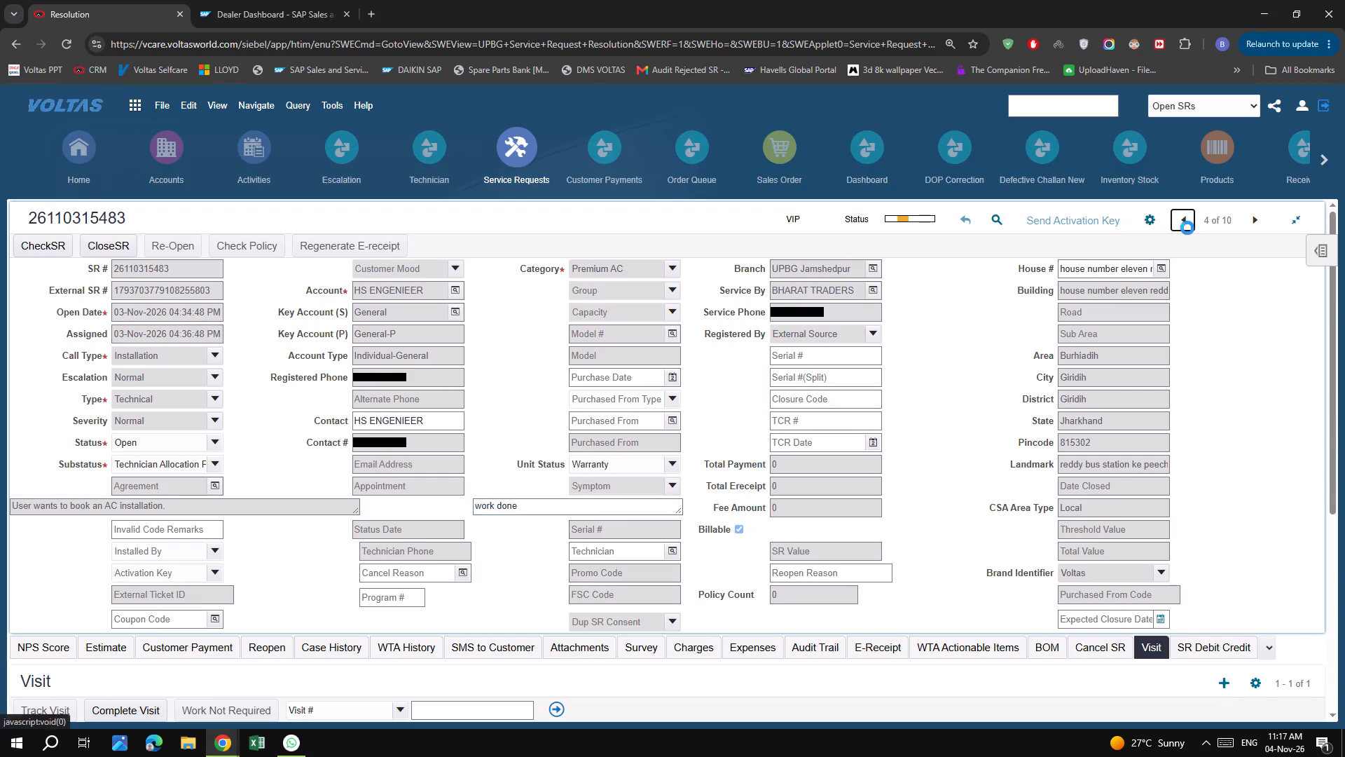
{"action": "scroll", "coordinate": [458, 434], "scroll_direction": "down", "scroll_amount": 6}
{"action": "left_click", "coordinate": [140, 366]}
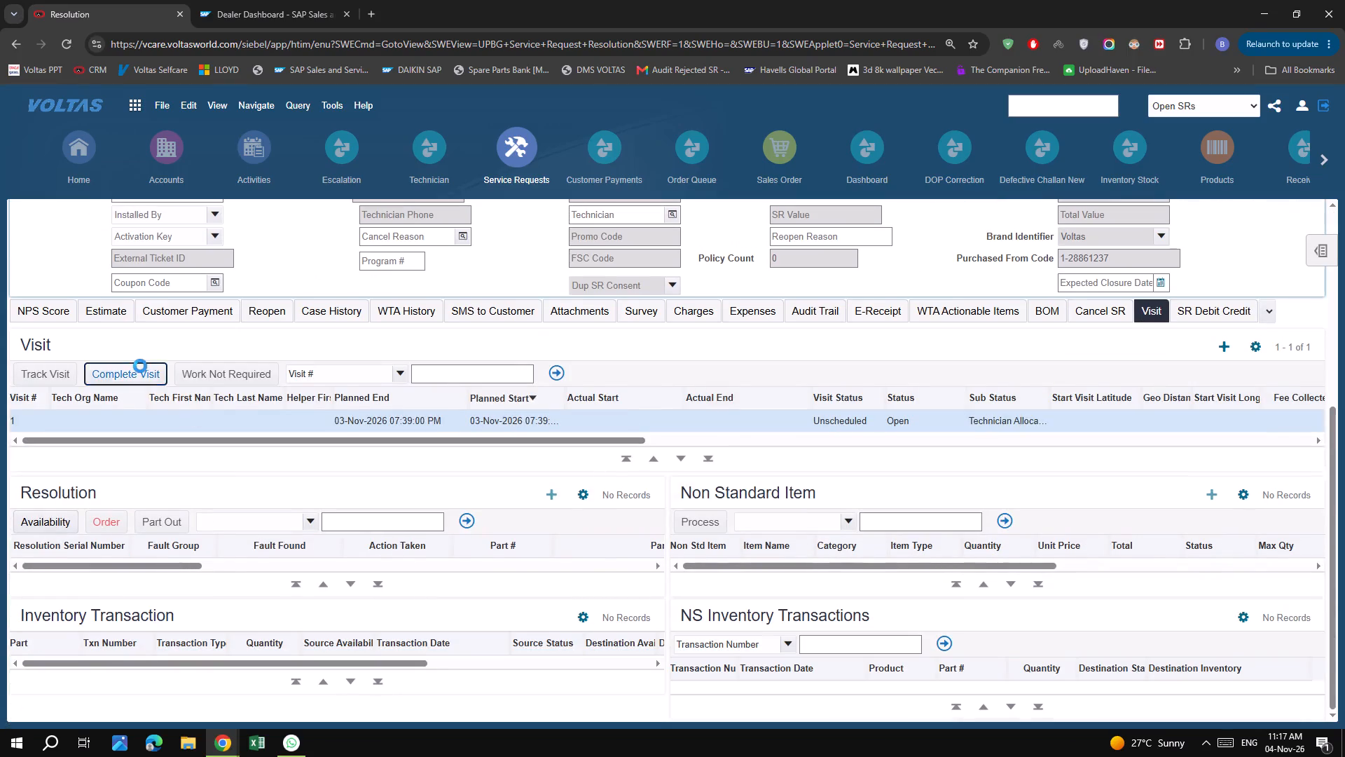
{"action": "key", "text": "space"}
{"action": "left_click", "coordinate": [207, 420]}
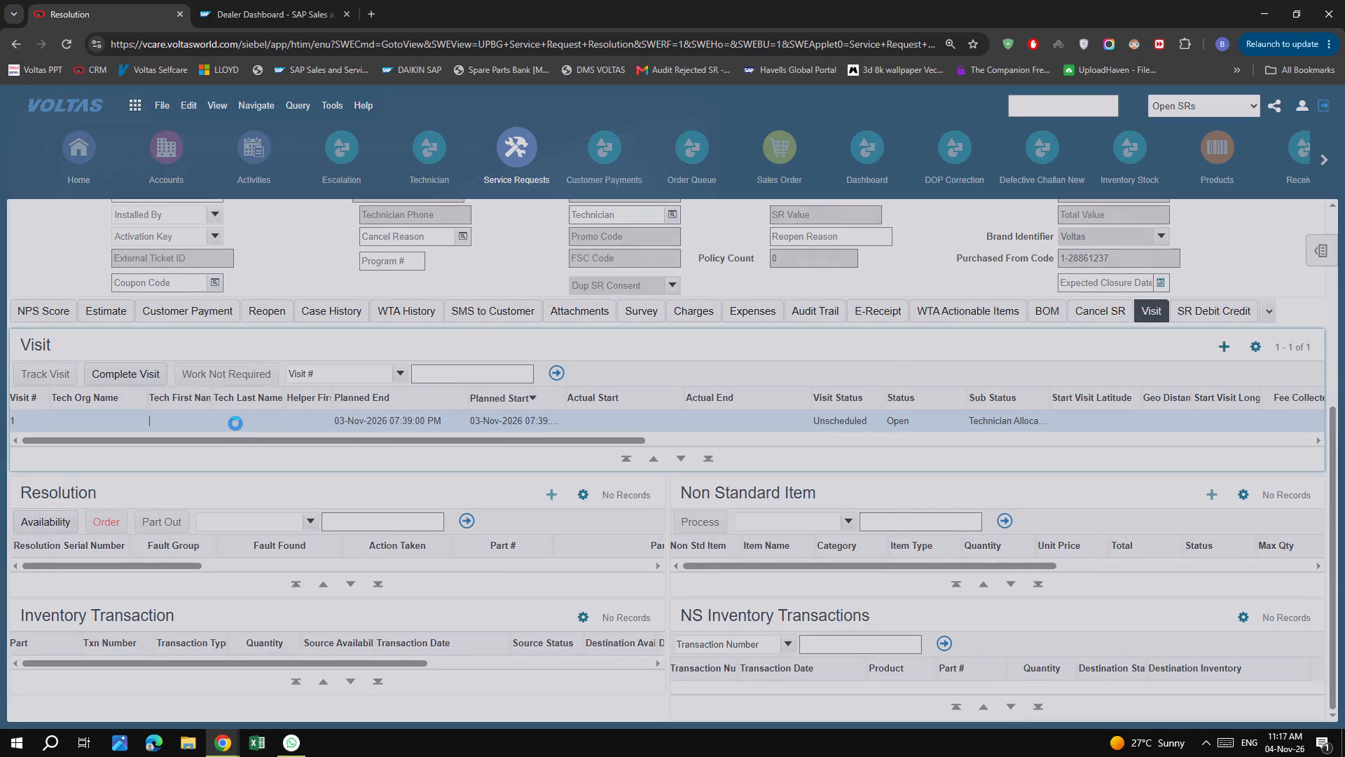
{"action": "left_click", "coordinate": [533, 471]}
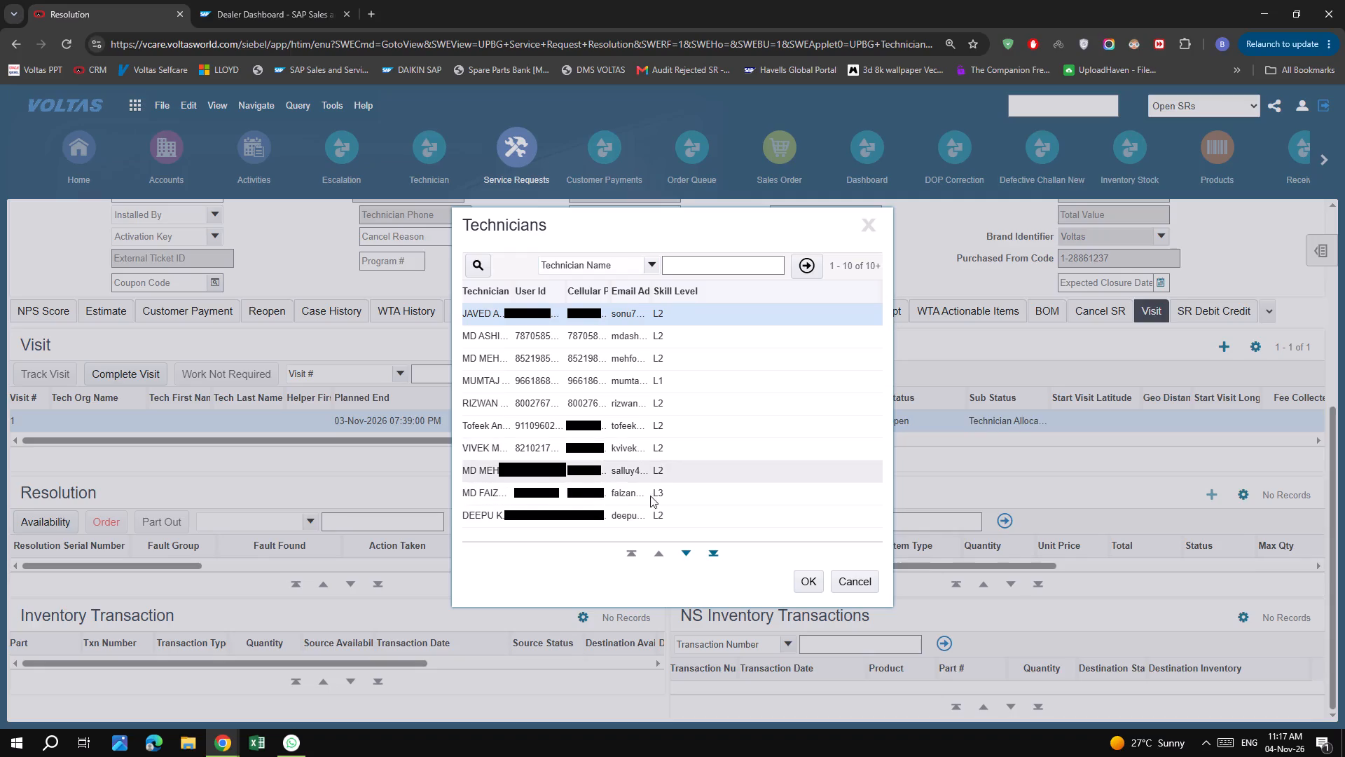
{"action": "left_click", "coordinate": [815, 586]}
{"action": "left_click", "coordinate": [560, 372]}
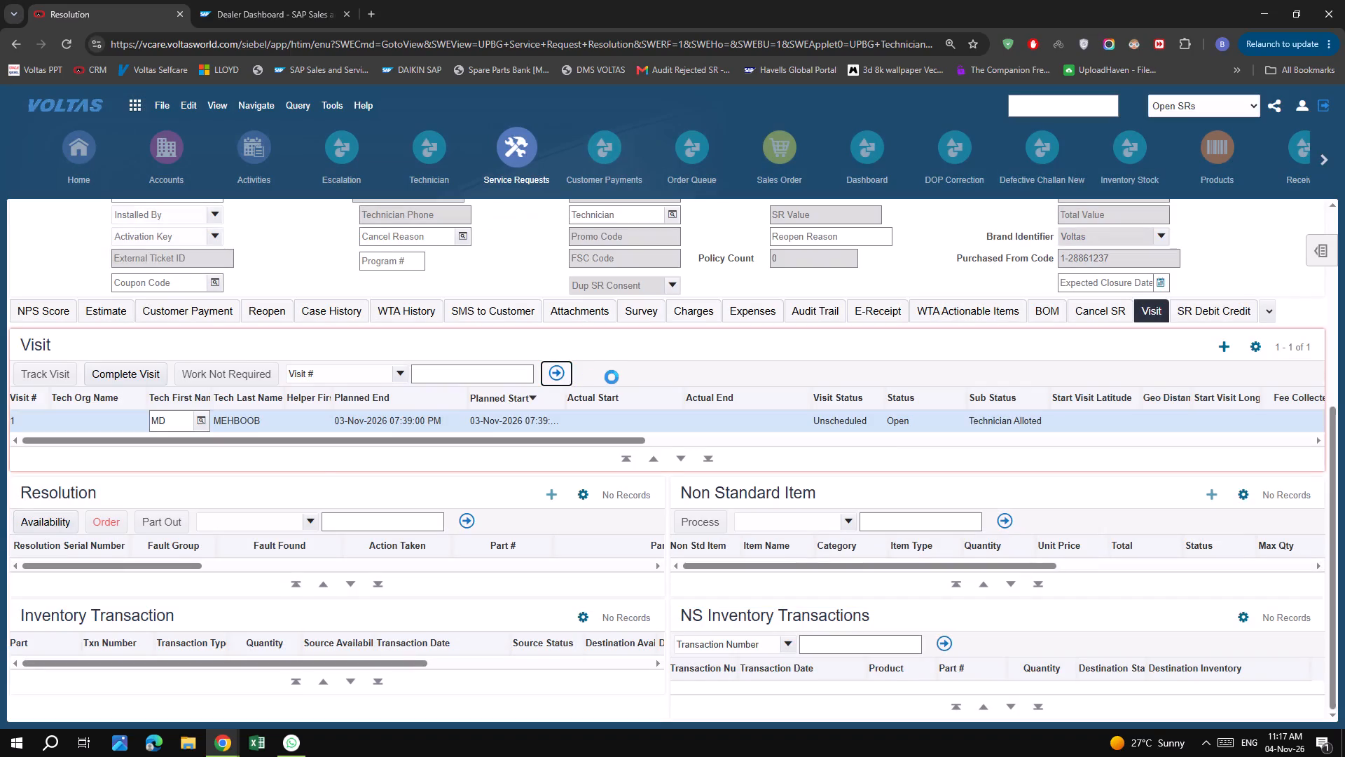
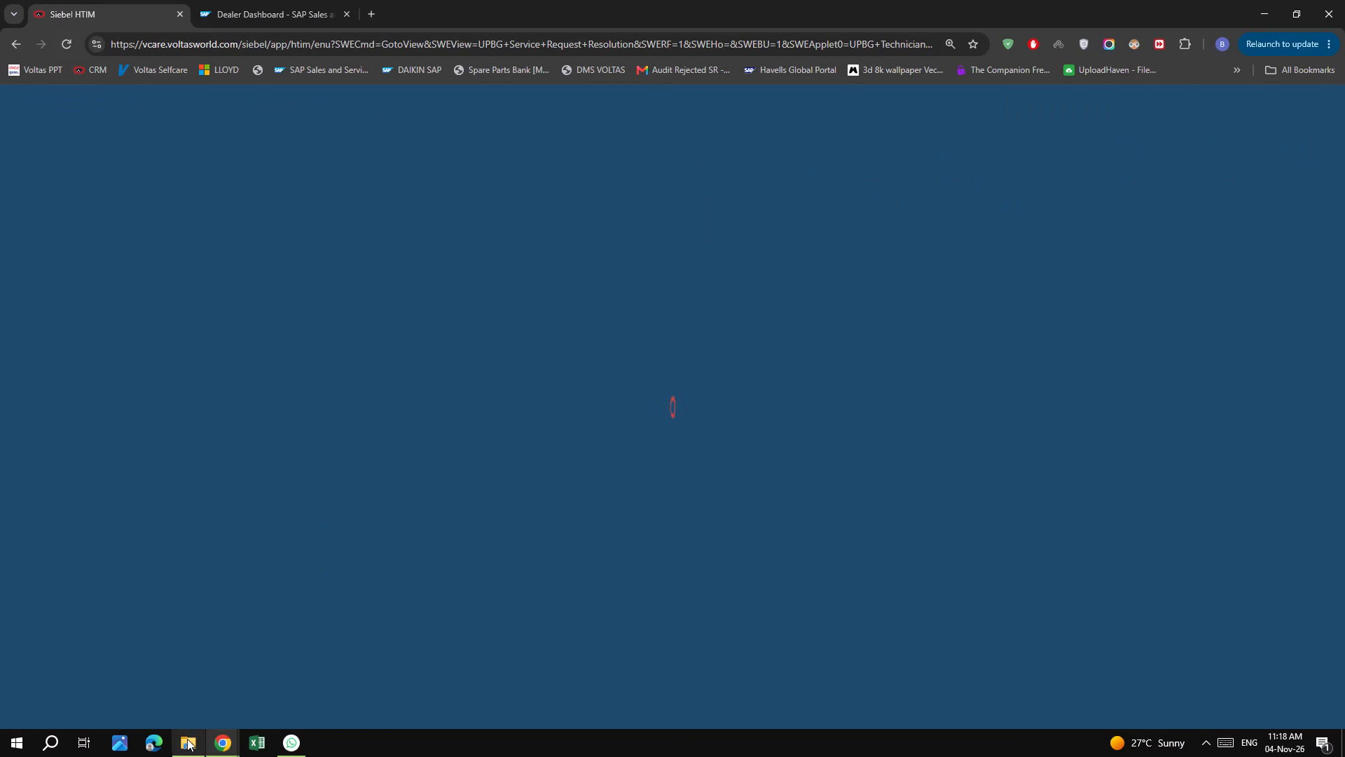
Switch to the File Explorer window and close it while the service request resolution page reloads.
{"action": "left_click", "coordinate": [187, 739]}
{"action": "left_click", "coordinate": [1173, 98]}
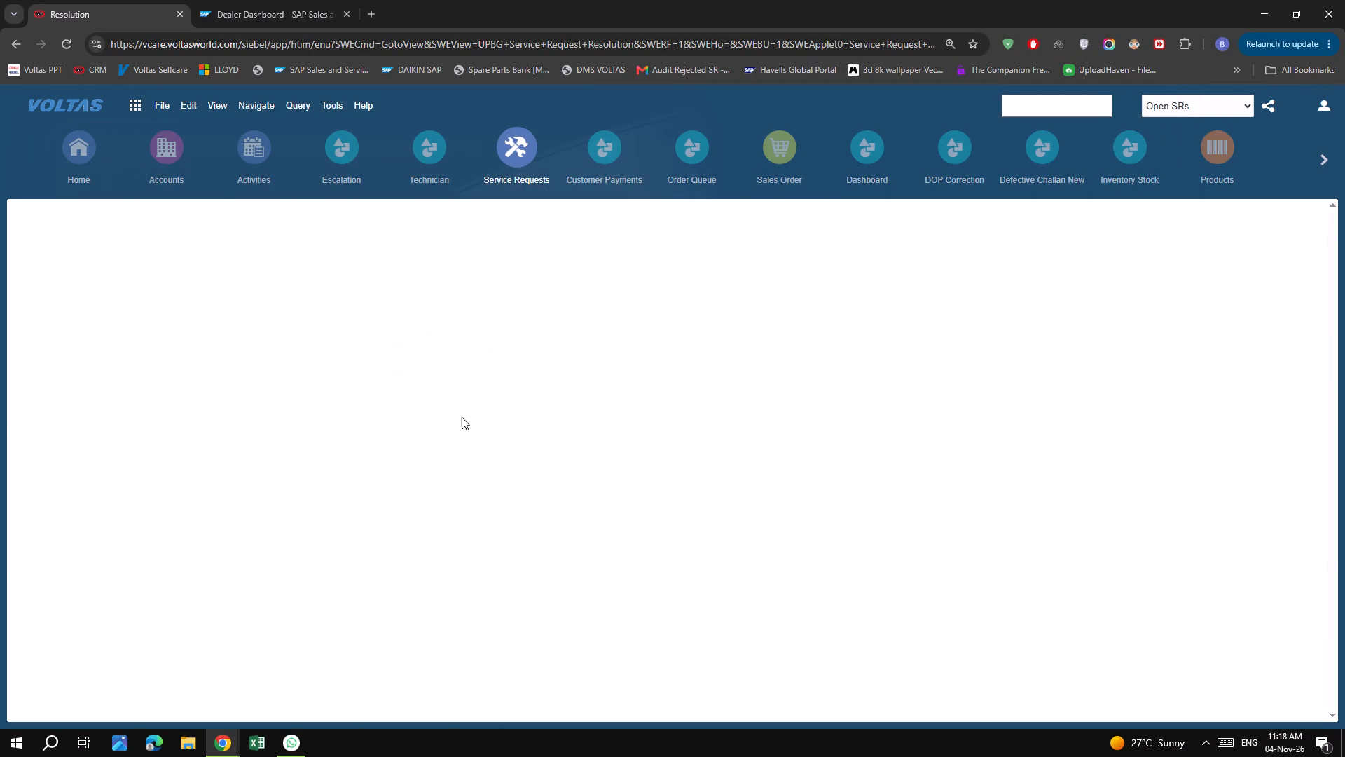
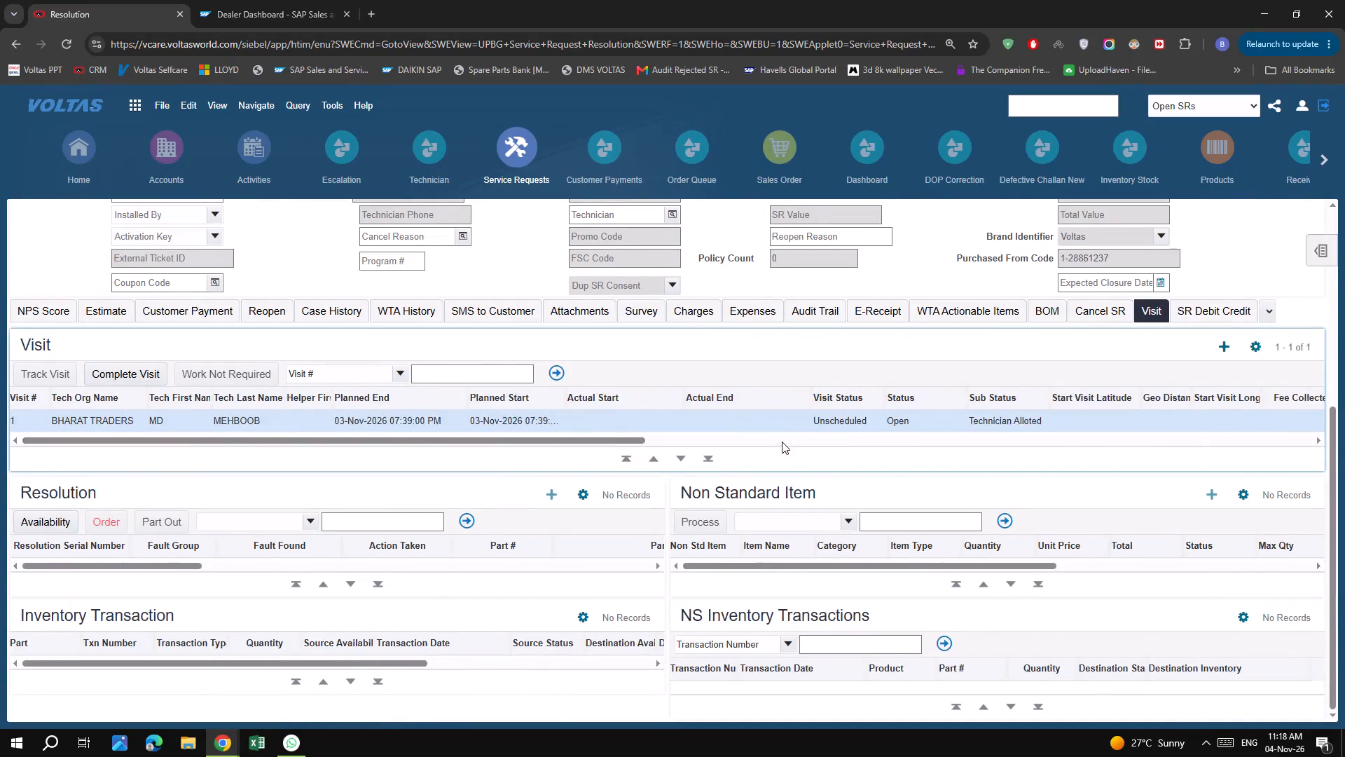
{"action": "scroll", "coordinate": [846, 450], "scroll_direction": "up", "scroll_amount": 7}
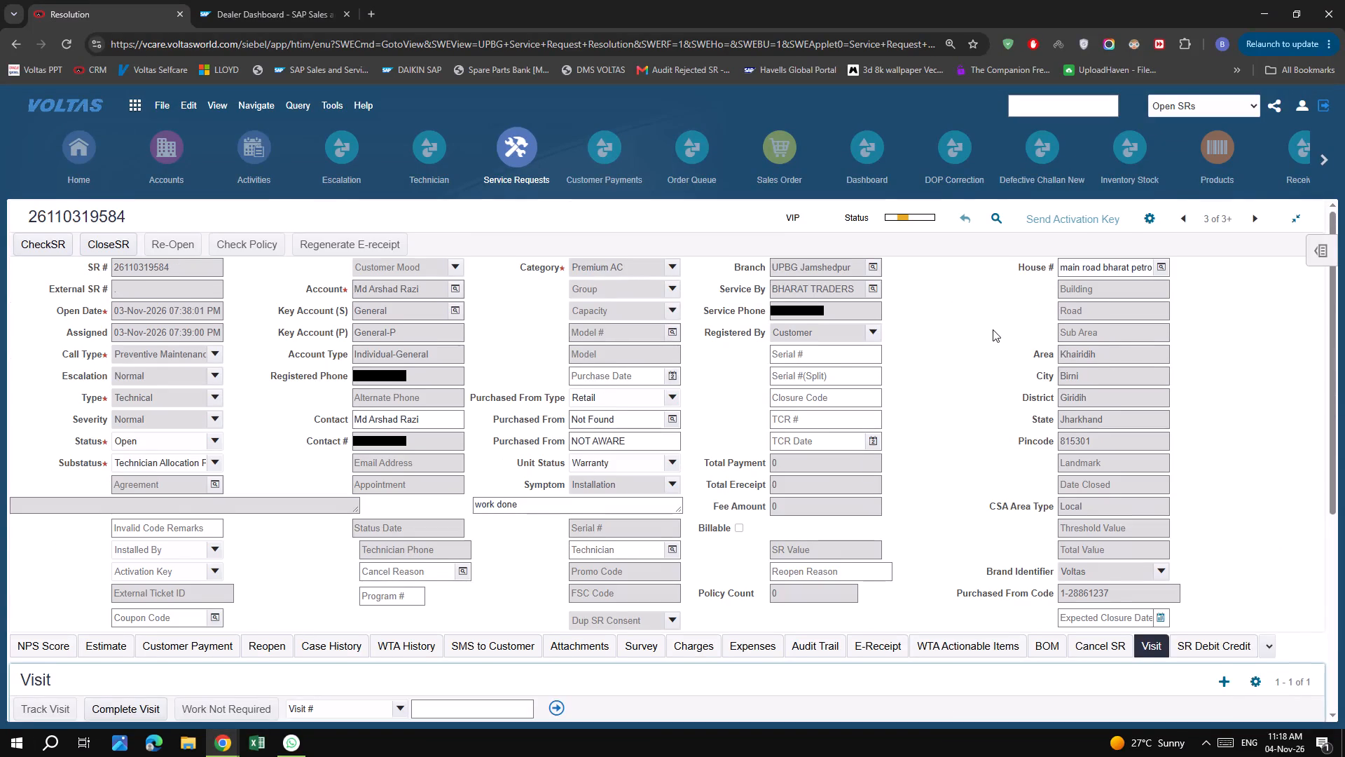
{"action": "left_click", "coordinate": [956, 364]}
{"action": "left_click", "coordinate": [1266, 221]}
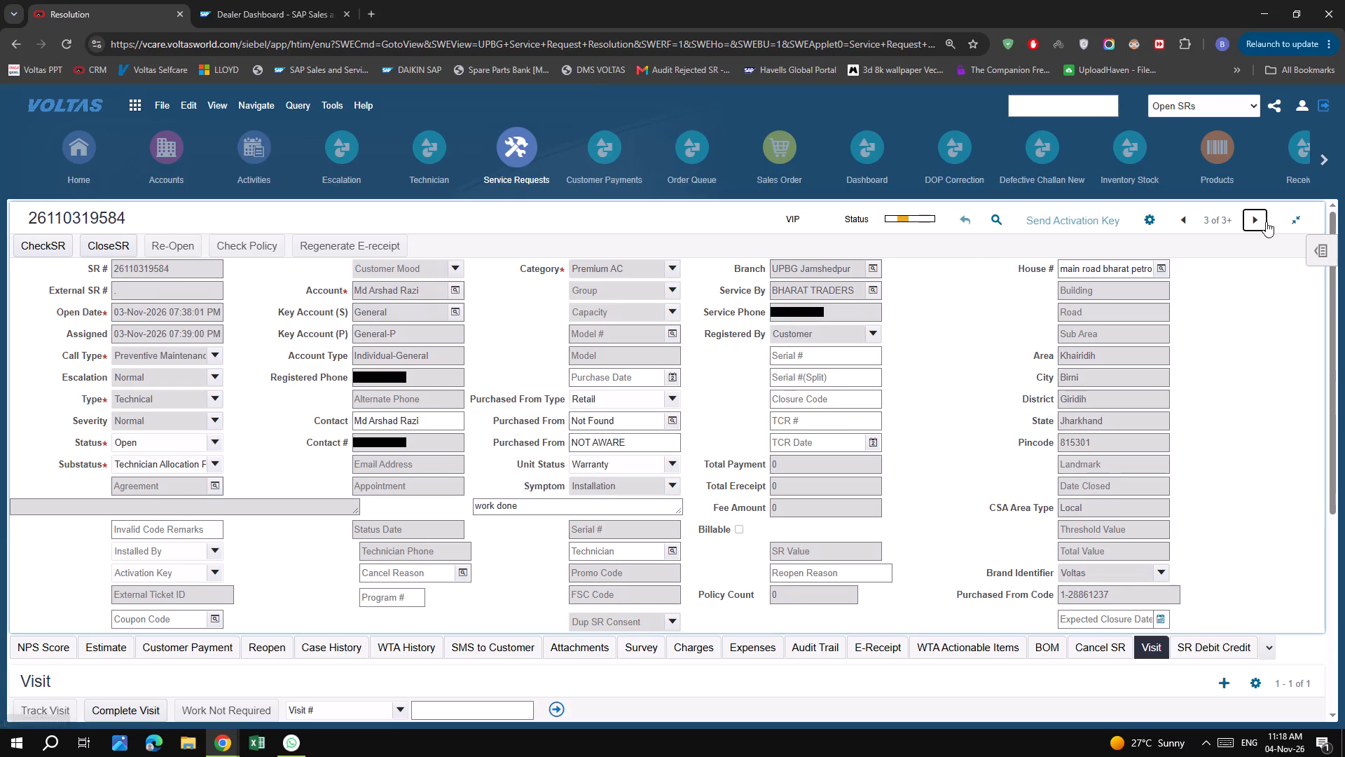
{"action": "left_click", "coordinate": [1188, 218]}
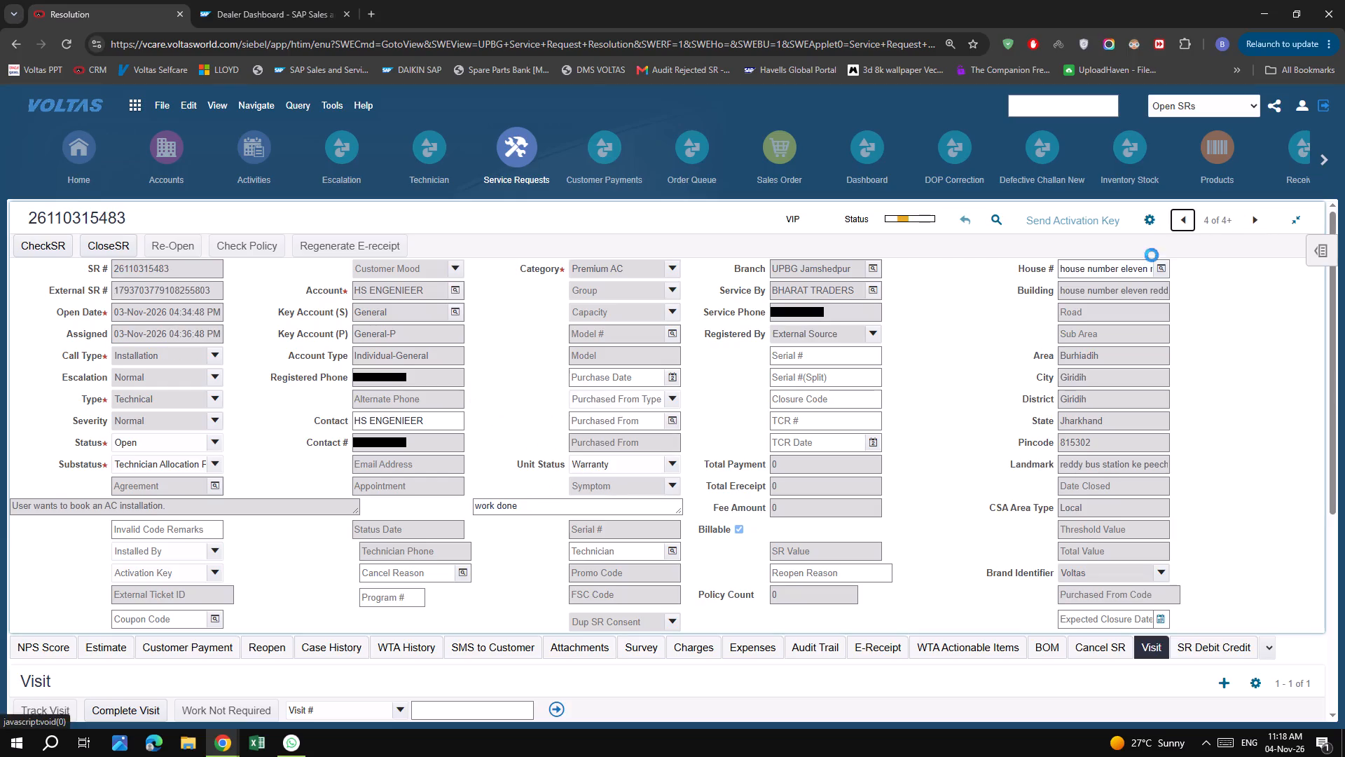
{"action": "left_click", "coordinate": [986, 338]}
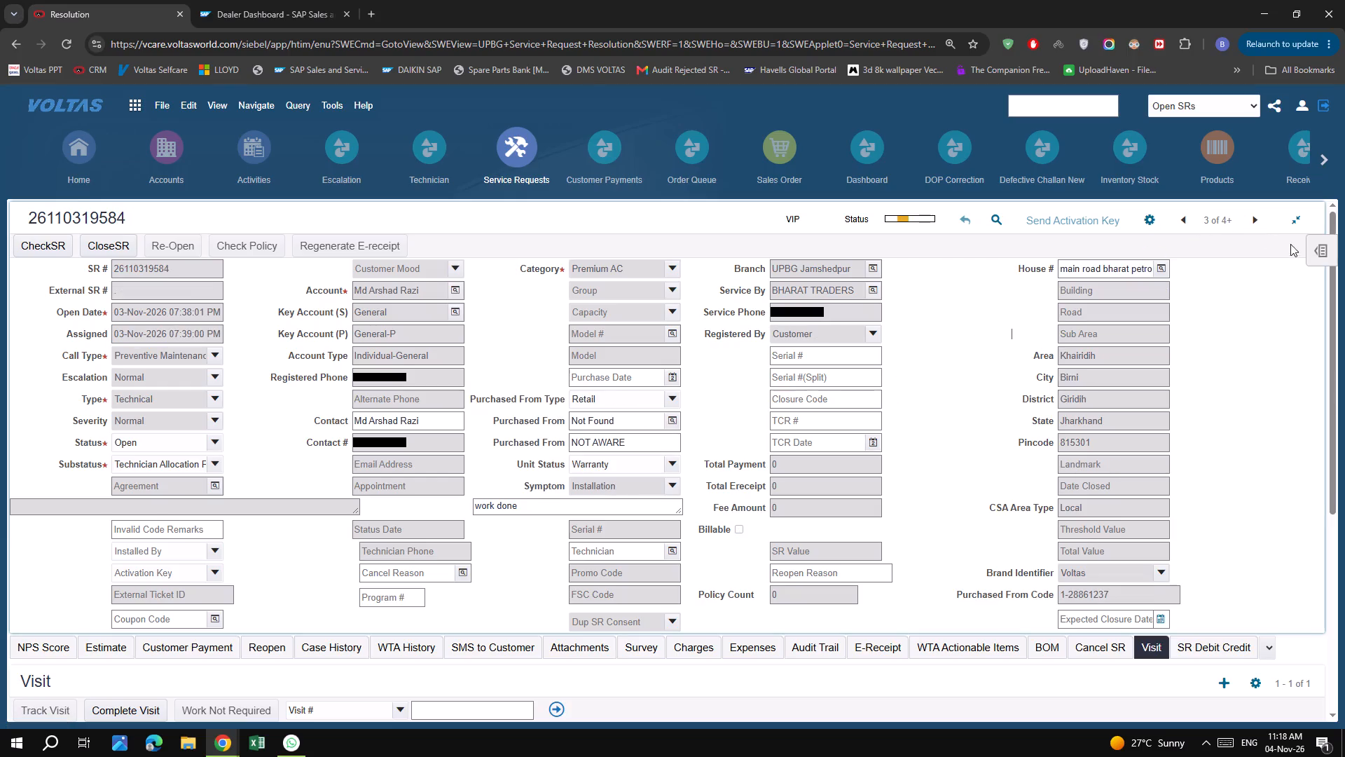
{"action": "left_click", "coordinate": [1255, 217]}
{"action": "left_click", "coordinate": [1255, 217]}
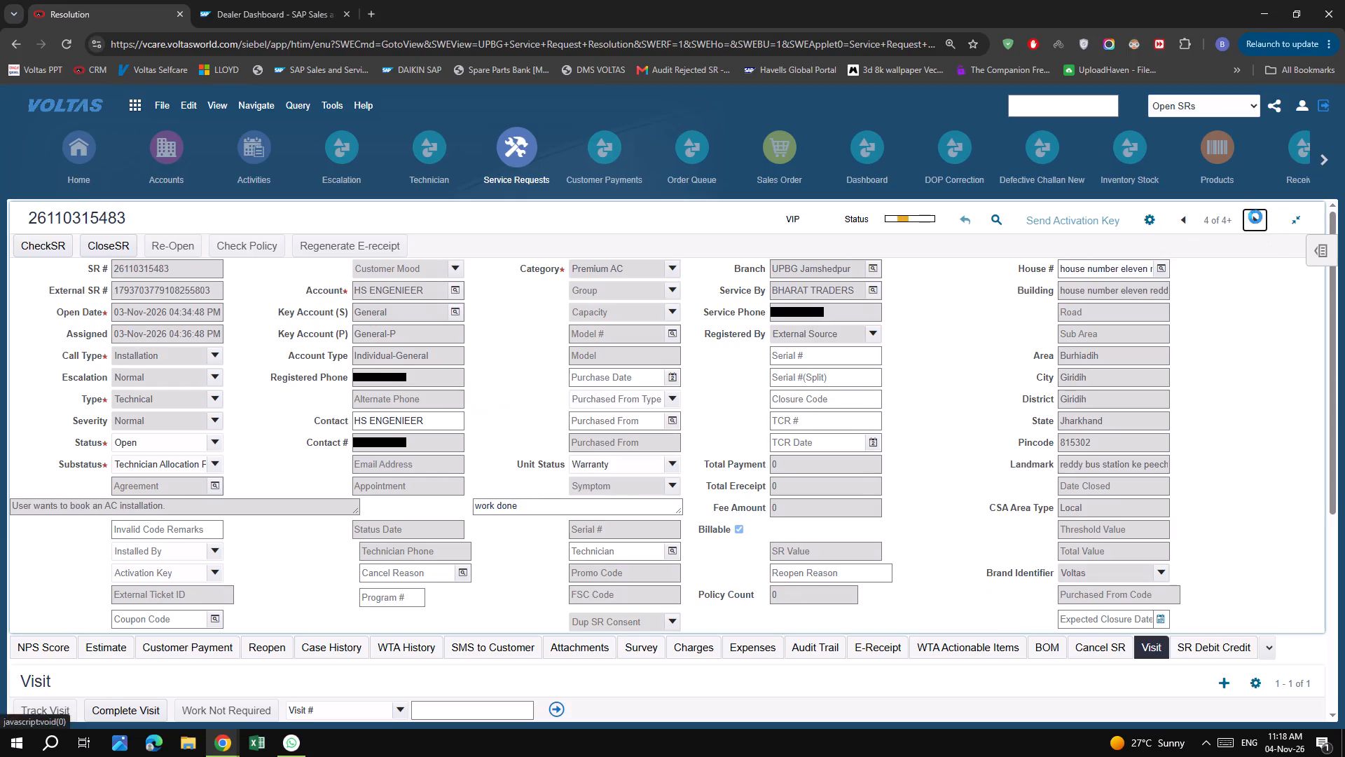
{"action": "left_click", "coordinate": [1255, 217]}
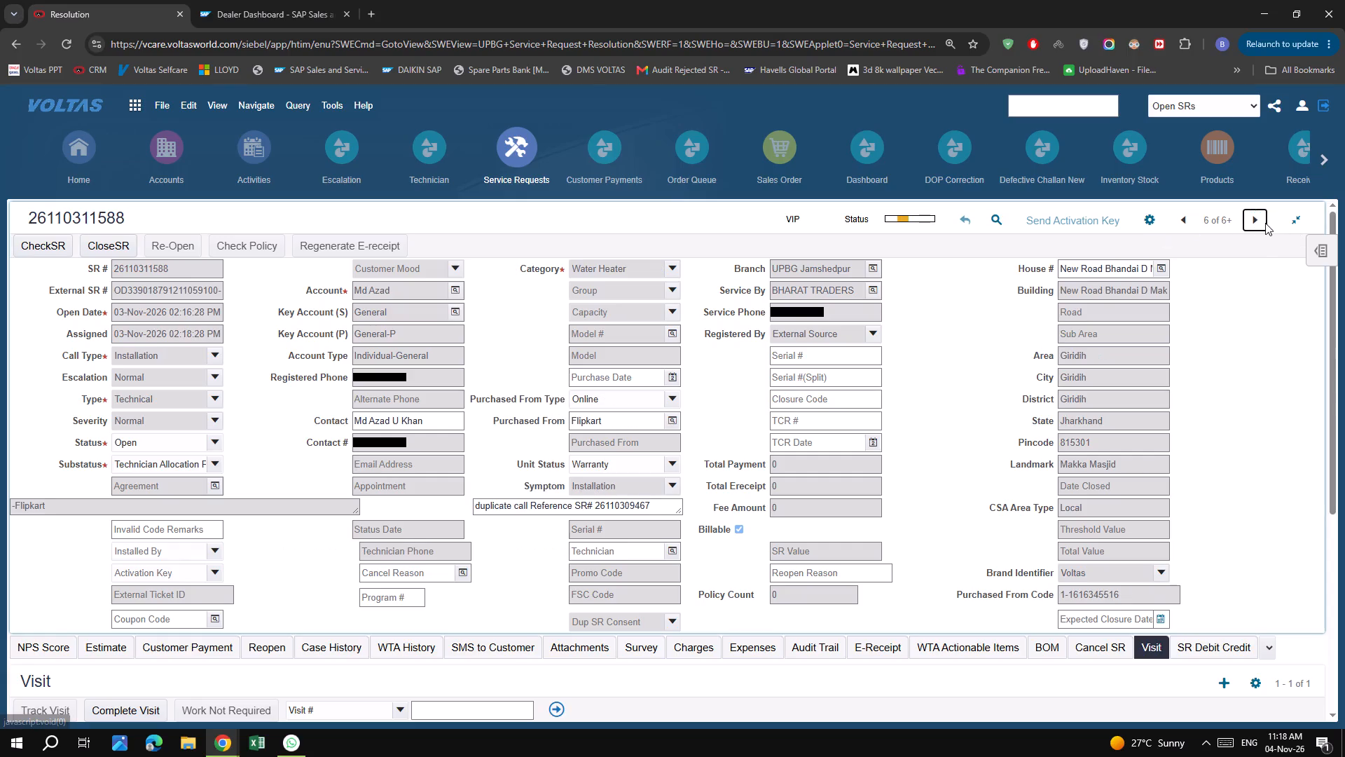
{"action": "left_click", "coordinate": [1259, 221]}
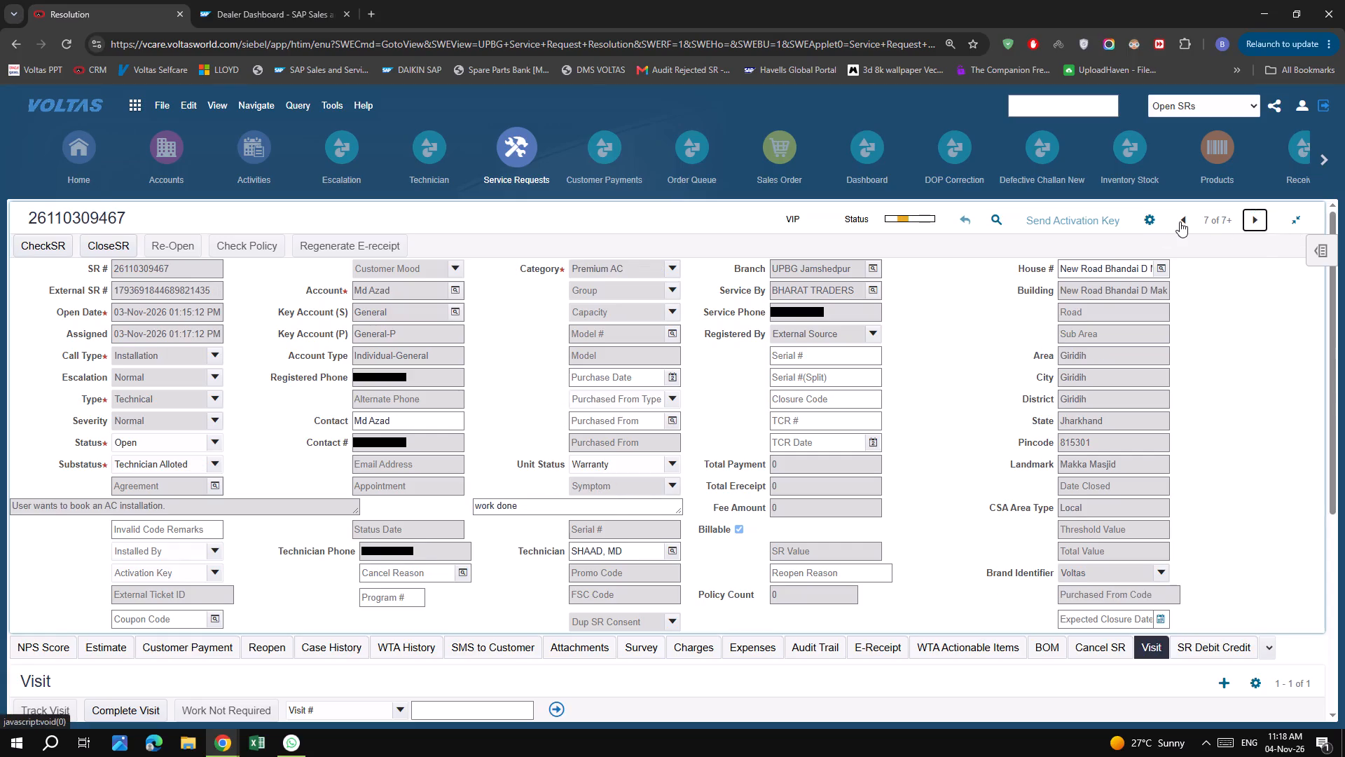
{"action": "left_click", "coordinate": [1180, 221]}
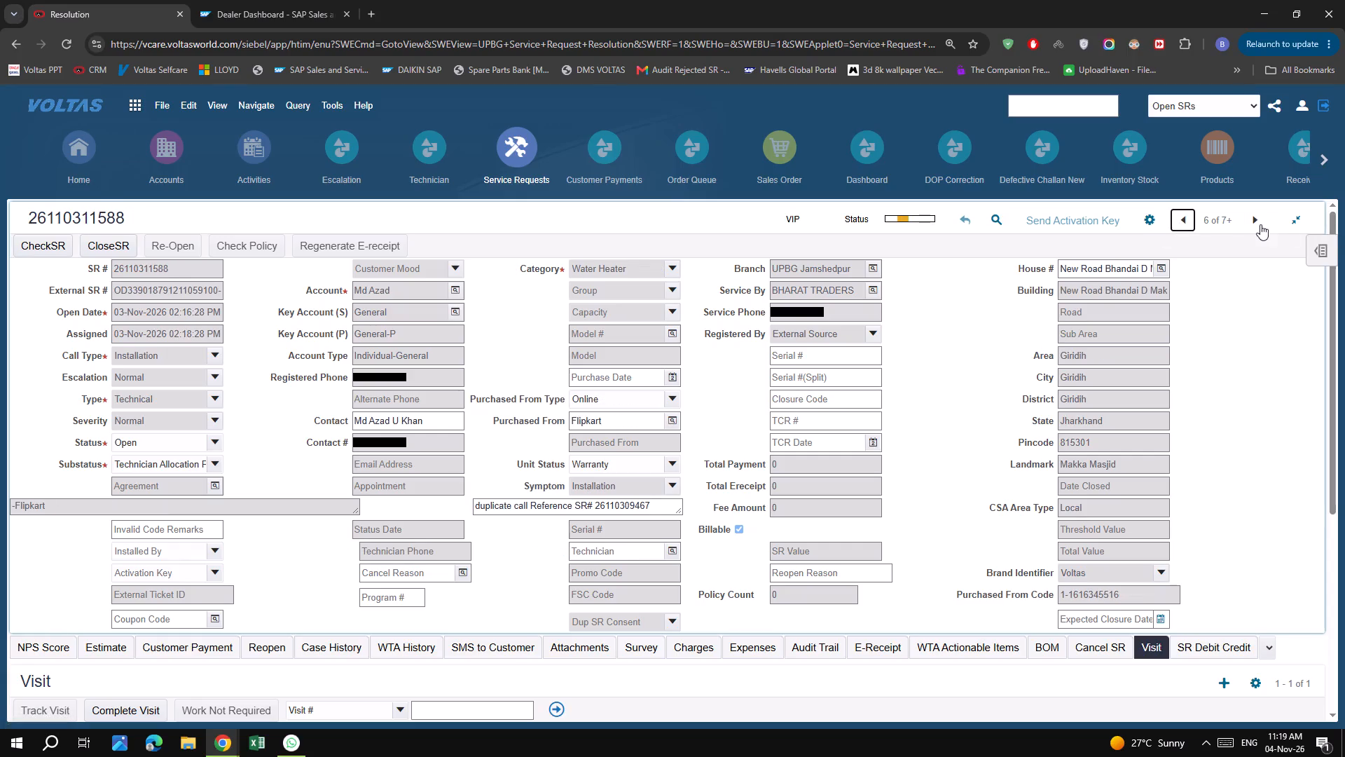
{"action": "left_click", "coordinate": [1260, 224]}
{"action": "left_click", "coordinate": [1257, 219]}
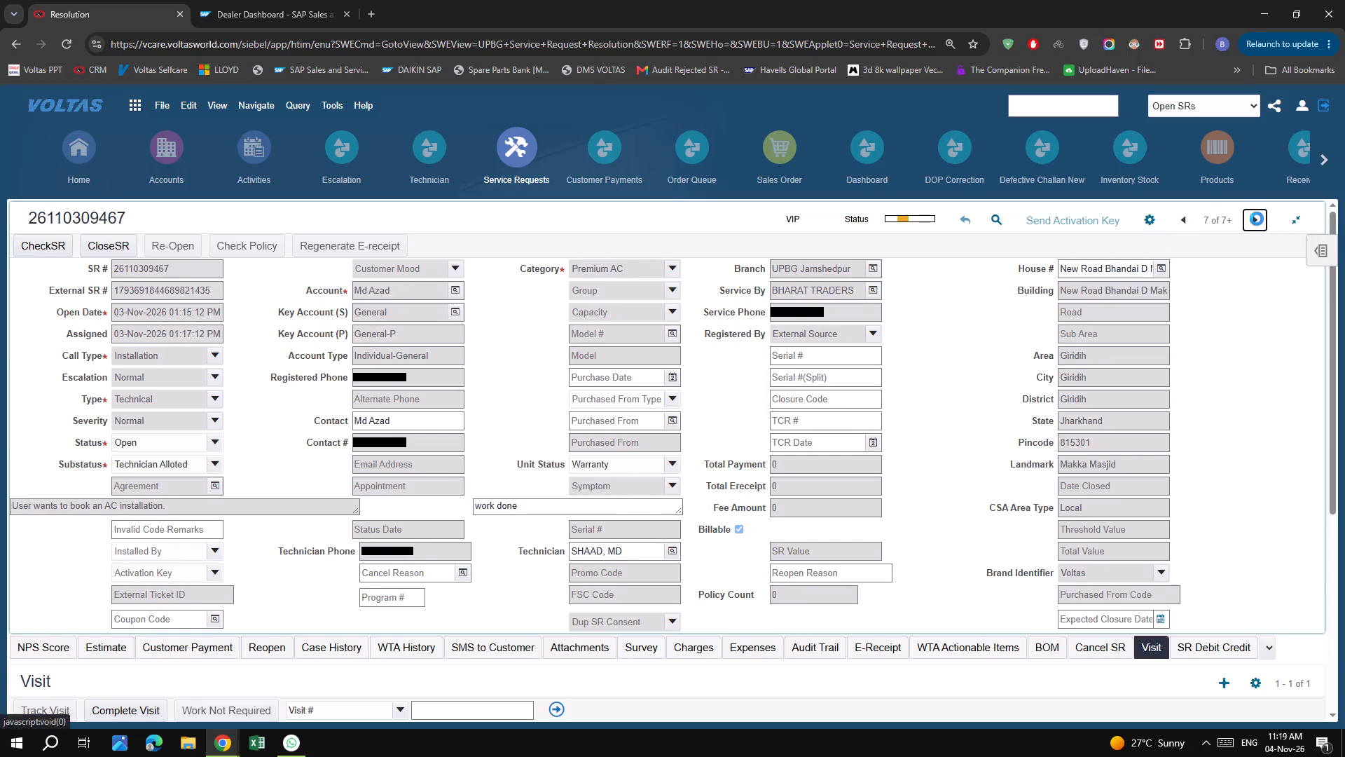
{"action": "left_click", "coordinate": [1257, 219]}
{"action": "left_click", "coordinate": [1257, 219]}
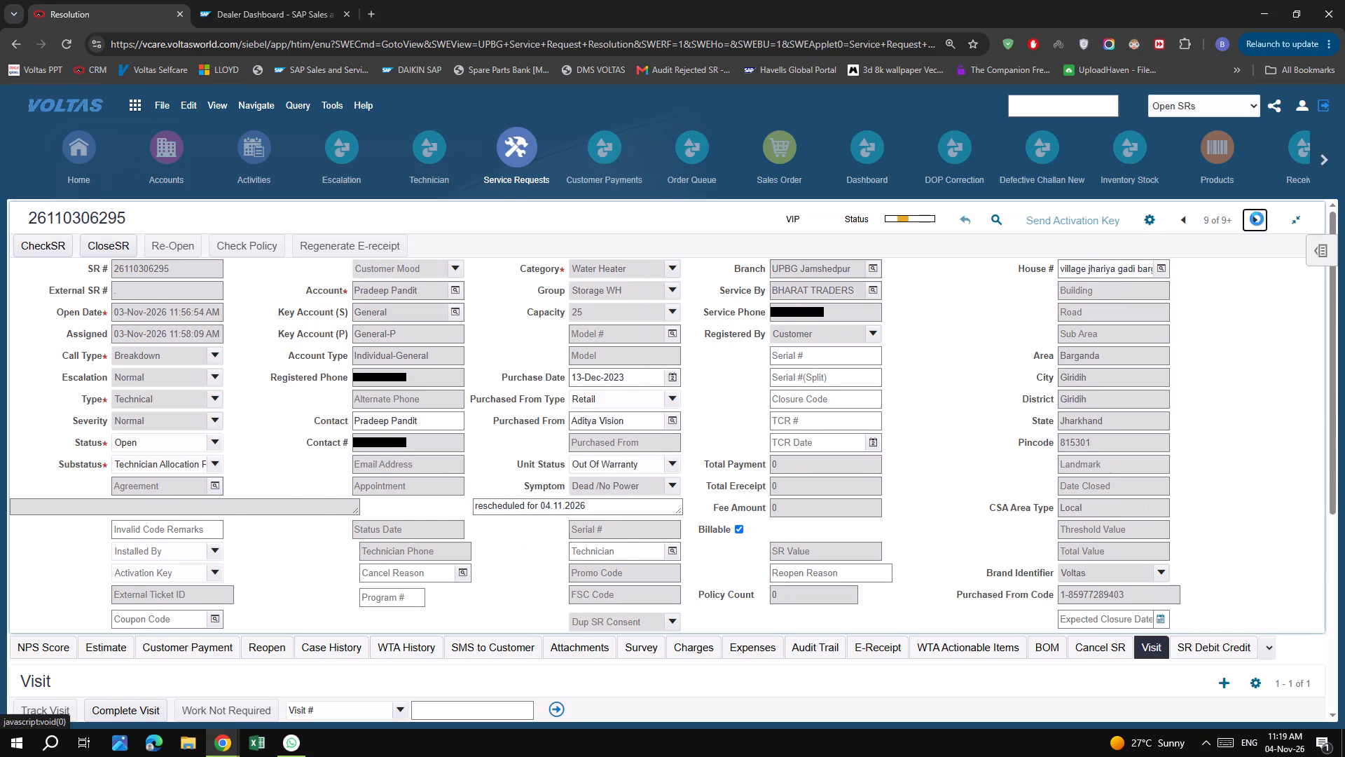
{"action": "left_click", "coordinate": [1257, 219]}
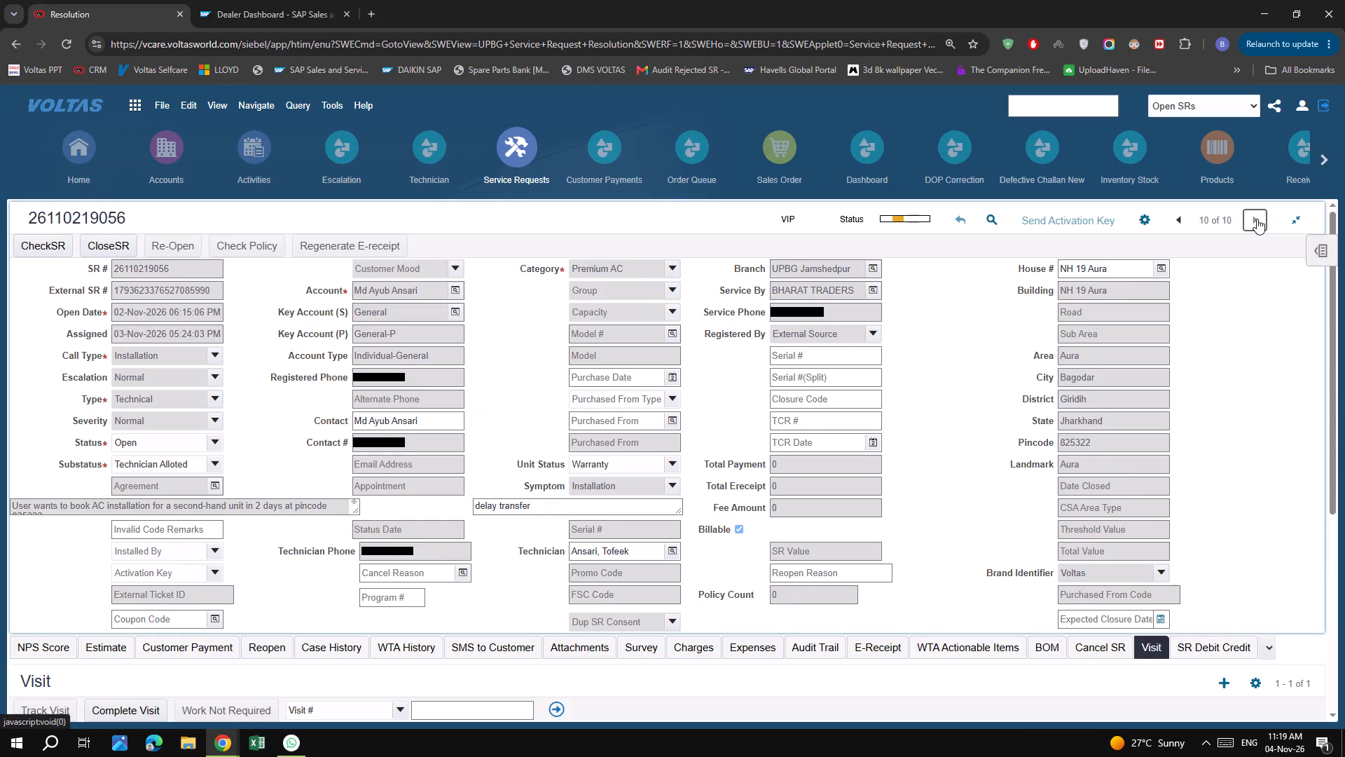
{"action": "left_click", "coordinate": [1257, 219]}
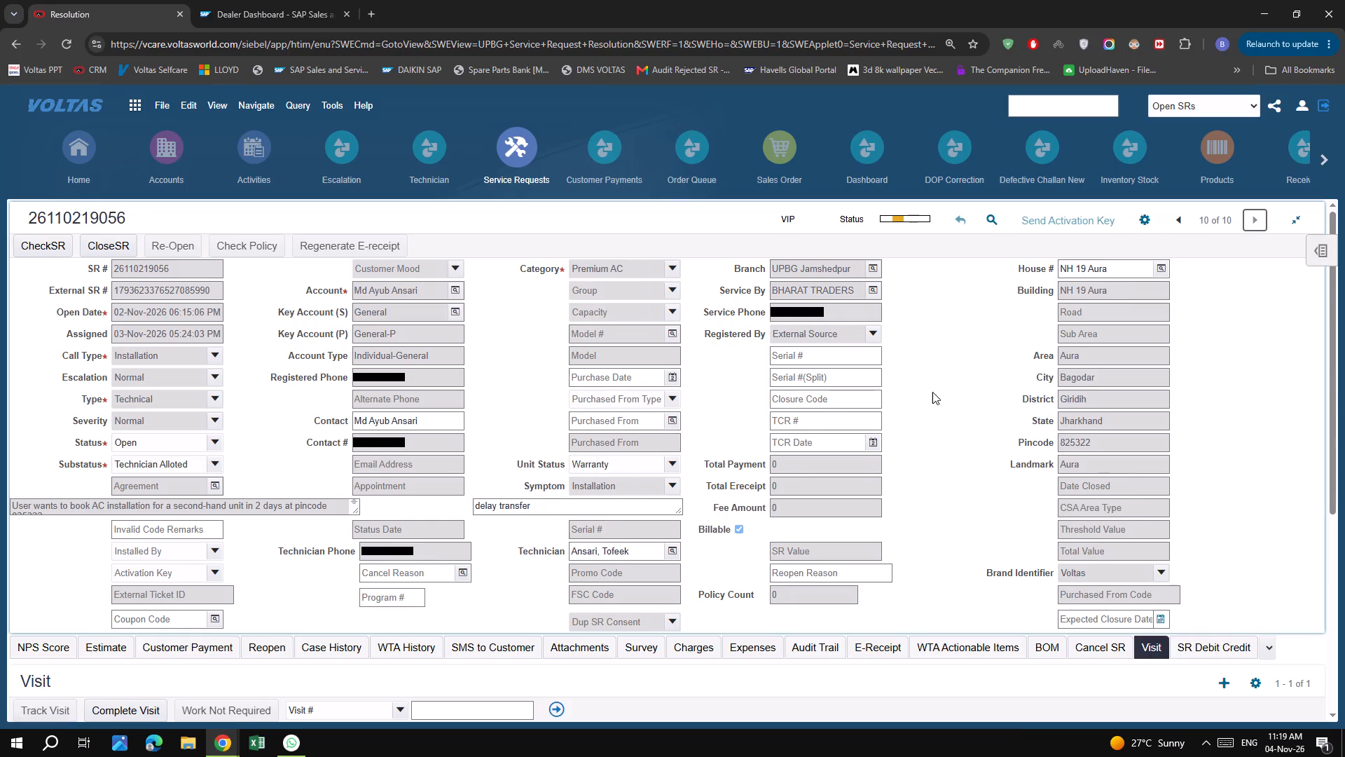
{"action": "left_click", "coordinate": [932, 392]}
{"action": "left_click", "coordinate": [1191, 217]}
{"action": "left_click", "coordinate": [1175, 224]}
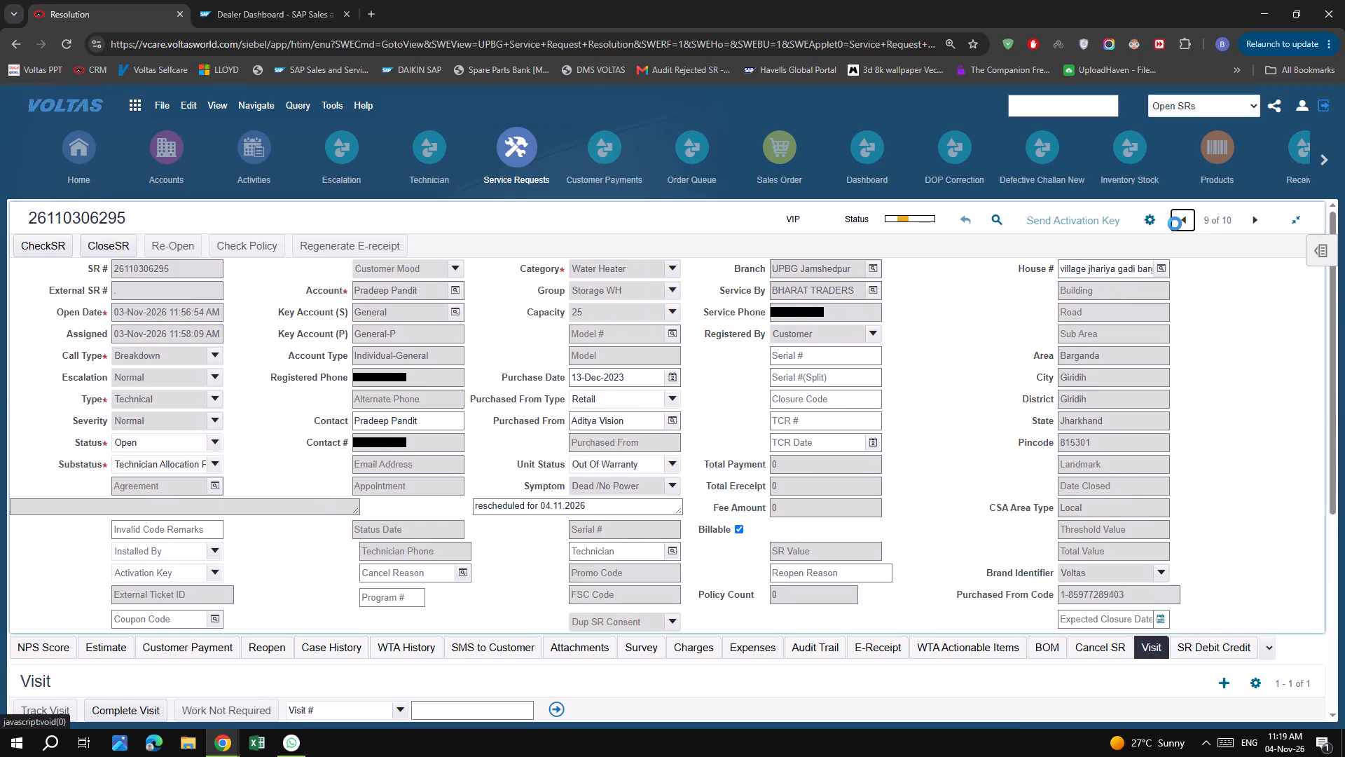
{"action": "left_click", "coordinate": [1175, 224]}
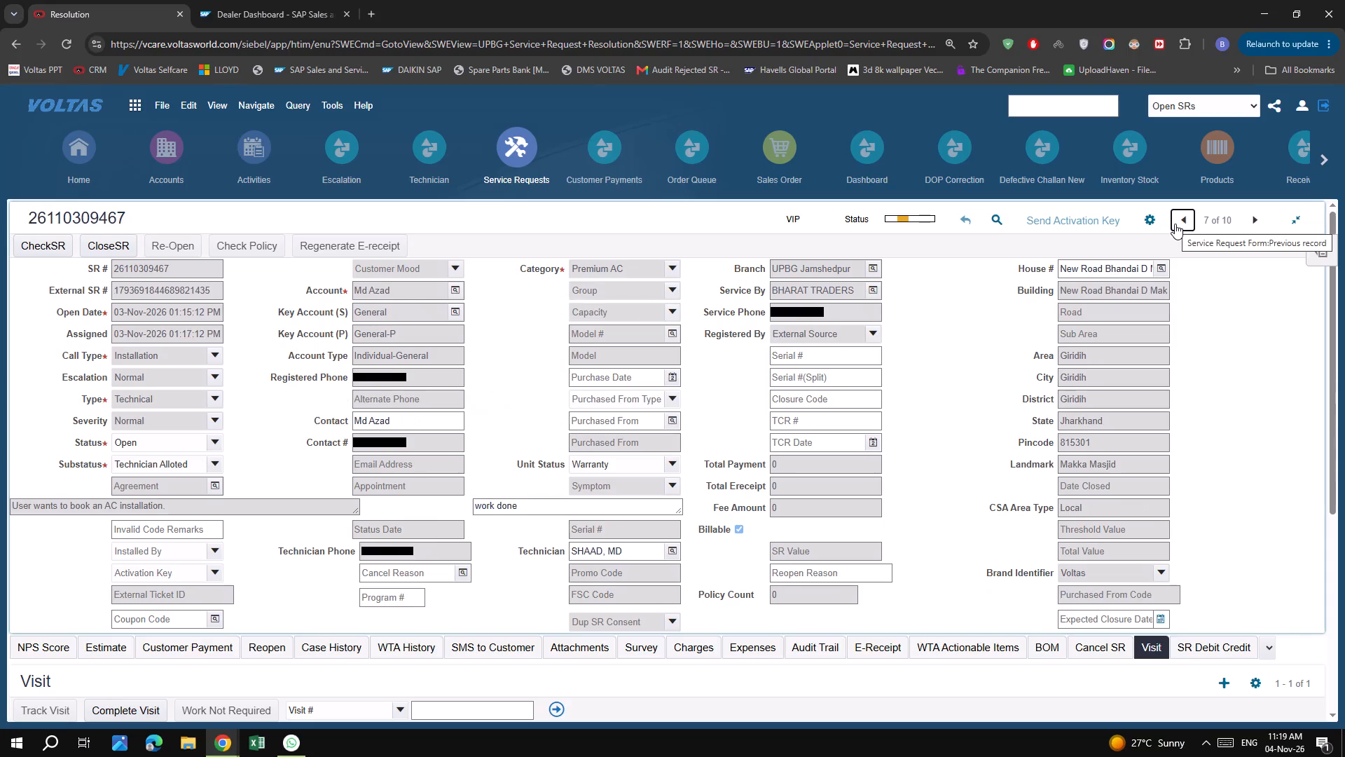
{"action": "left_click", "coordinate": [1175, 224]}
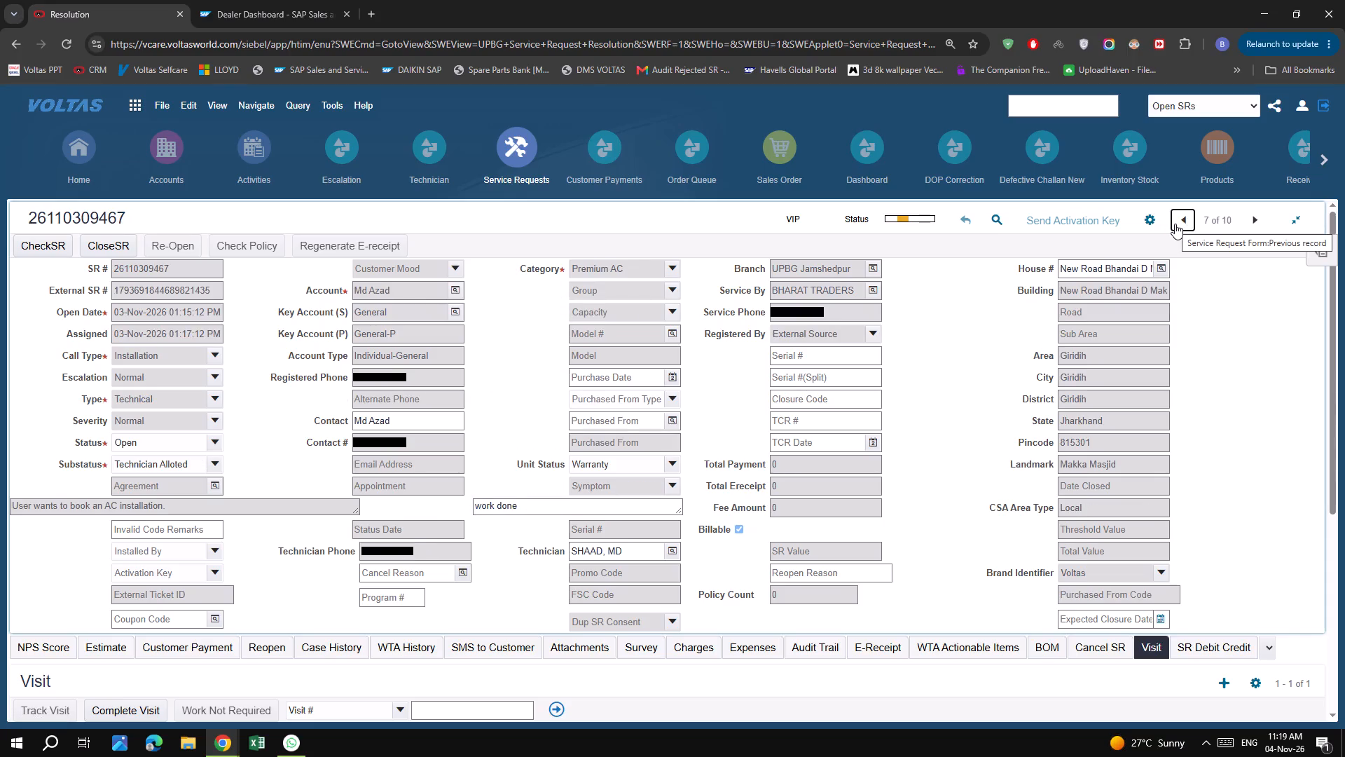
{"action": "left_click", "coordinate": [1175, 224]}
{"action": "left_click", "coordinate": [1175, 224]}
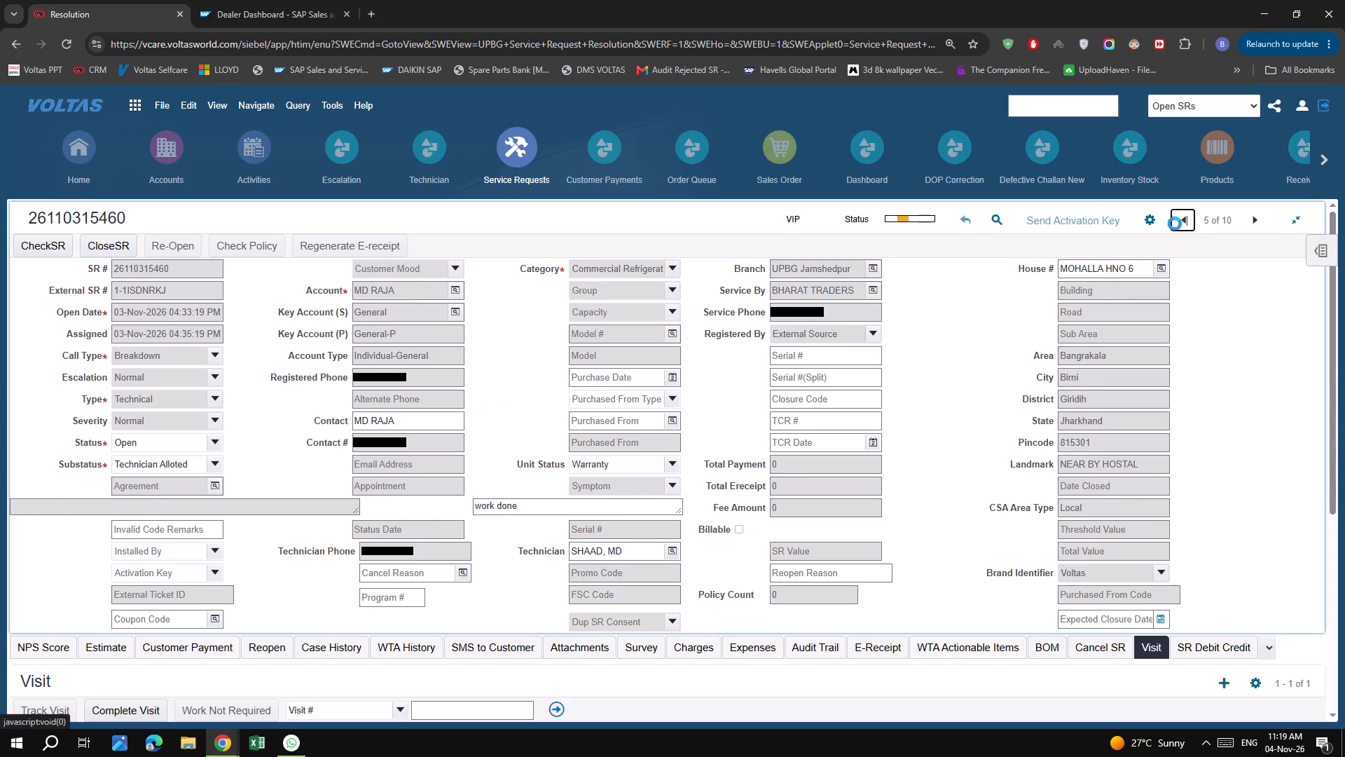
{"action": "left_click", "coordinate": [1256, 224]}
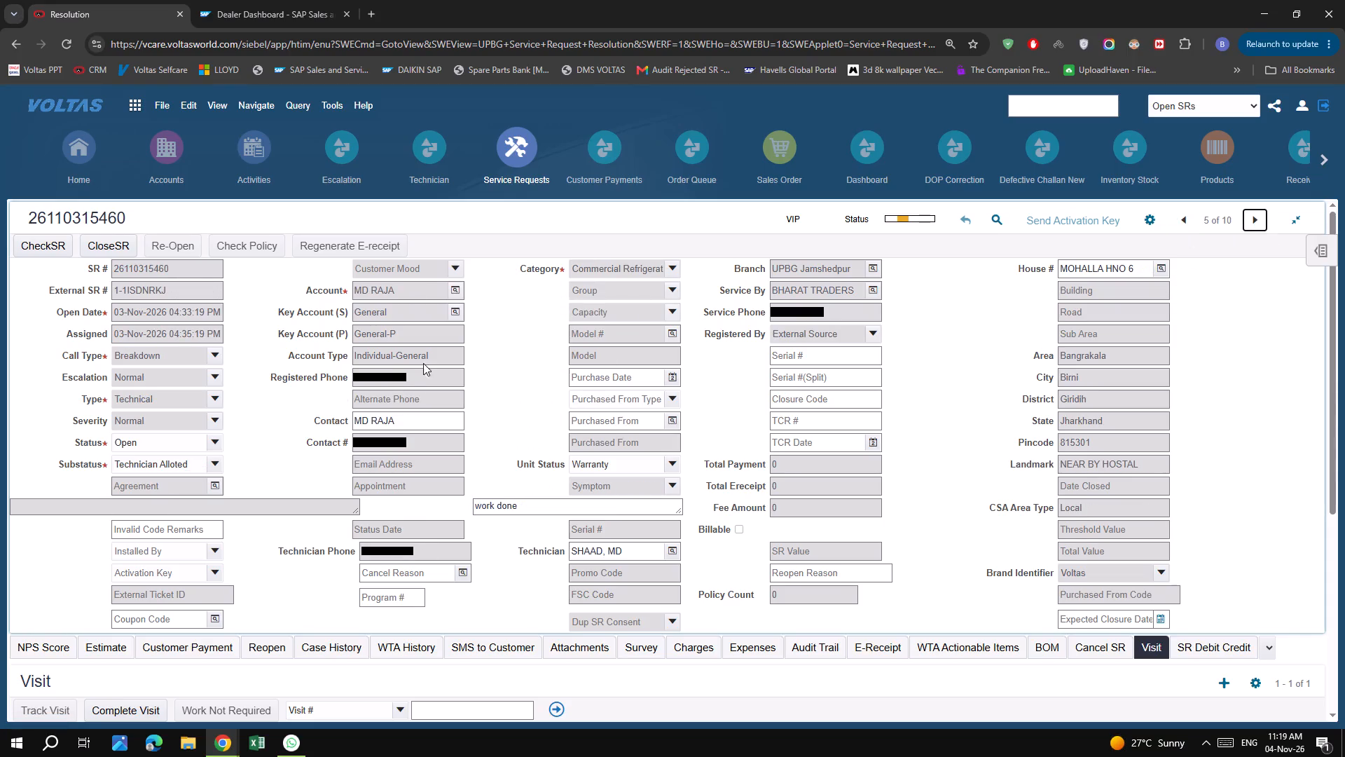
{"action": "left_click", "coordinate": [1187, 224]}
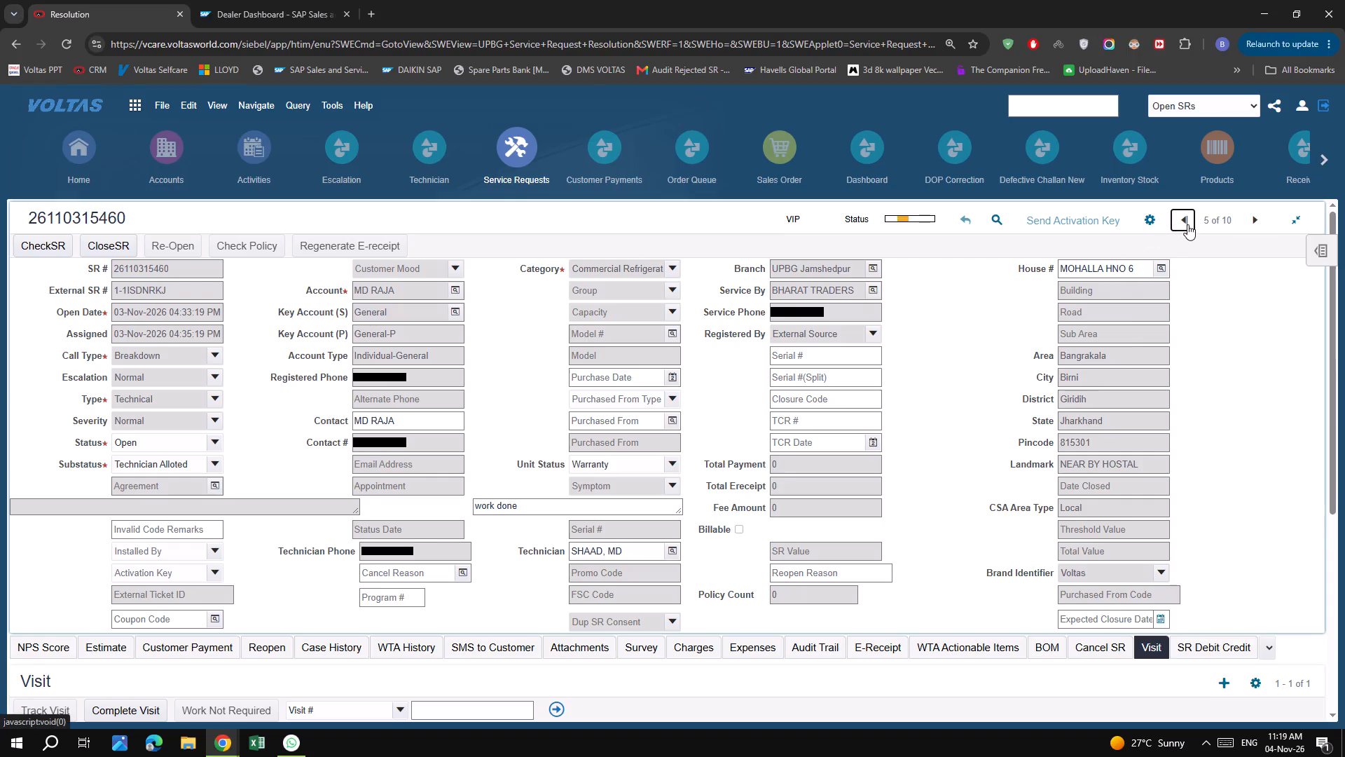
{"action": "triple_click", "coordinate": [1187, 224]}
{"action": "double_click", "coordinate": [1187, 224]}
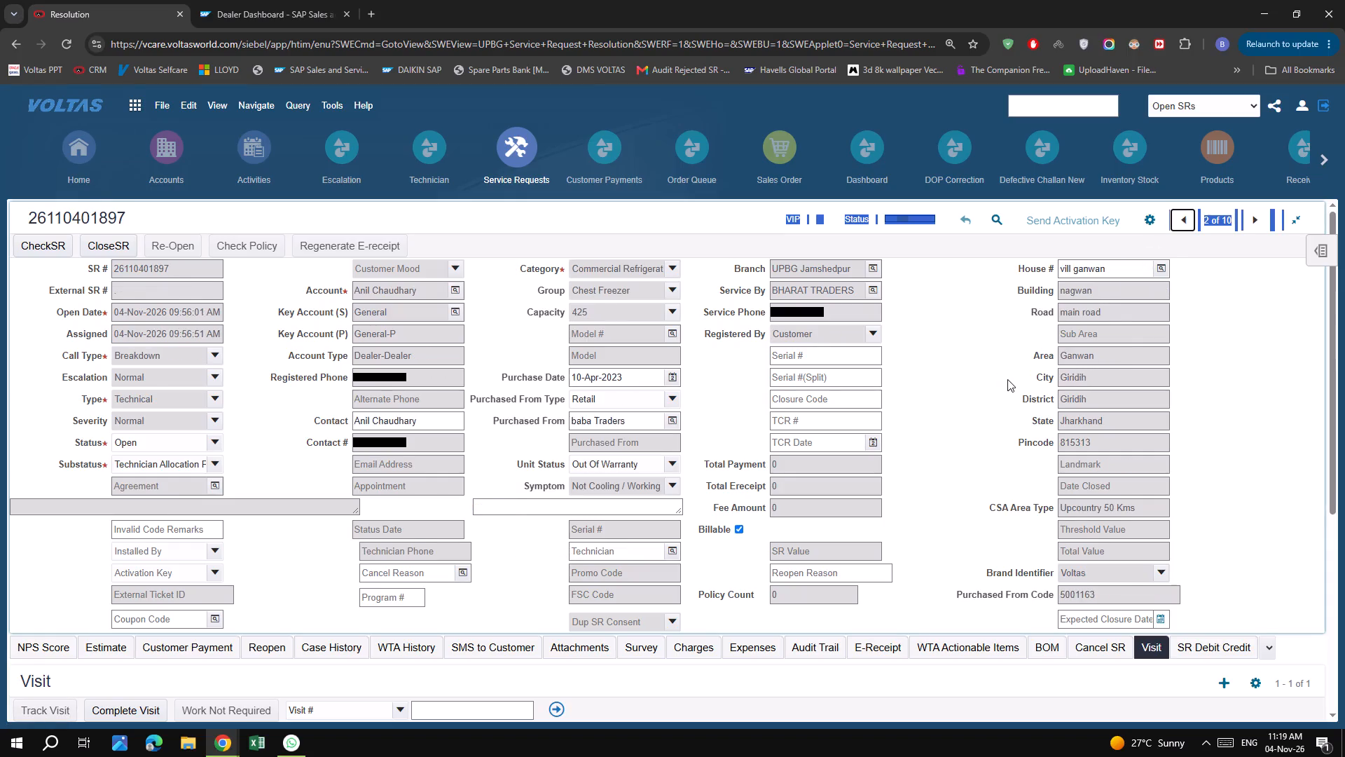
{"action": "left_click", "coordinate": [1007, 379]}
{"action": "left_click", "coordinate": [1252, 218]}
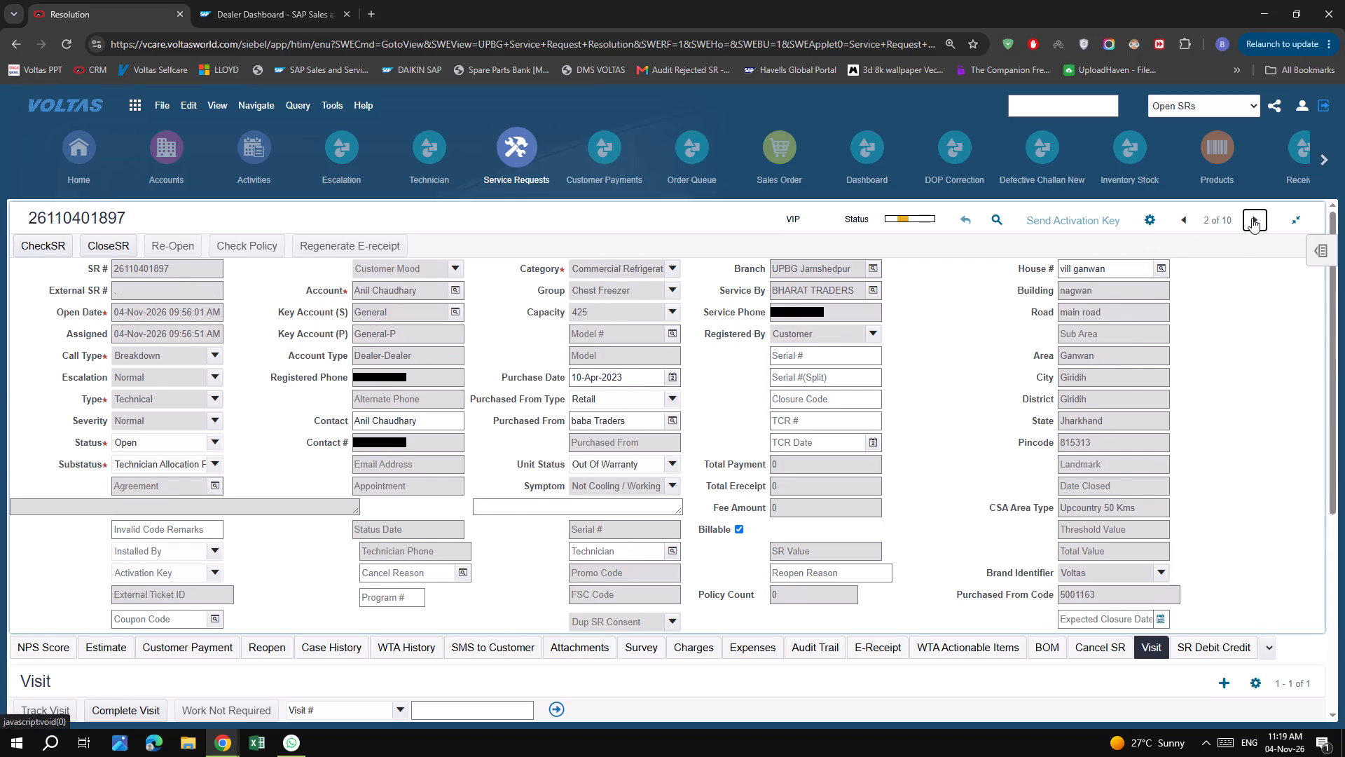
{"action": "left_click", "coordinate": [1252, 218]}
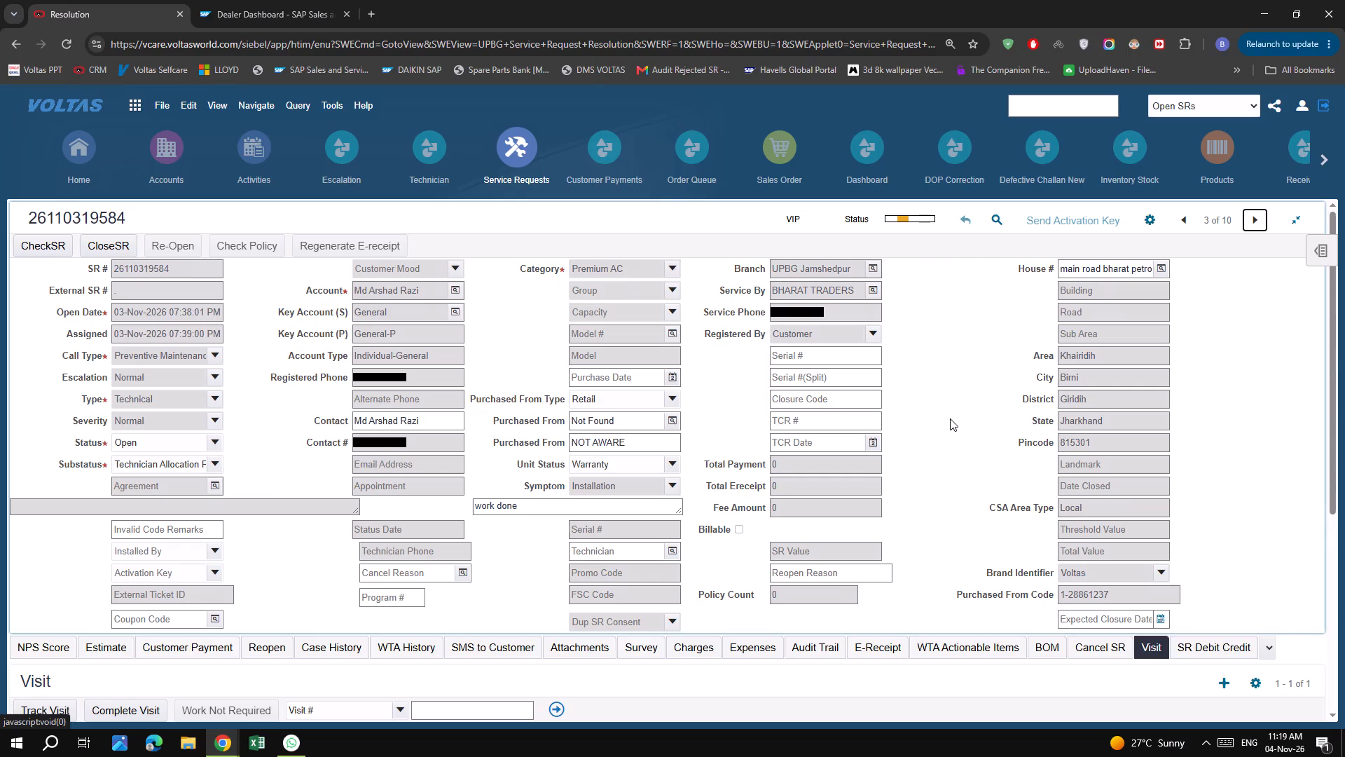
{"action": "left_click", "coordinate": [950, 418]}
{"action": "left_click", "coordinate": [64, 42]}
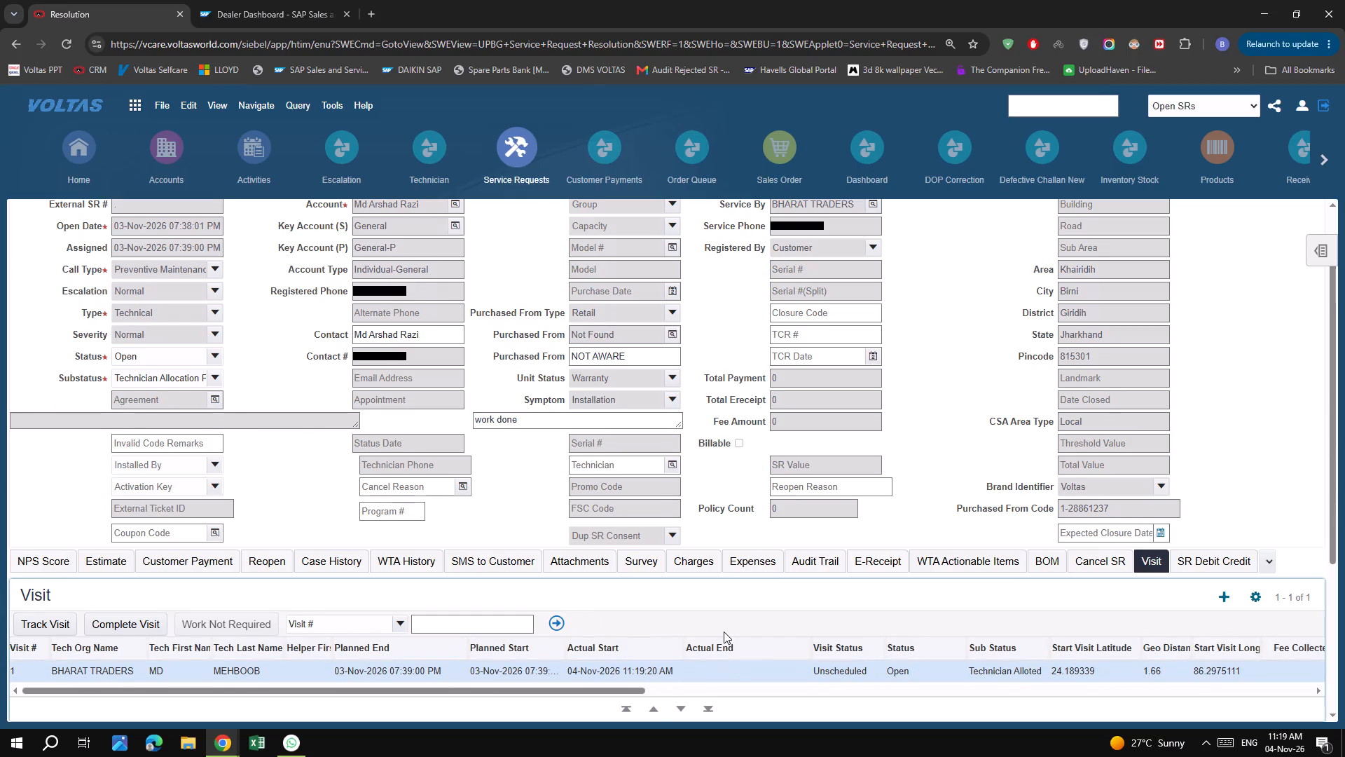
{"action": "scroll", "coordinate": [1061, 463], "scroll_direction": "up", "scroll_amount": 5}
{"action": "left_click", "coordinate": [1243, 219]}
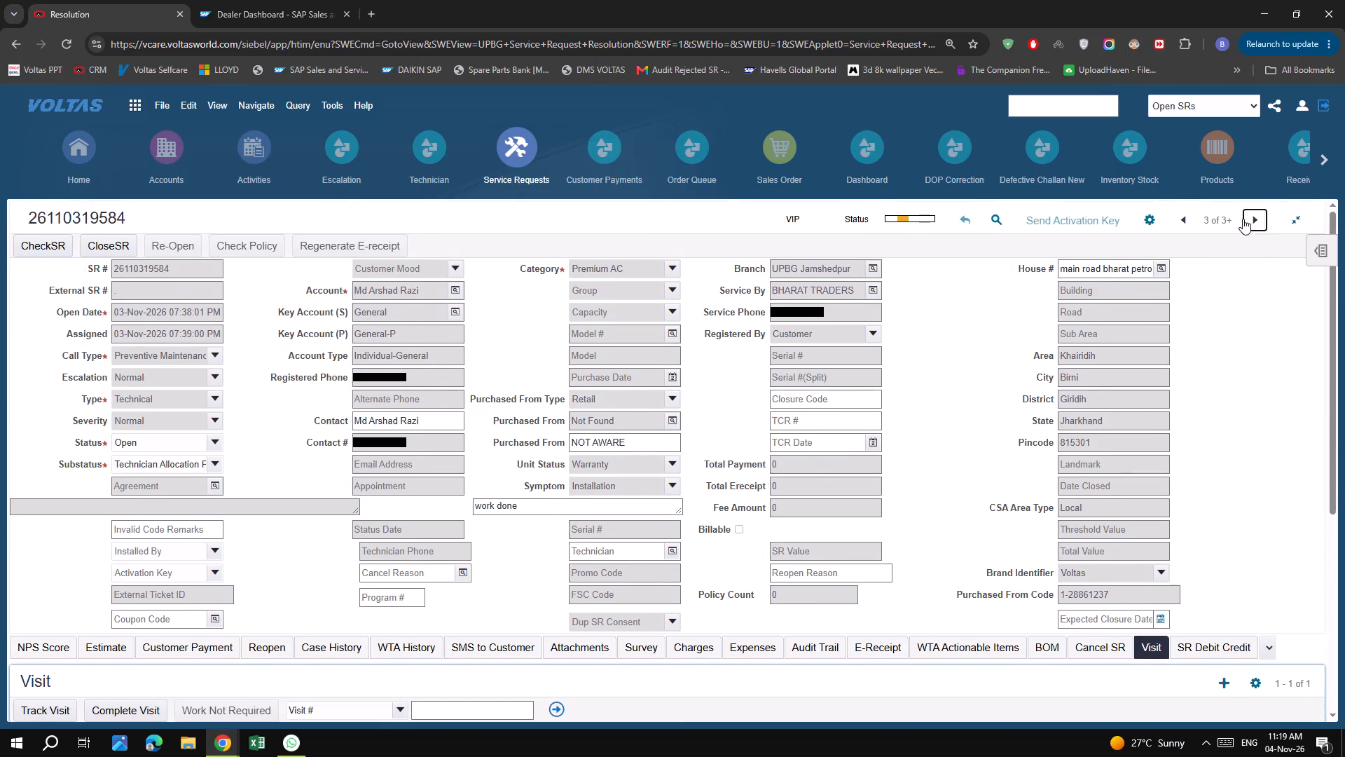
{"action": "left_click", "coordinate": [1243, 219]}
{"action": "left_click", "coordinate": [1243, 219]}
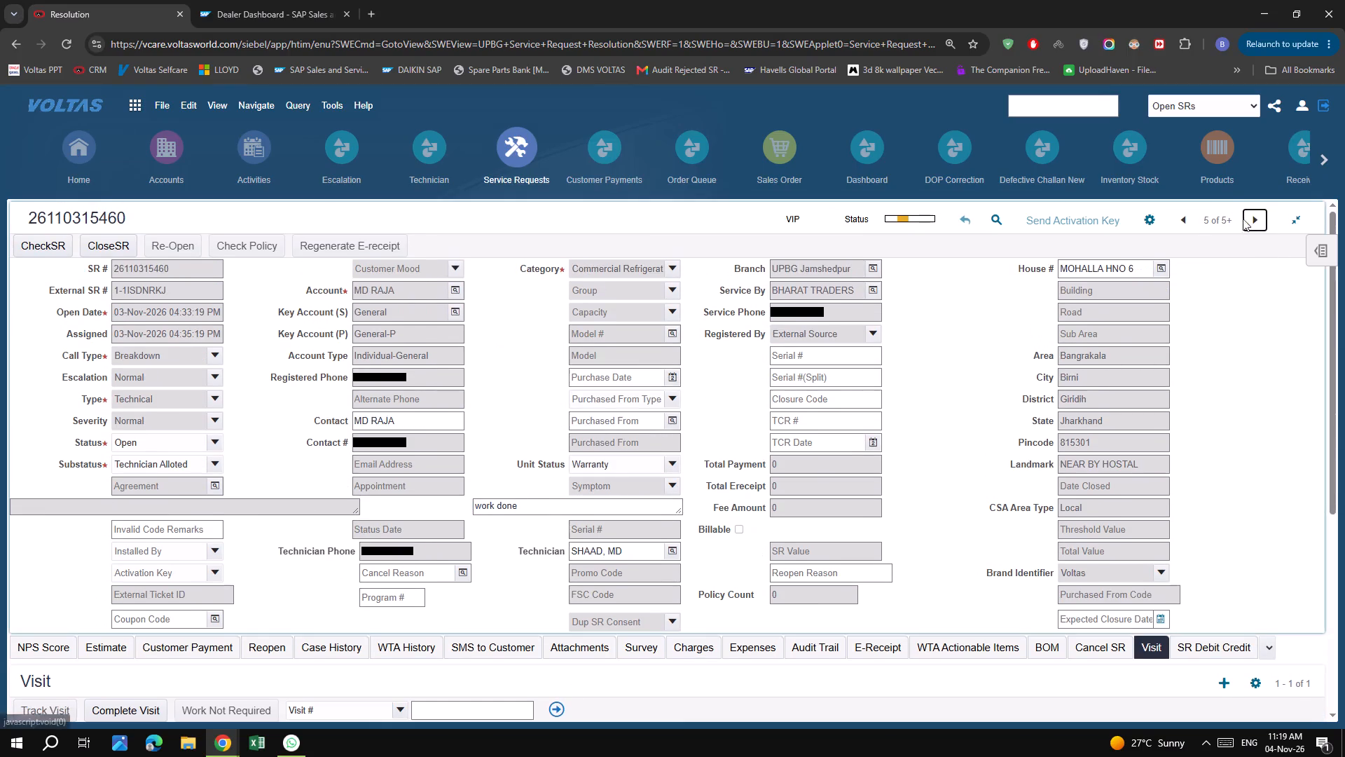
{"action": "left_click", "coordinate": [1243, 219]}
{"action": "left_click", "coordinate": [1243, 219]}
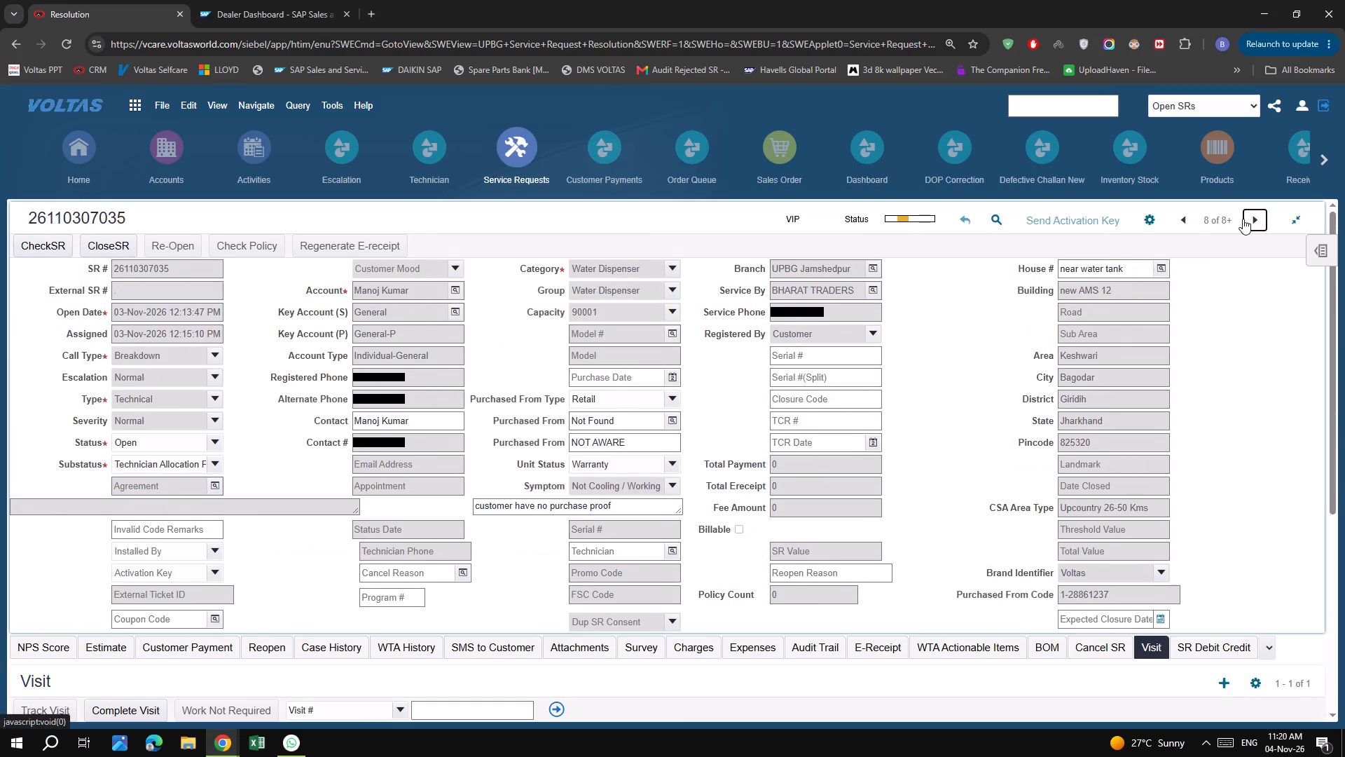
{"action": "left_click", "coordinate": [1243, 219]}
{"action": "triple_click", "coordinate": [1185, 220]}
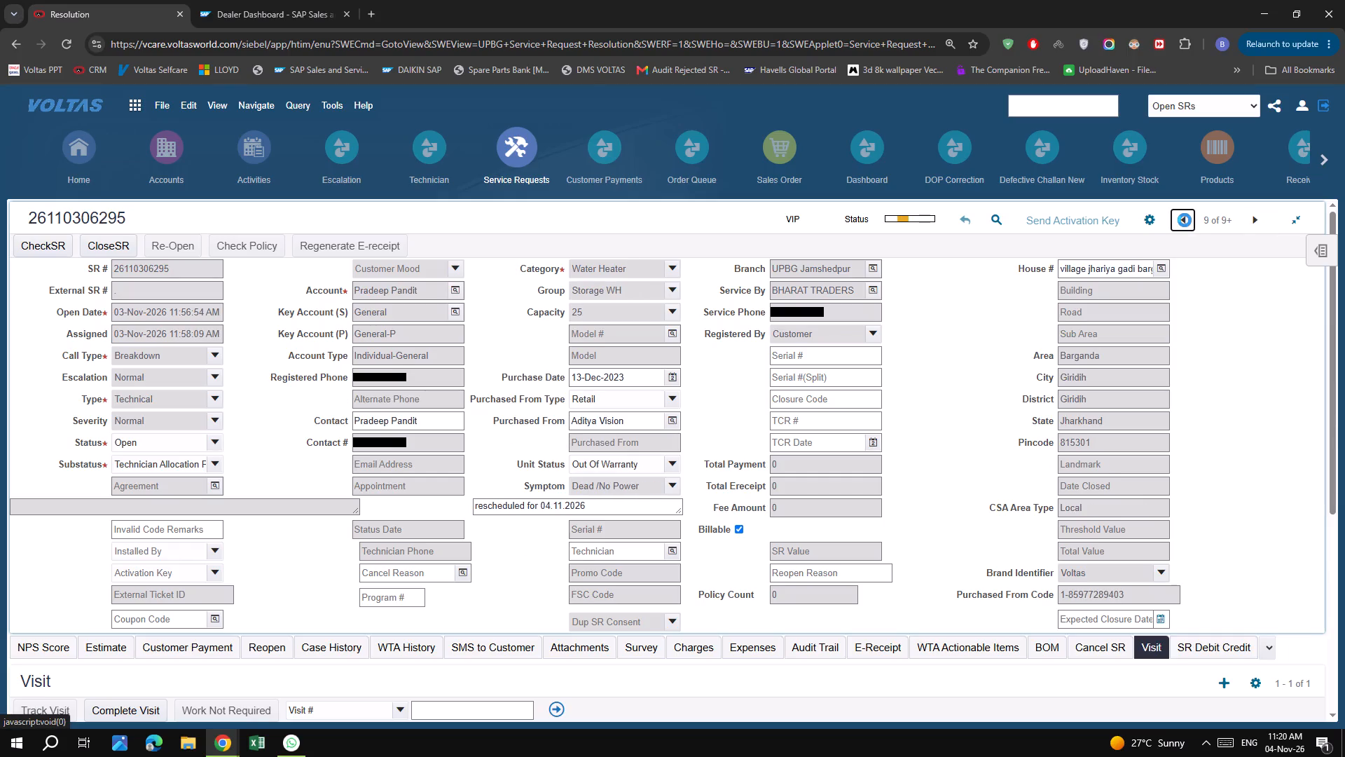
{"action": "double_click", "coordinate": [1185, 220]}
{"action": "double_click", "coordinate": [1185, 220]}
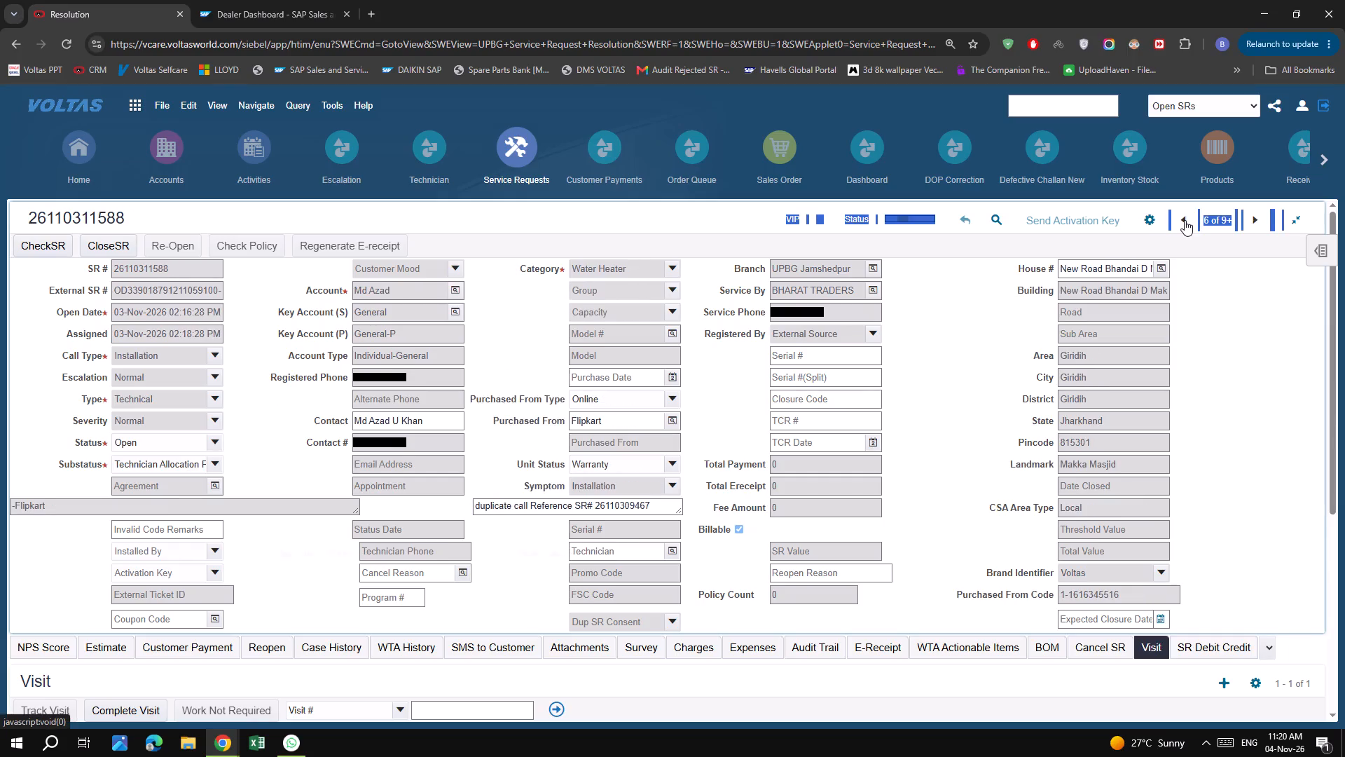
{"action": "triple_click", "coordinate": [1185, 220]}
{"action": "left_click", "coordinate": [1185, 220]}
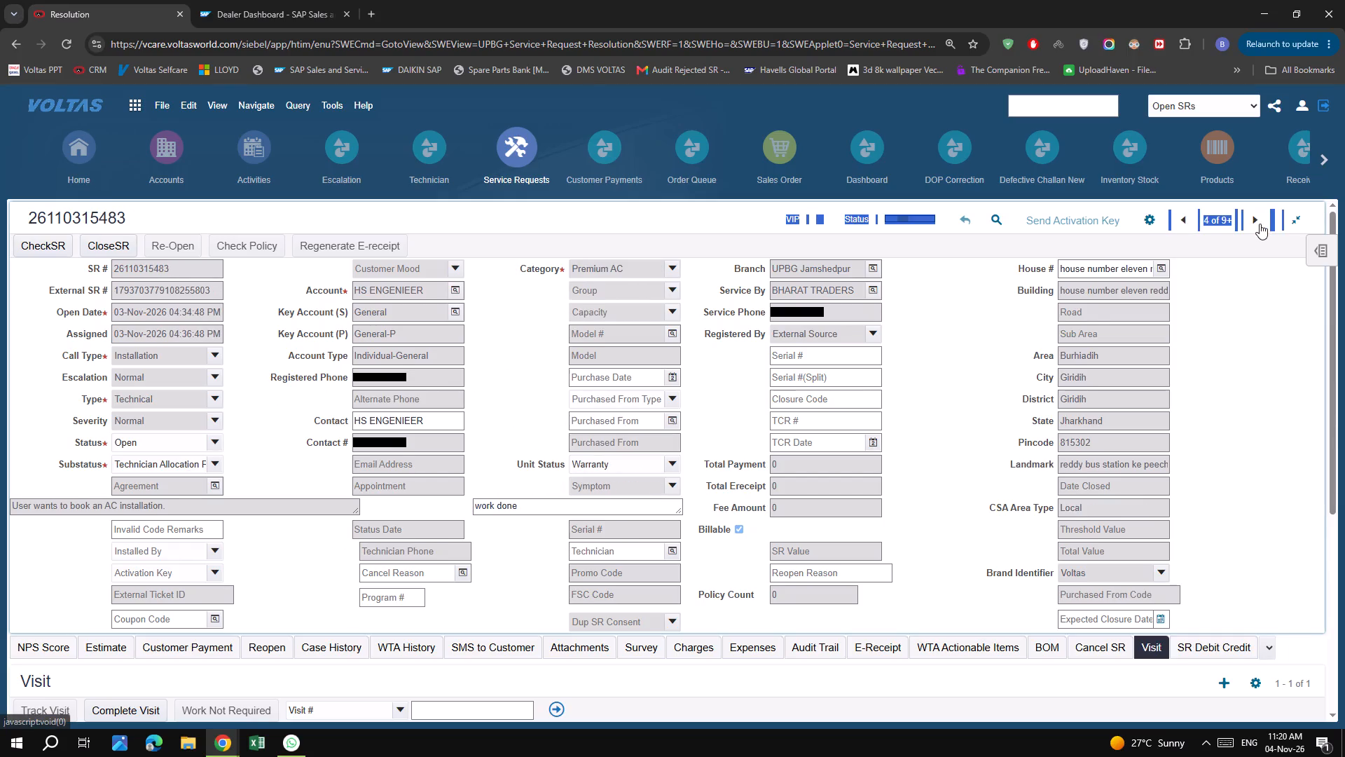
{"action": "left_click", "coordinate": [1260, 224]}
{"action": "scroll", "coordinate": [938, 451], "scroll_direction": "down", "scroll_amount": 4}
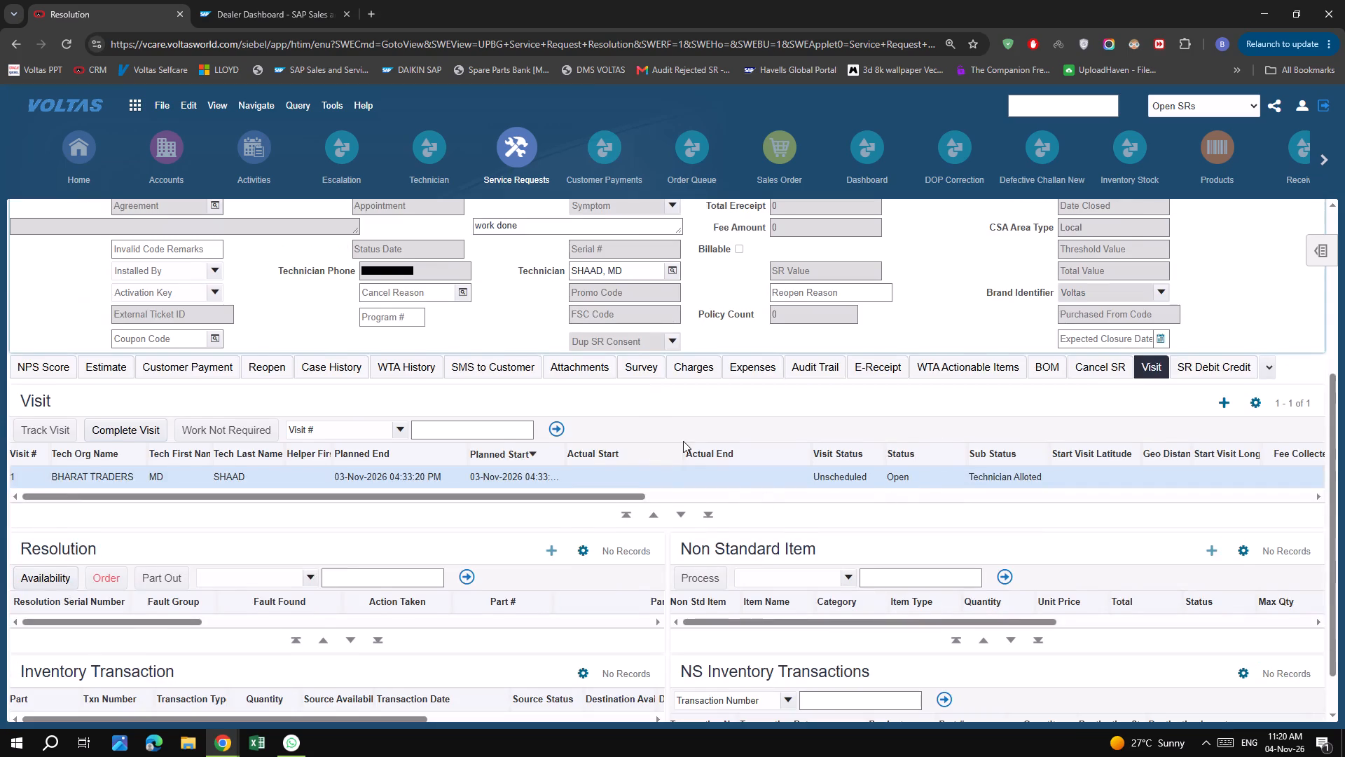
{"action": "scroll", "coordinate": [683, 441], "scroll_direction": "up", "scroll_amount": 7}
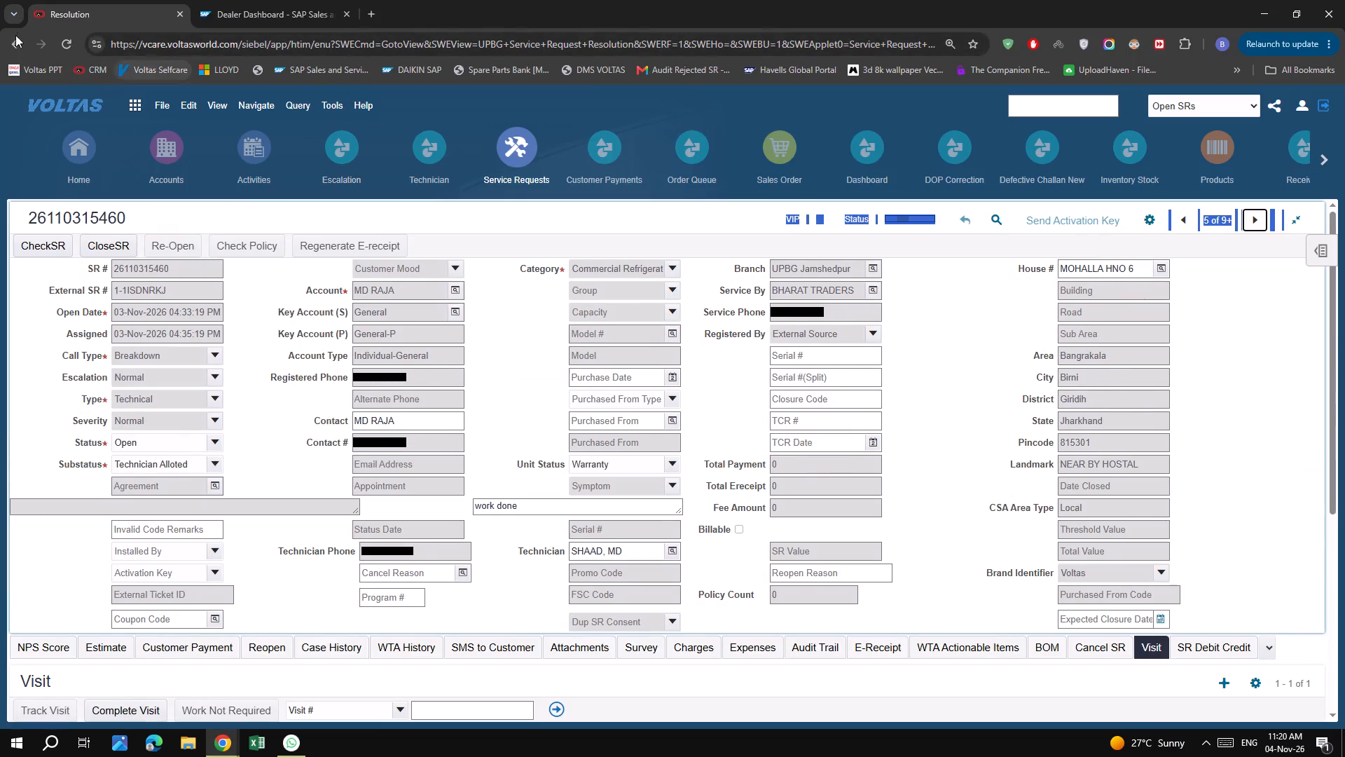
{"action": "left_click", "coordinate": [64, 41]}
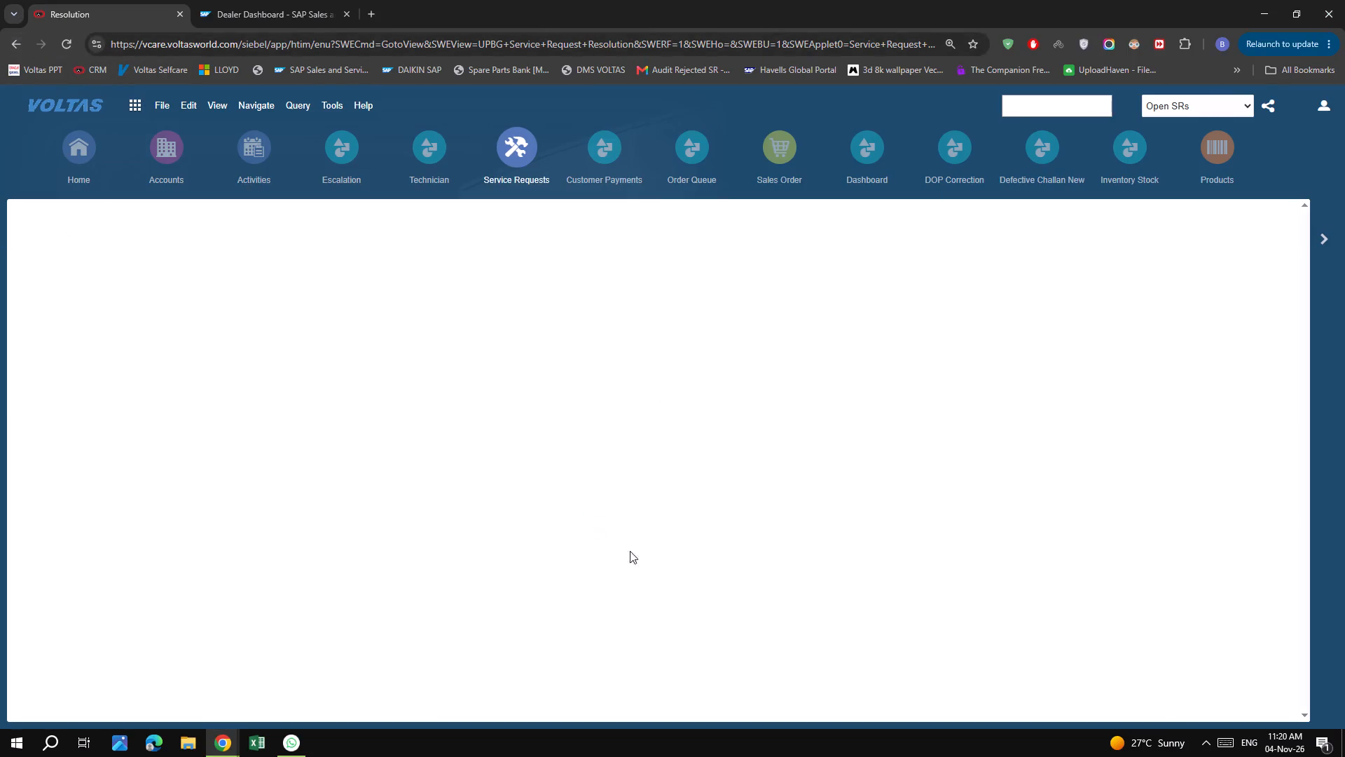
{"action": "scroll", "coordinate": [891, 443], "scroll_direction": "up", "scroll_amount": 8}
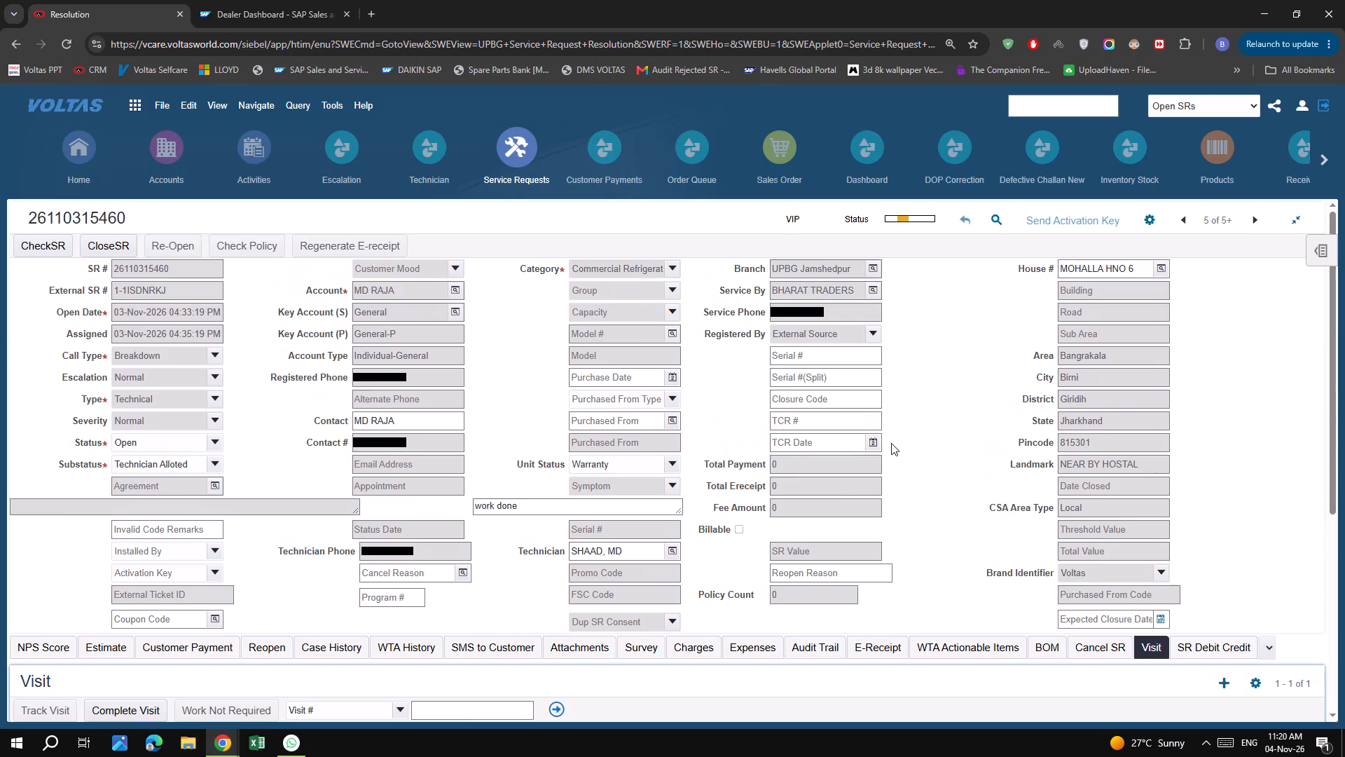
{"action": "left_click", "coordinate": [50, 45]}
{"action": "left_click", "coordinate": [63, 43]}
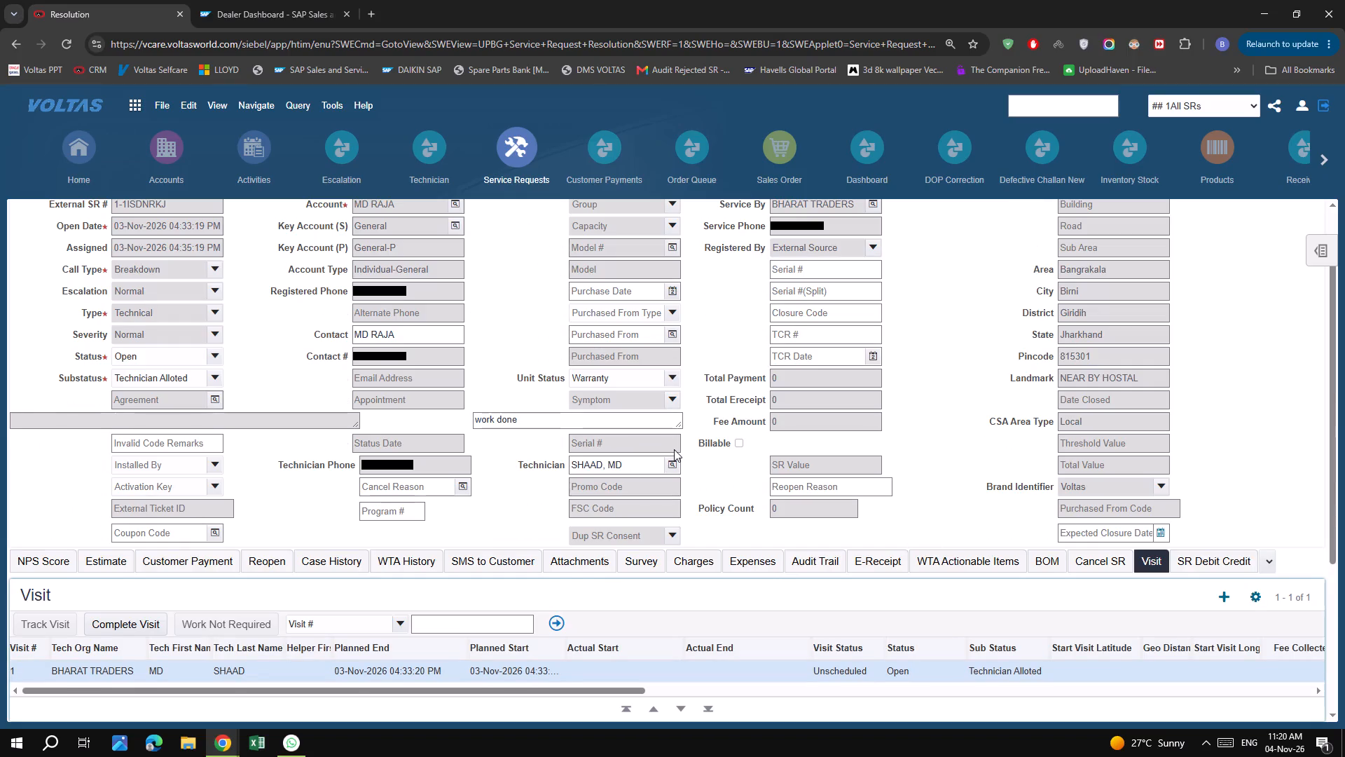
{"action": "left_click", "coordinate": [64, 43]}
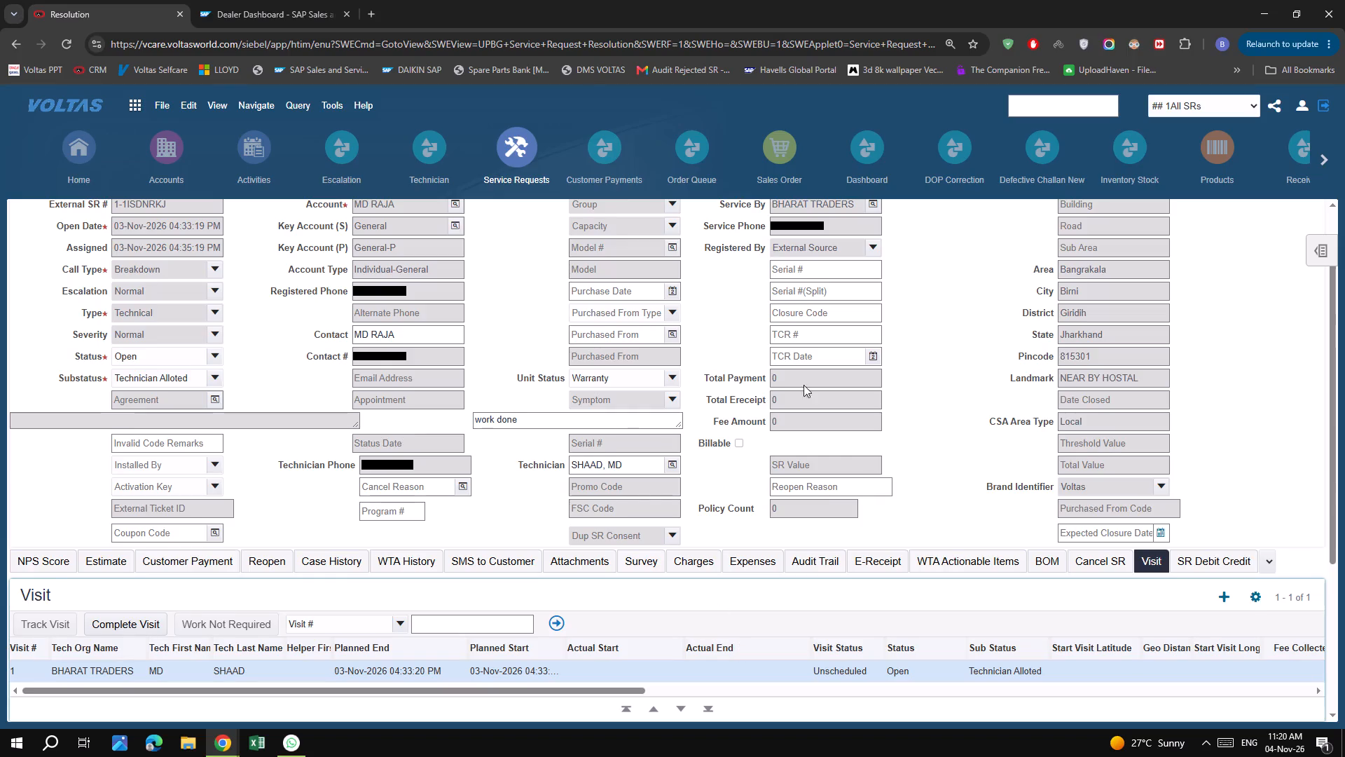
{"action": "scroll", "coordinate": [951, 341], "scroll_direction": "up", "scroll_amount": 6}
{"action": "left_click", "coordinate": [73, 46]}
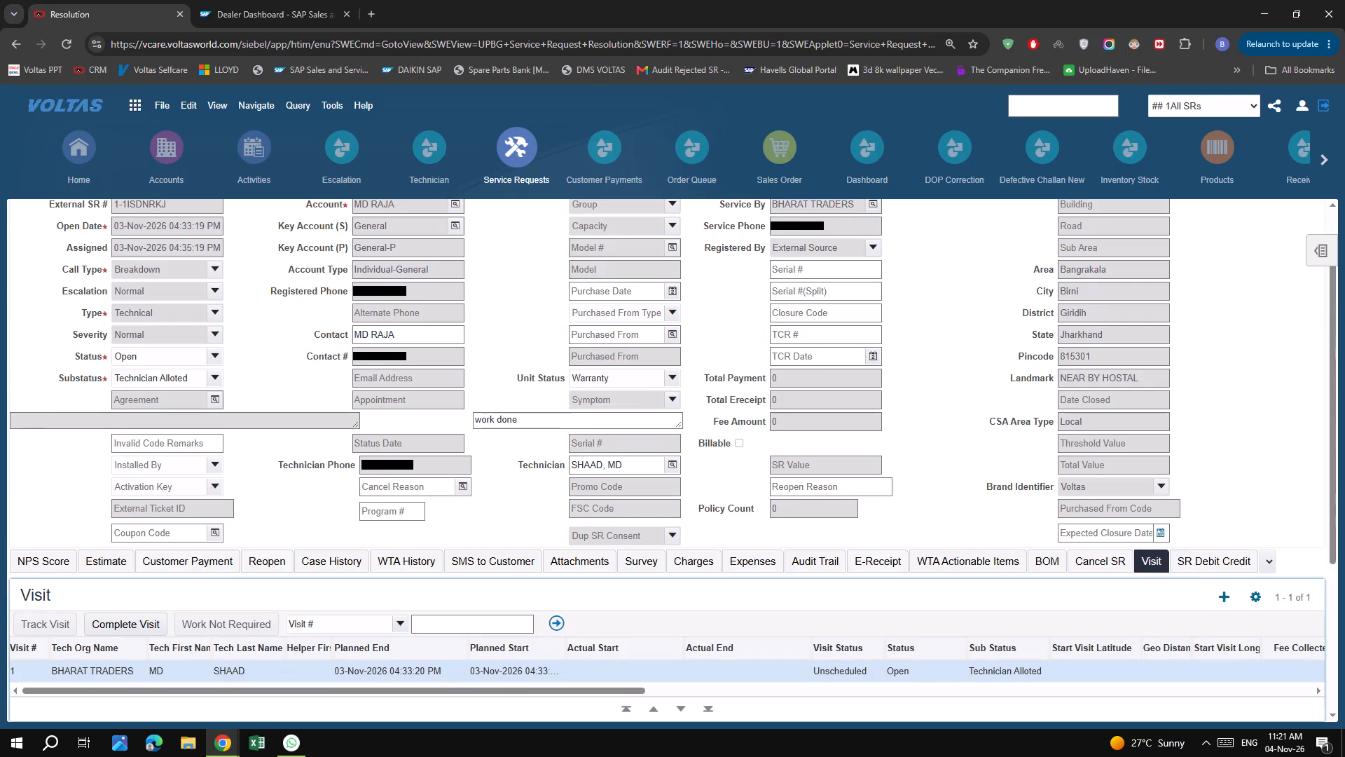
{"action": "scroll", "coordinate": [941, 283], "scroll_direction": "up", "scroll_amount": 5}
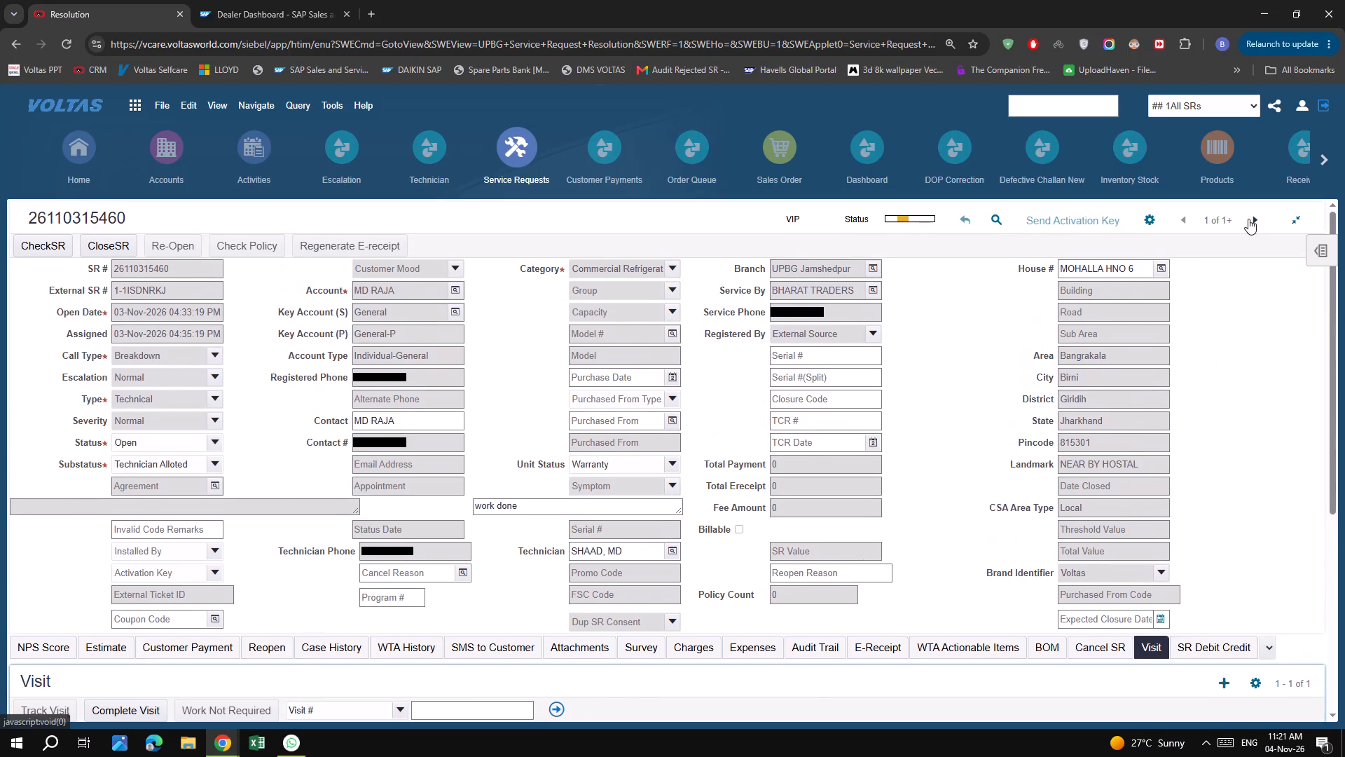
Return to the service requests list and apply the Open SRs query.
{"action": "left_click", "coordinate": [1248, 219]}
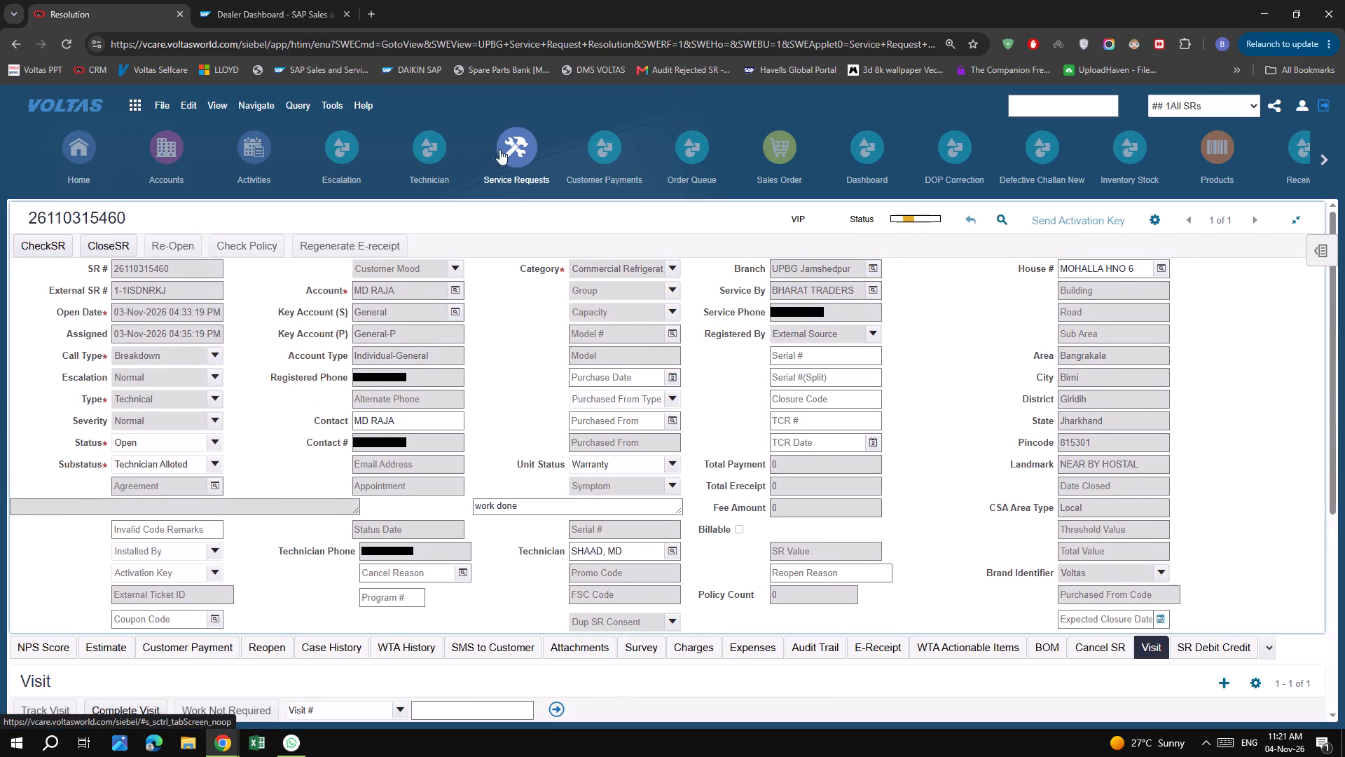
{"action": "left_click", "coordinate": [504, 146]}
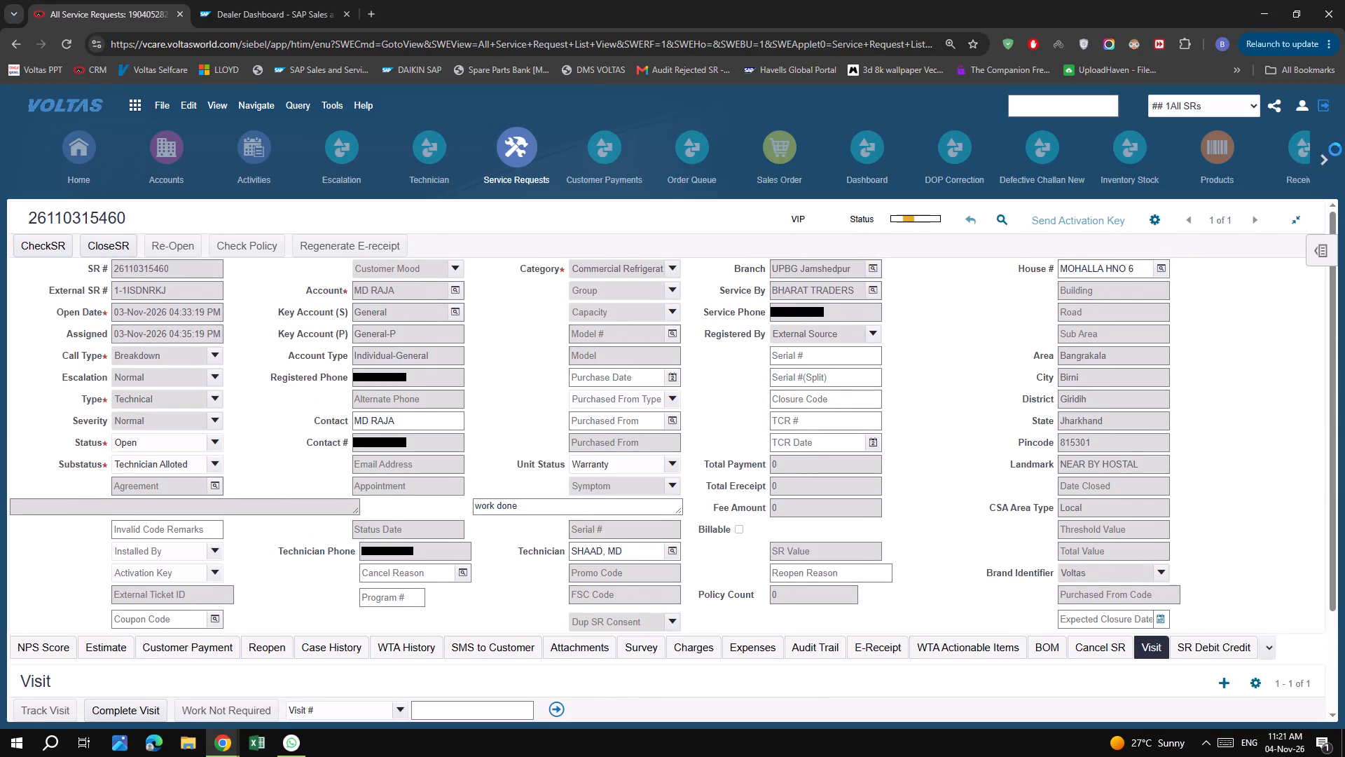
{"action": "left_click", "coordinate": [1199, 106]}
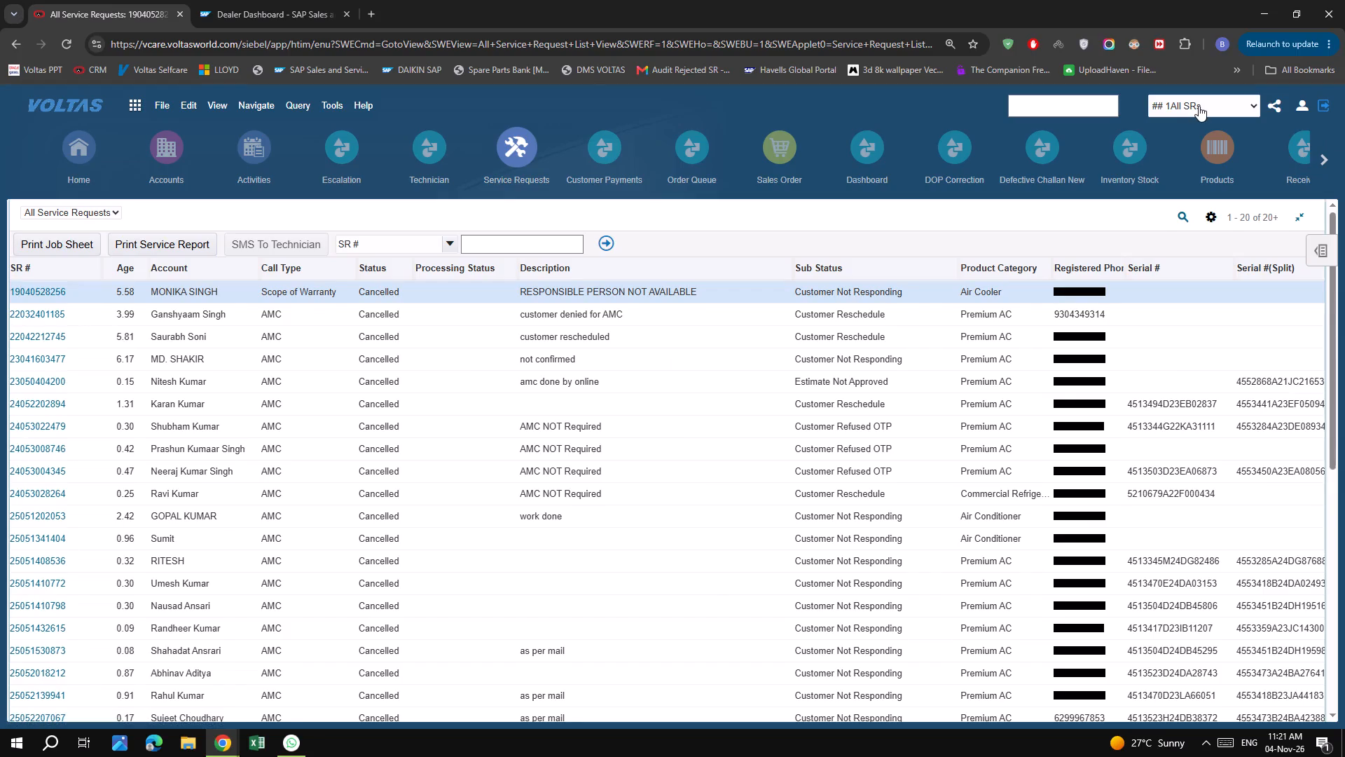
{"action": "left_click", "coordinate": [1203, 341]}
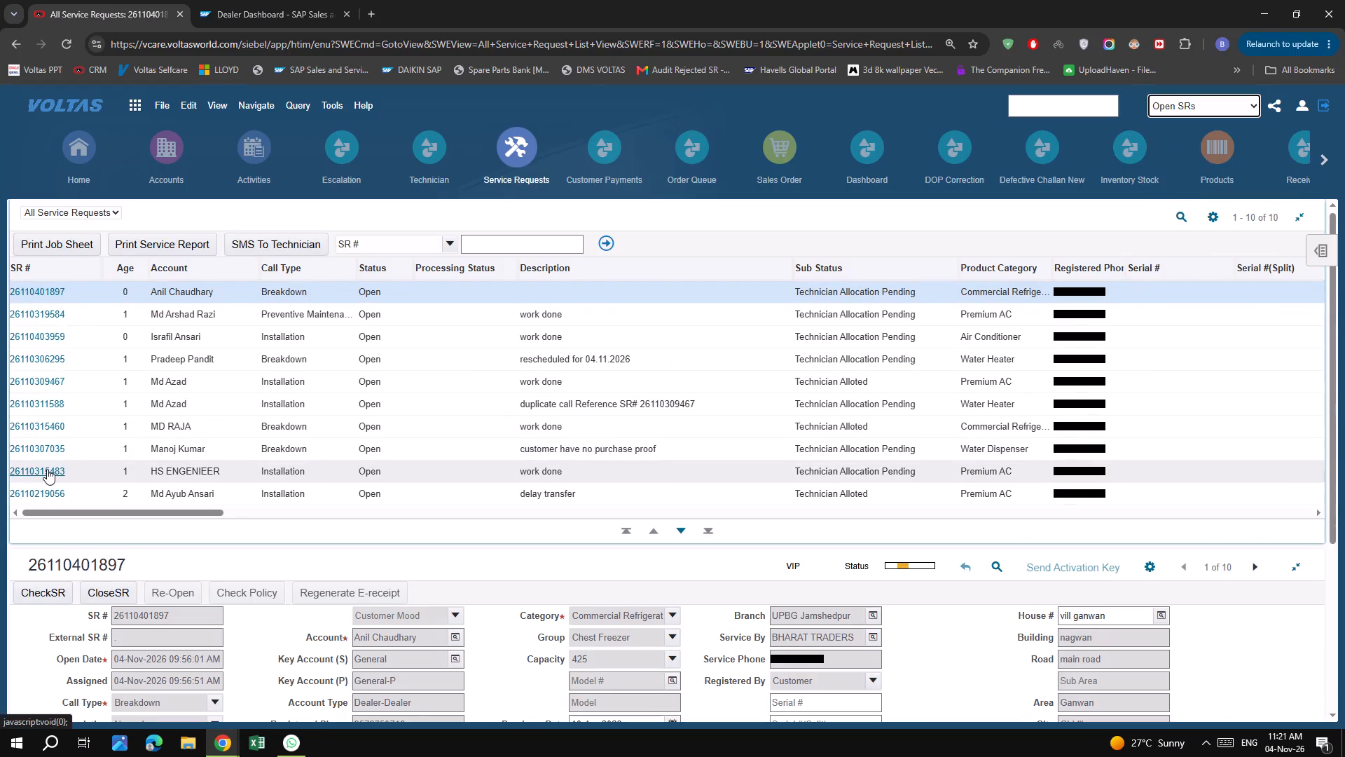
{"action": "left_click", "coordinate": [47, 469]}
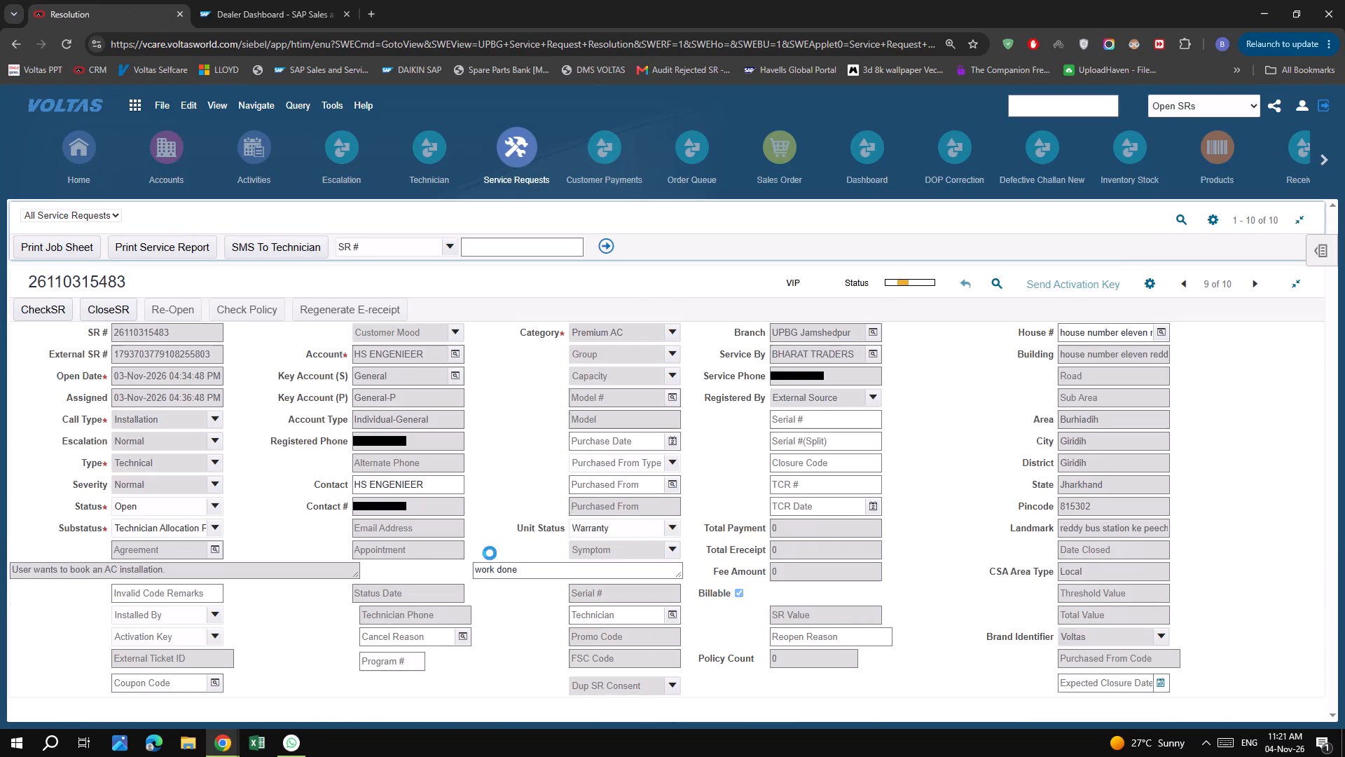
{"action": "left_click", "coordinate": [120, 622]}
{"action": "key", "text": "space"}
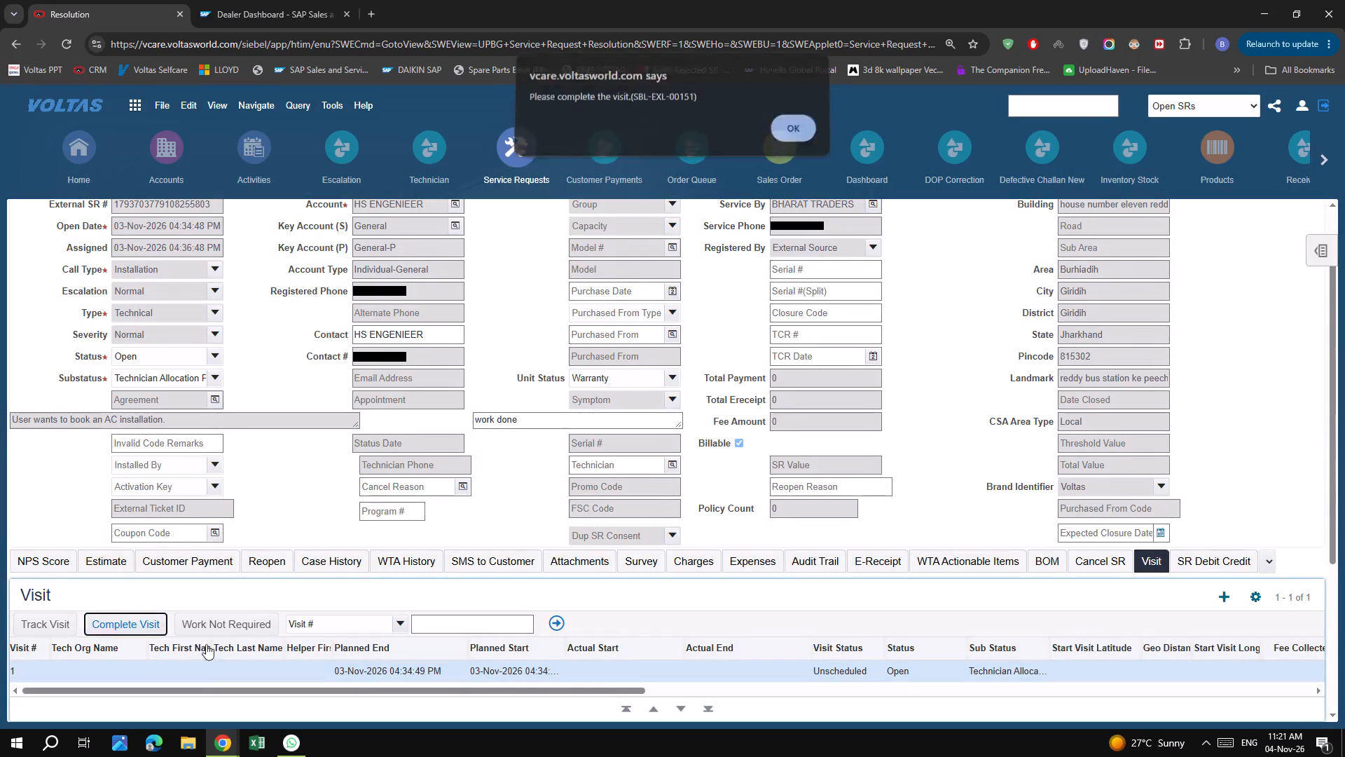
{"action": "left_click", "coordinate": [205, 665]}
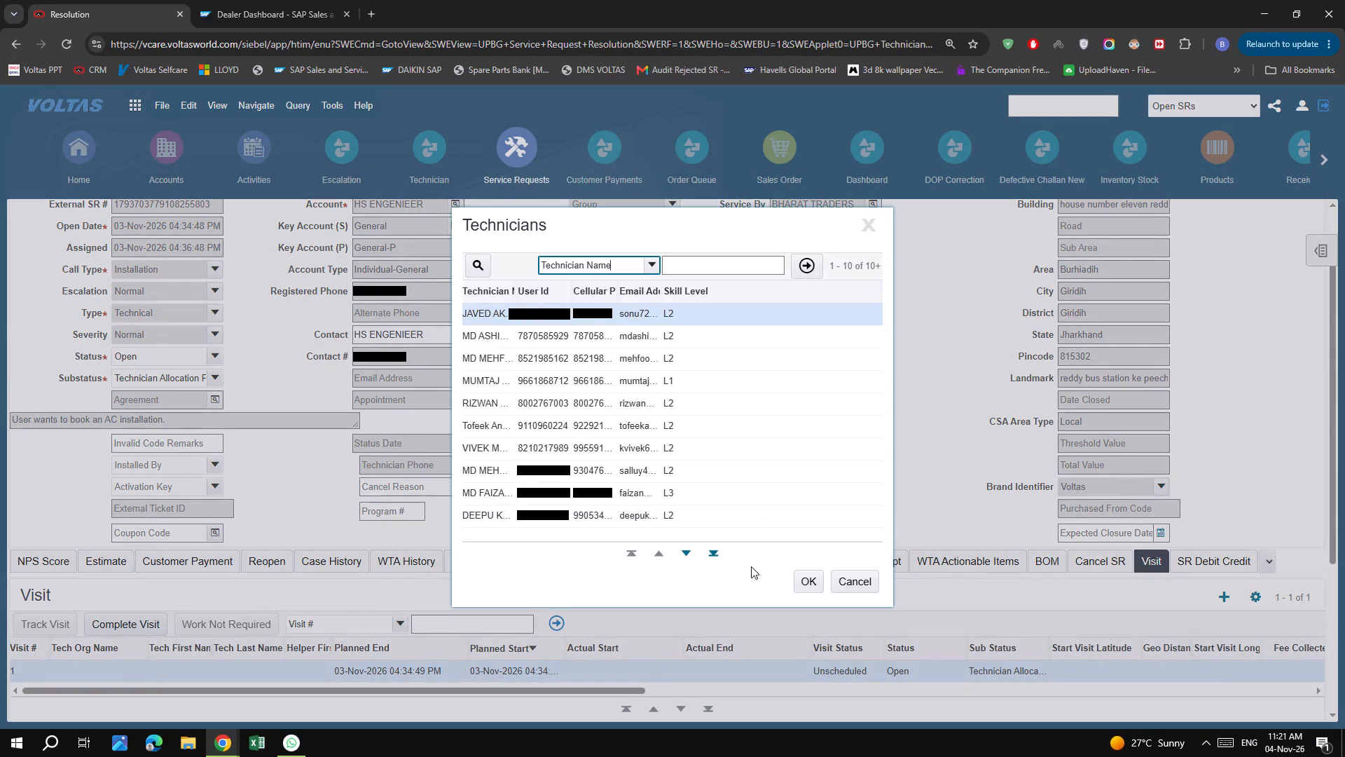
{"action": "left_click", "coordinate": [712, 552]}
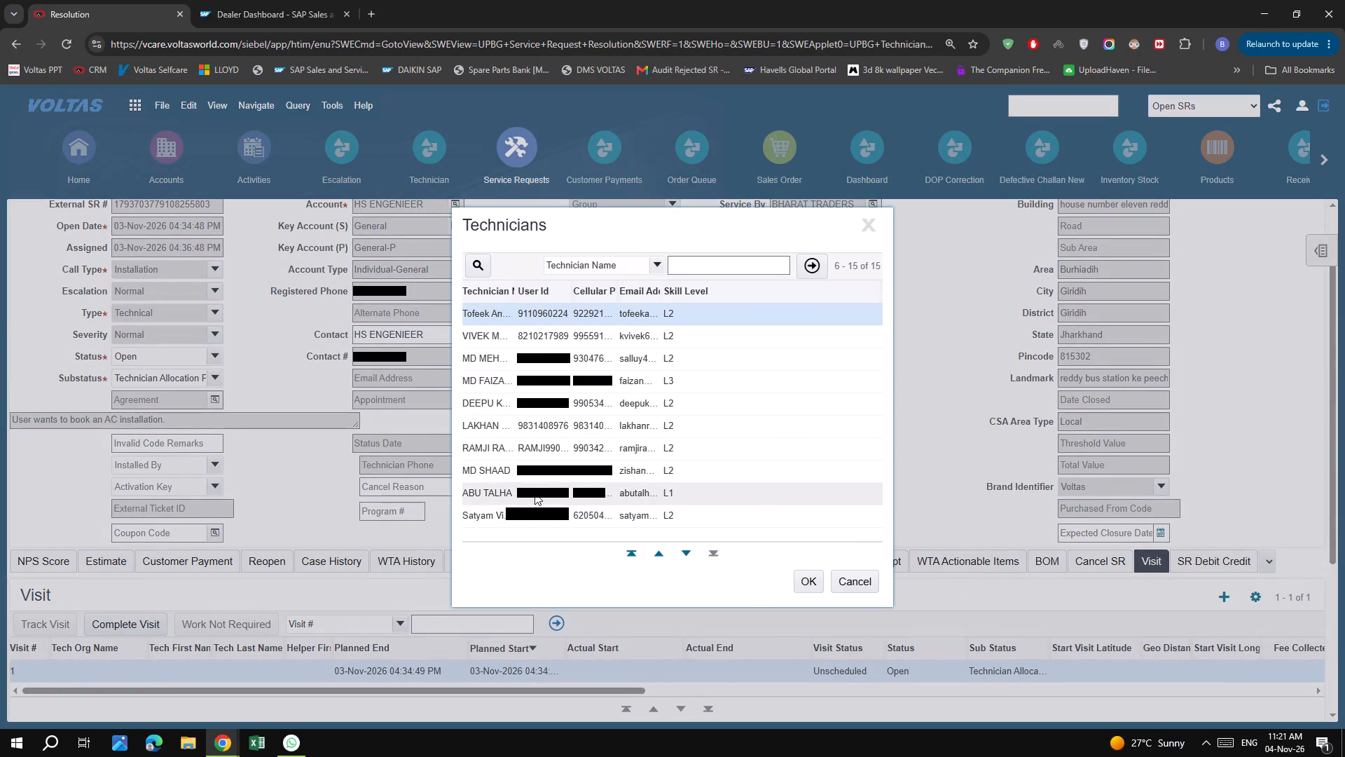
{"action": "left_click", "coordinate": [534, 493]}
{"action": "left_click", "coordinate": [809, 582]}
{"action": "left_click", "coordinate": [563, 627]}
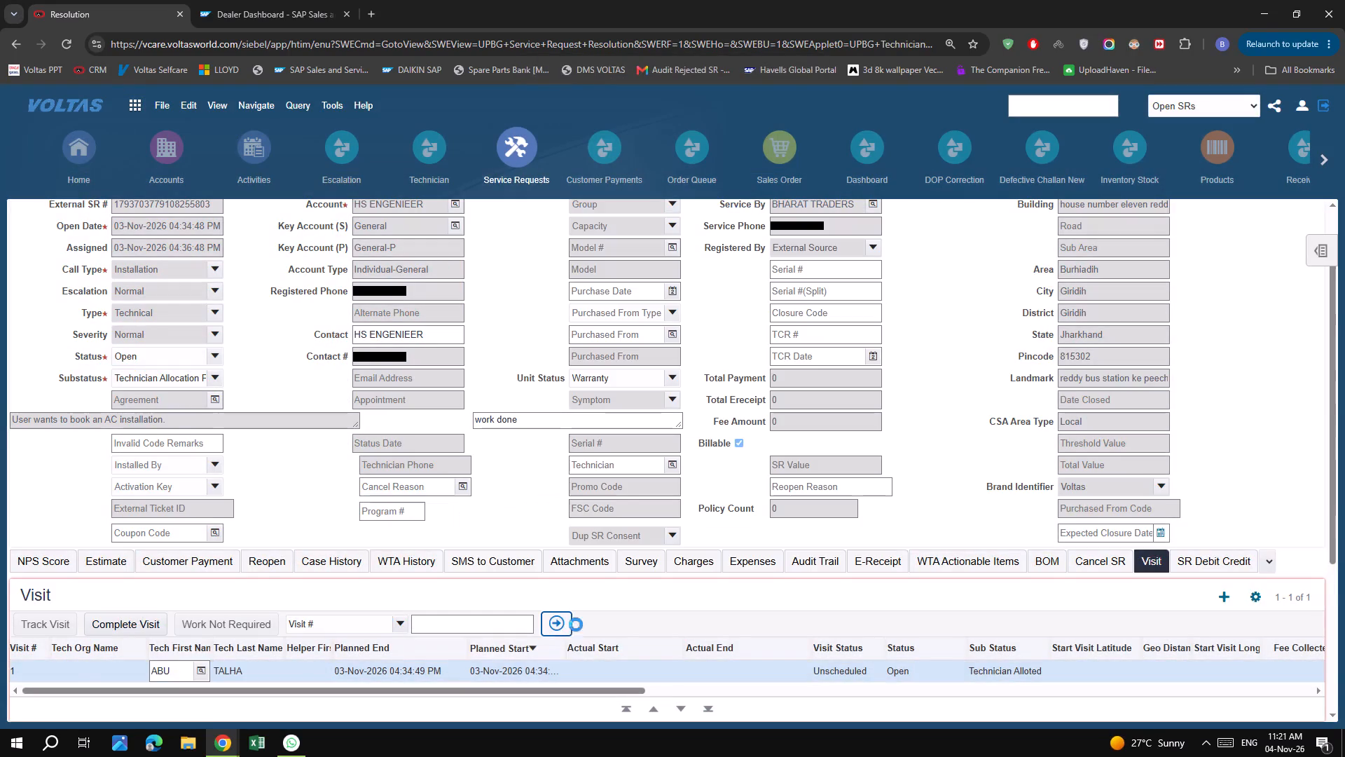
{"action": "left_click", "coordinate": [974, 386]}
{"action": "scroll", "coordinate": [981, 394], "scroll_direction": "up", "scroll_amount": 7}
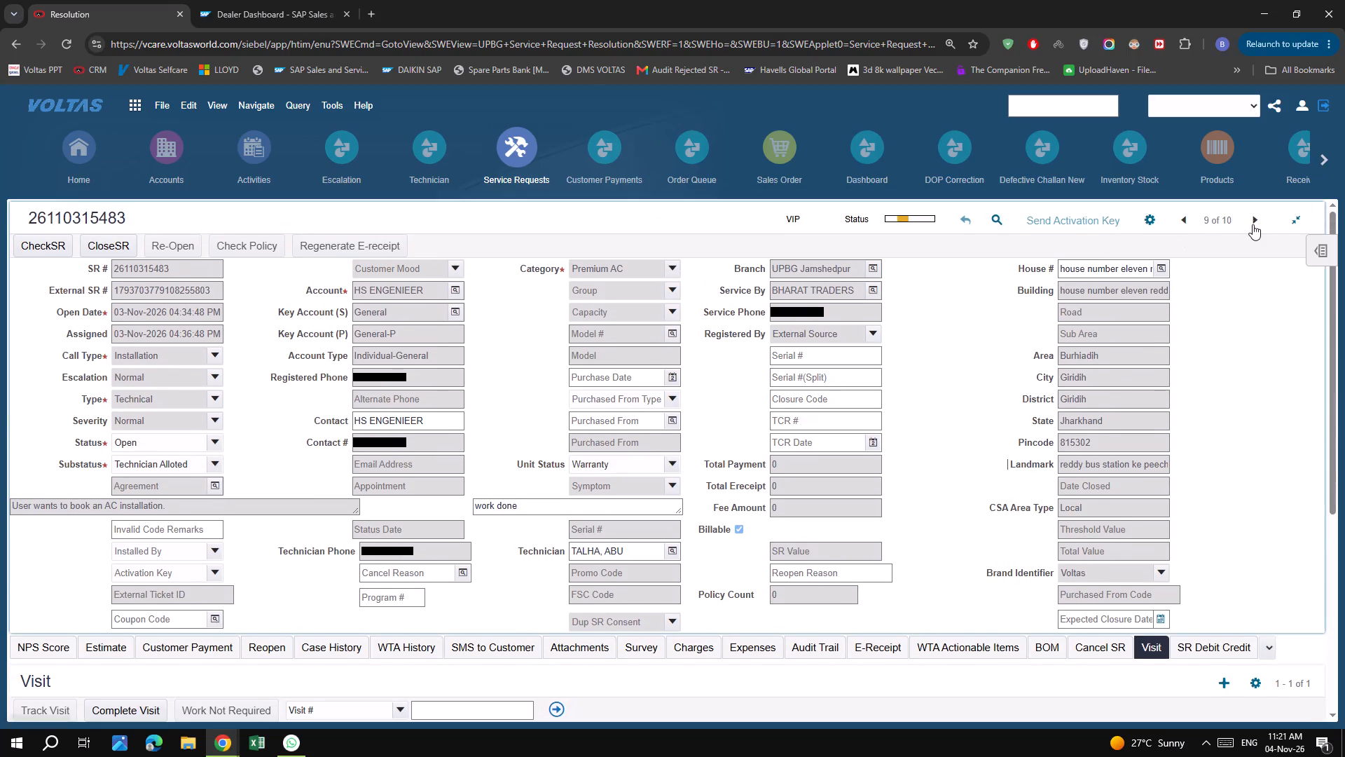
{"action": "left_click", "coordinate": [1250, 217]}
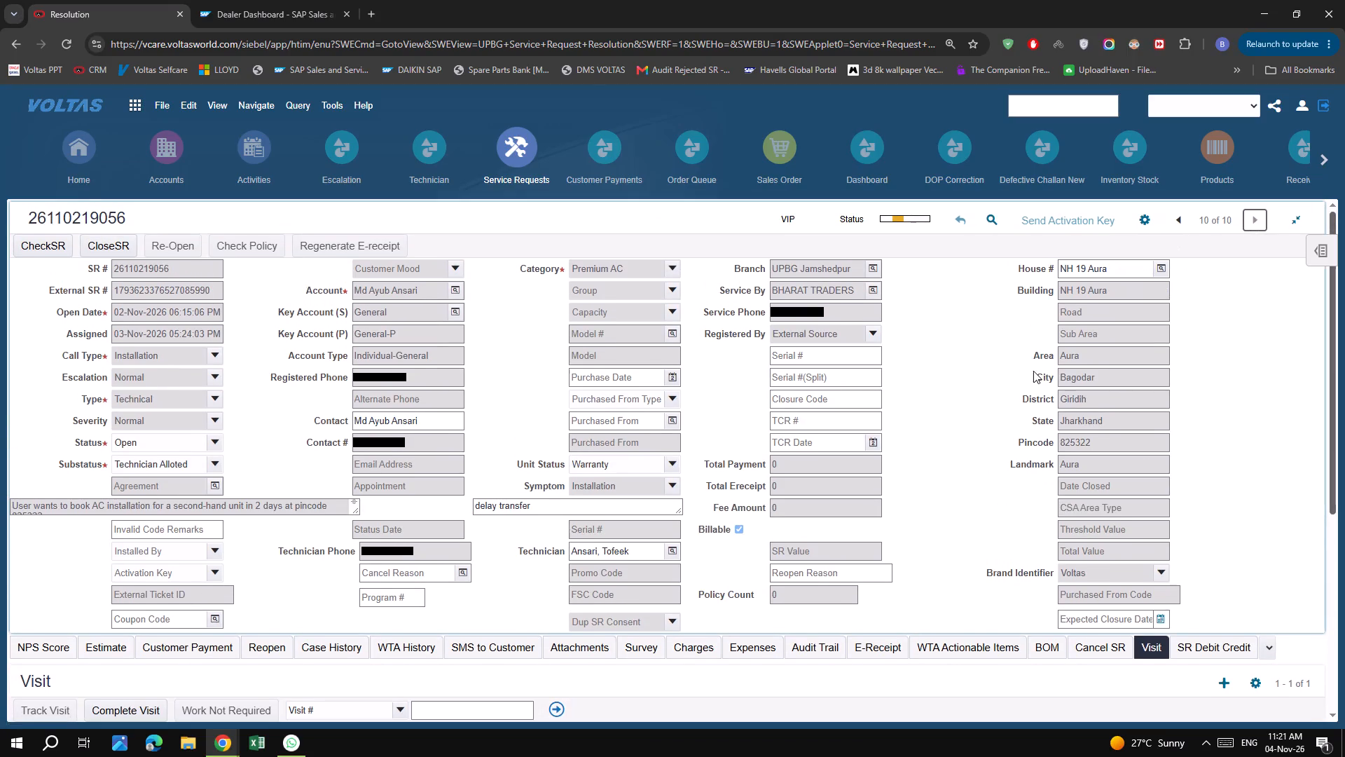
{"action": "left_click", "coordinate": [1185, 219]}
{"action": "left_click", "coordinate": [1185, 219]}
{"action": "triple_click", "coordinate": [1185, 219]}
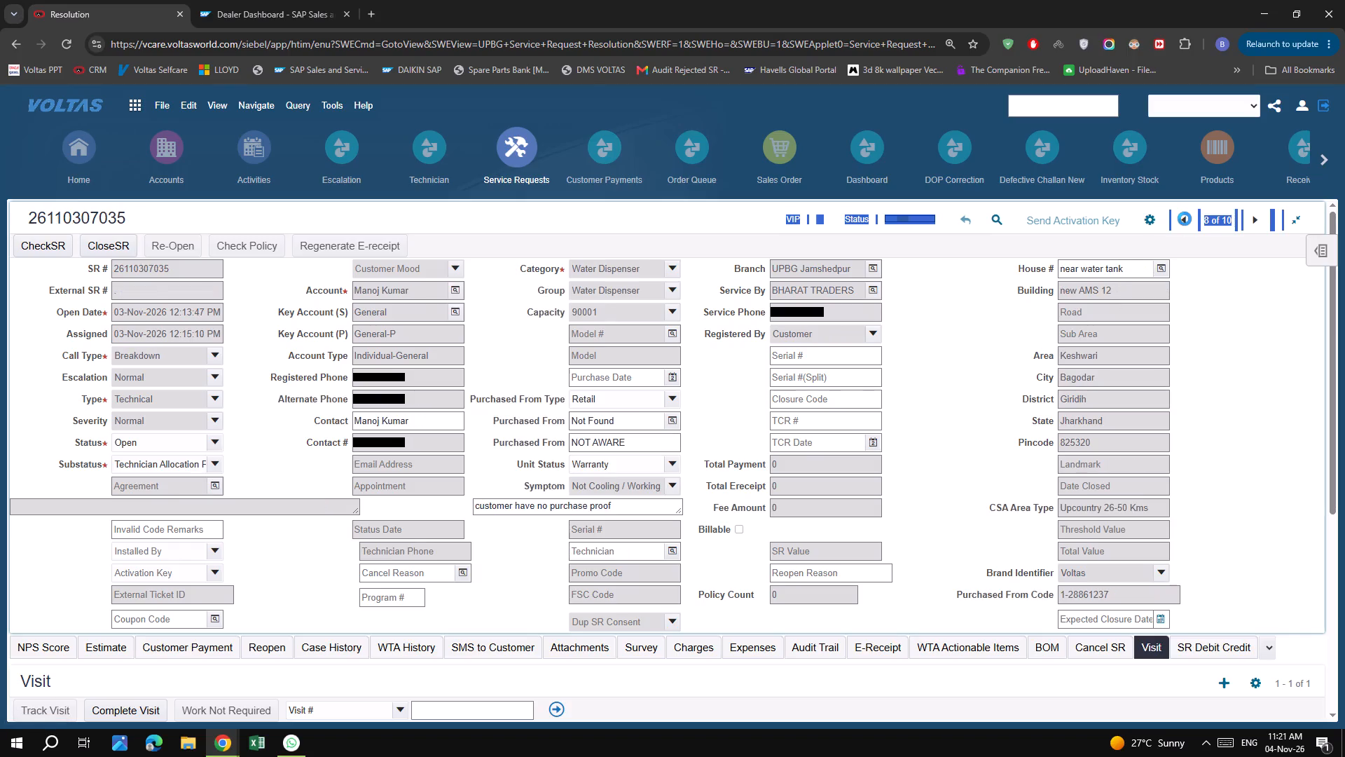
{"action": "triple_click", "coordinate": [1185, 219]}
{"action": "triple_click", "coordinate": [1185, 219]}
{"action": "triple_click", "coordinate": [1185, 219]}
{"action": "double_click", "coordinate": [1185, 219]}
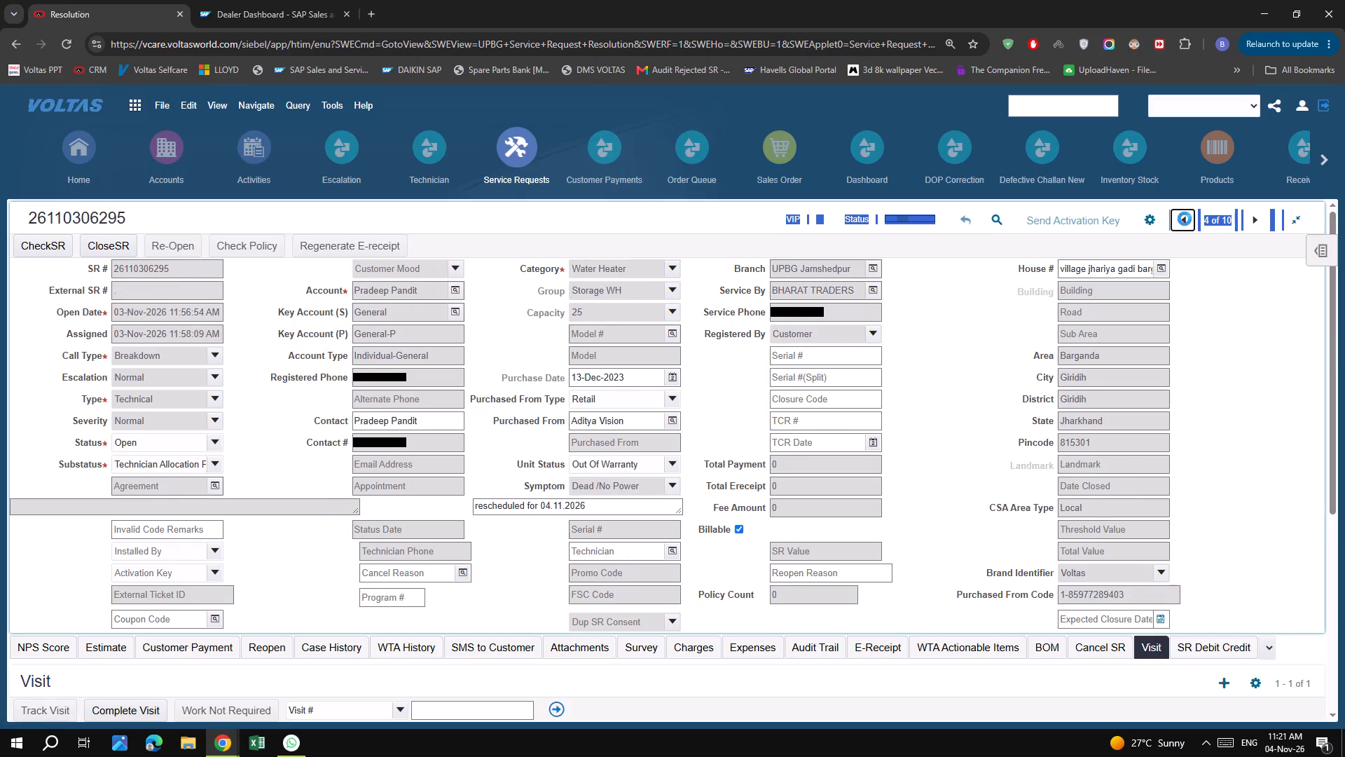
{"action": "left_click", "coordinate": [979, 383]}
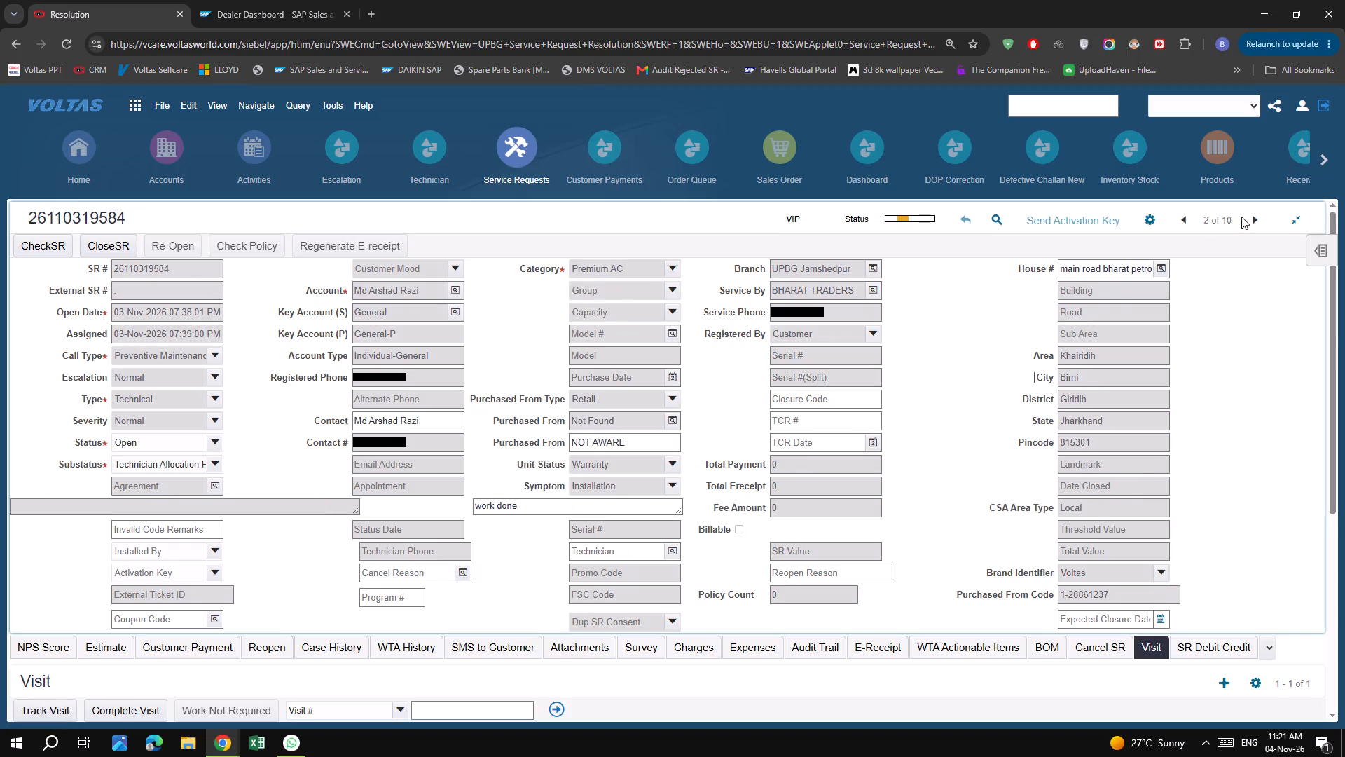
{"action": "left_click", "coordinate": [1188, 213]}
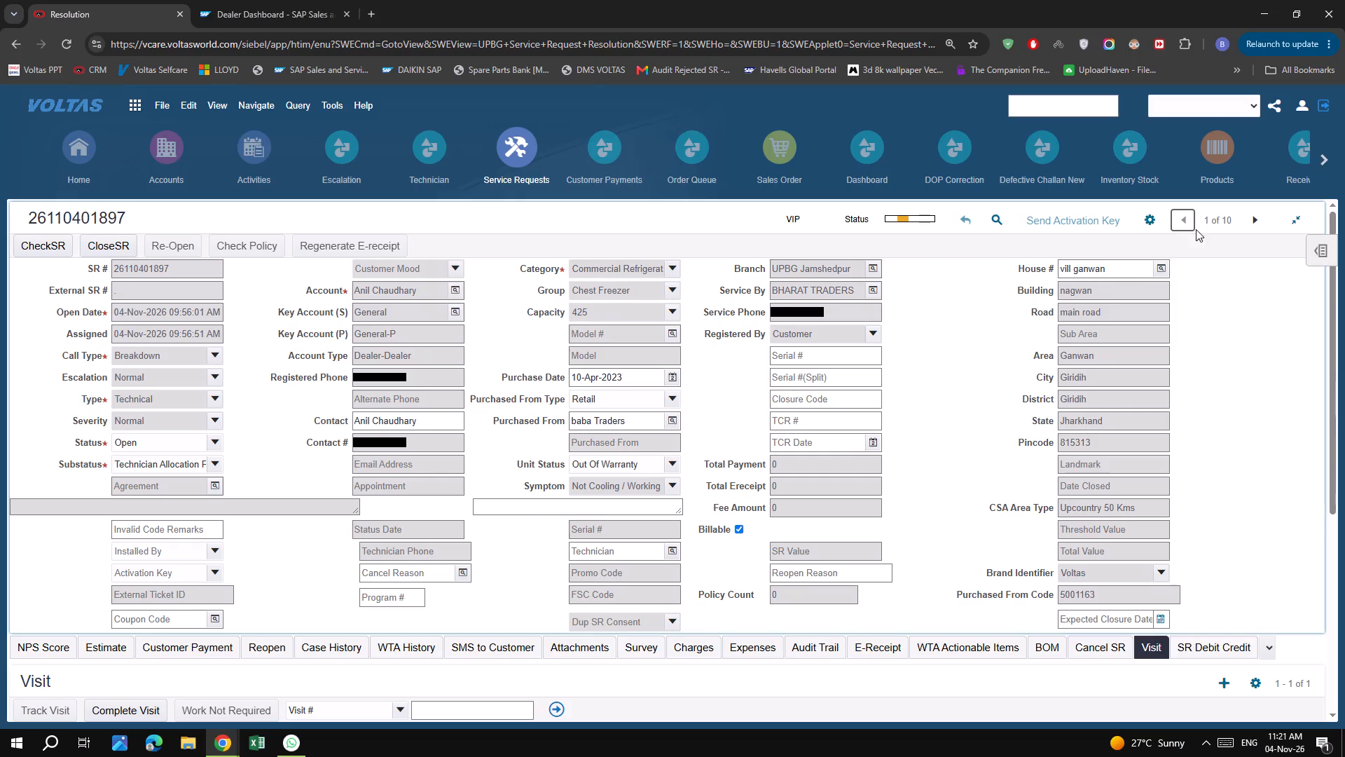
{"action": "double_click", "coordinate": [1257, 222]}
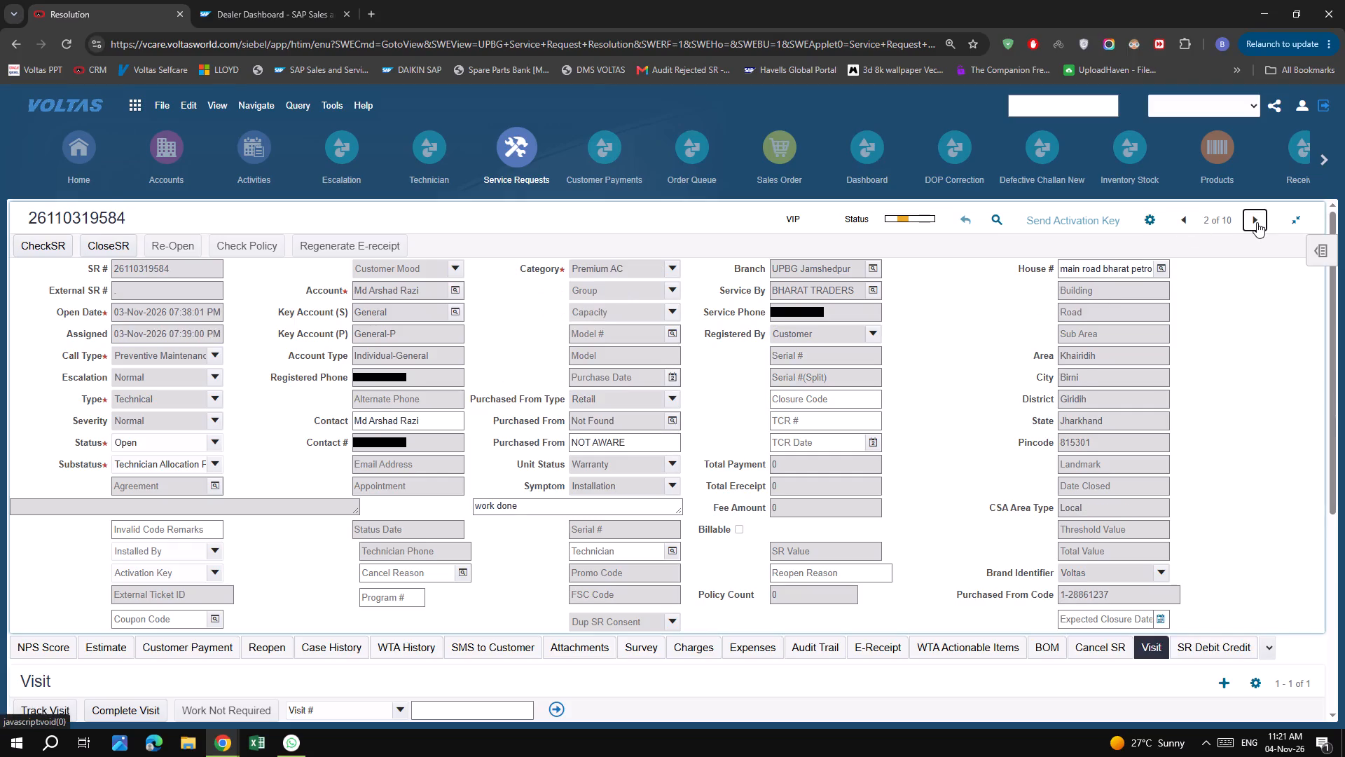
{"action": "left_click", "coordinate": [1257, 222]}
{"action": "scroll", "coordinate": [415, 535], "scroll_direction": "down", "scroll_amount": 5}
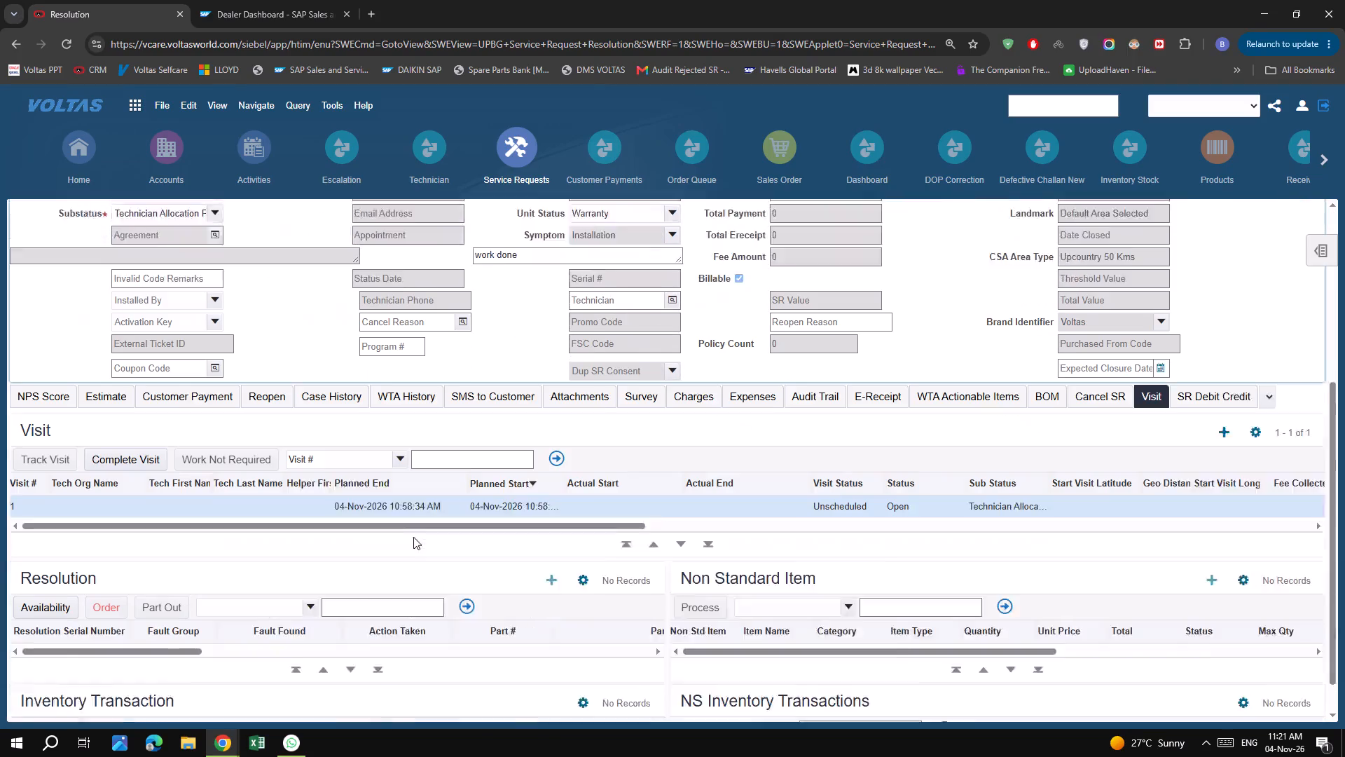
{"action": "left_click", "coordinate": [138, 373]}
{"action": "key", "text": "Return"}
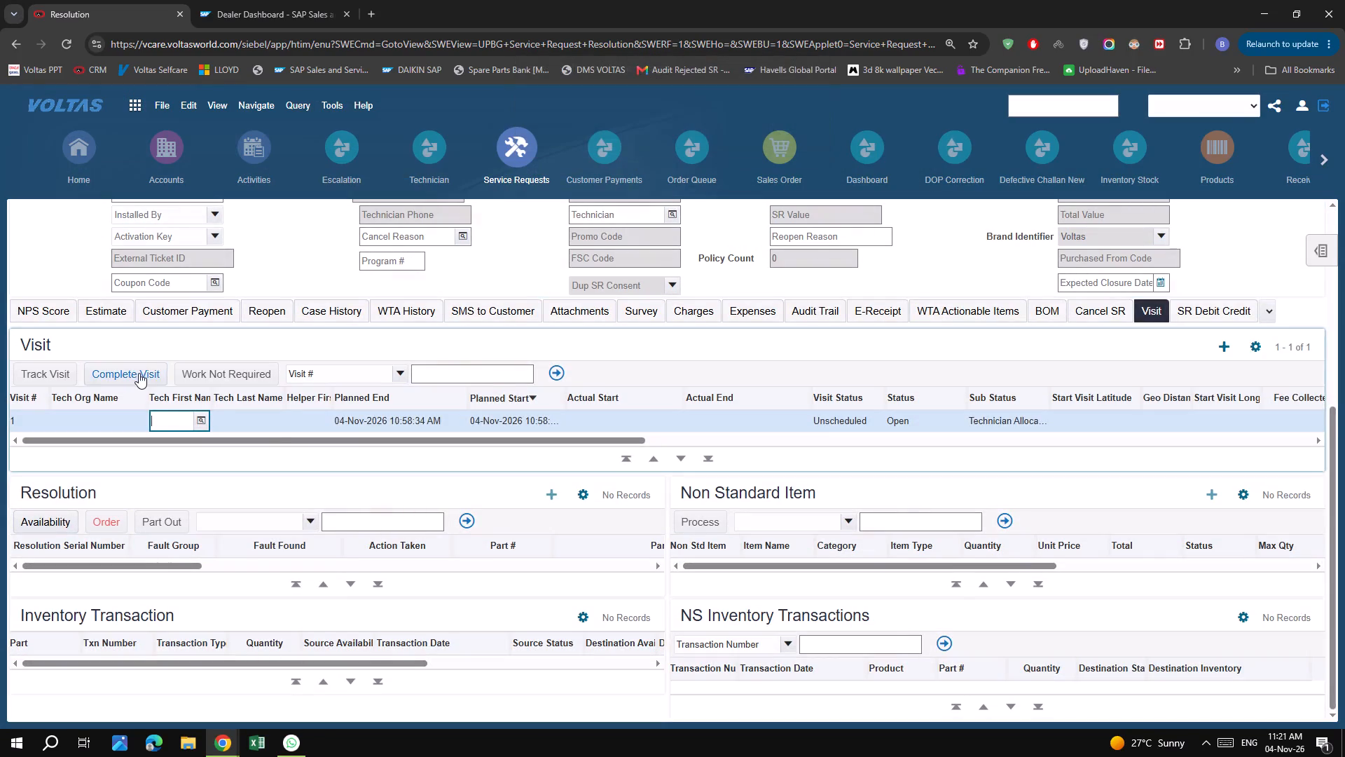
{"action": "left_click", "coordinate": [199, 423]}
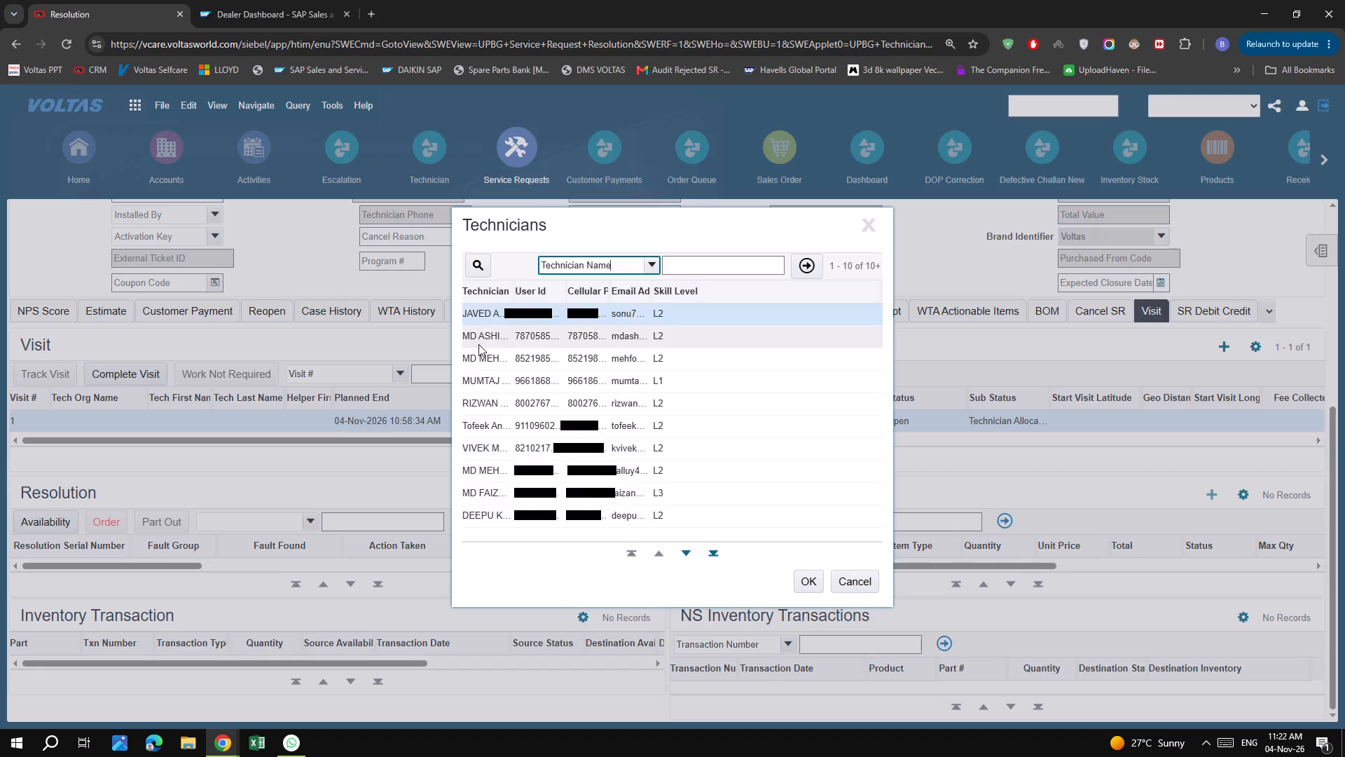
{"action": "left_click", "coordinate": [714, 552]}
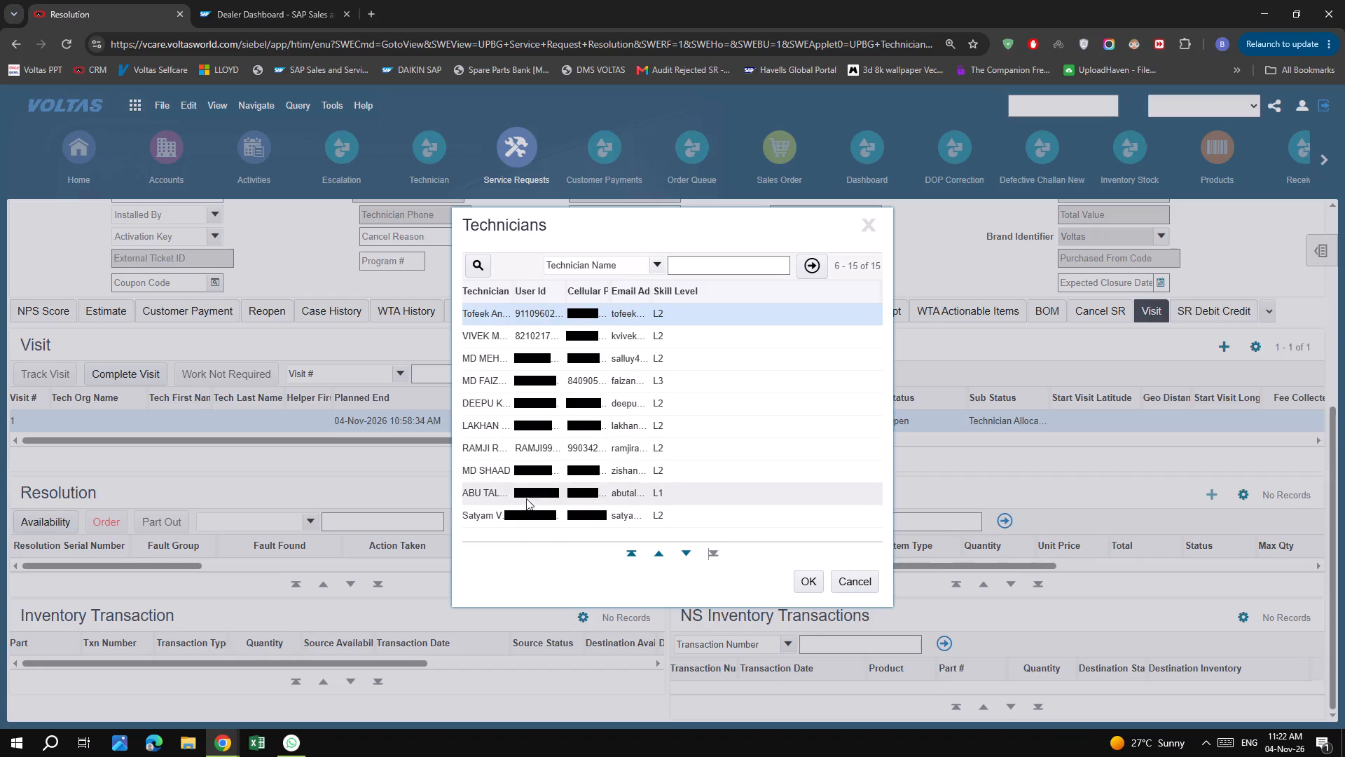
{"action": "left_click", "coordinate": [803, 578]}
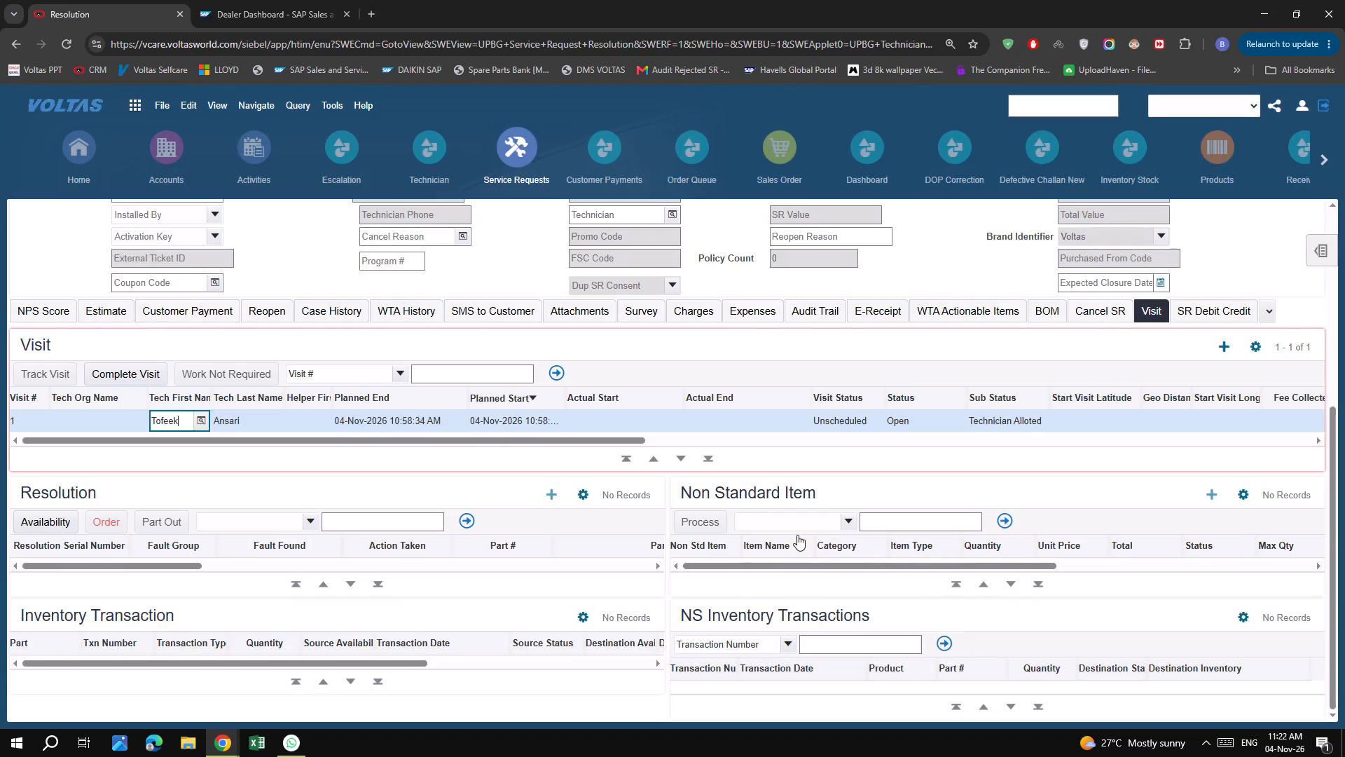
{"action": "left_click", "coordinate": [549, 367]}
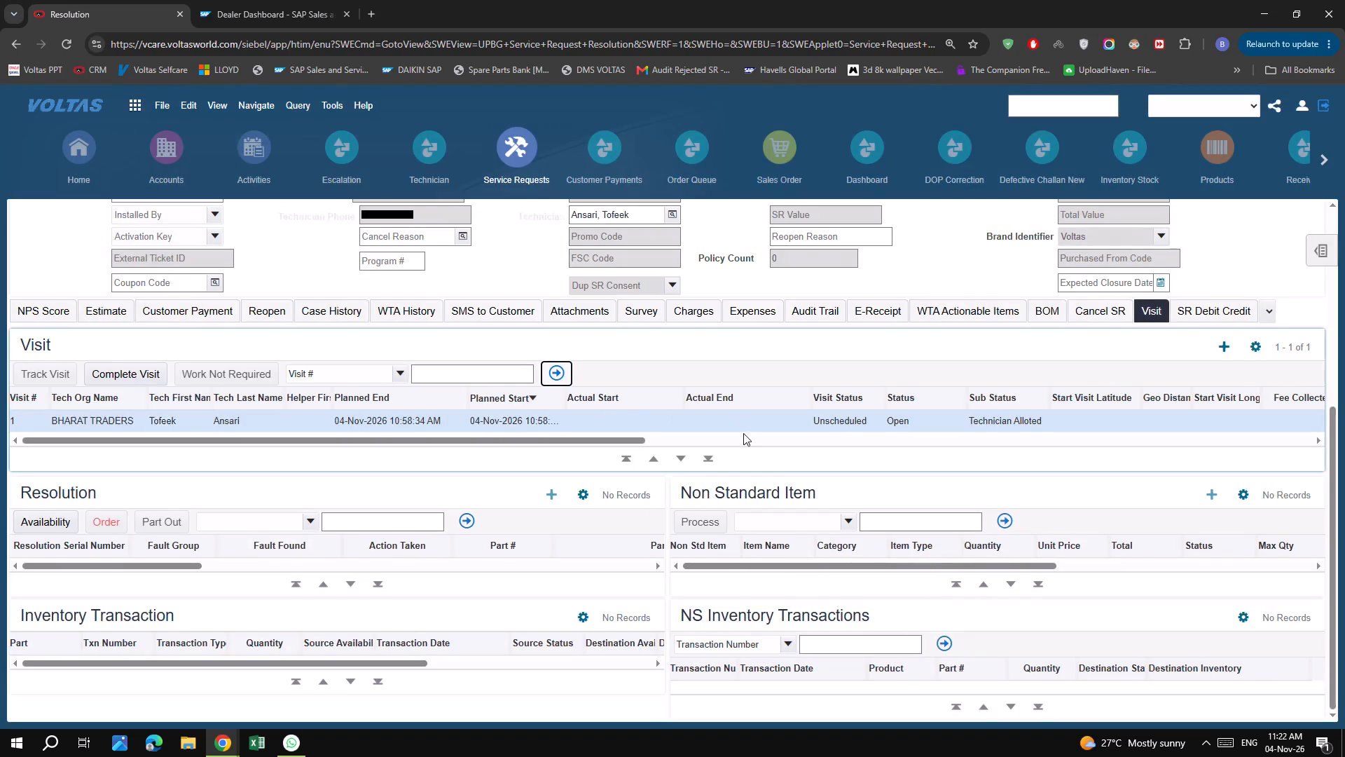
{"action": "scroll", "coordinate": [743, 433], "scroll_direction": "up", "scroll_amount": 7}
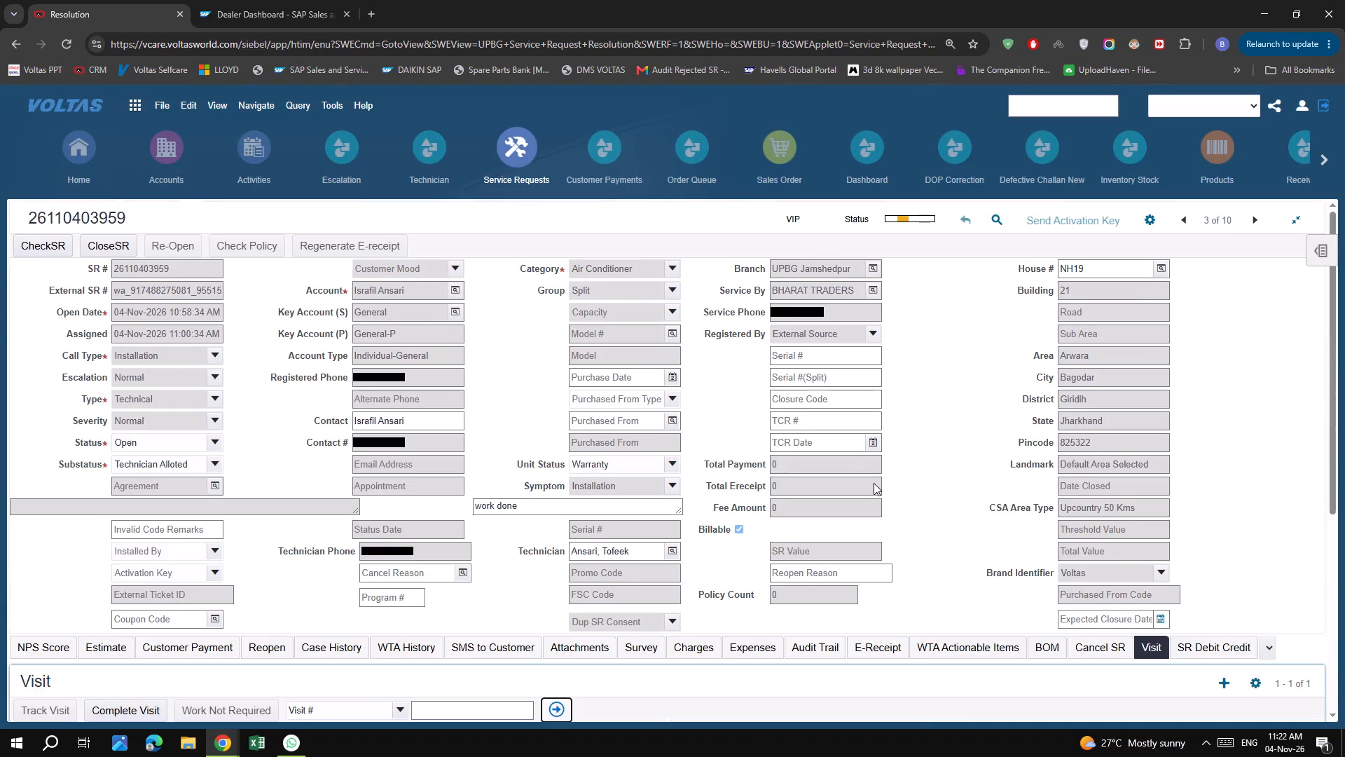
{"action": "left_click", "coordinate": [984, 410]}
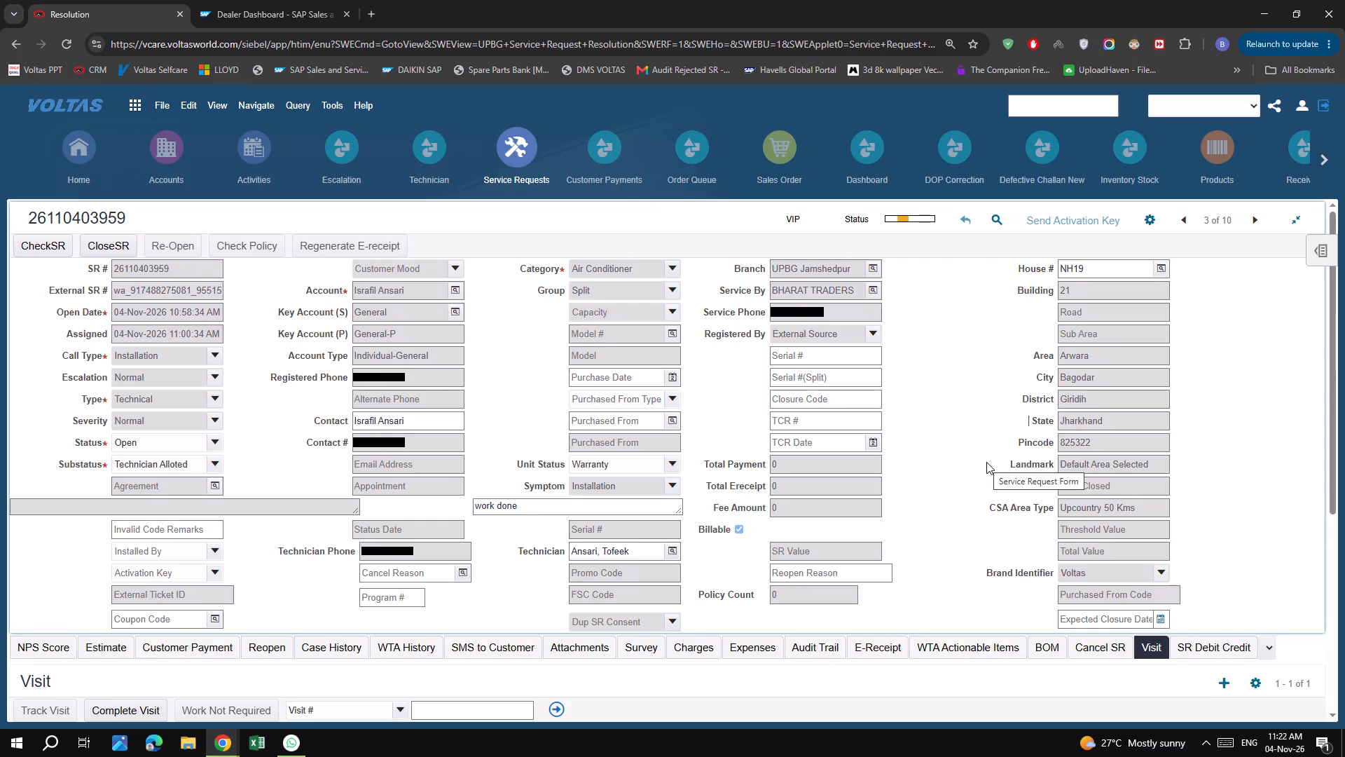
{"action": "left_click", "coordinate": [1183, 221]}
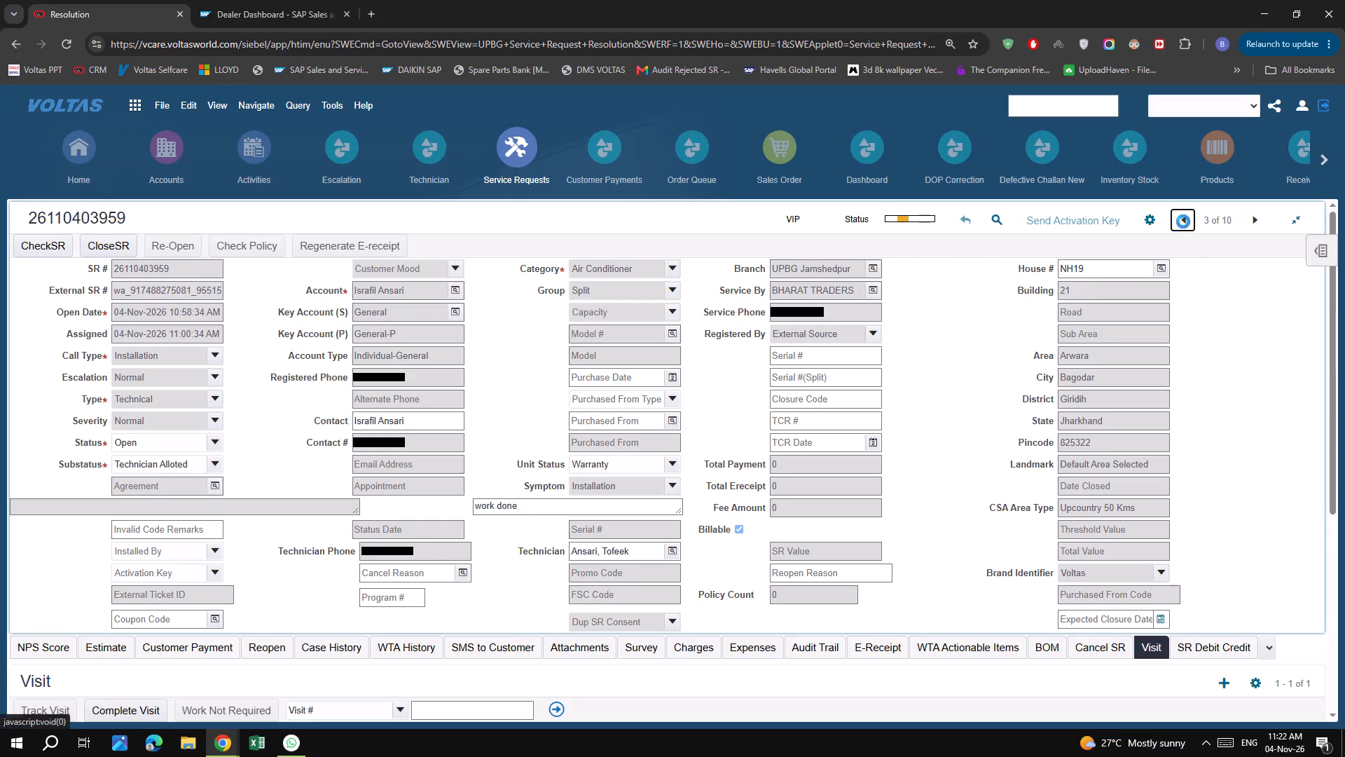
{"action": "left_click", "coordinate": [1183, 221]}
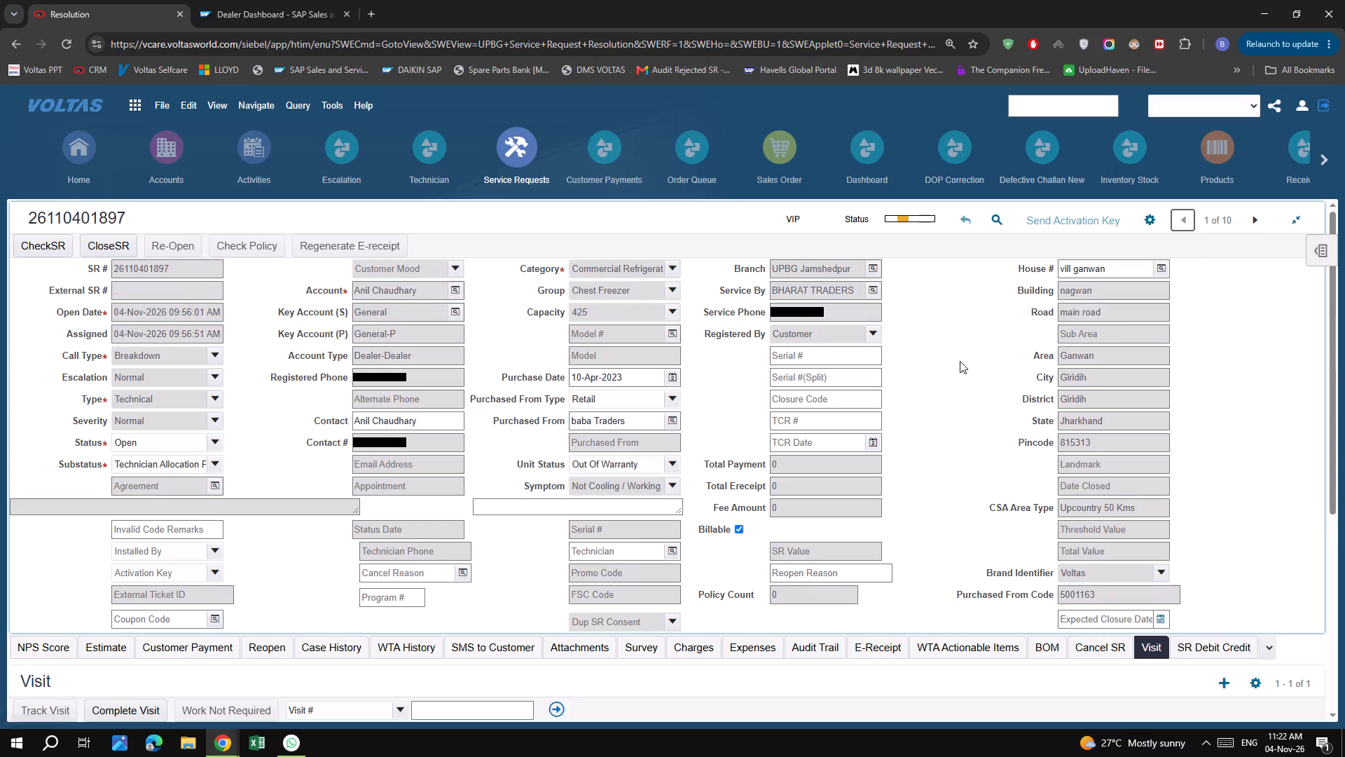
{"action": "left_click", "coordinate": [960, 361]}
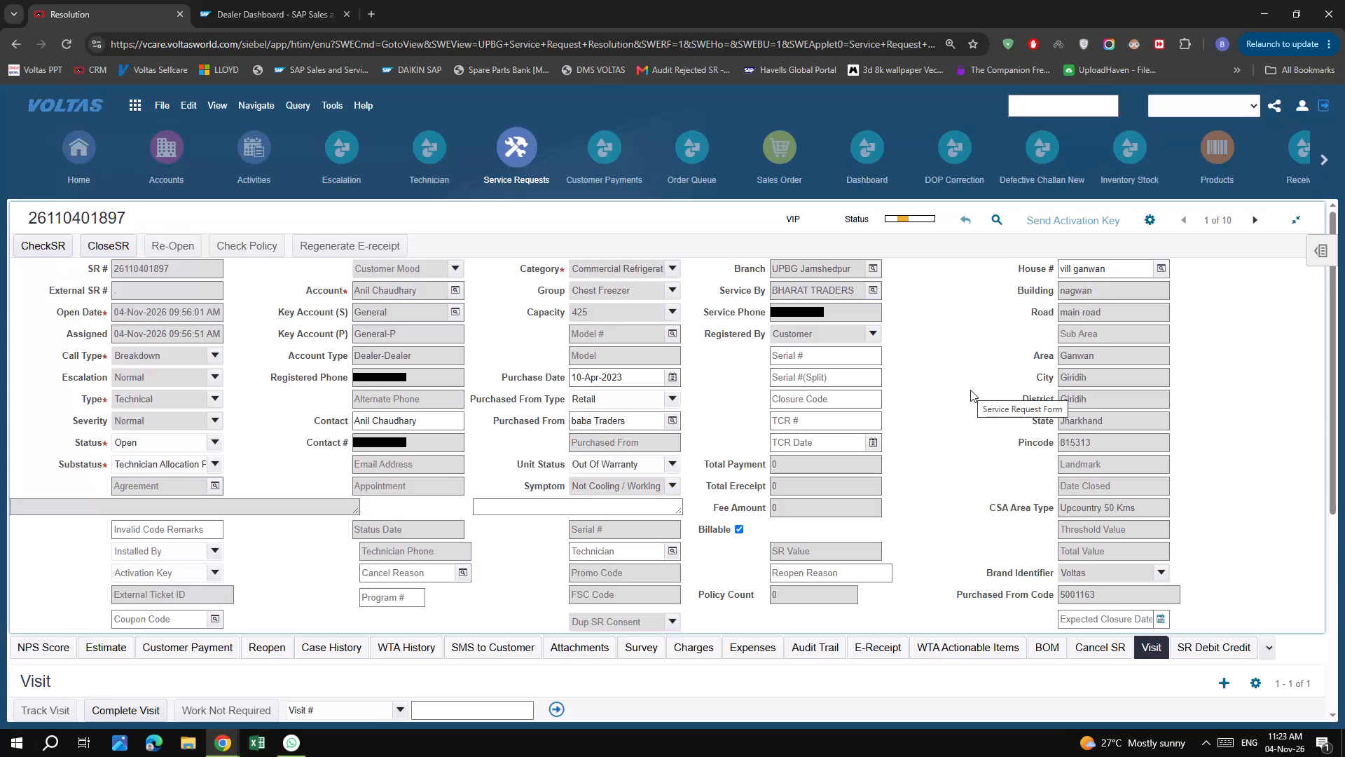
{"action": "scroll", "coordinate": [987, 430], "scroll_direction": "down", "scroll_amount": 5}
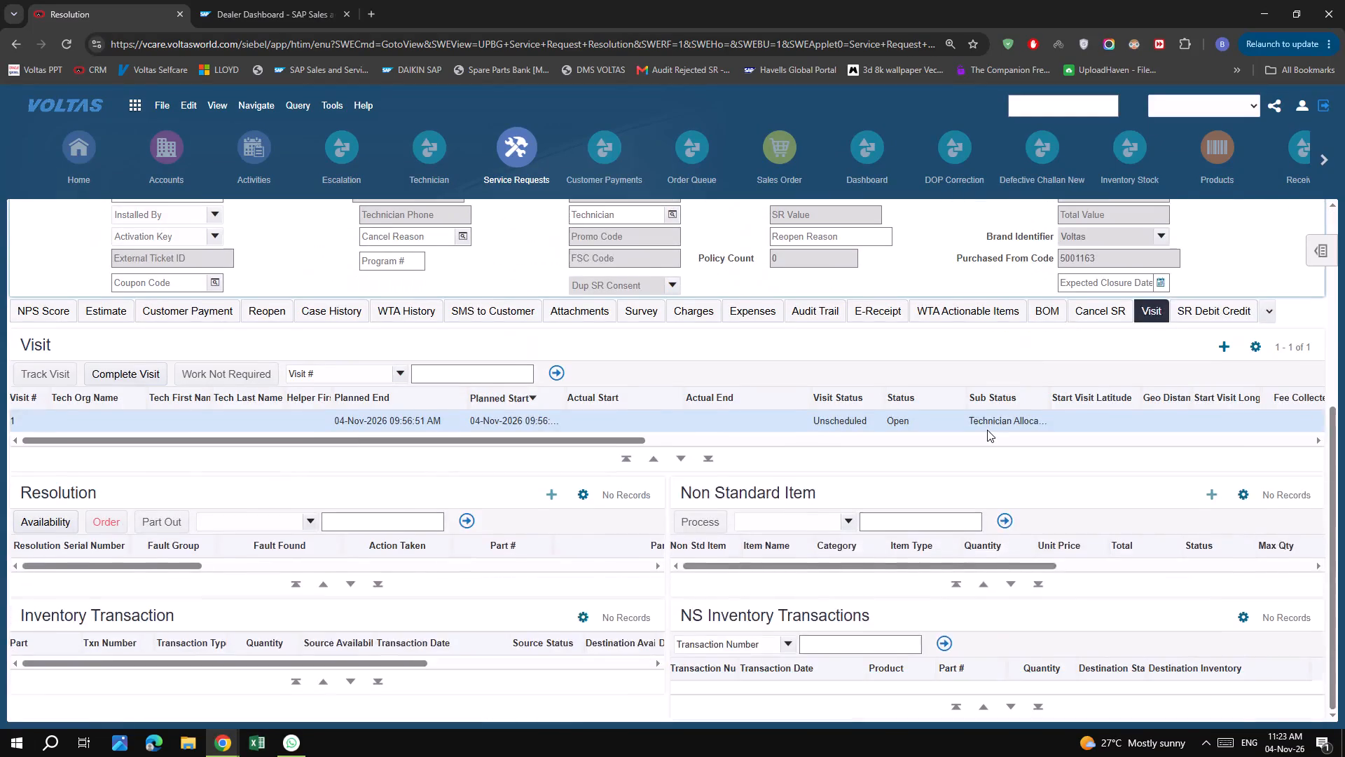
{"action": "scroll", "coordinate": [987, 430], "scroll_direction": "up", "scroll_amount": 9}
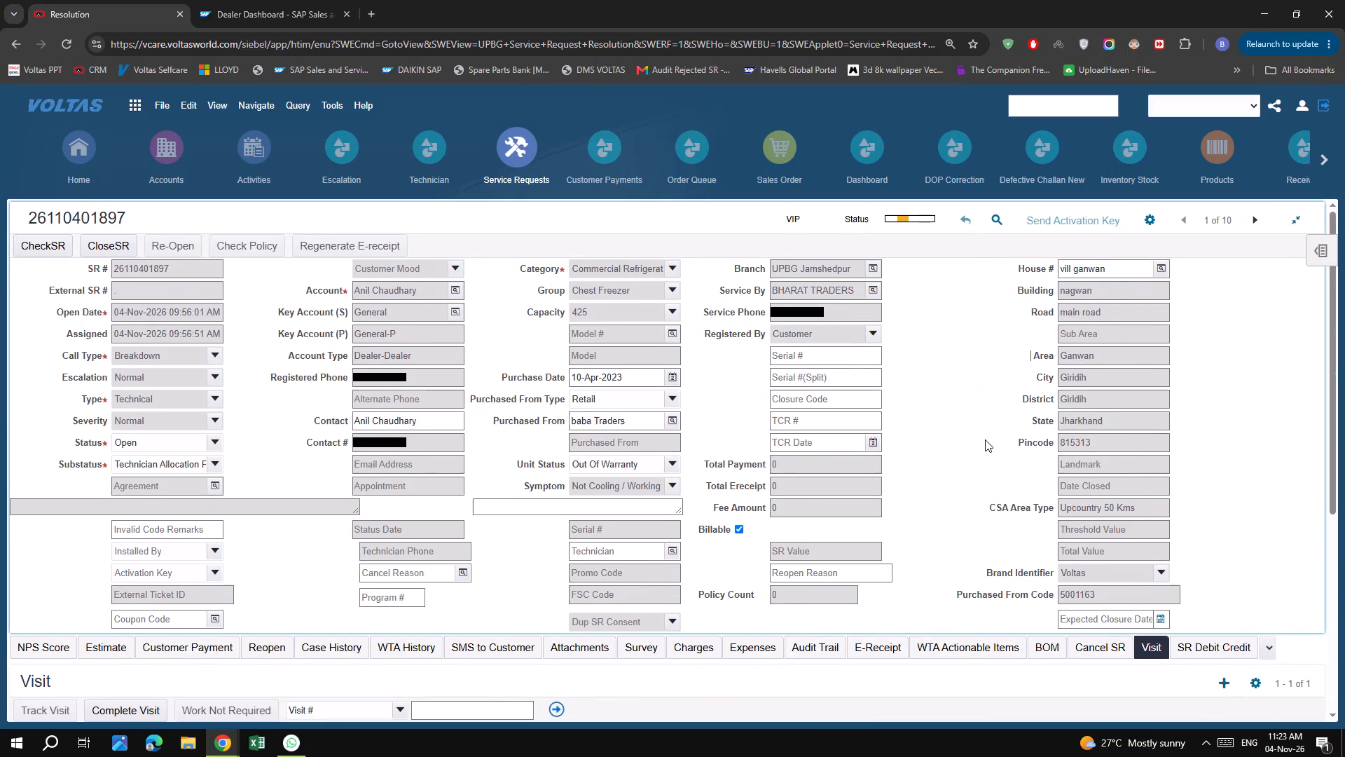
{"action": "scroll", "coordinate": [992, 434], "scroll_direction": "up", "scroll_amount": 2}
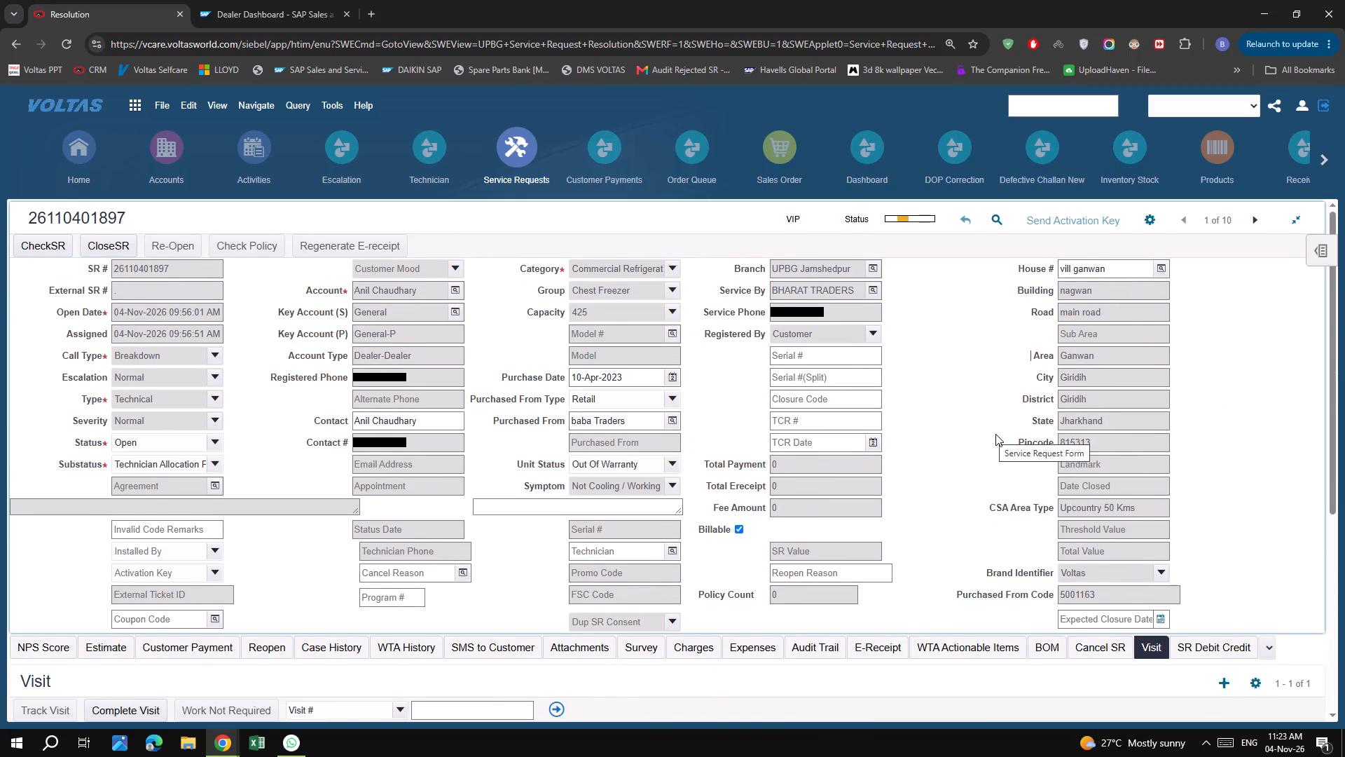
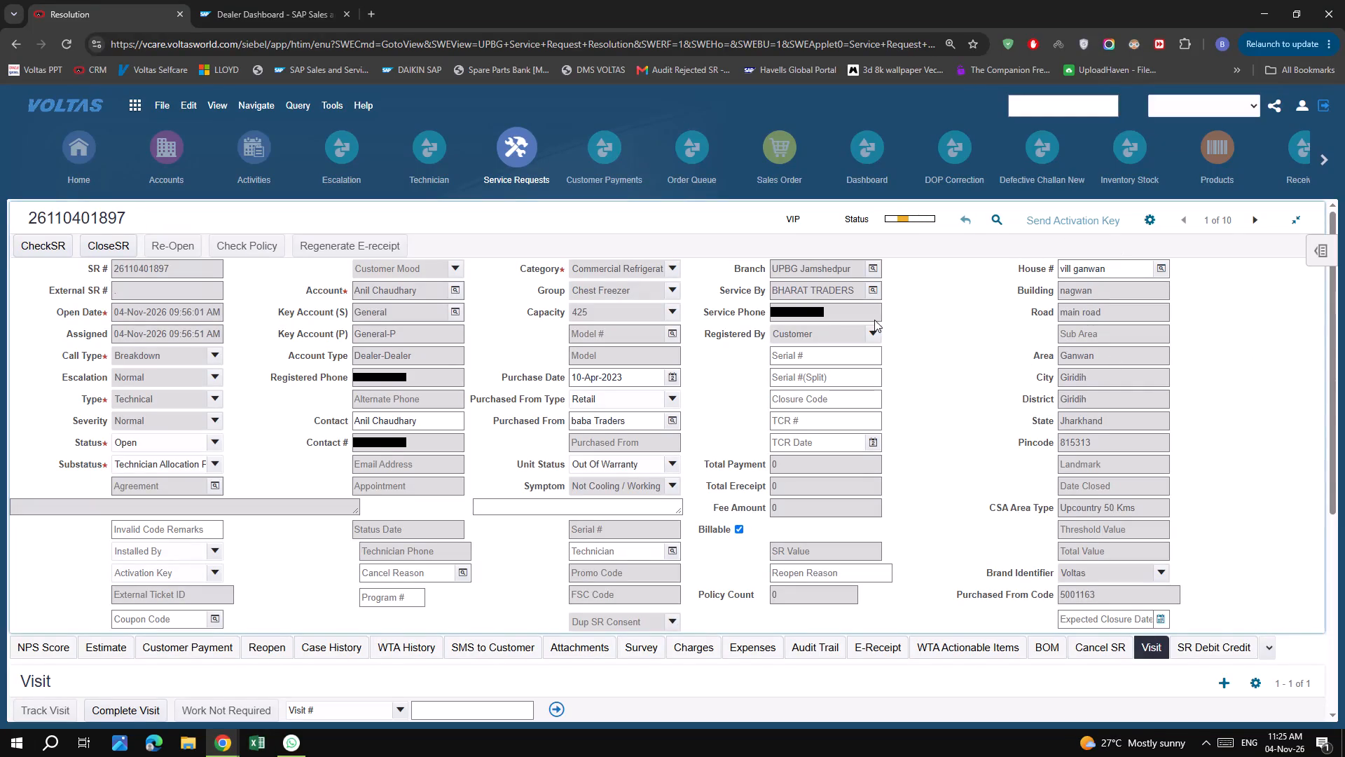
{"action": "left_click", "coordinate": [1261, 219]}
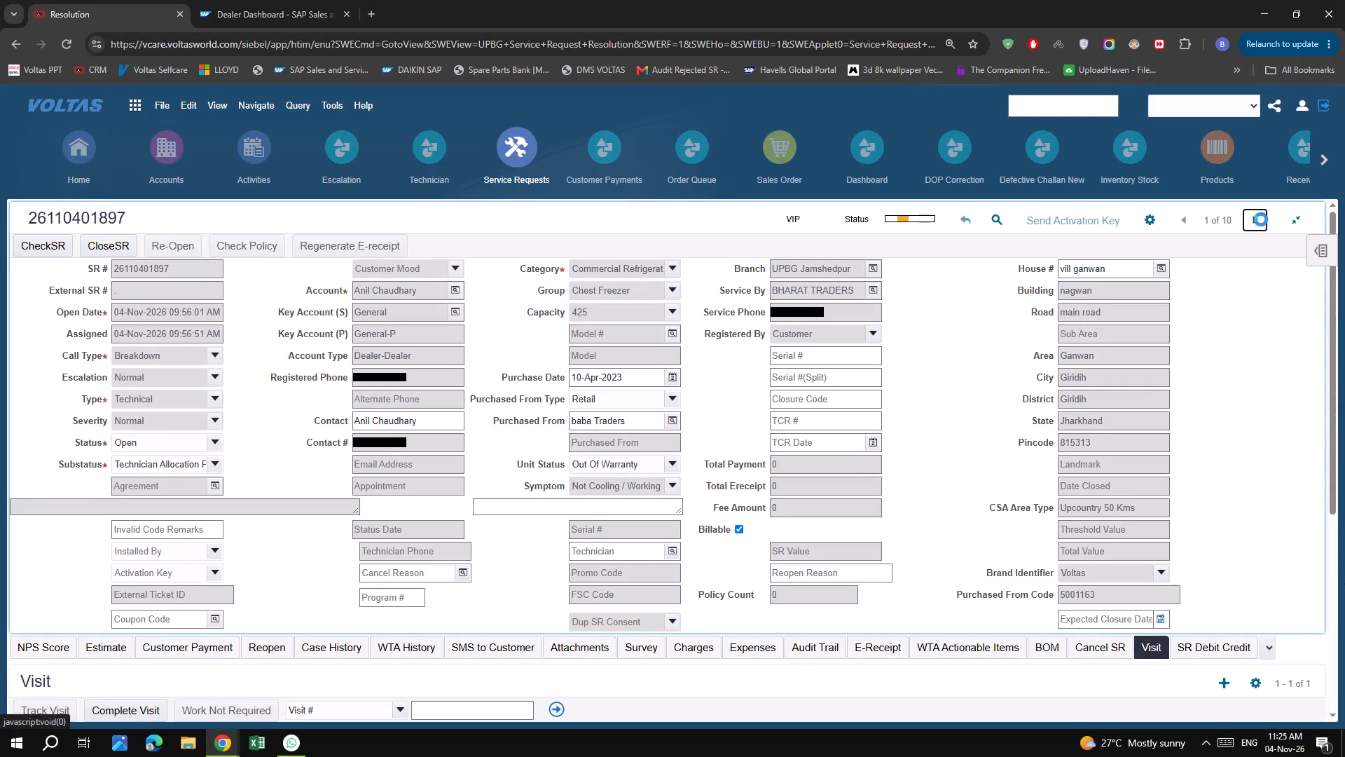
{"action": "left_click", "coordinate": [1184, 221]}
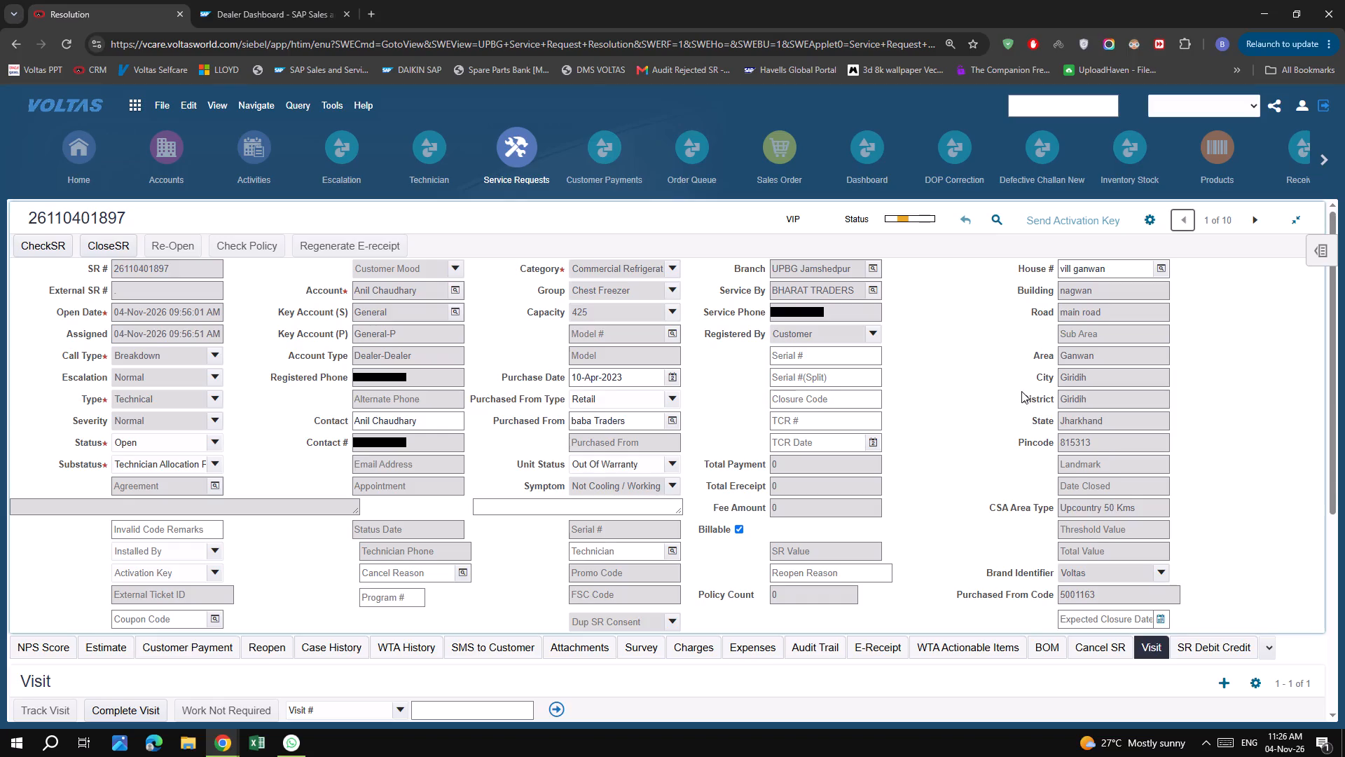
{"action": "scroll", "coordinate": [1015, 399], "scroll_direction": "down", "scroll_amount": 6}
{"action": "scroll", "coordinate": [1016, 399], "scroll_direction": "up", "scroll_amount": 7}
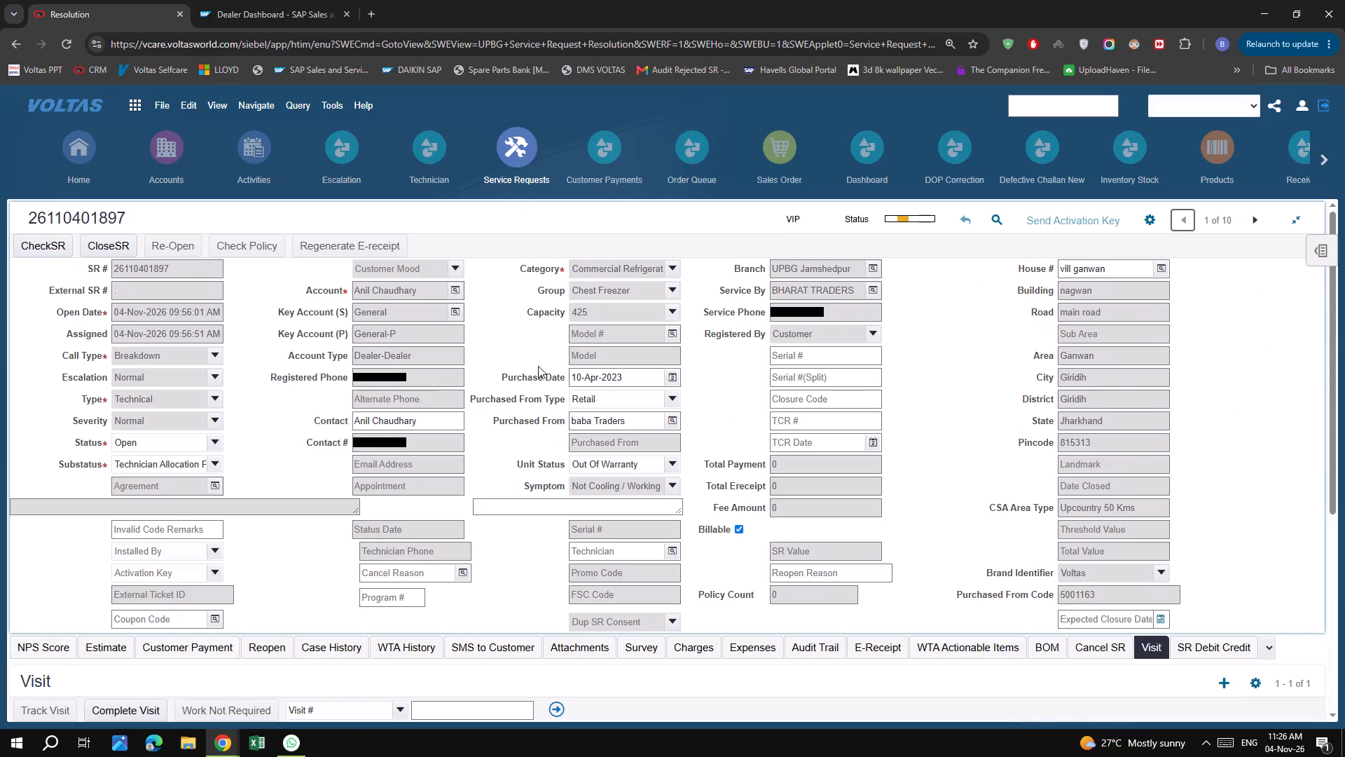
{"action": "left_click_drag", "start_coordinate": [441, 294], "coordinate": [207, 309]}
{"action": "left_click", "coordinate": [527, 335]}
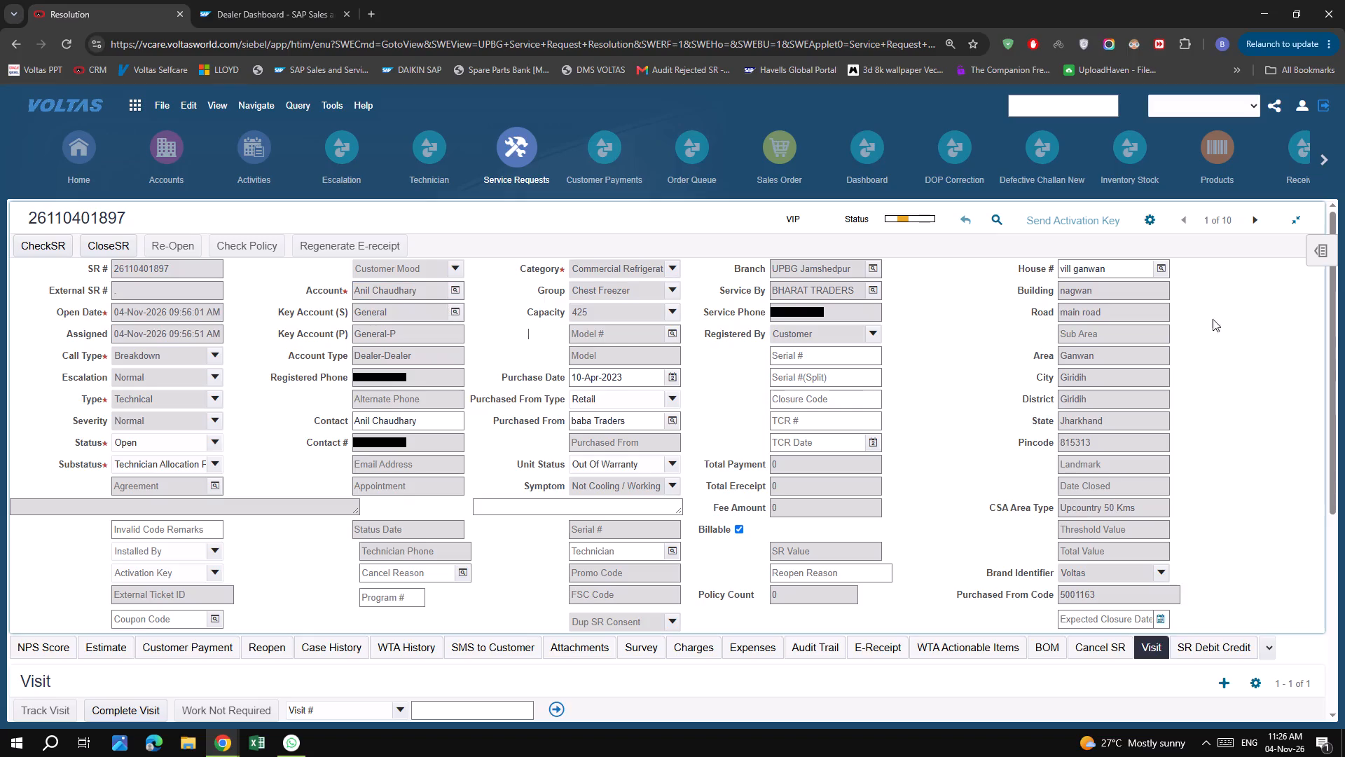
{"action": "left_click", "coordinate": [1257, 221]}
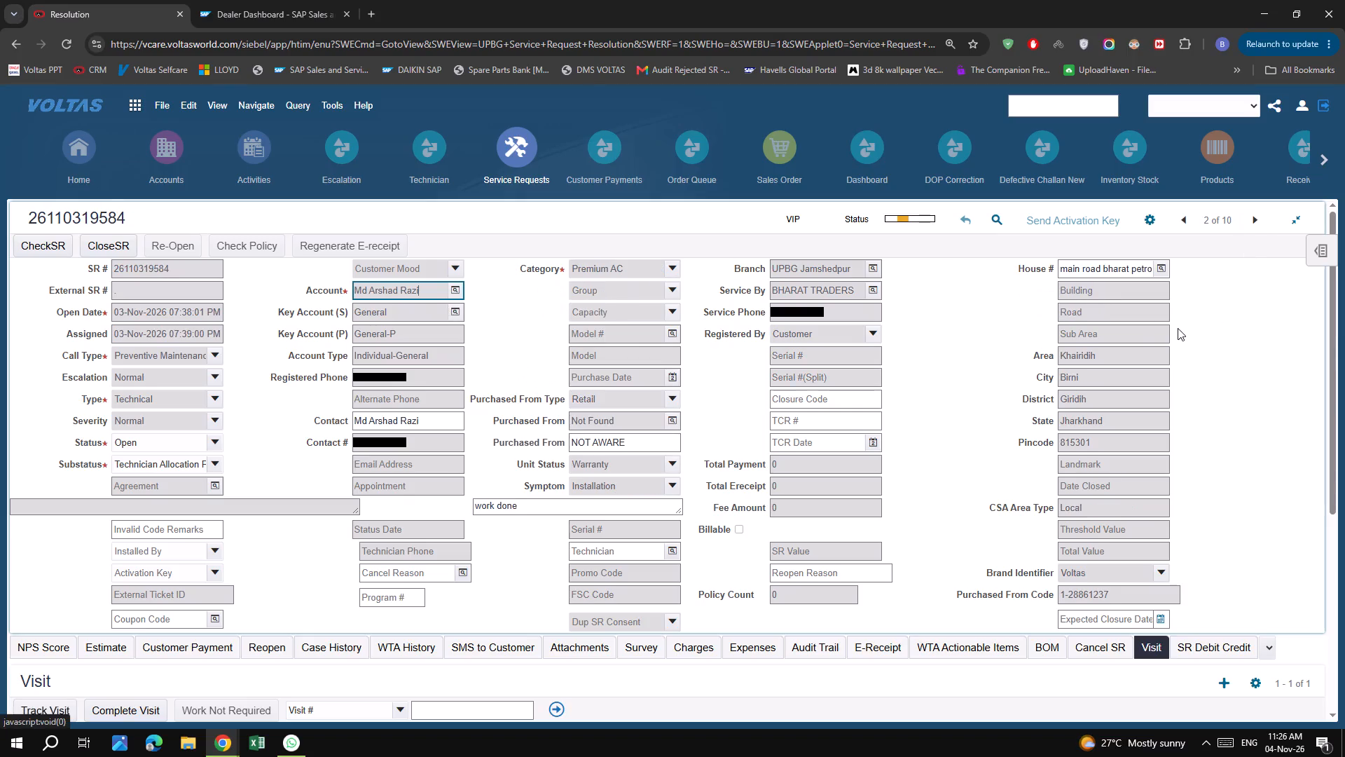
{"action": "left_click", "coordinate": [996, 362]}
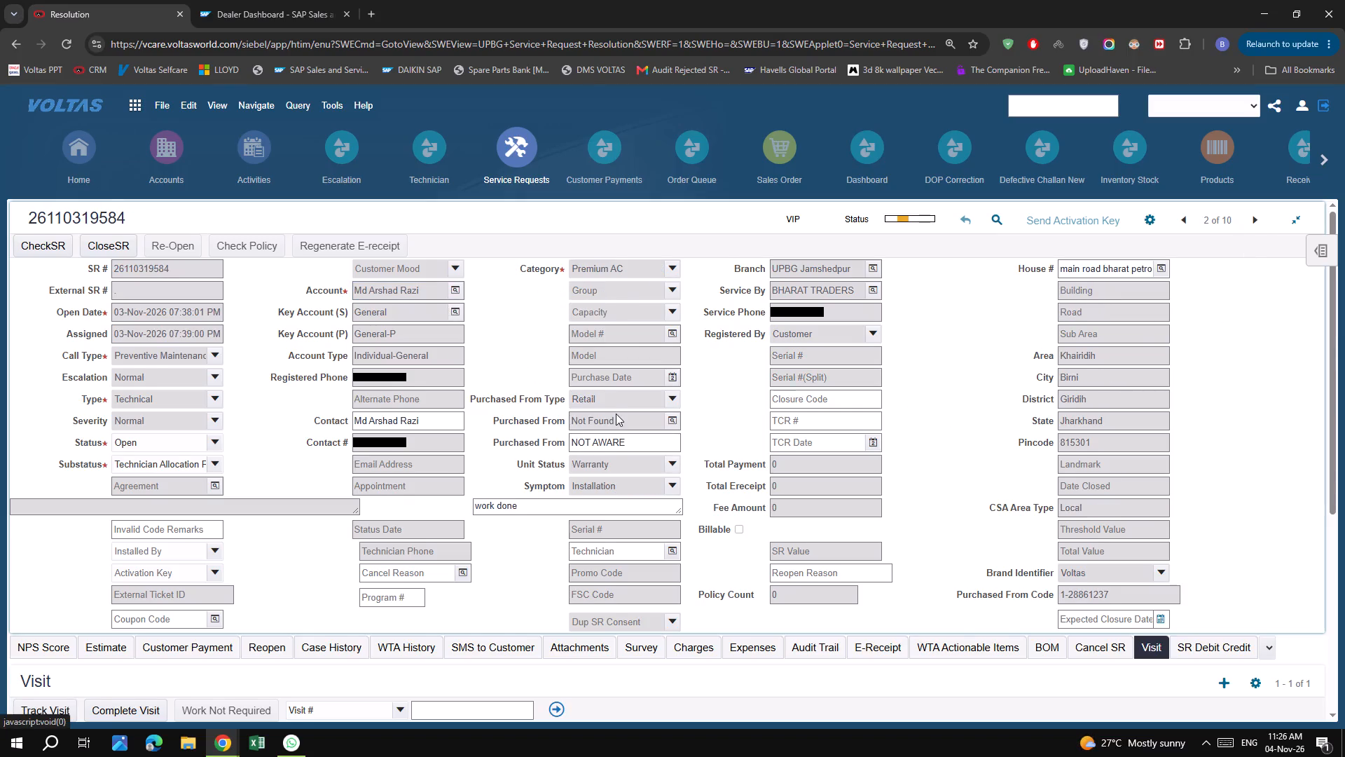
{"action": "scroll", "coordinate": [616, 414], "scroll_direction": "down", "scroll_amount": 5}
{"action": "scroll", "coordinate": [875, 439], "scroll_direction": "up", "scroll_amount": 6}
{"action": "scroll", "coordinate": [984, 423], "scroll_direction": "down", "scroll_amount": 3}
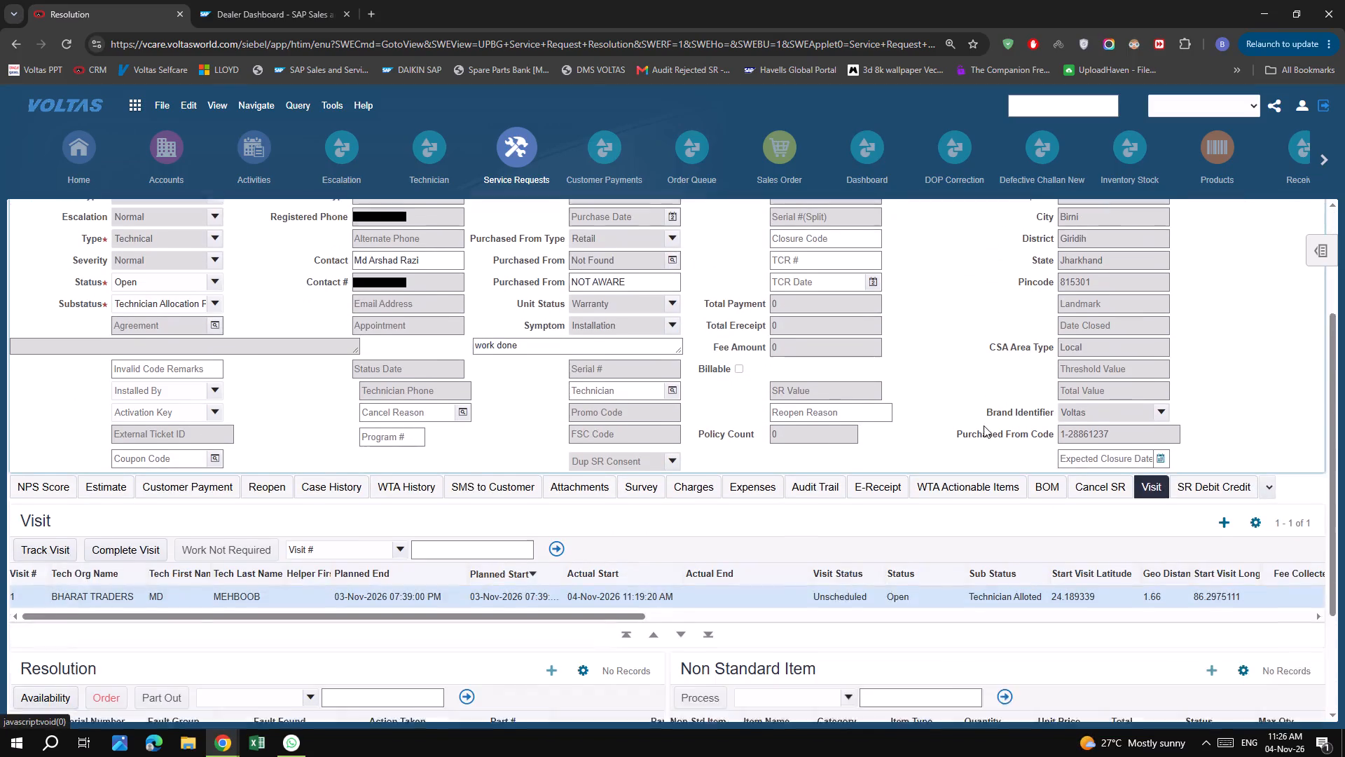
{"action": "left_click", "coordinate": [710, 545]}
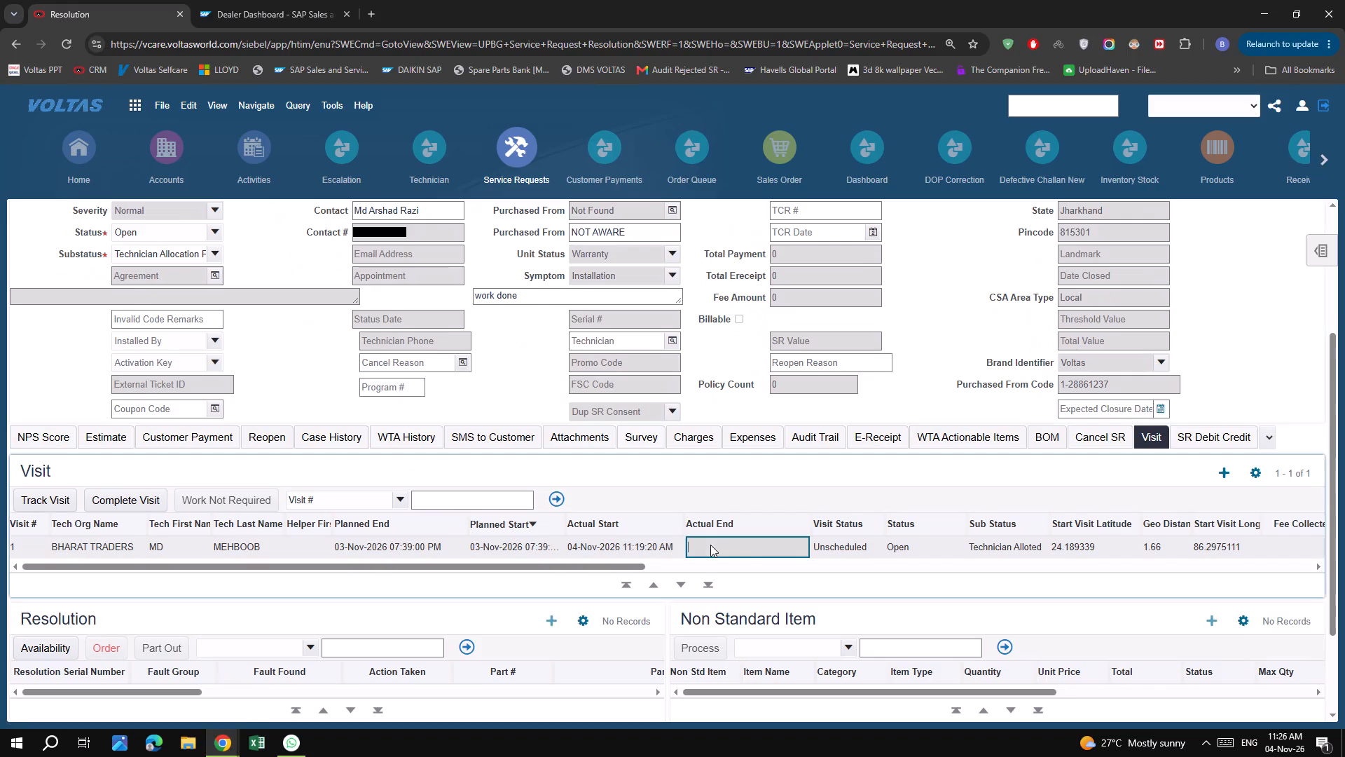
{"action": "left_click", "coordinate": [955, 334]}
{"action": "scroll", "coordinate": [920, 389], "scroll_direction": "down", "scroll_amount": 5}
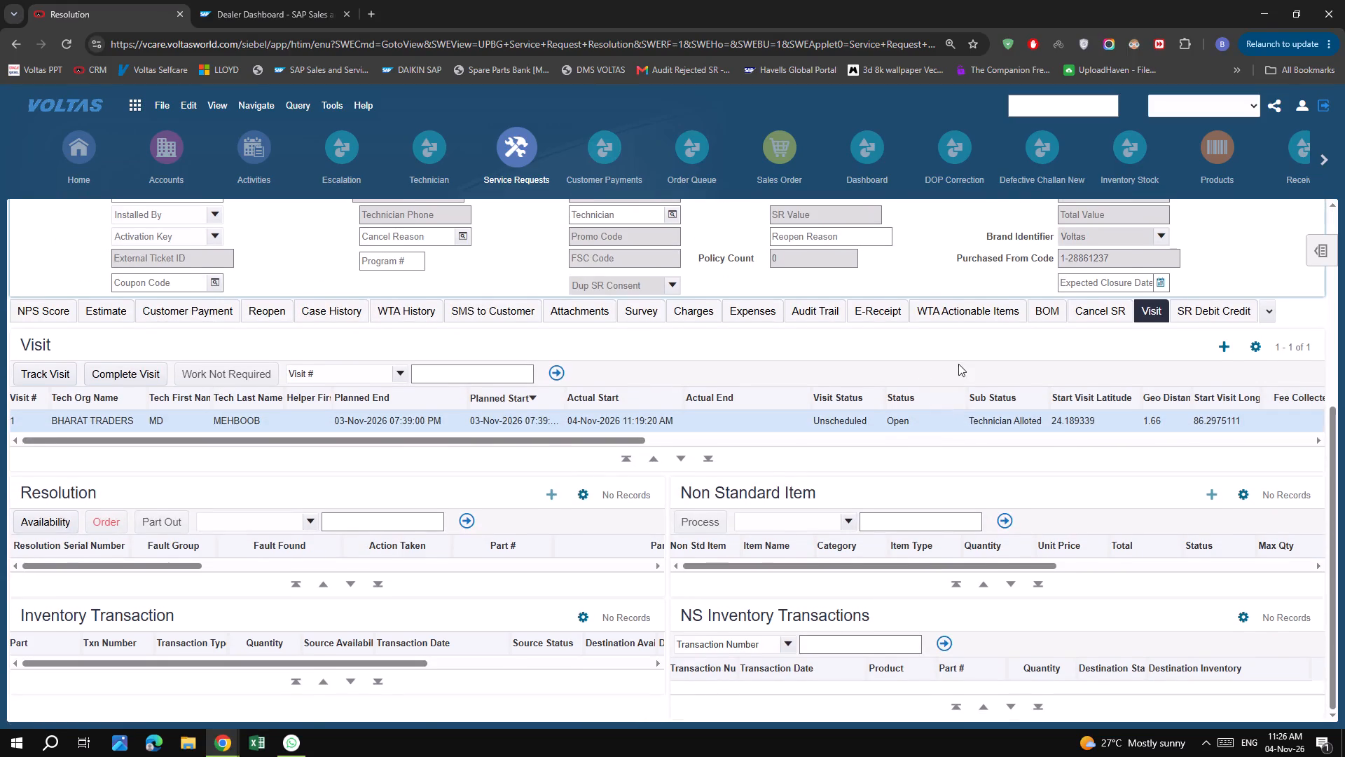
{"action": "scroll", "coordinate": [959, 357], "scroll_direction": "up", "scroll_amount": 6}
{"action": "left_click", "coordinate": [984, 355]}
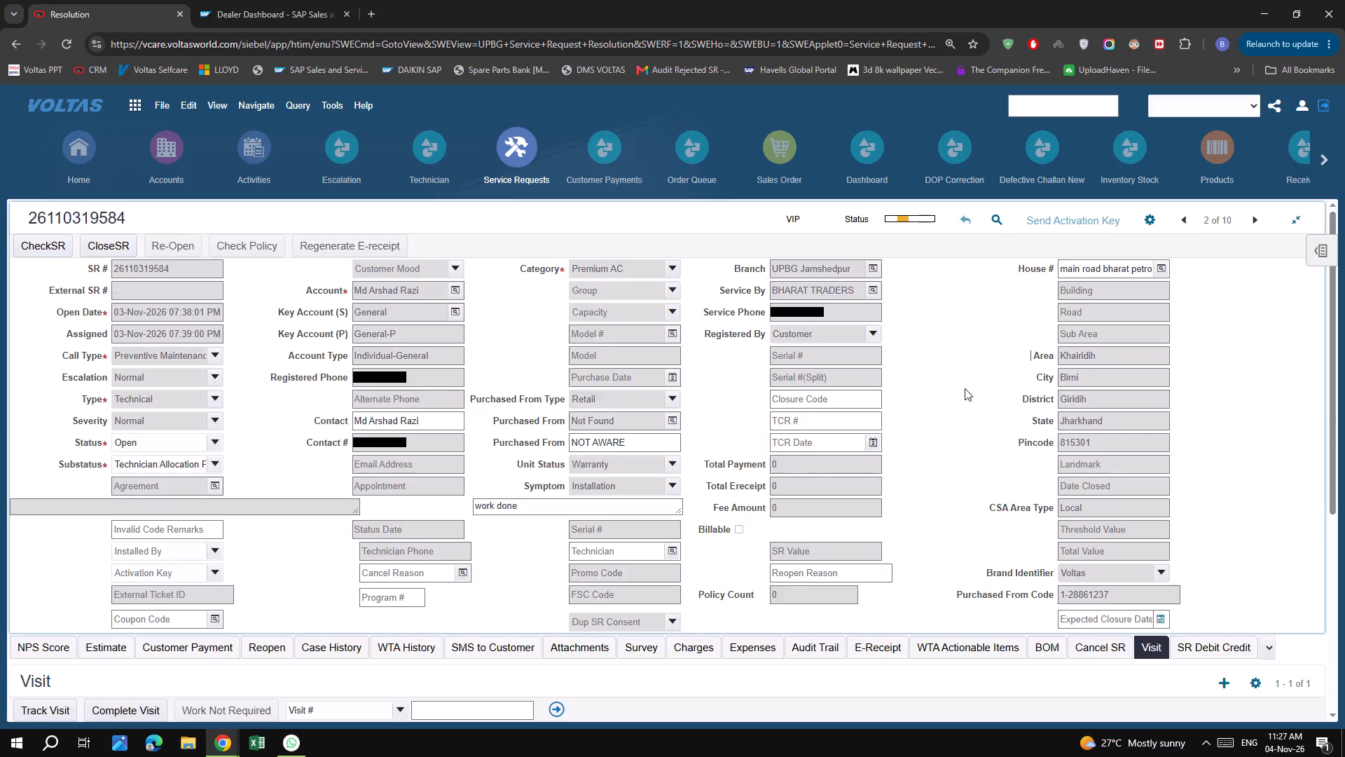
{"action": "scroll", "coordinate": [965, 388], "scroll_direction": "down", "scroll_amount": 5}
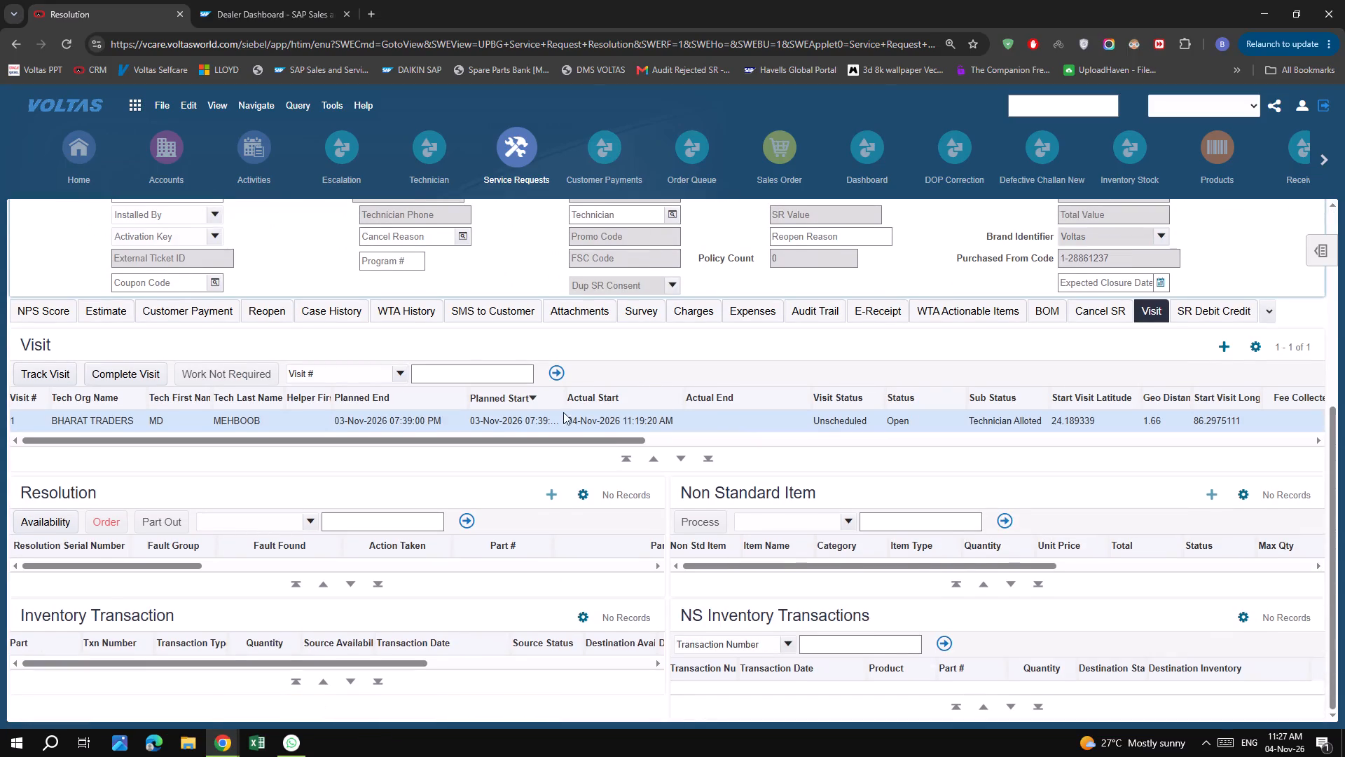
{"action": "scroll", "coordinate": [755, 404], "scroll_direction": "up", "scroll_amount": 6}
{"action": "left_click", "coordinate": [1248, 213]}
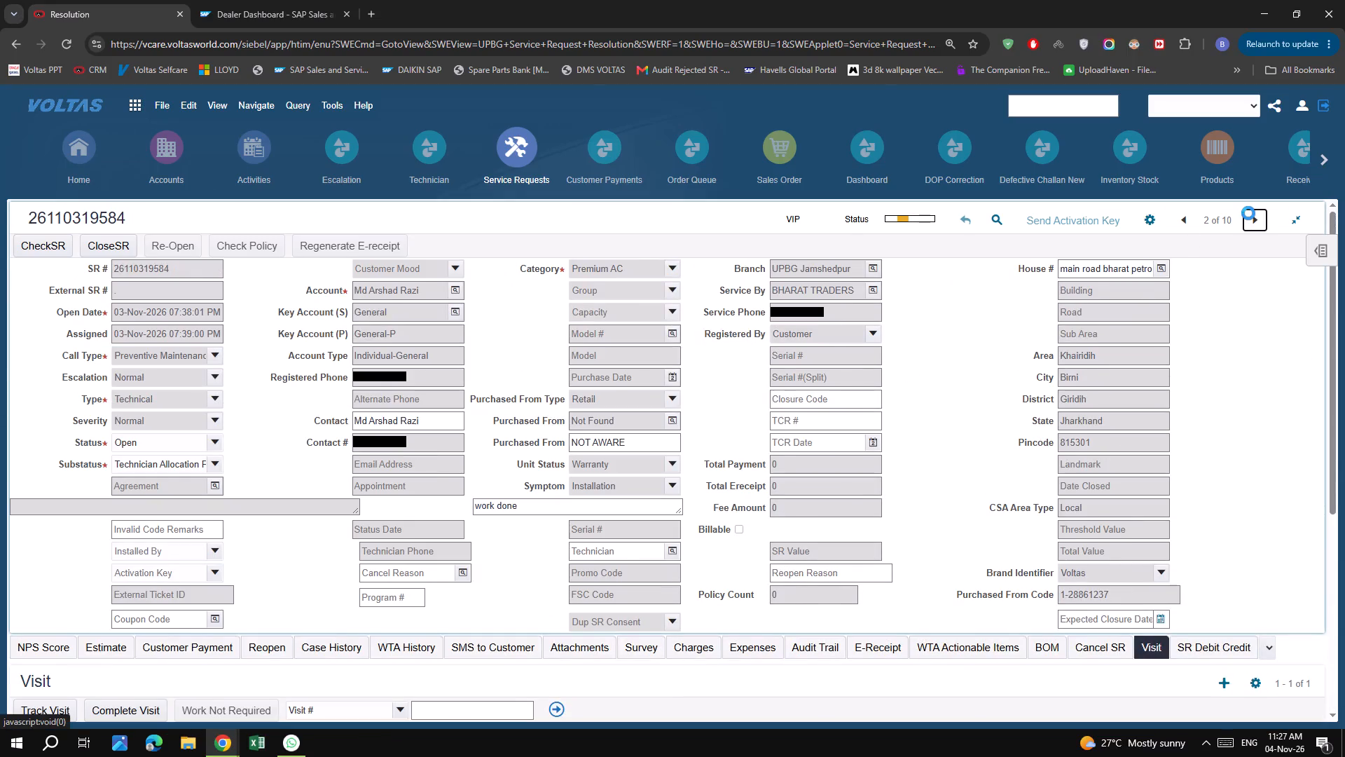
{"action": "left_click", "coordinate": [1248, 213]}
{"action": "left_click", "coordinate": [1248, 213]}
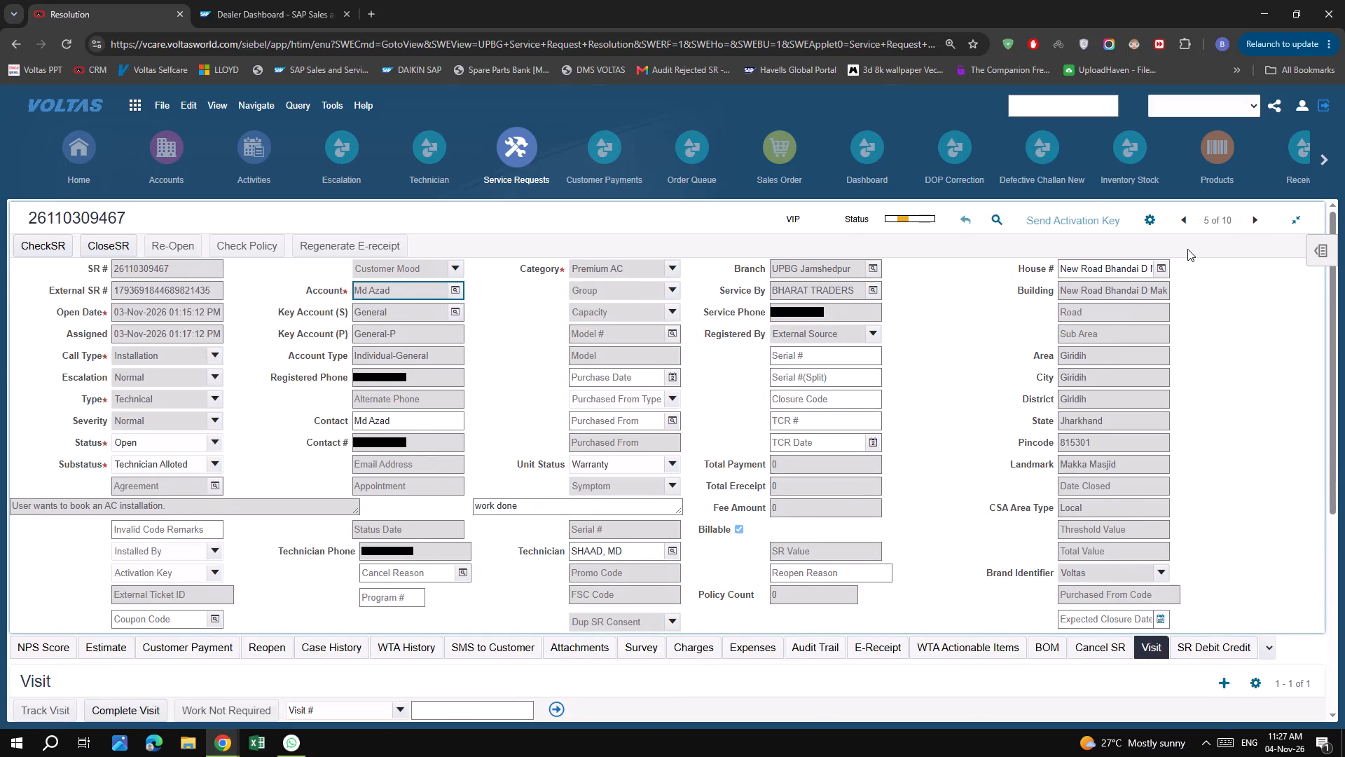
{"action": "scroll", "coordinate": [573, 442], "scroll_direction": "down", "scroll_amount": 6}
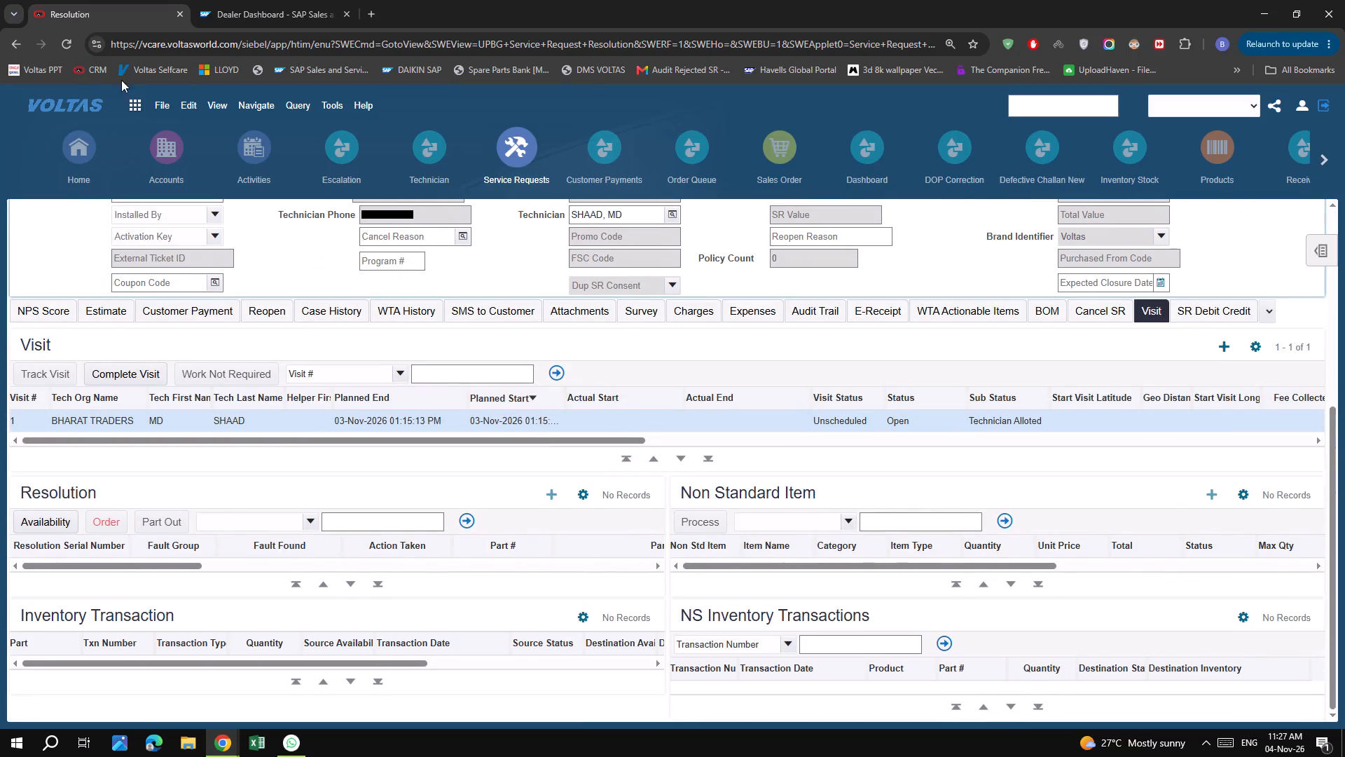
{"action": "left_click", "coordinate": [64, 43]}
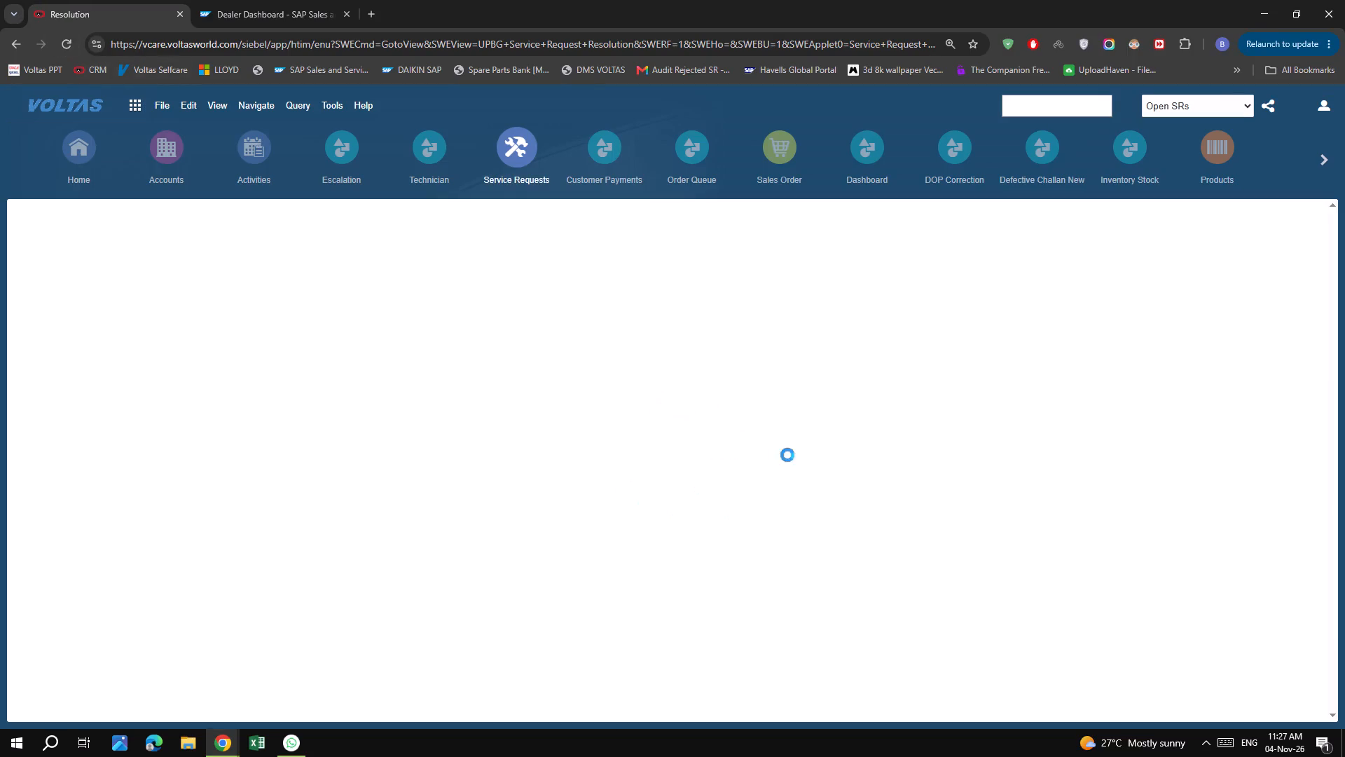
{"action": "scroll", "coordinate": [964, 469], "scroll_direction": "up", "scroll_amount": 5}
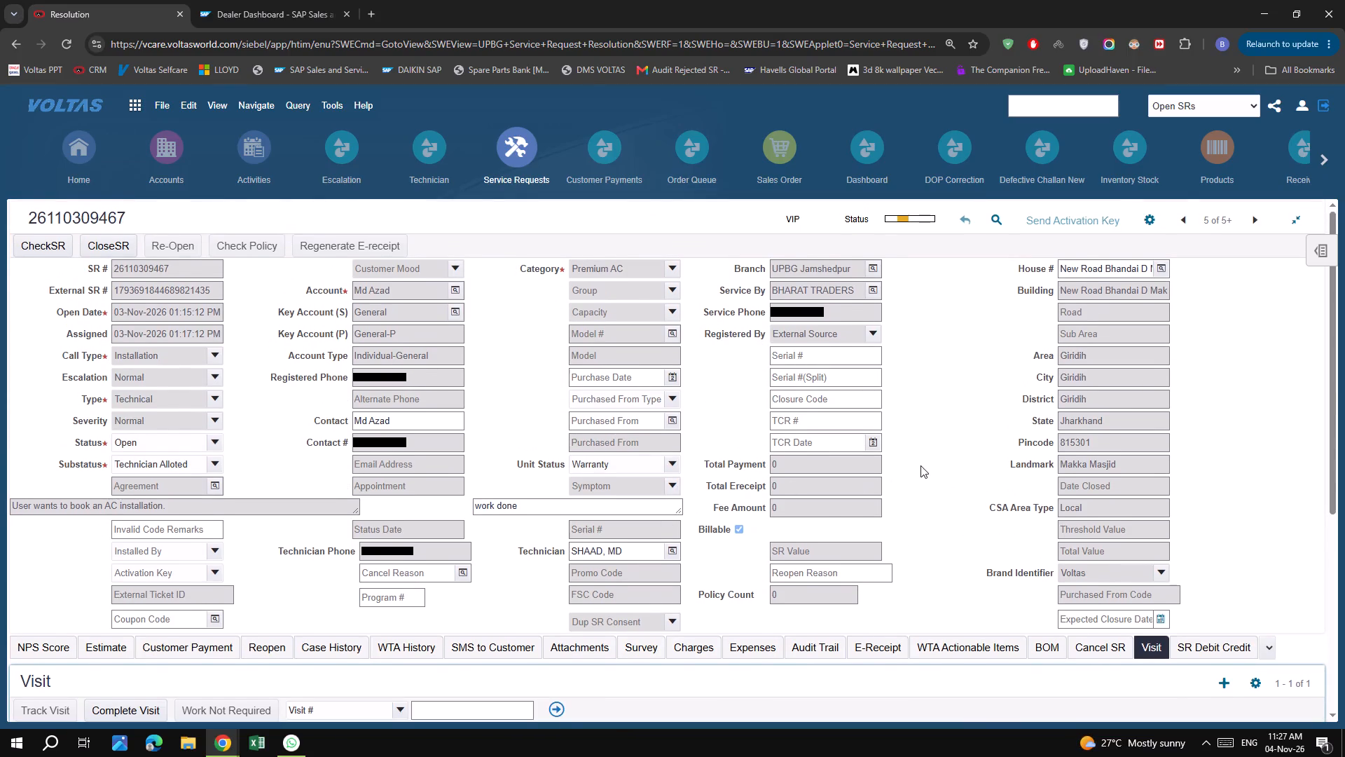
{"action": "scroll", "coordinate": [919, 465], "scroll_direction": "down", "scroll_amount": 2}
{"action": "scroll", "coordinate": [915, 466], "scroll_direction": "up", "scroll_amount": 1}
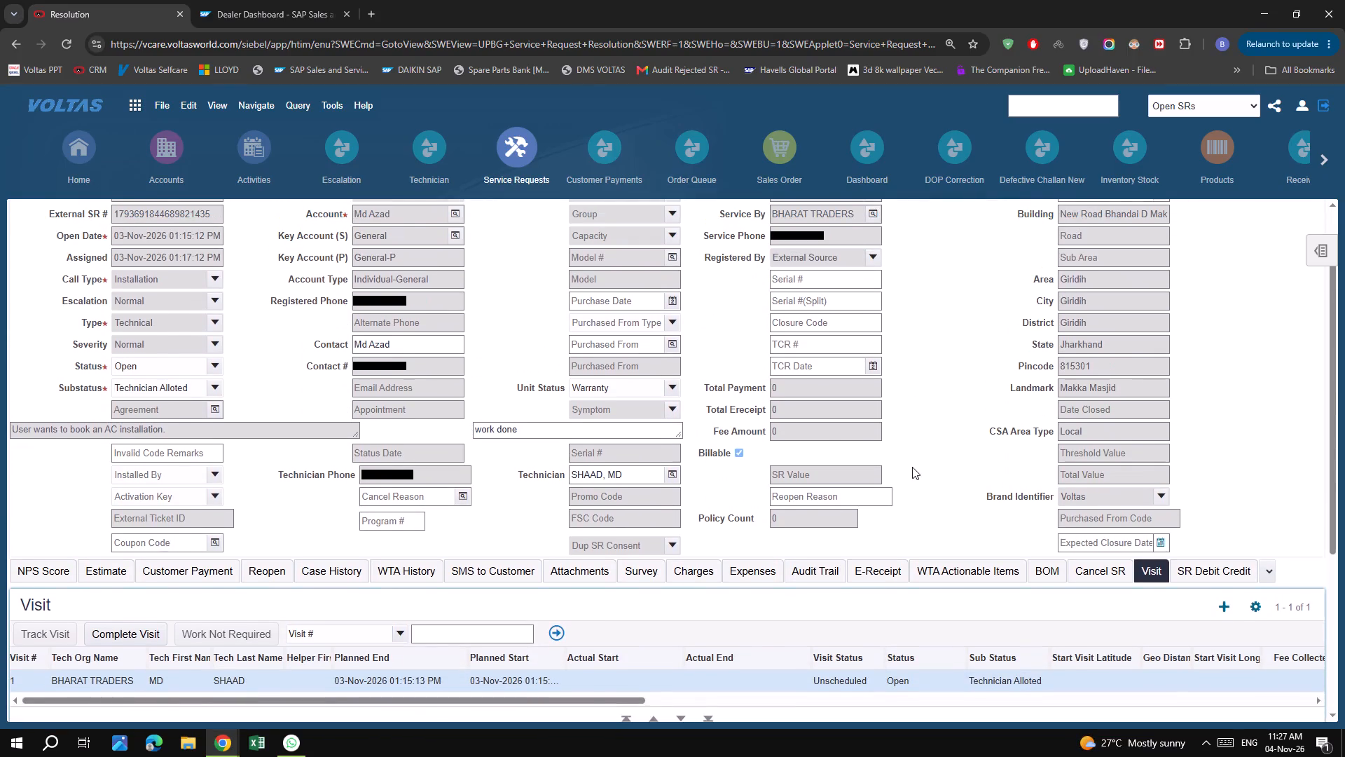
{"action": "scroll", "coordinate": [912, 467], "scroll_direction": "up", "scroll_amount": 5}
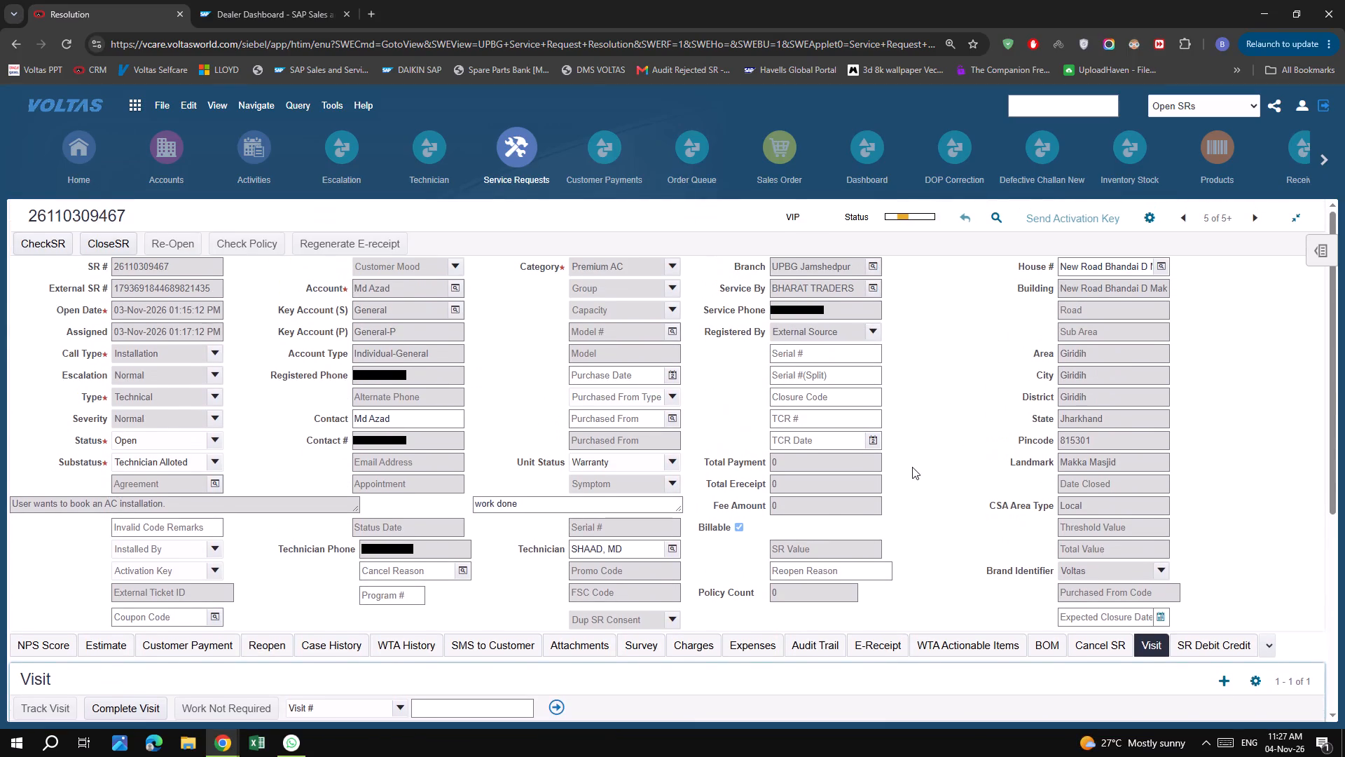
{"action": "left_click", "coordinate": [1248, 217]}
{"action": "left_click", "coordinate": [1248, 217]}
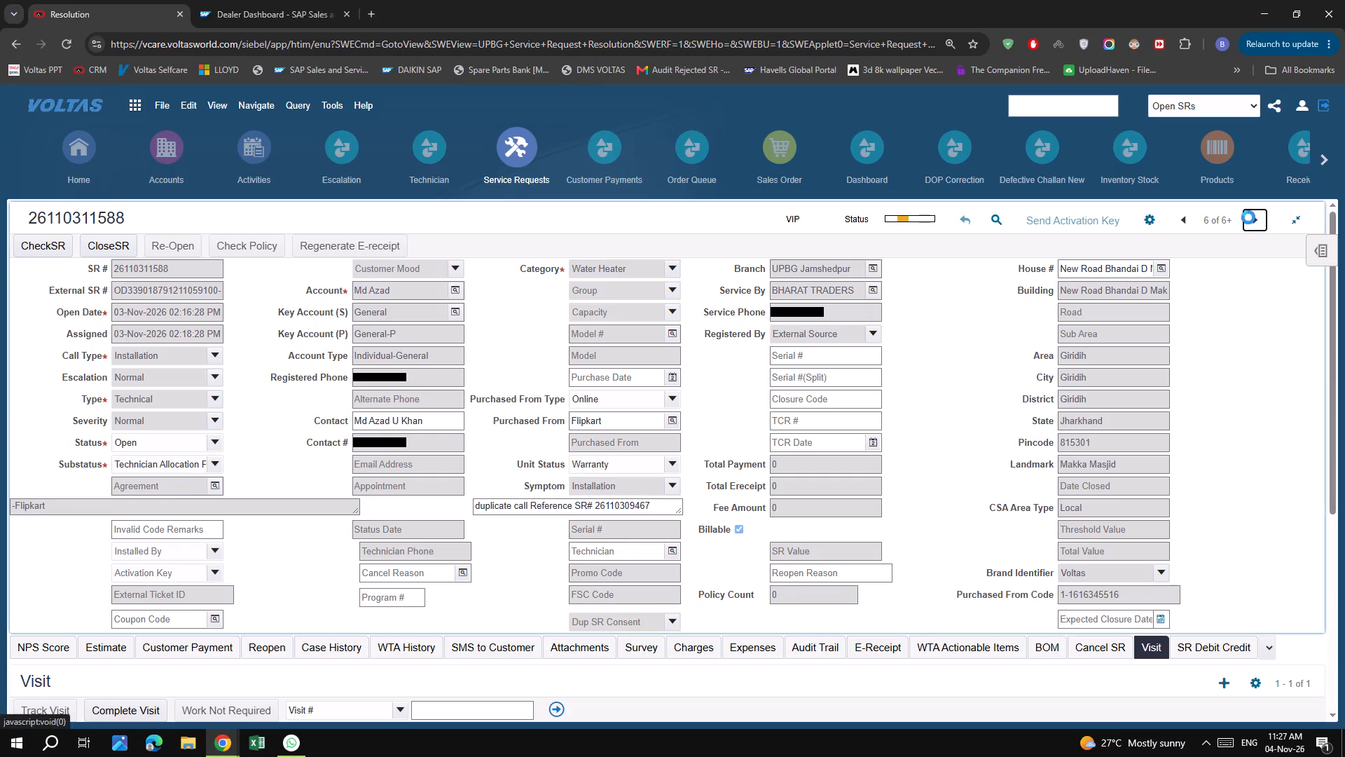
{"action": "scroll", "coordinate": [641, 416], "scroll_direction": "down", "scroll_amount": 5}
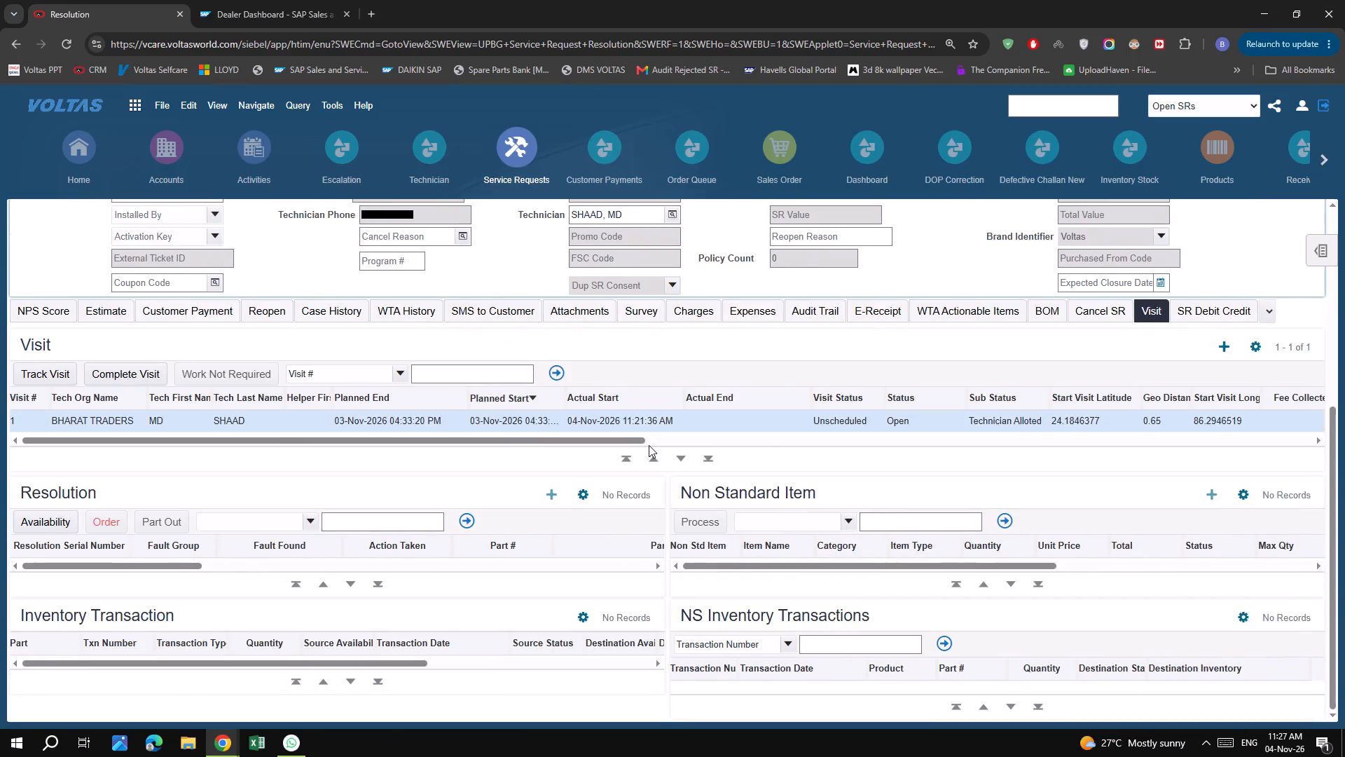
{"action": "left_click_drag", "start_coordinate": [621, 442], "coordinate": [358, 413]}
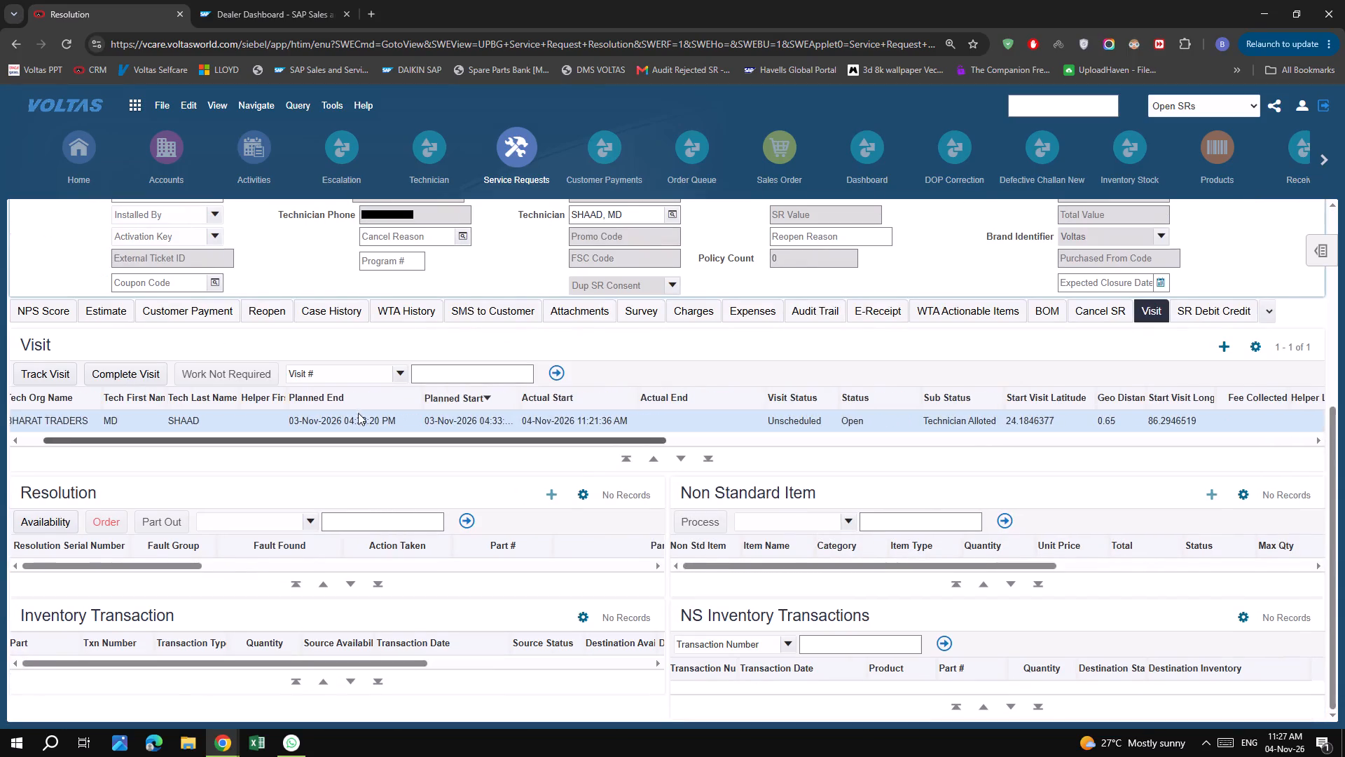
{"action": "left_click_drag", "start_coordinate": [358, 413], "coordinate": [354, 411]}
{"action": "scroll", "coordinate": [491, 414], "scroll_direction": "up", "scroll_amount": 6}
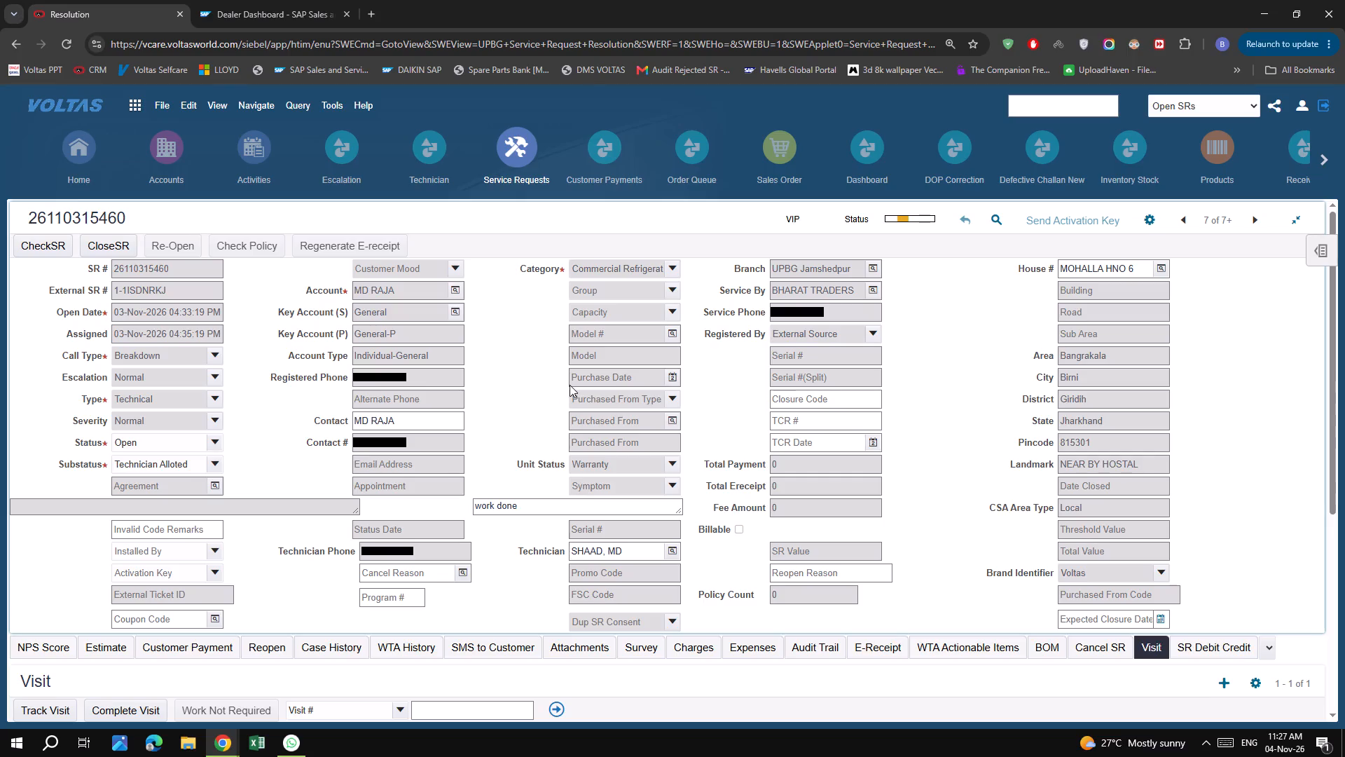
{"action": "triple_click", "coordinate": [204, 275]}
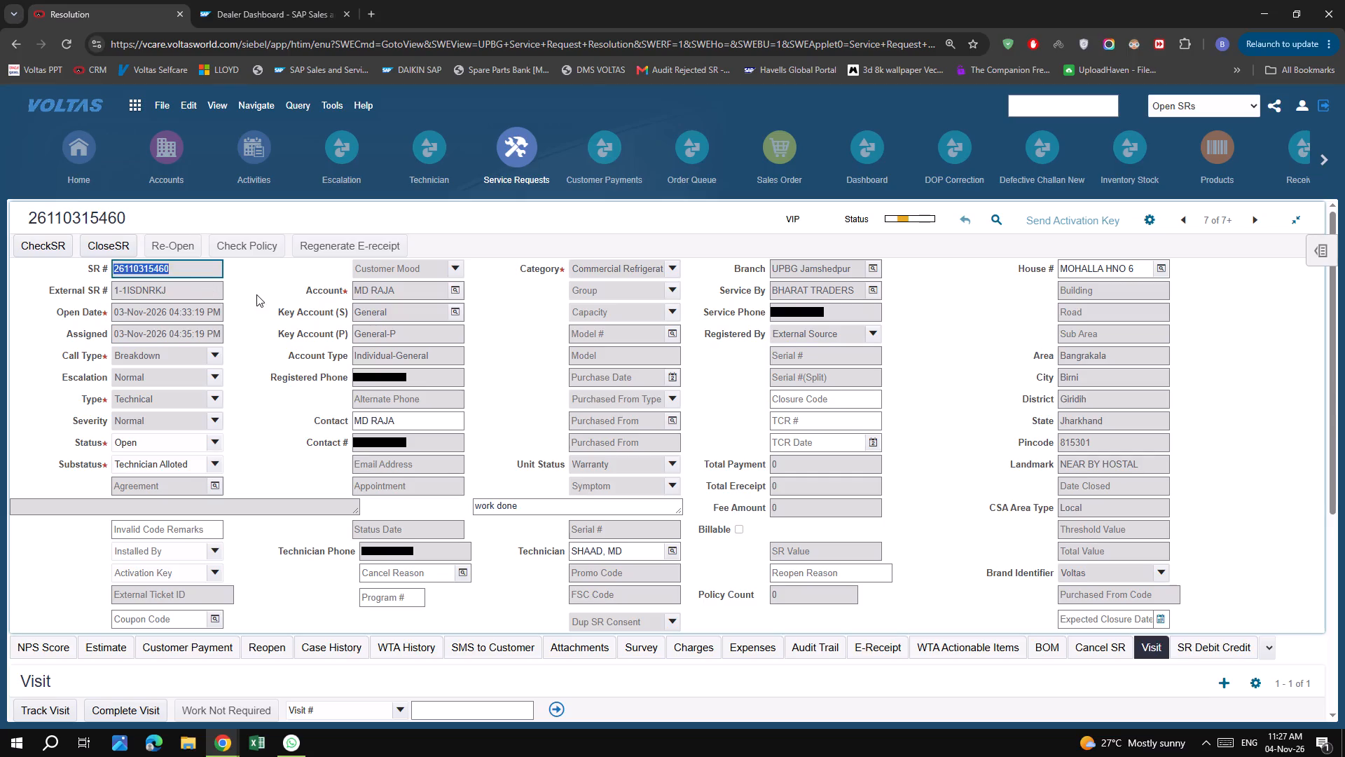
{"action": "left_click", "coordinate": [256, 294]}
{"action": "scroll", "coordinate": [548, 397], "scroll_direction": "down", "scroll_amount": 4}
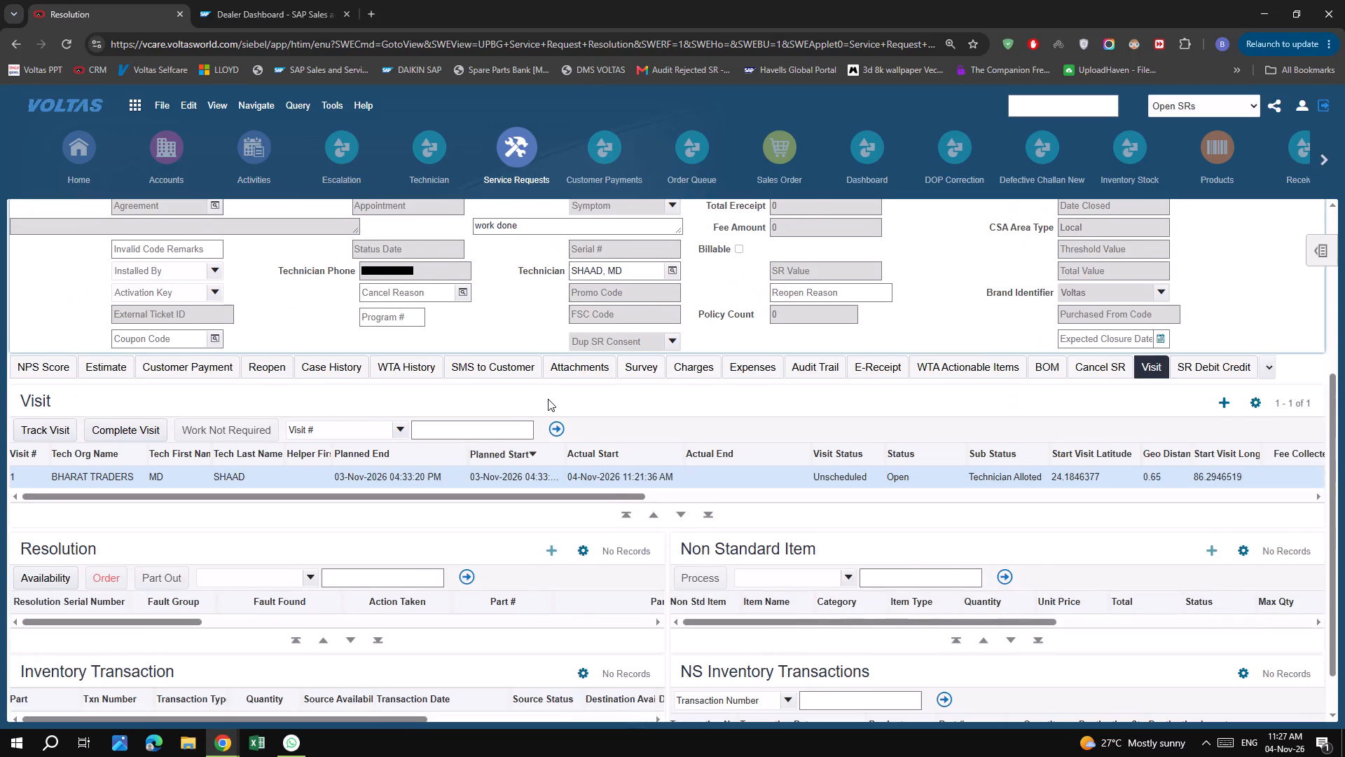
{"action": "scroll", "coordinate": [550, 410], "scroll_direction": "up", "scroll_amount": 5}
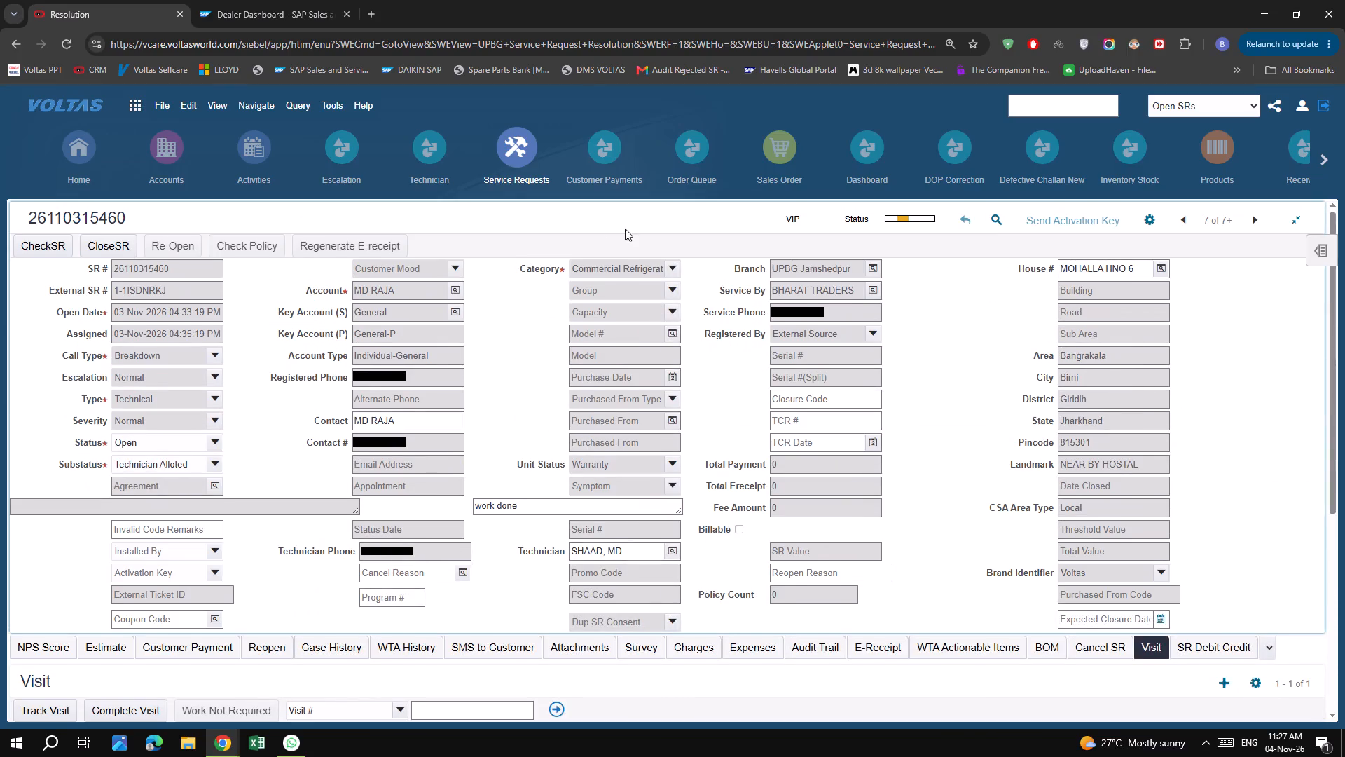
Return to the service request list, filter it to Open SRs, and sort it by SR # in descending order.
{"action": "left_click", "coordinate": [511, 142]}
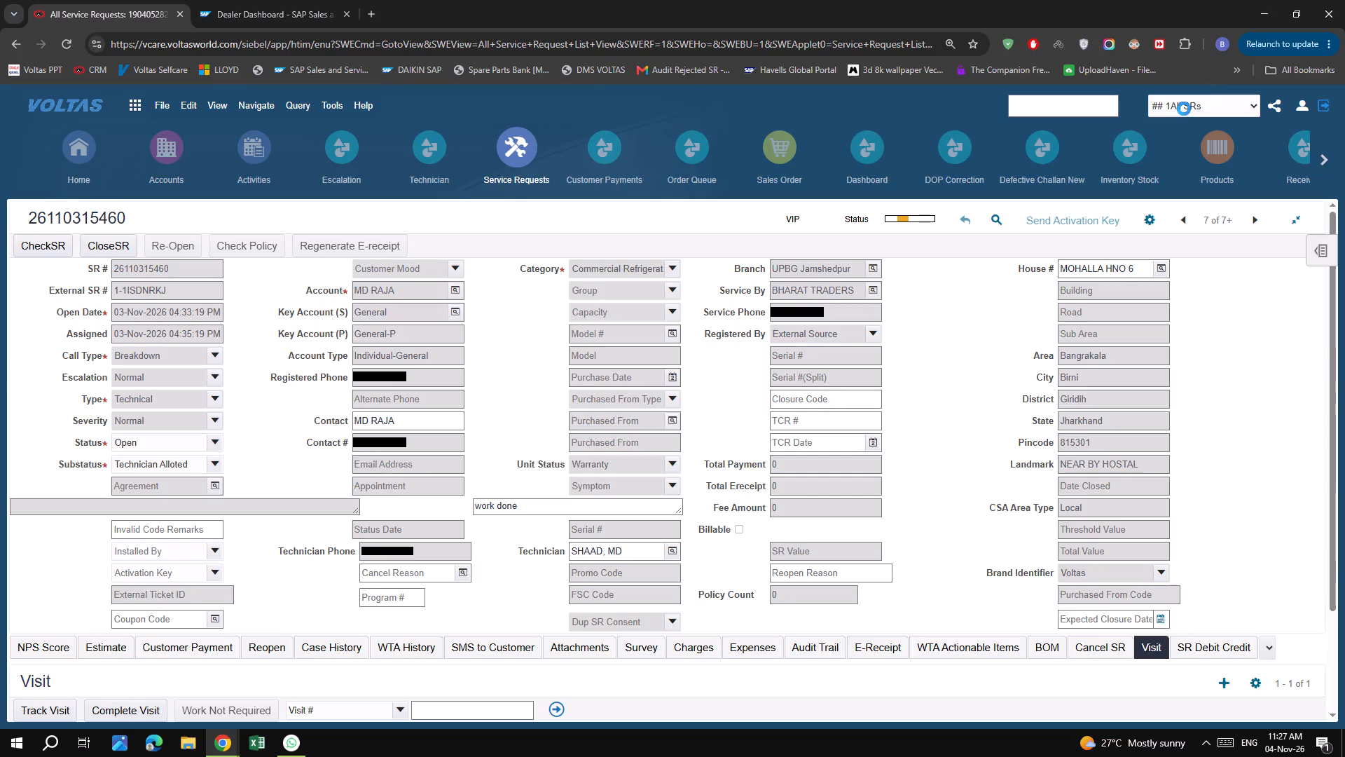
{"action": "left_click", "coordinate": [1186, 106]}
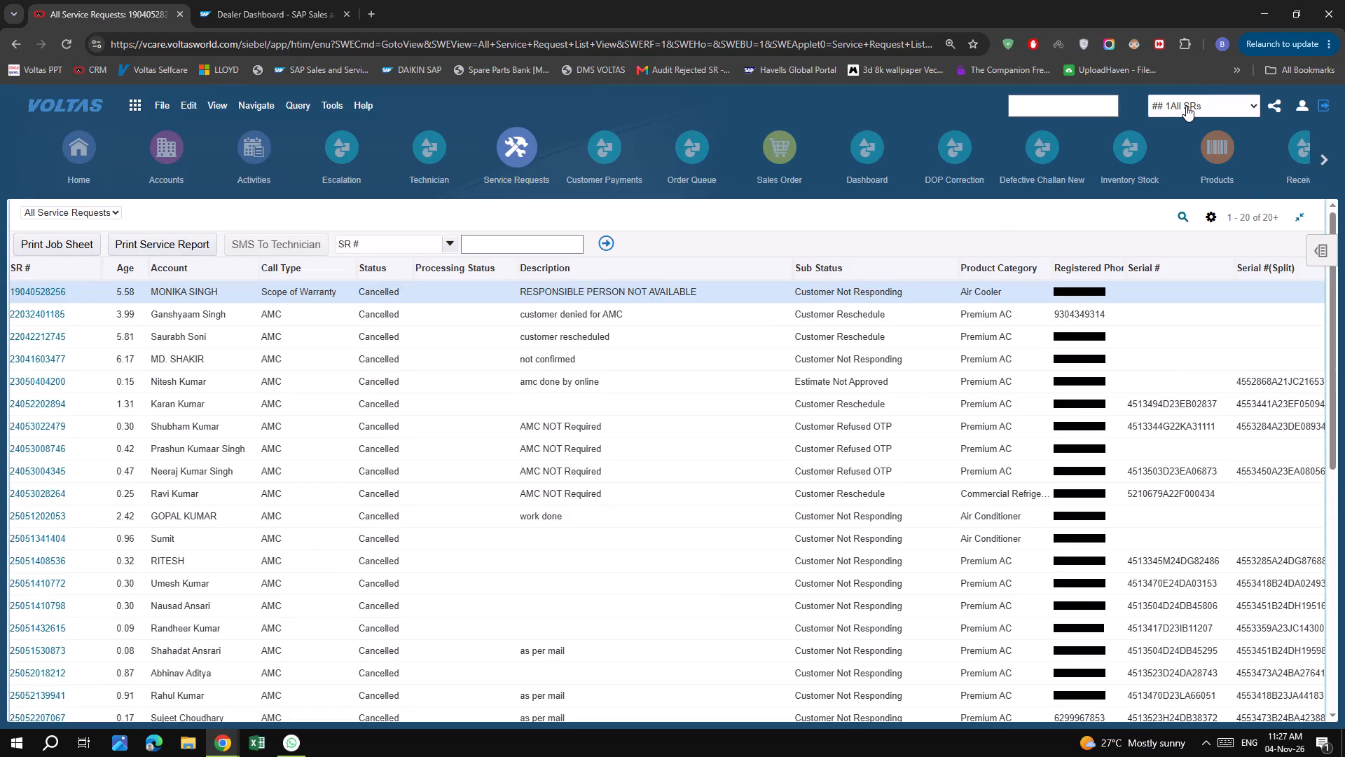
{"action": "left_click", "coordinate": [1174, 340]}
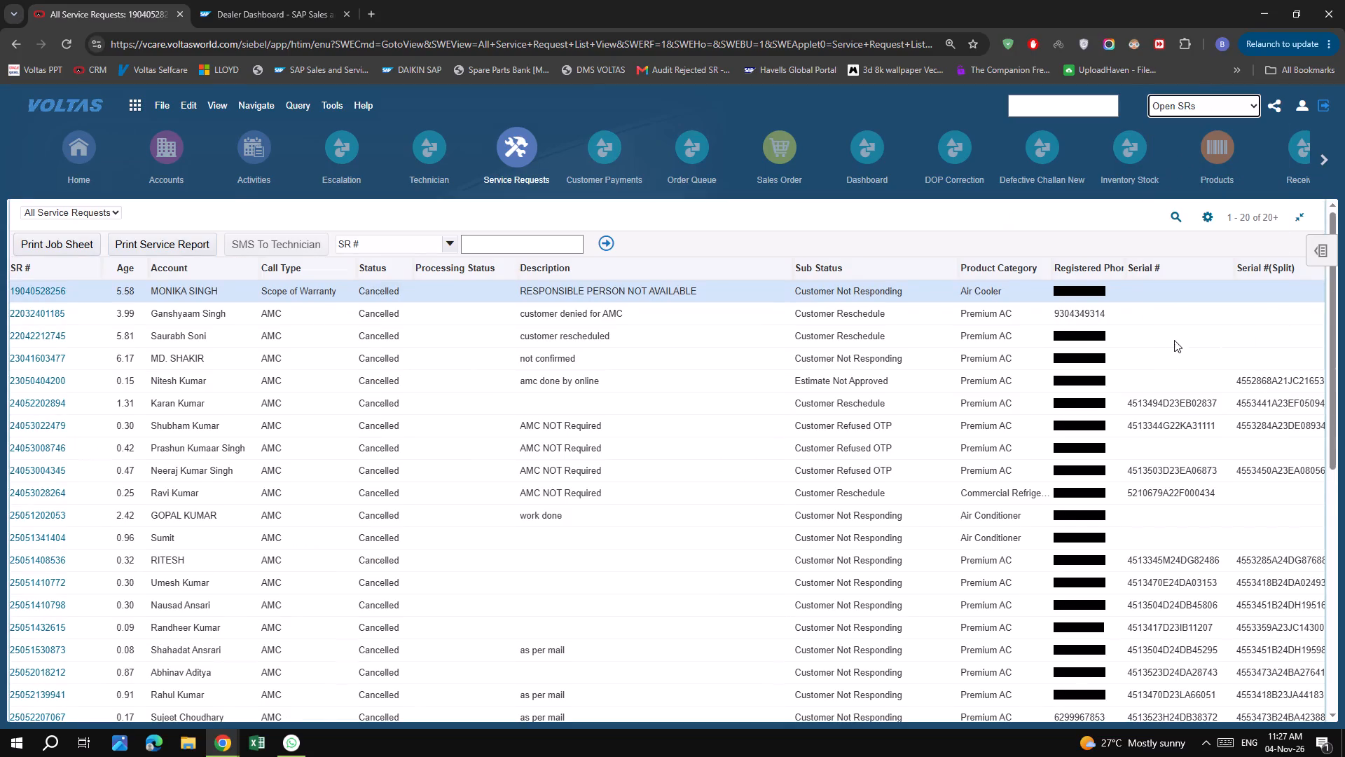
{"action": "left_click", "coordinate": [43, 268]}
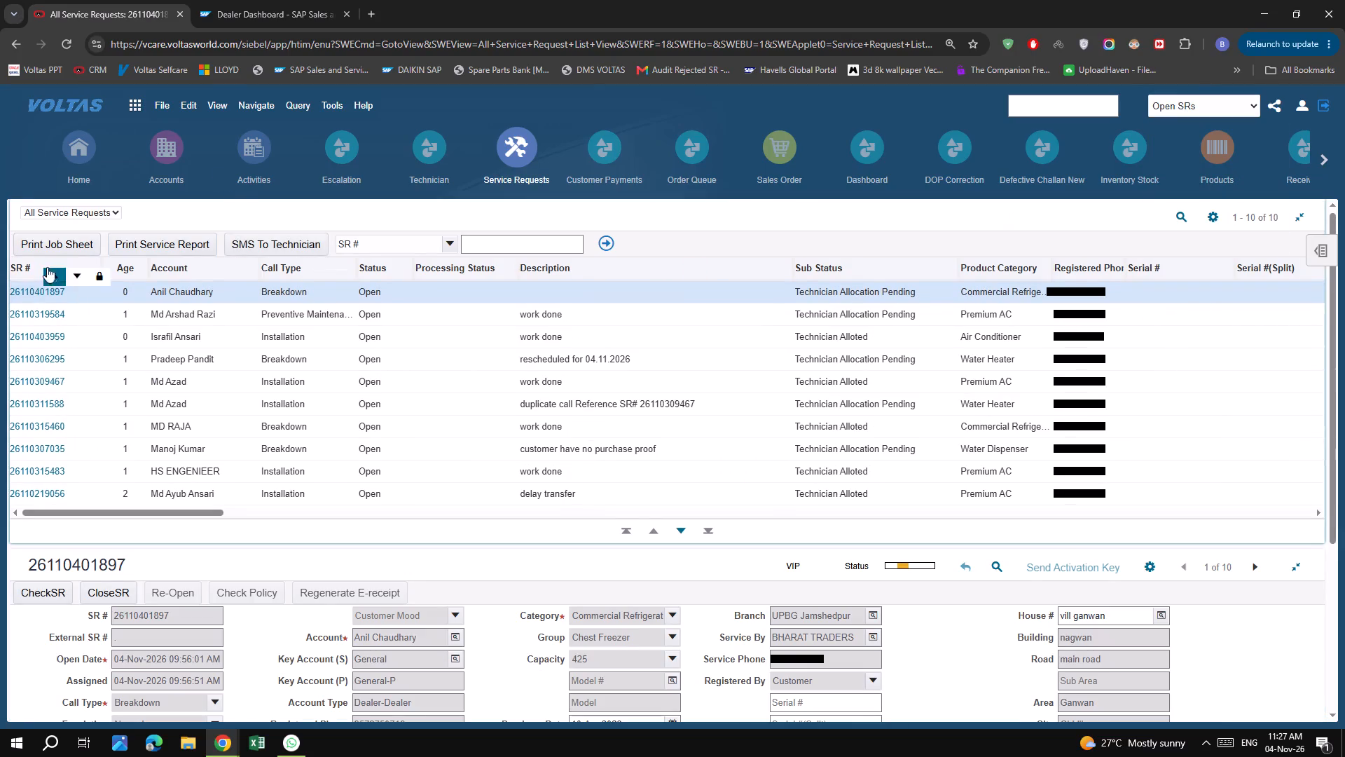
{"action": "left_click", "coordinate": [80, 276]}
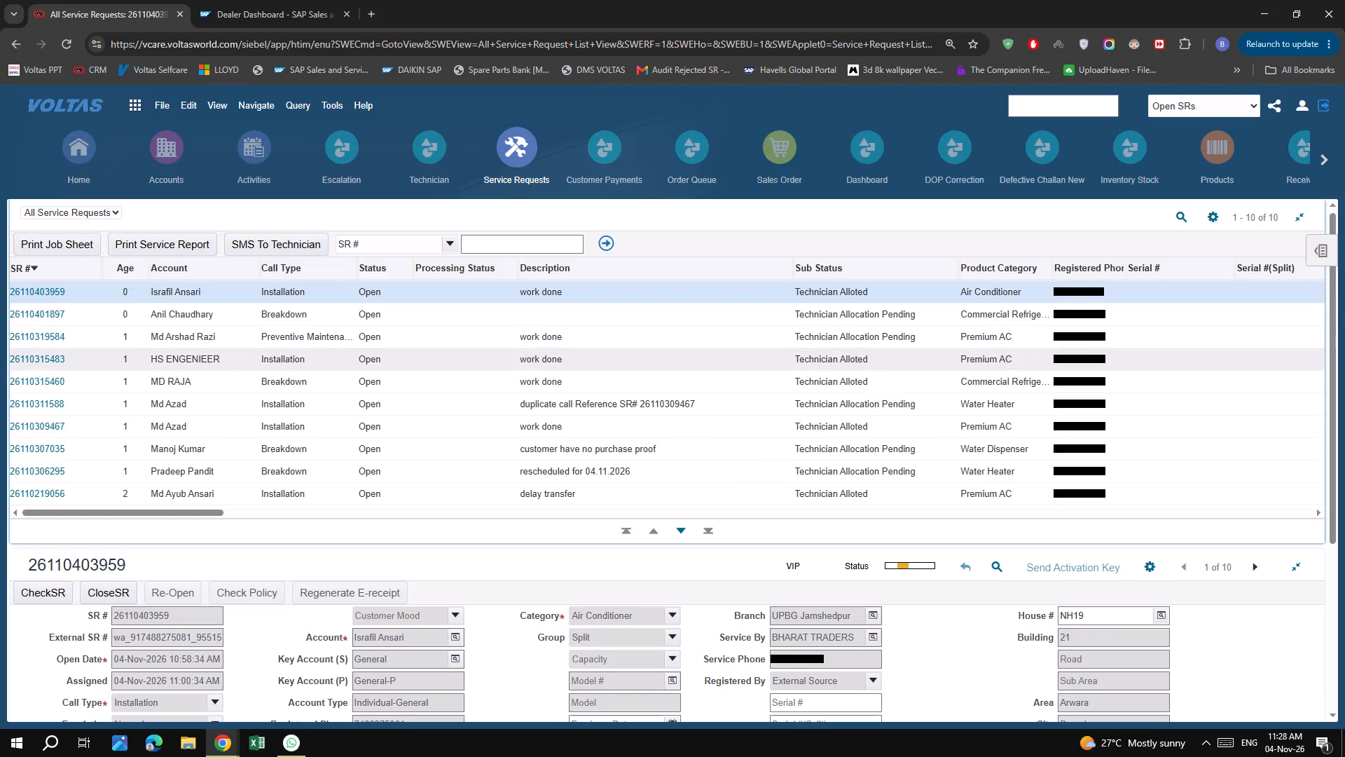
{"action": "left_click", "coordinate": [59, 338]}
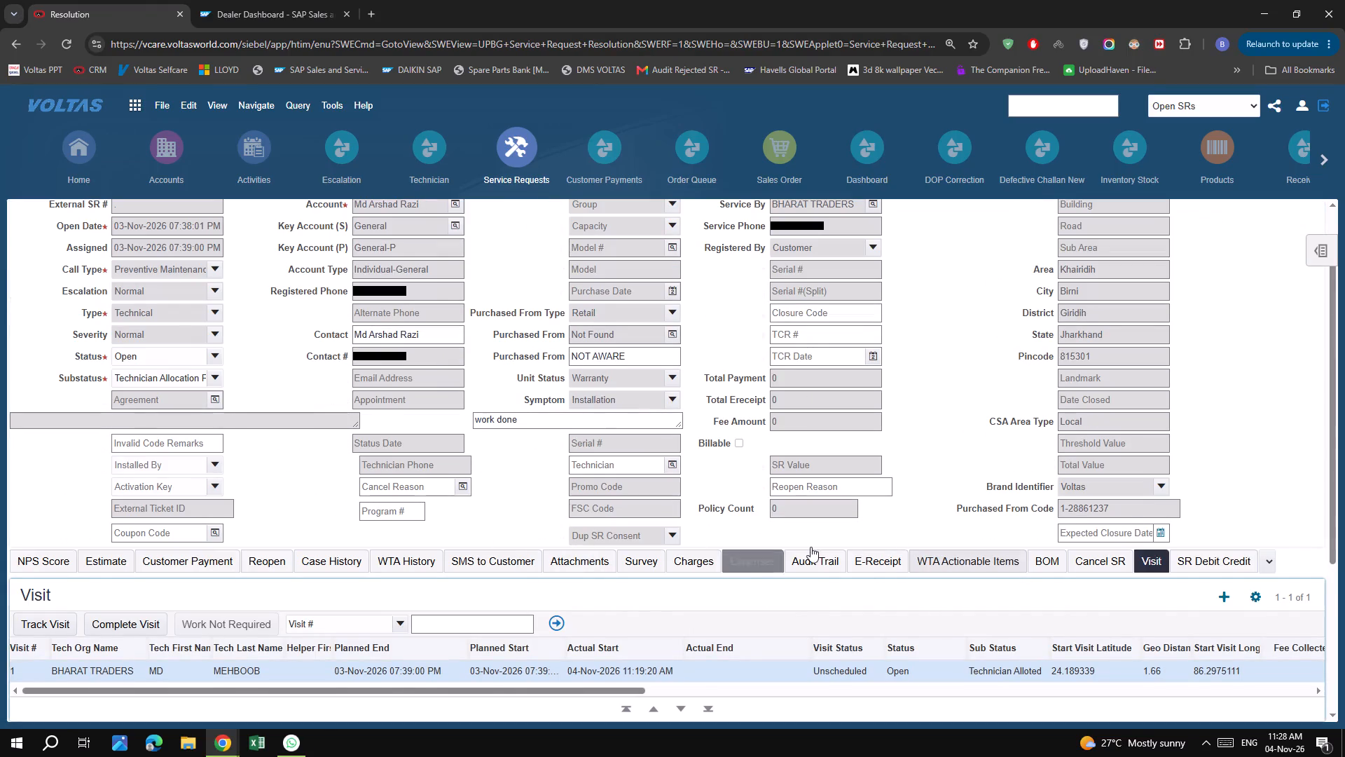
{"action": "left_click", "coordinate": [975, 404]}
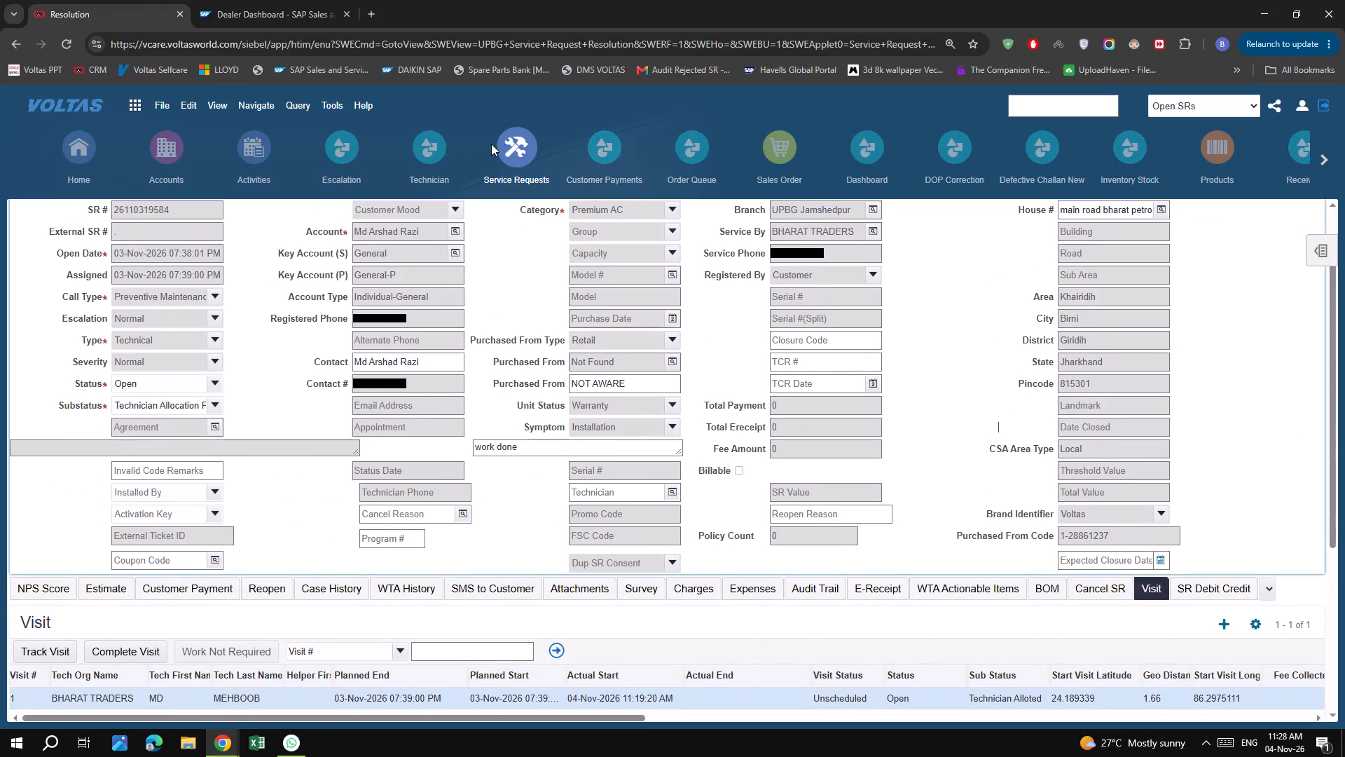
Return to the service request list, filter it to Open SRs, and sort it by SR # in descending order.
{"action": "left_click", "coordinate": [506, 144]}
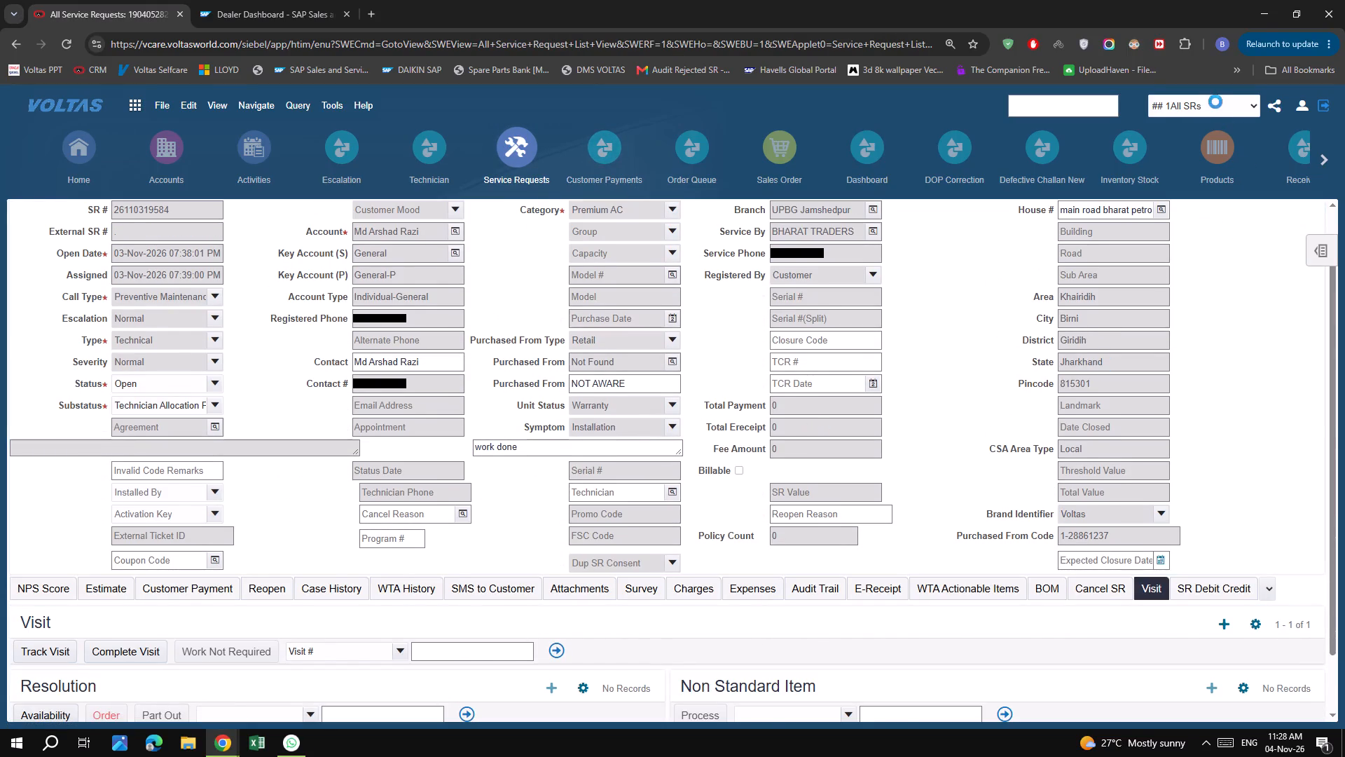
{"action": "left_click", "coordinate": [1207, 105]}
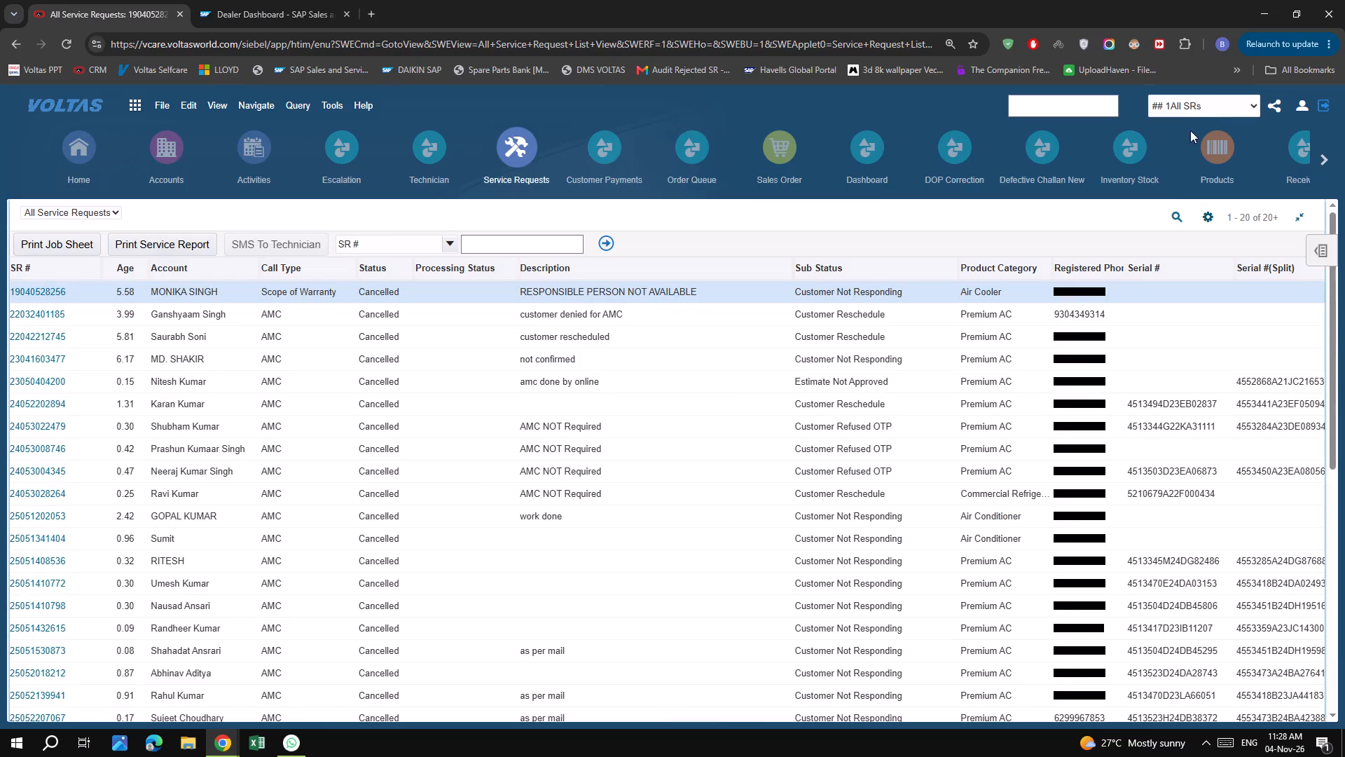
{"action": "left_click", "coordinate": [1199, 103]}
{"action": "left_click", "coordinate": [1203, 103]}
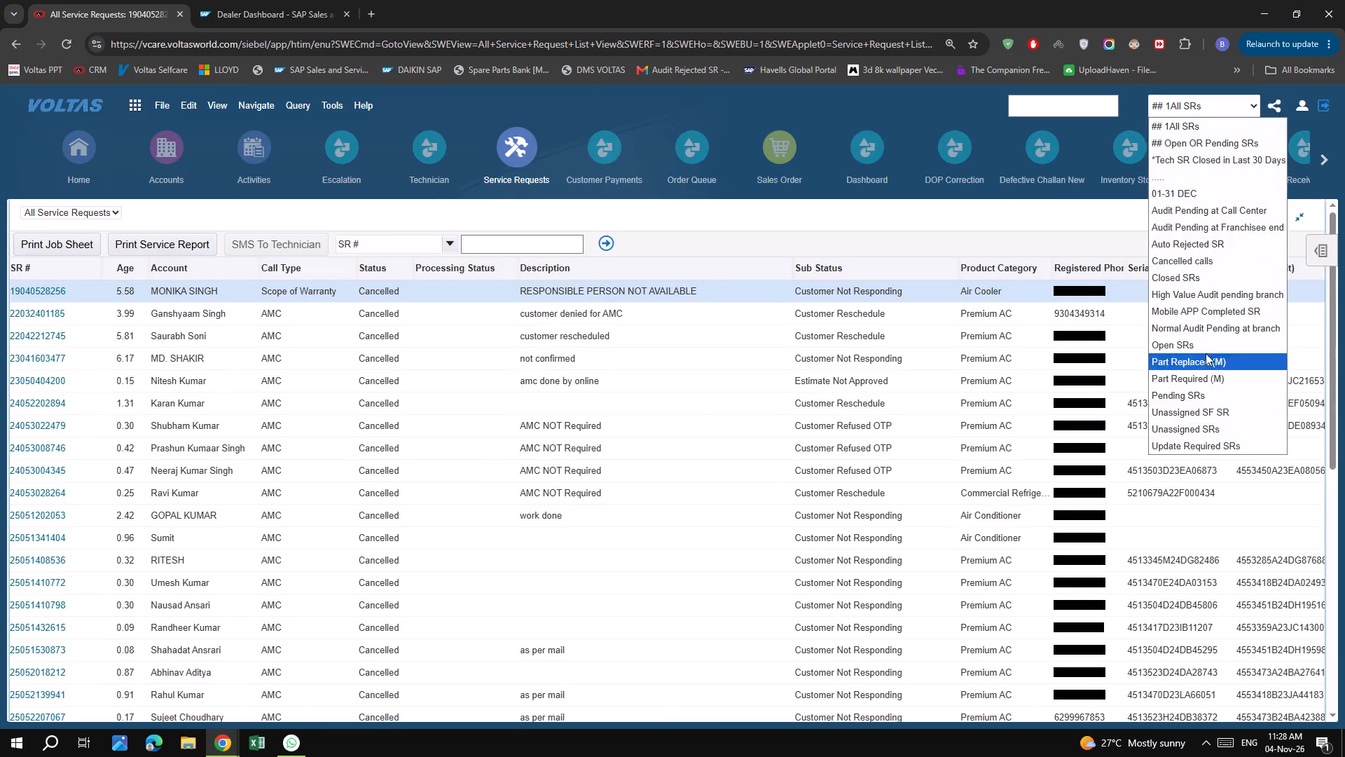
{"action": "left_click", "coordinate": [1208, 345]}
{"action": "left_click", "coordinate": [51, 268]}
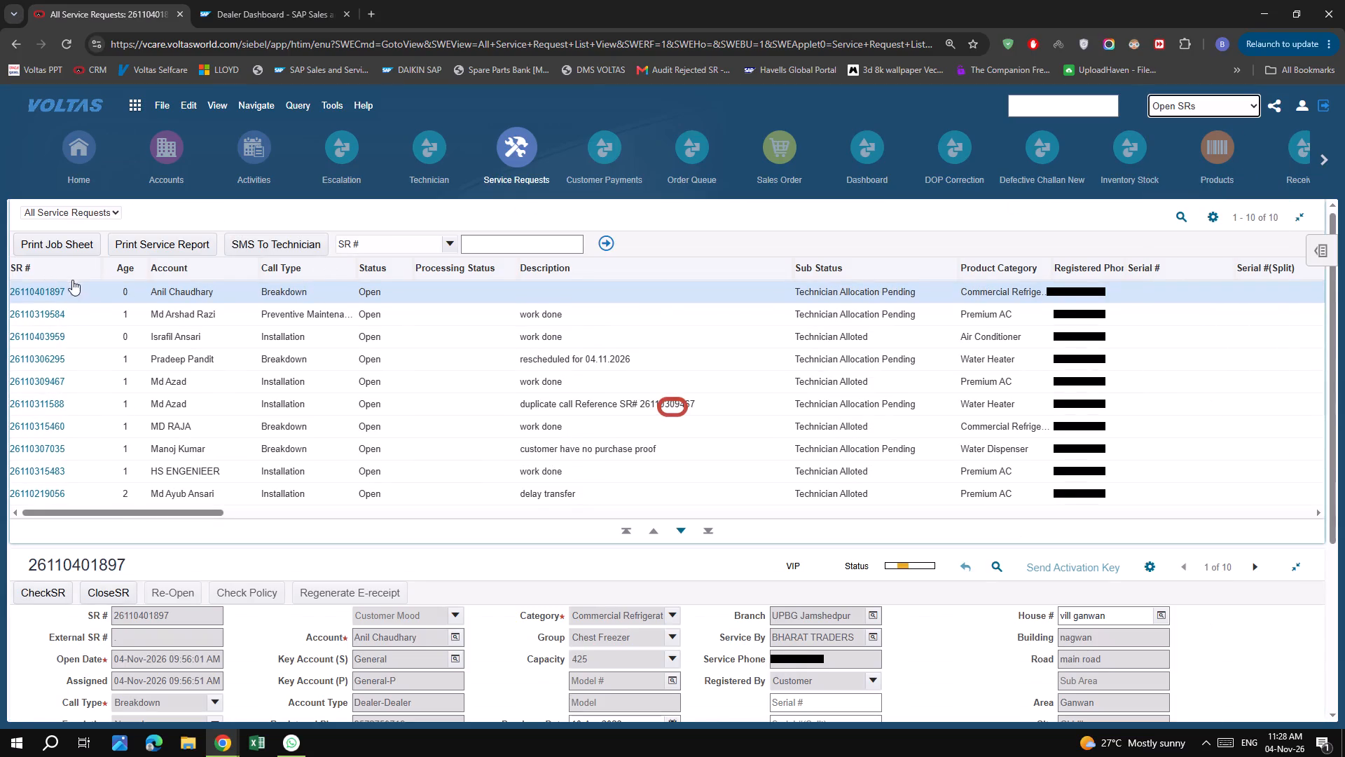
{"action": "left_click", "coordinate": [78, 275]}
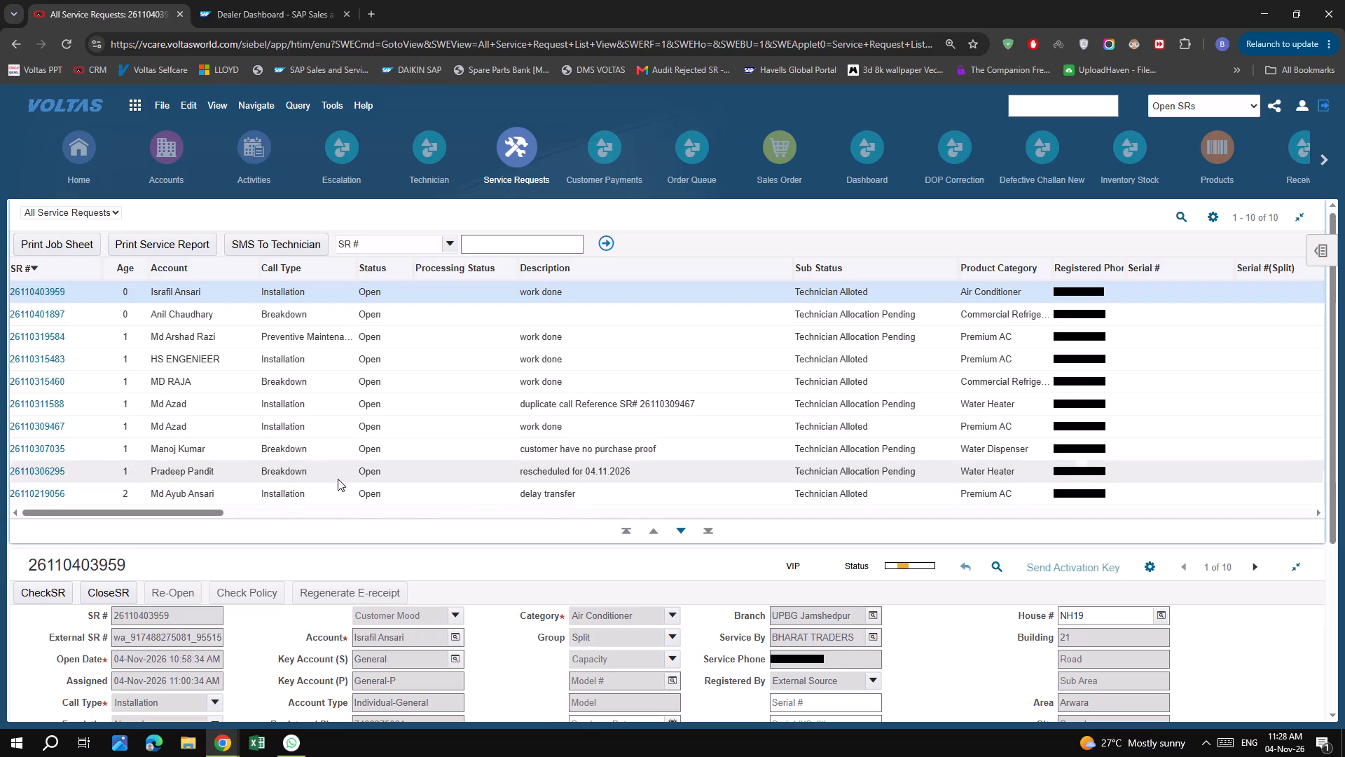
{"action": "left_click", "coordinate": [43, 467]}
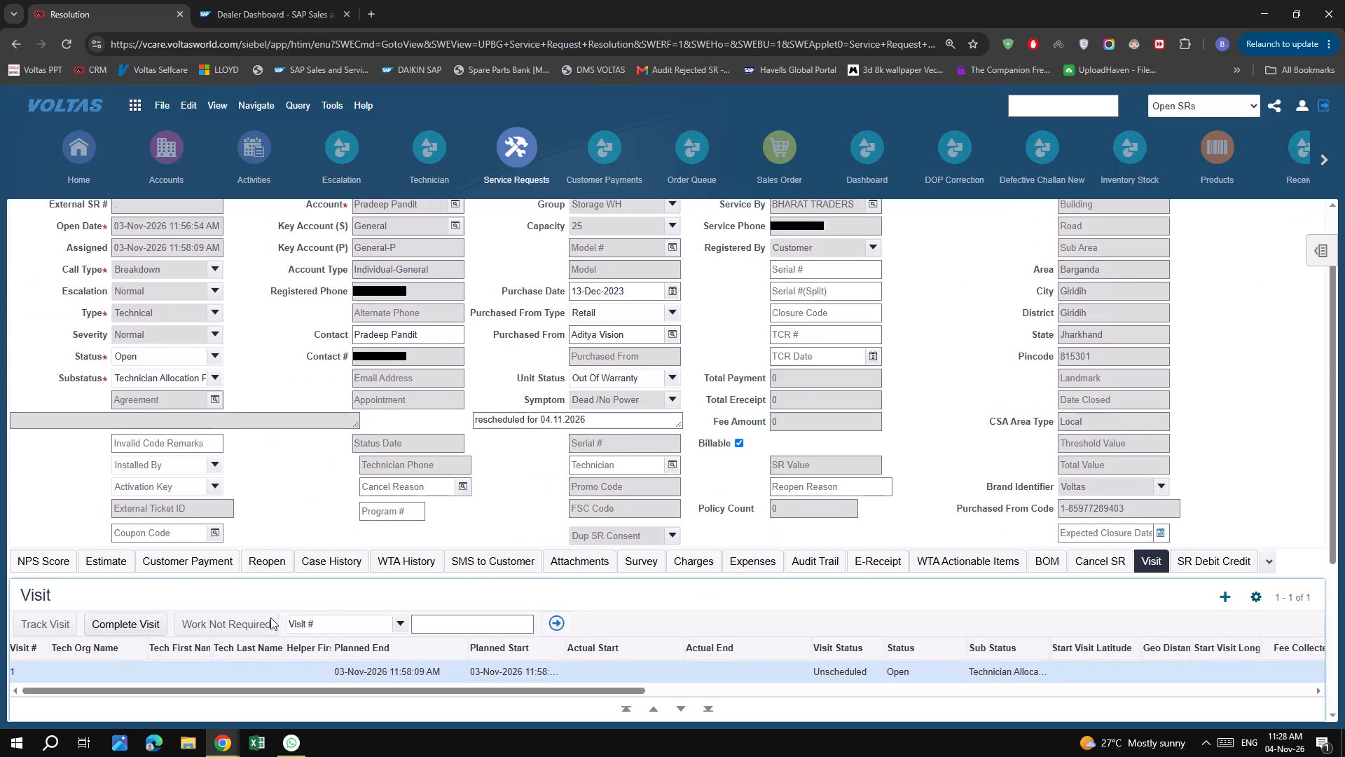
{"action": "left_click", "coordinate": [145, 615]}
{"action": "key", "text": "Return"}
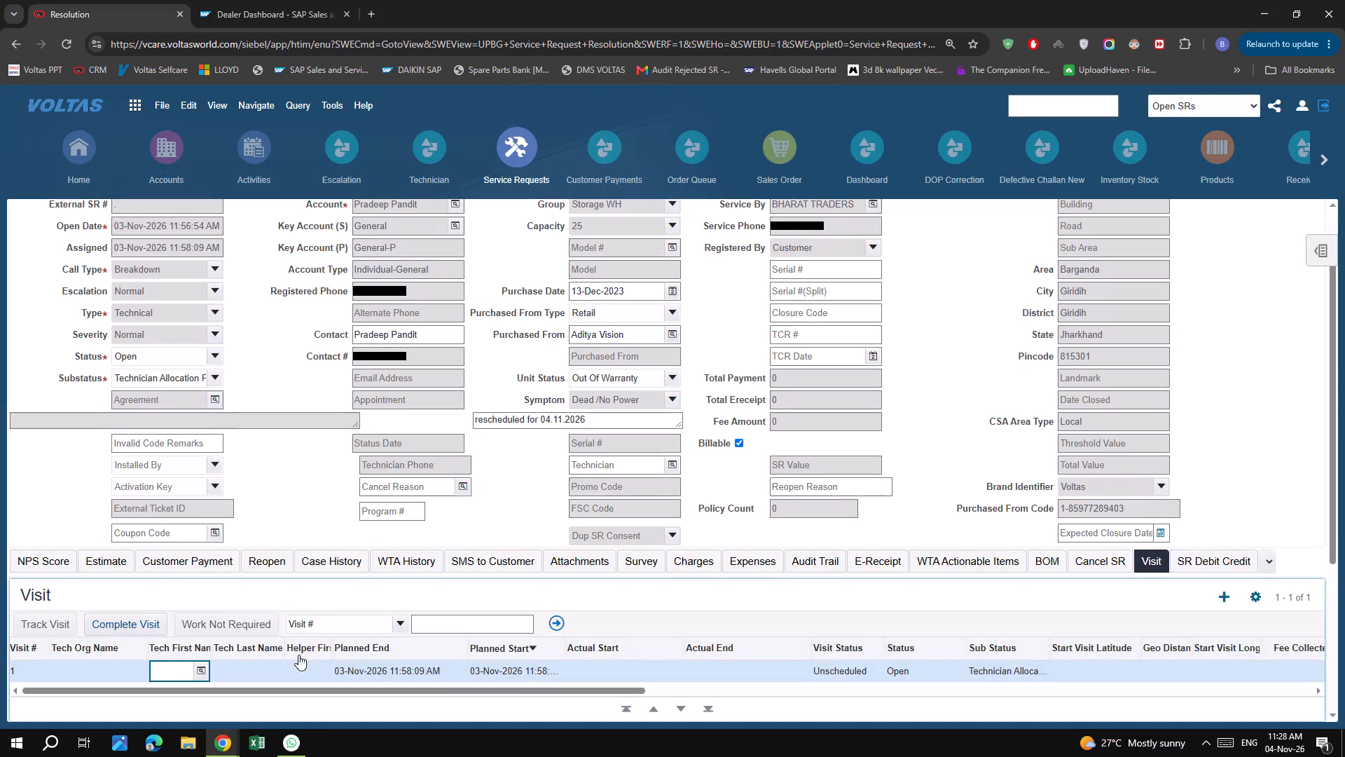
{"action": "left_click", "coordinate": [205, 672]}
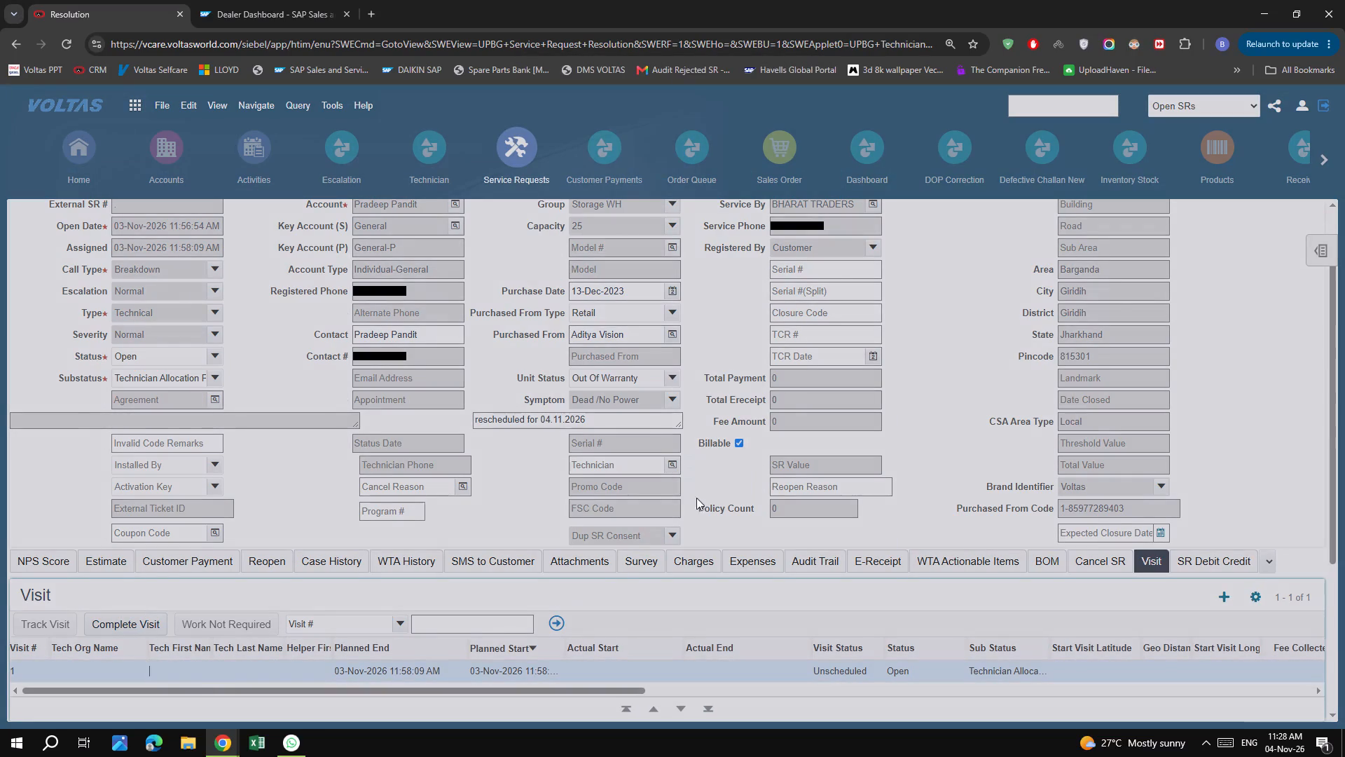
{"action": "left_click", "coordinate": [713, 552]}
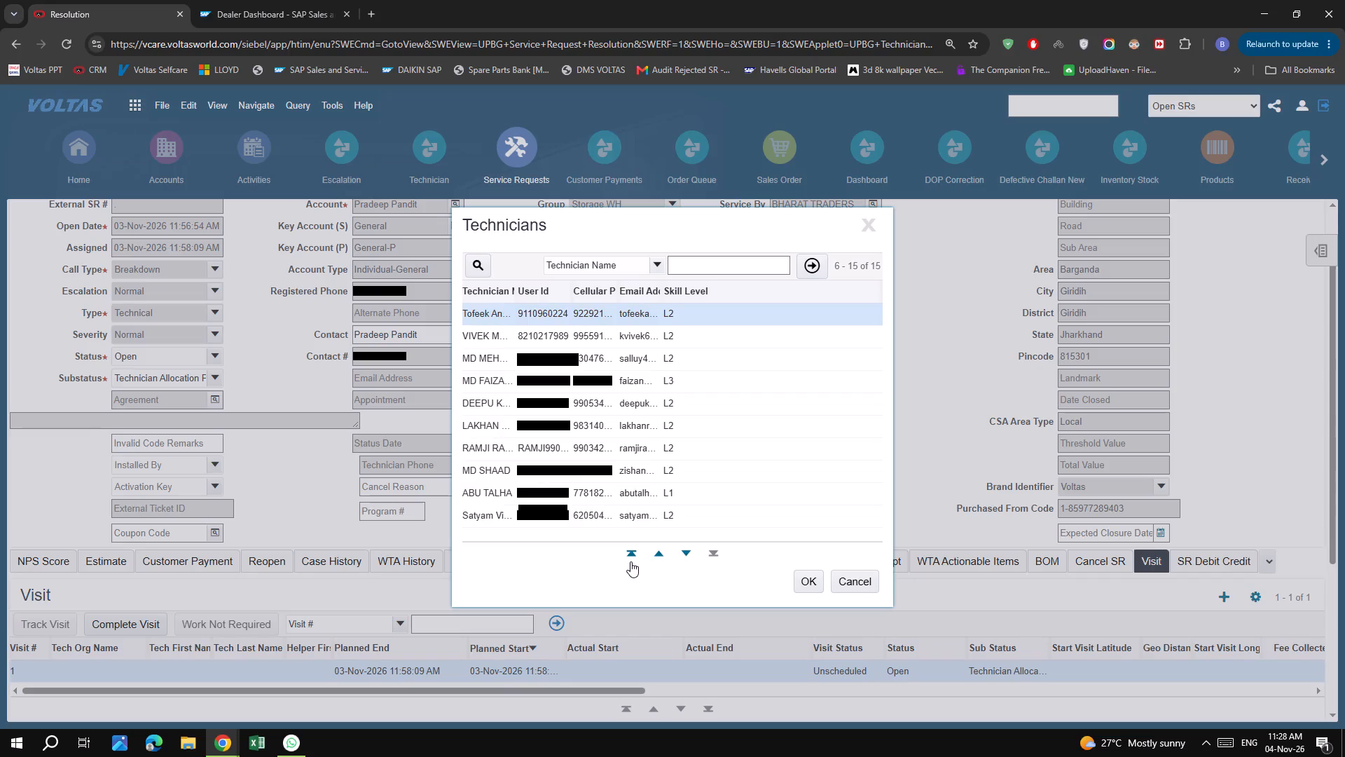
{"action": "left_click", "coordinate": [630, 561]}
{"action": "left_click", "coordinate": [527, 378]}
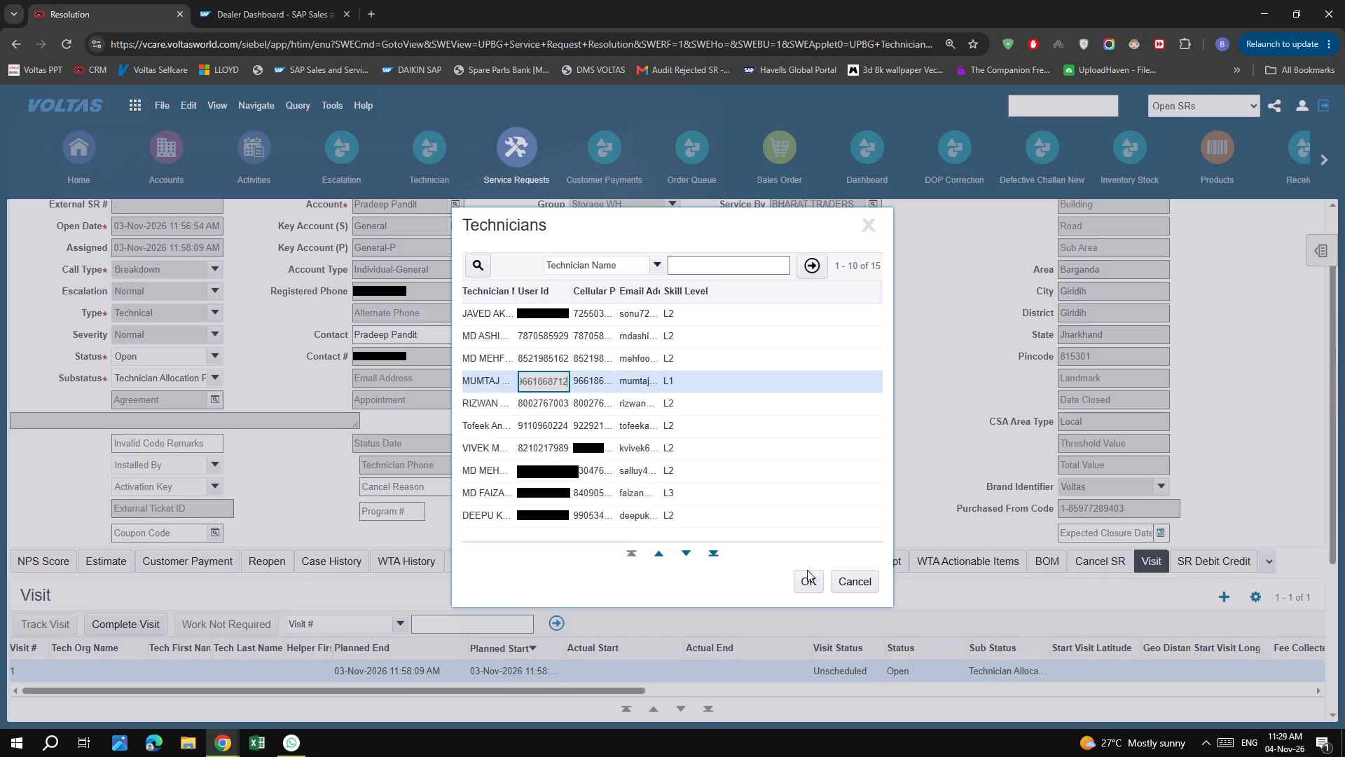
{"action": "left_click", "coordinate": [812, 583]}
{"action": "left_click", "coordinate": [551, 617]}
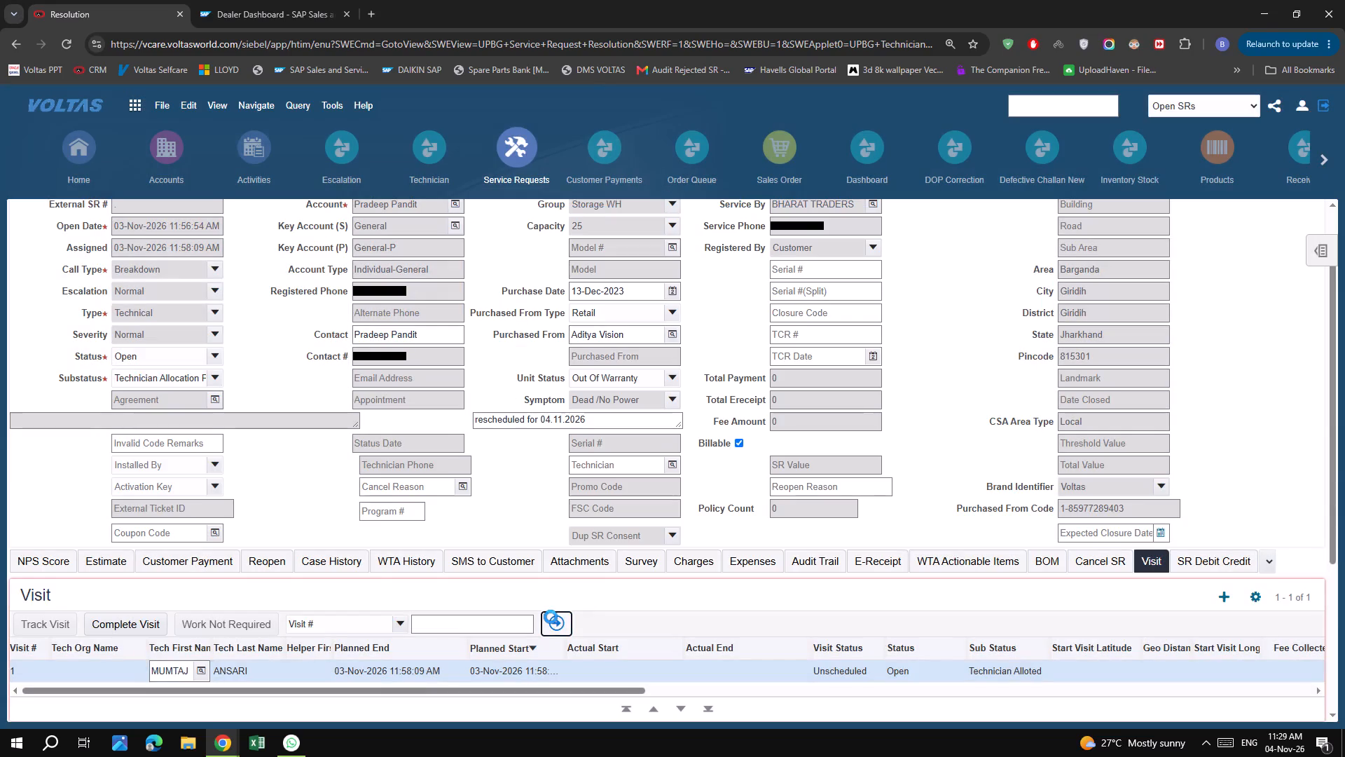
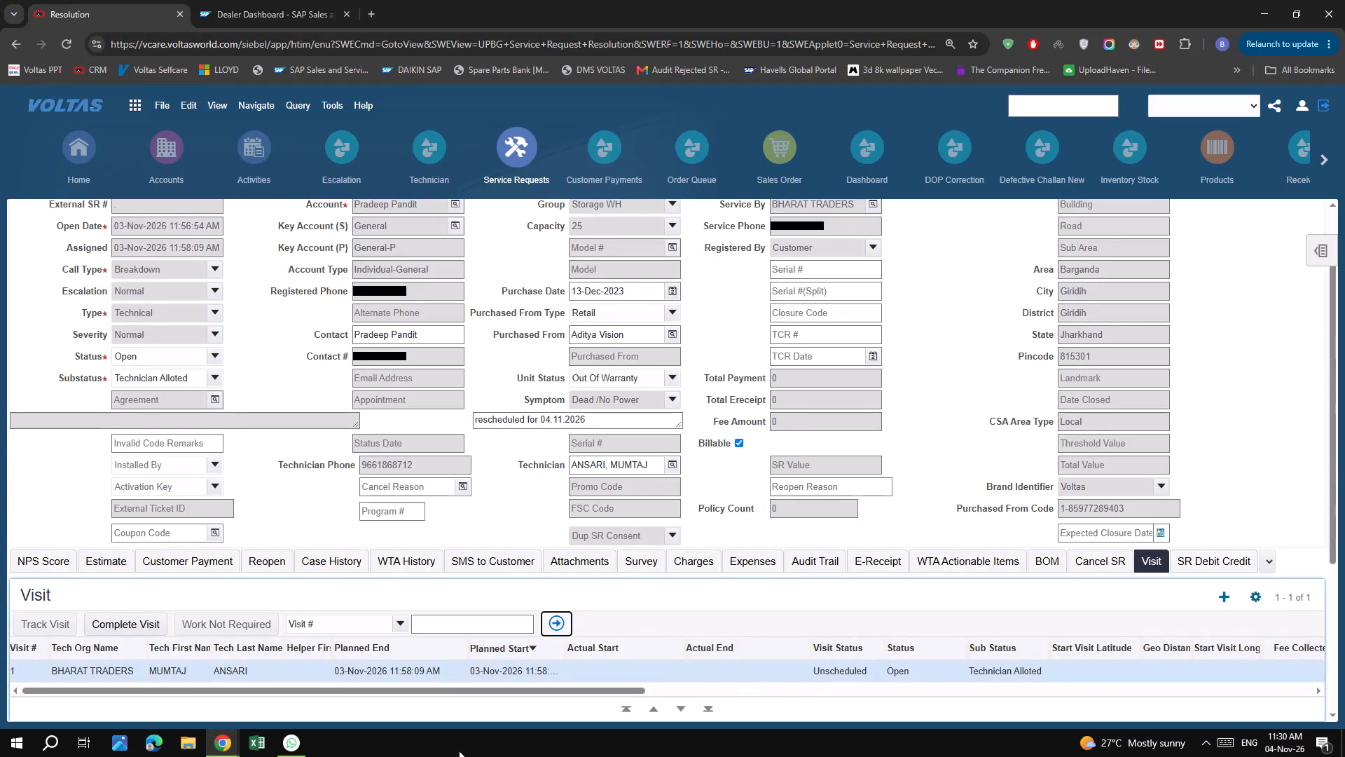
Return to the service request list, filter it to Open SRs, and sort it by SR # in descending order.
{"action": "left_click", "coordinate": [71, 40]}
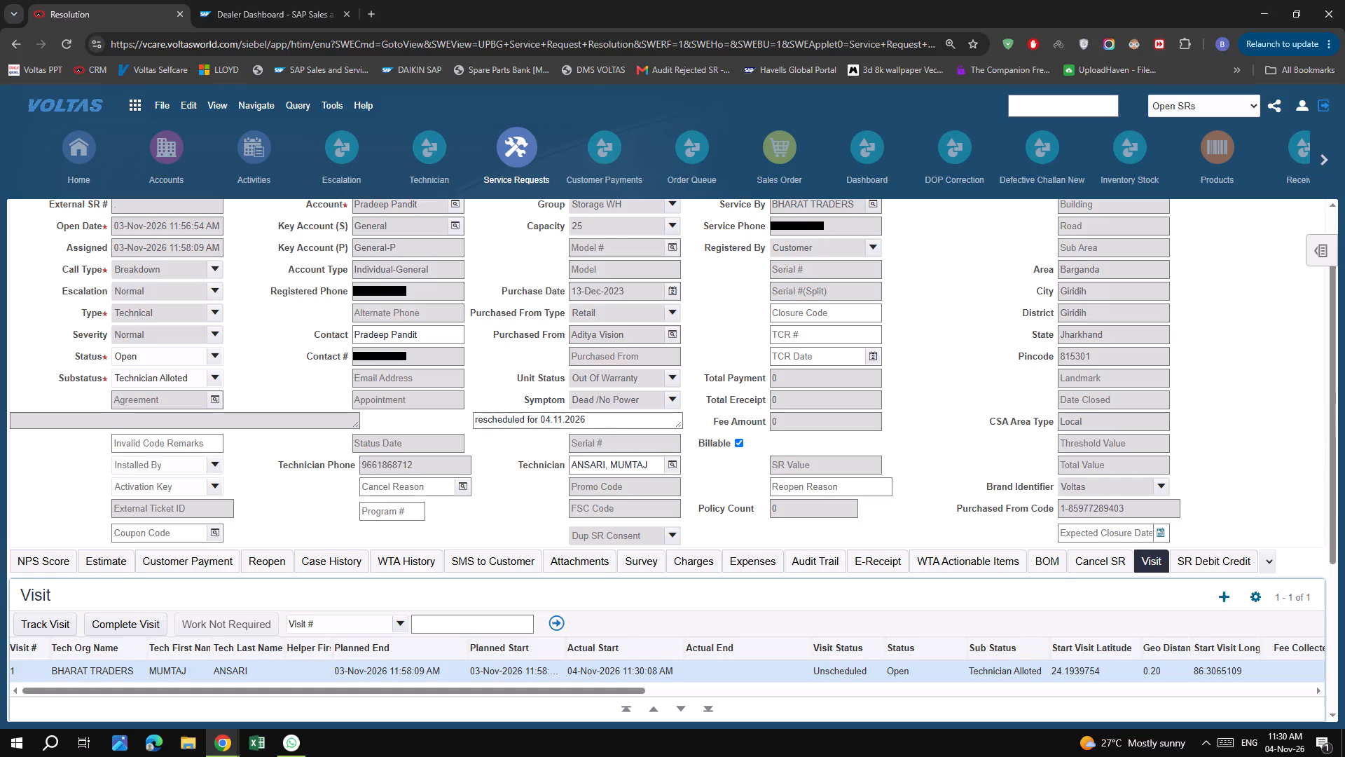
{"action": "left_click", "coordinate": [923, 374]}
{"action": "scroll", "coordinate": [938, 507], "scroll_direction": "up", "scroll_amount": 10}
{"action": "left_click", "coordinate": [518, 142]}
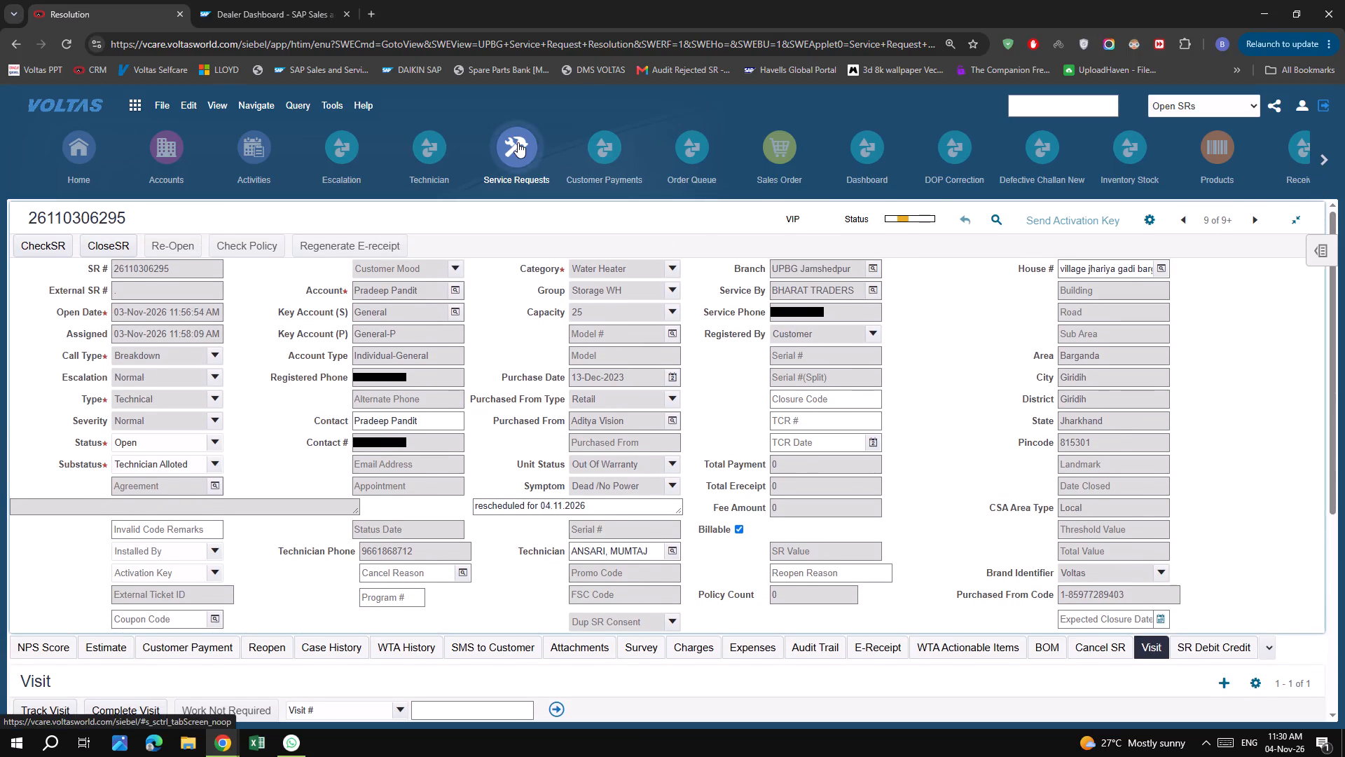
{"action": "left_click", "coordinate": [1196, 109]}
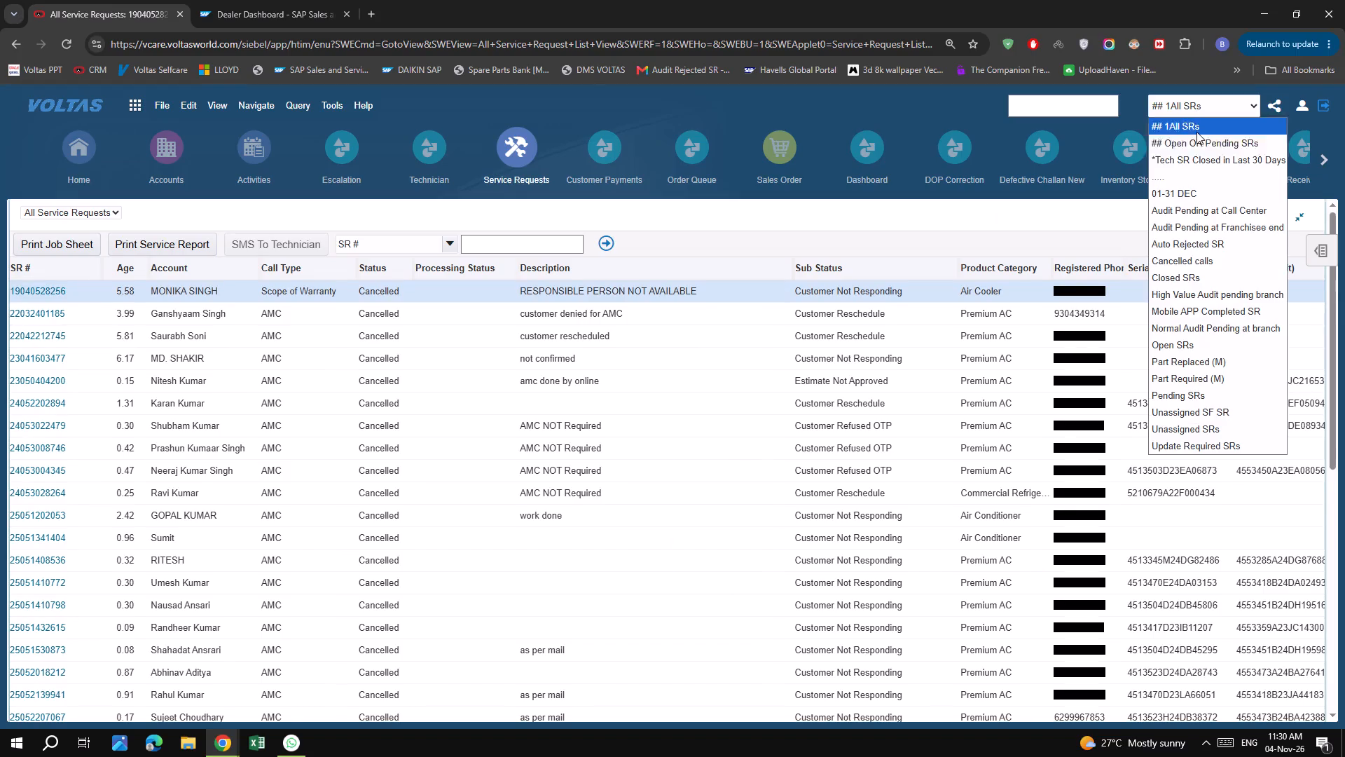
{"action": "left_click", "coordinate": [1194, 350]}
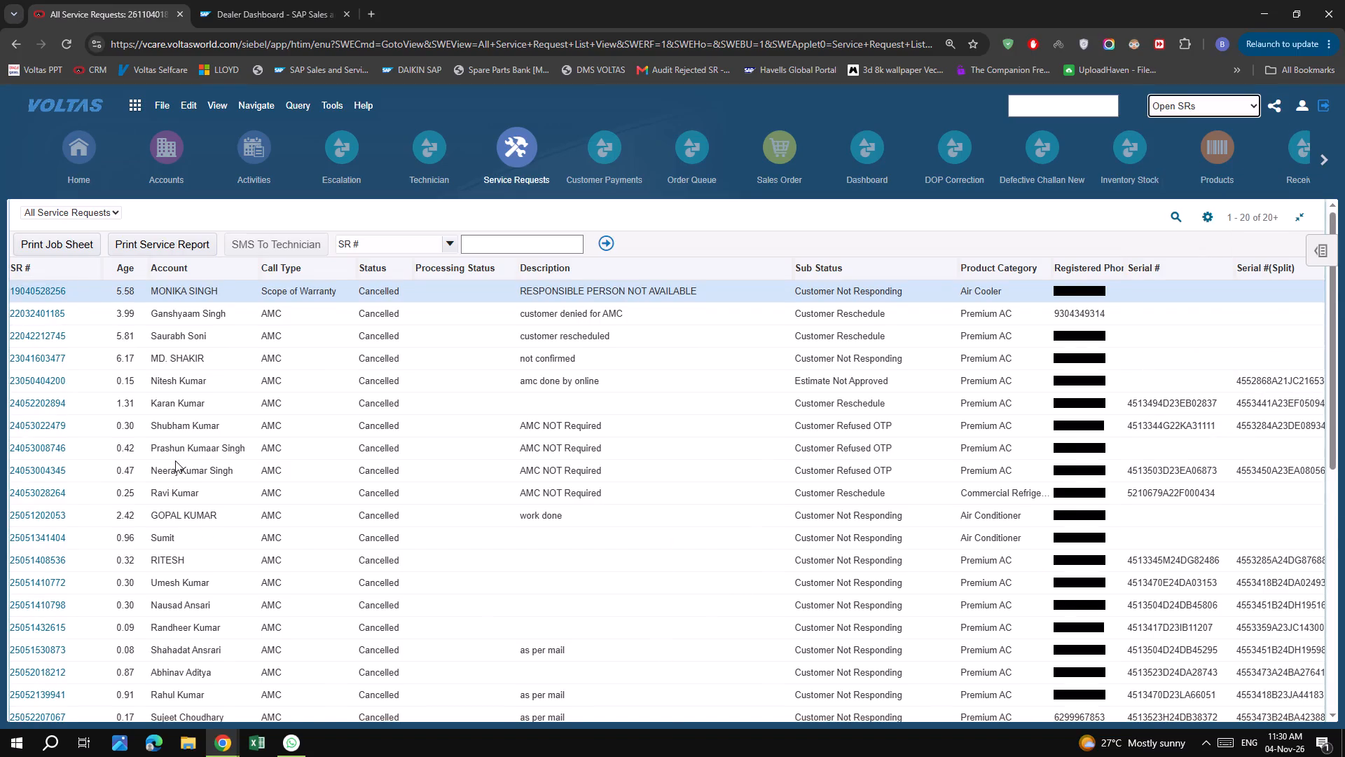
{"action": "left_click", "coordinate": [47, 264]}
{"action": "left_click", "coordinate": [85, 274]}
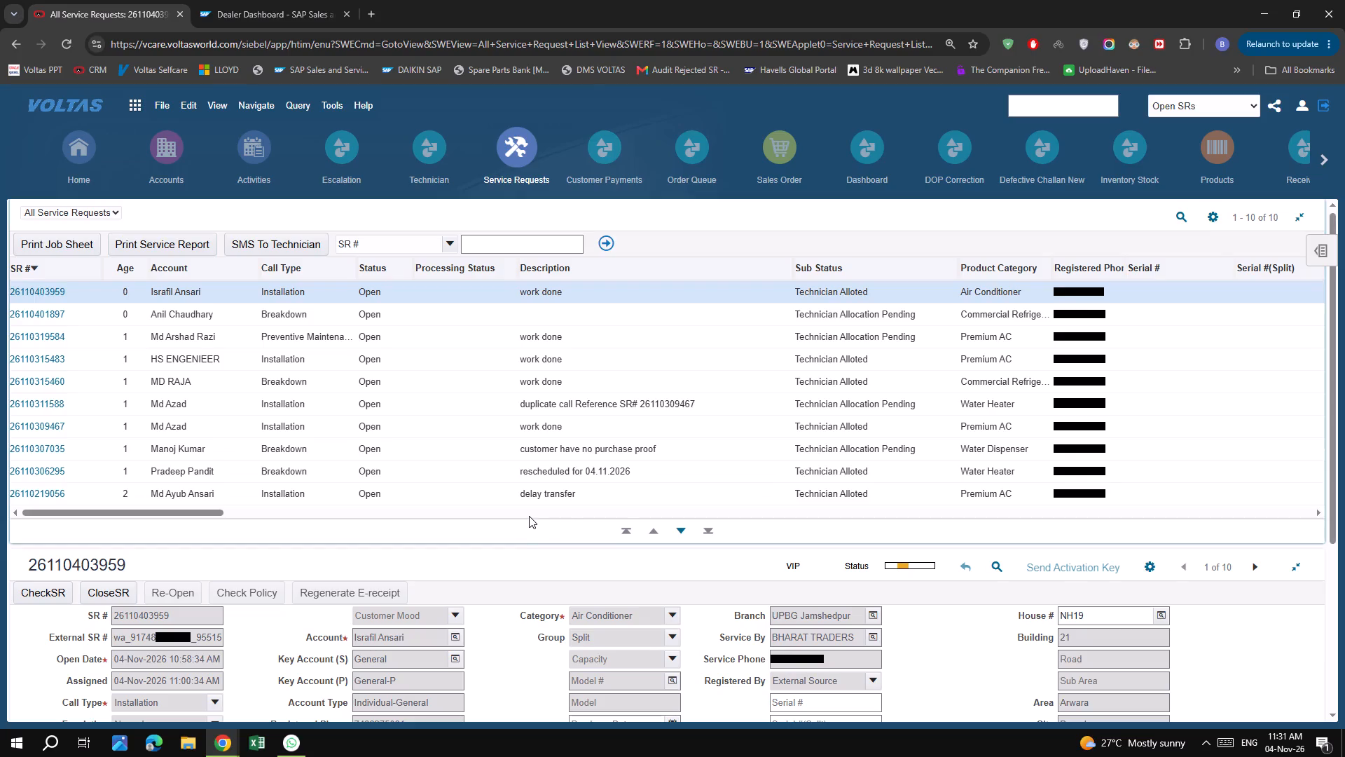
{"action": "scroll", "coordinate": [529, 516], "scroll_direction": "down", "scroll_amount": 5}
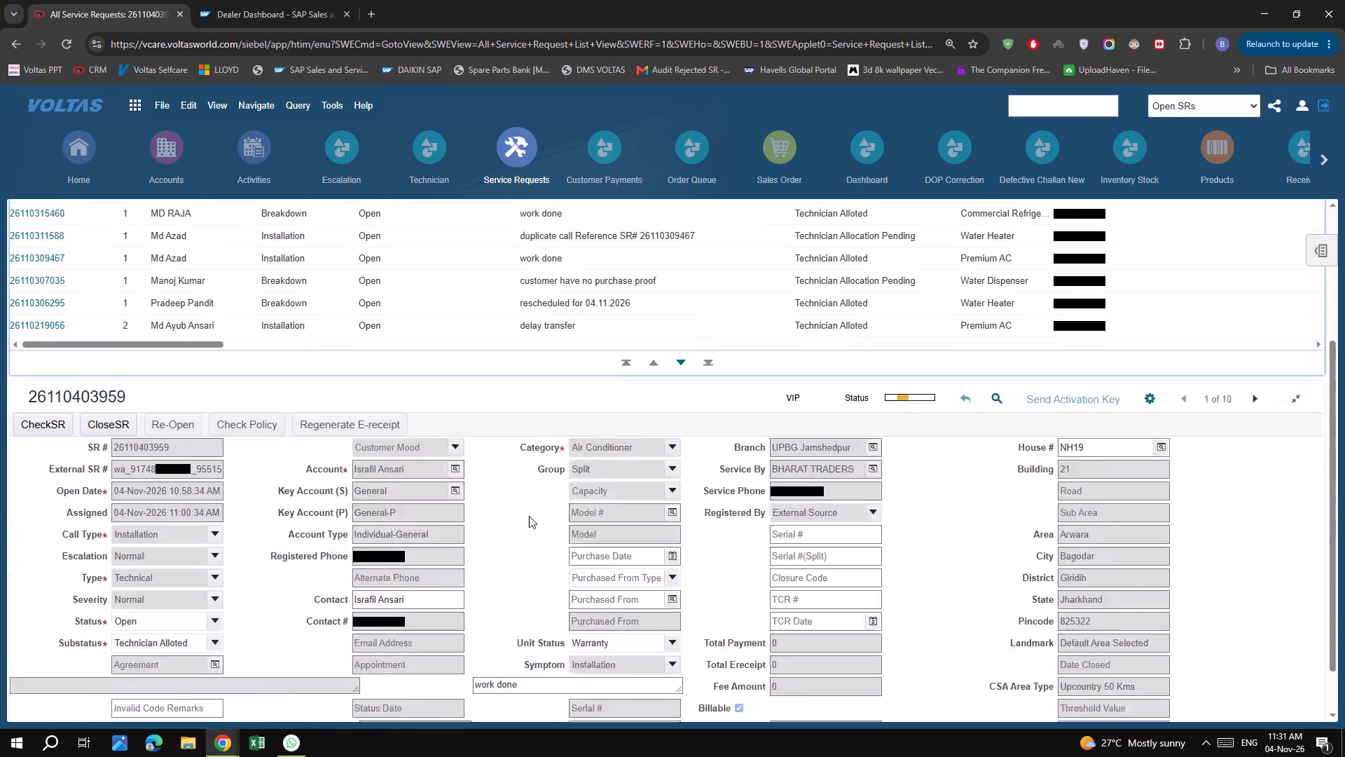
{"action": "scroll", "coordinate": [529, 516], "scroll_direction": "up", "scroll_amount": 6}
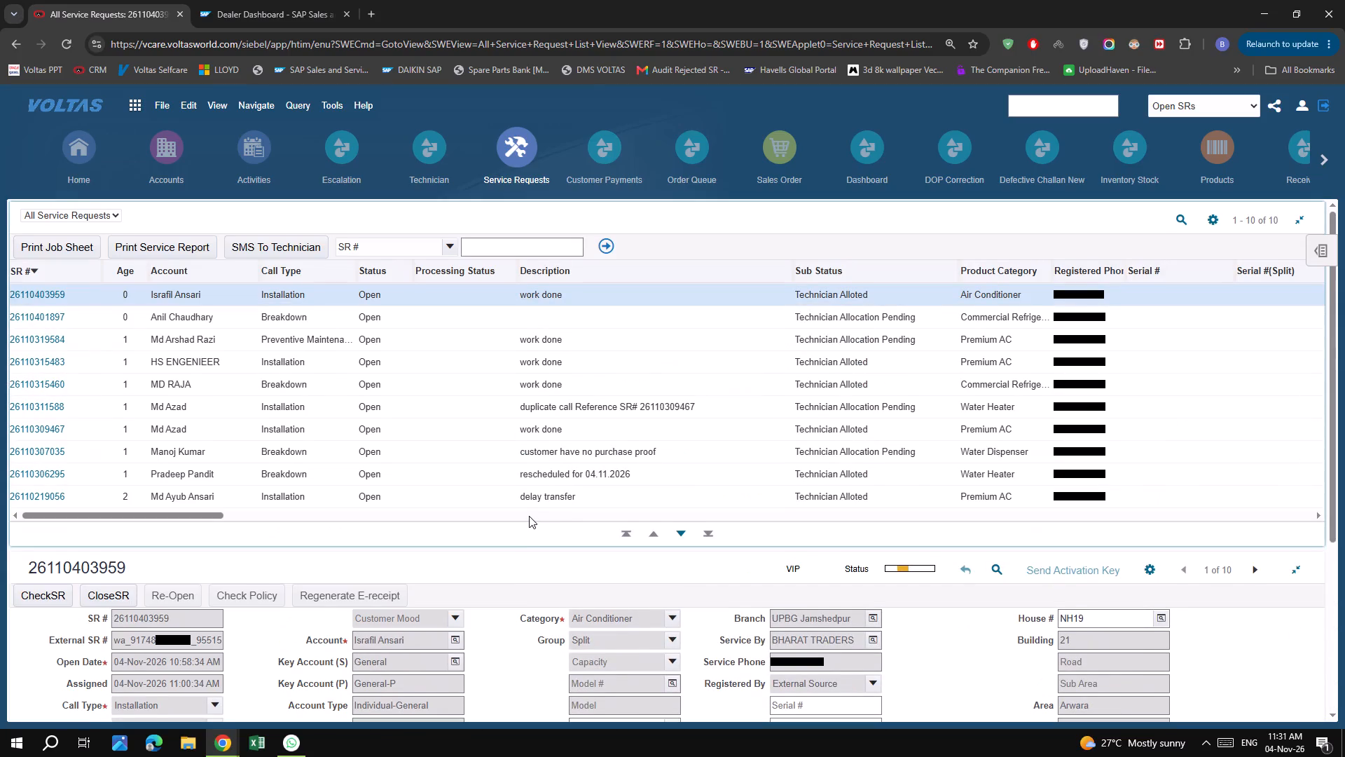
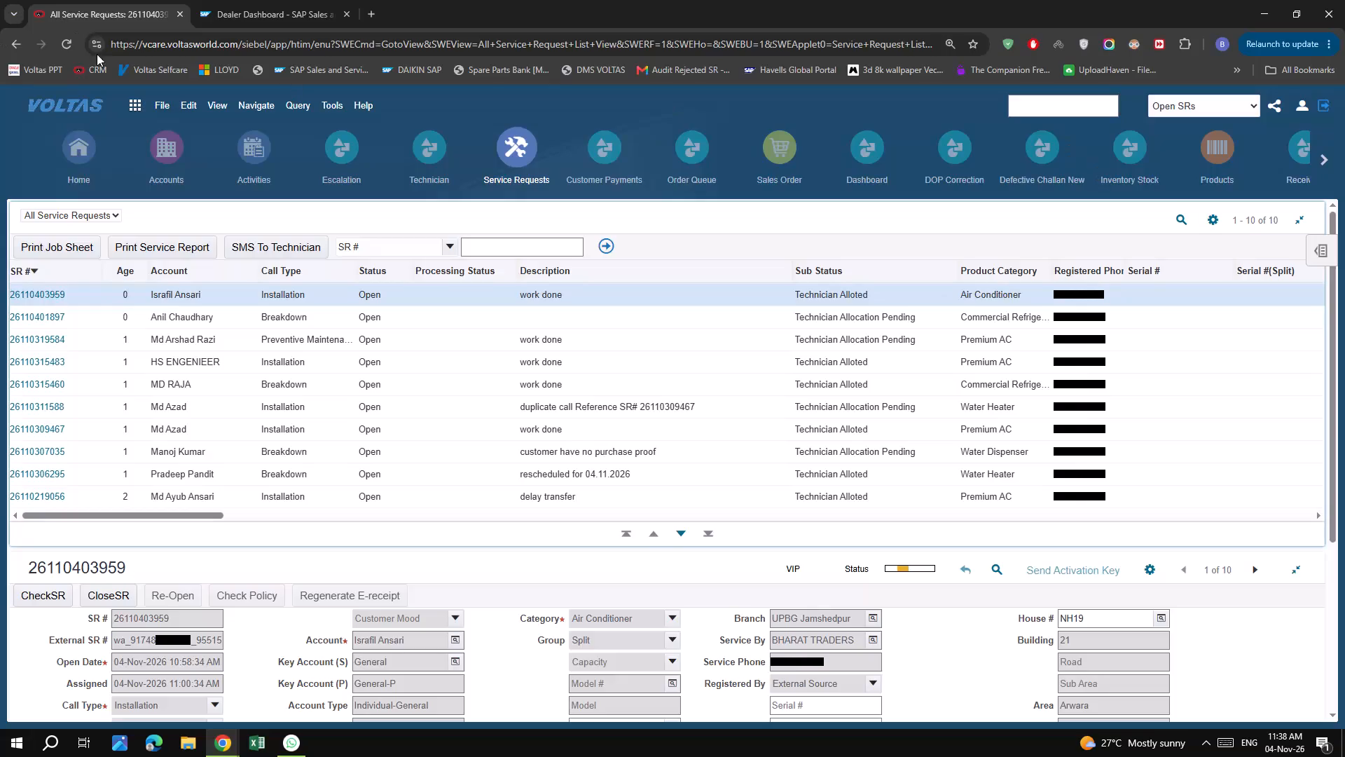
{"action": "left_click", "coordinate": [60, 43]}
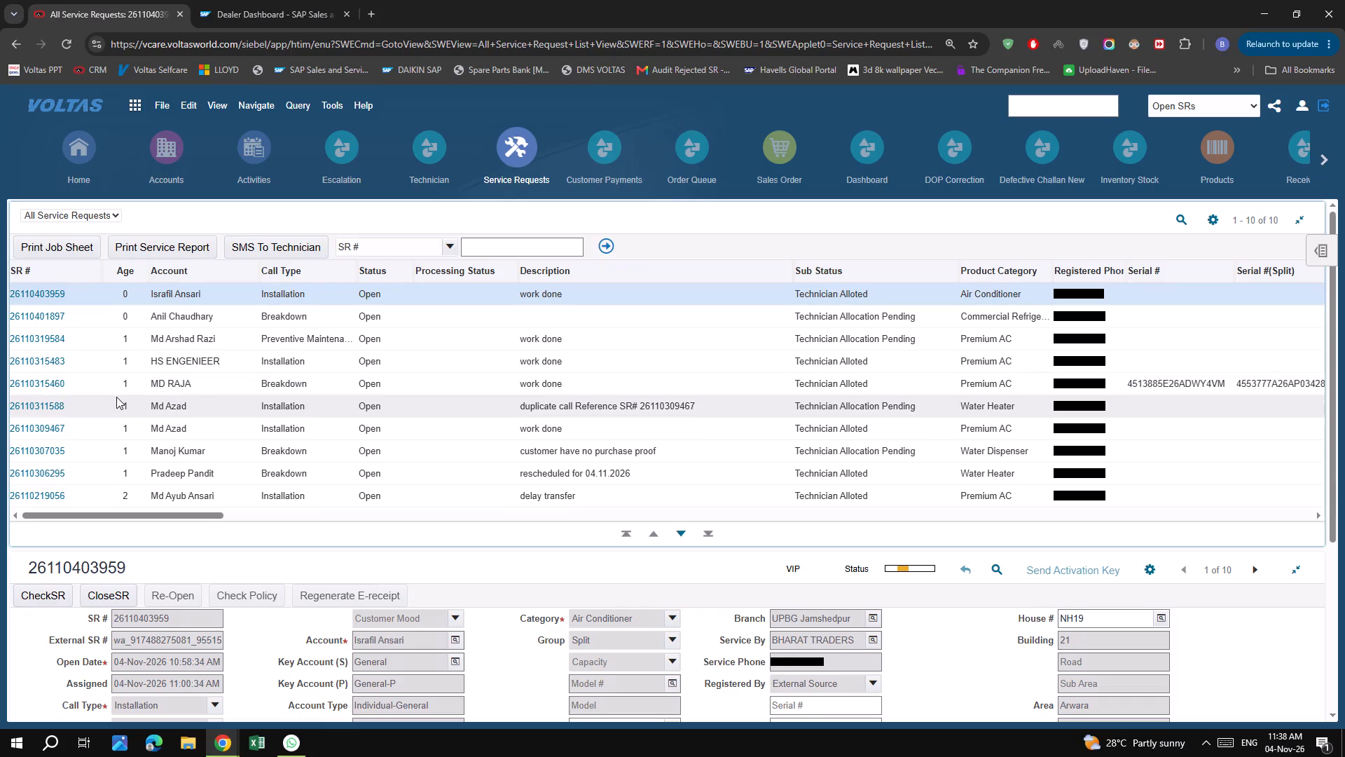
{"action": "left_click", "coordinate": [39, 385]}
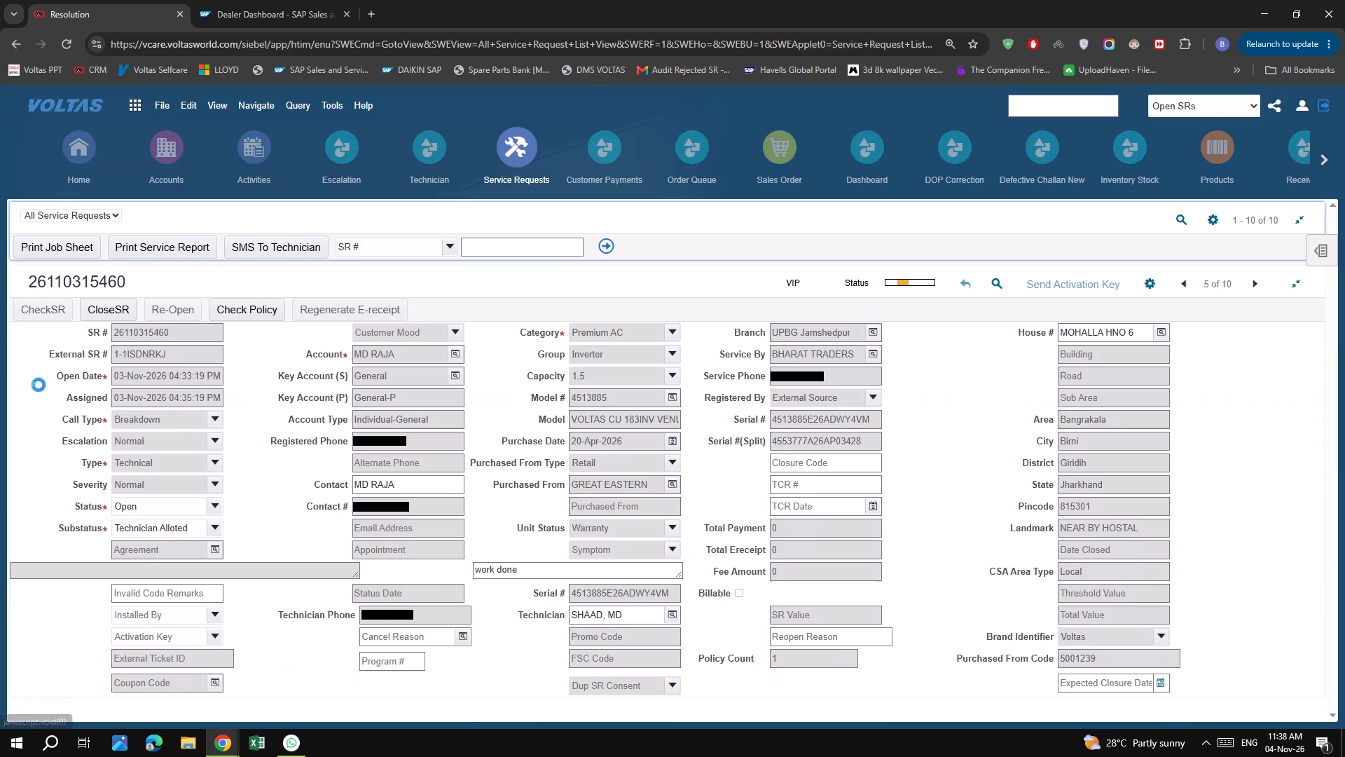
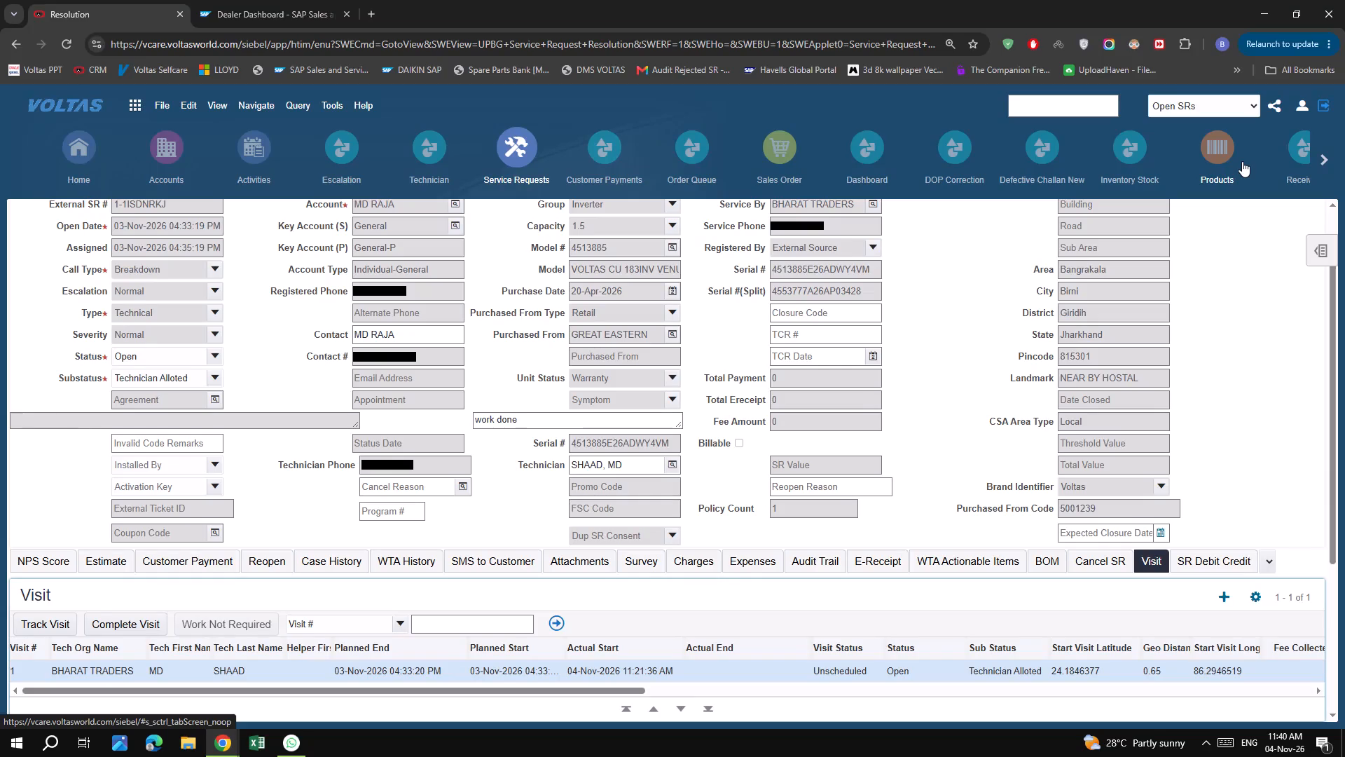
{"action": "double_click", "coordinate": [853, 293]}
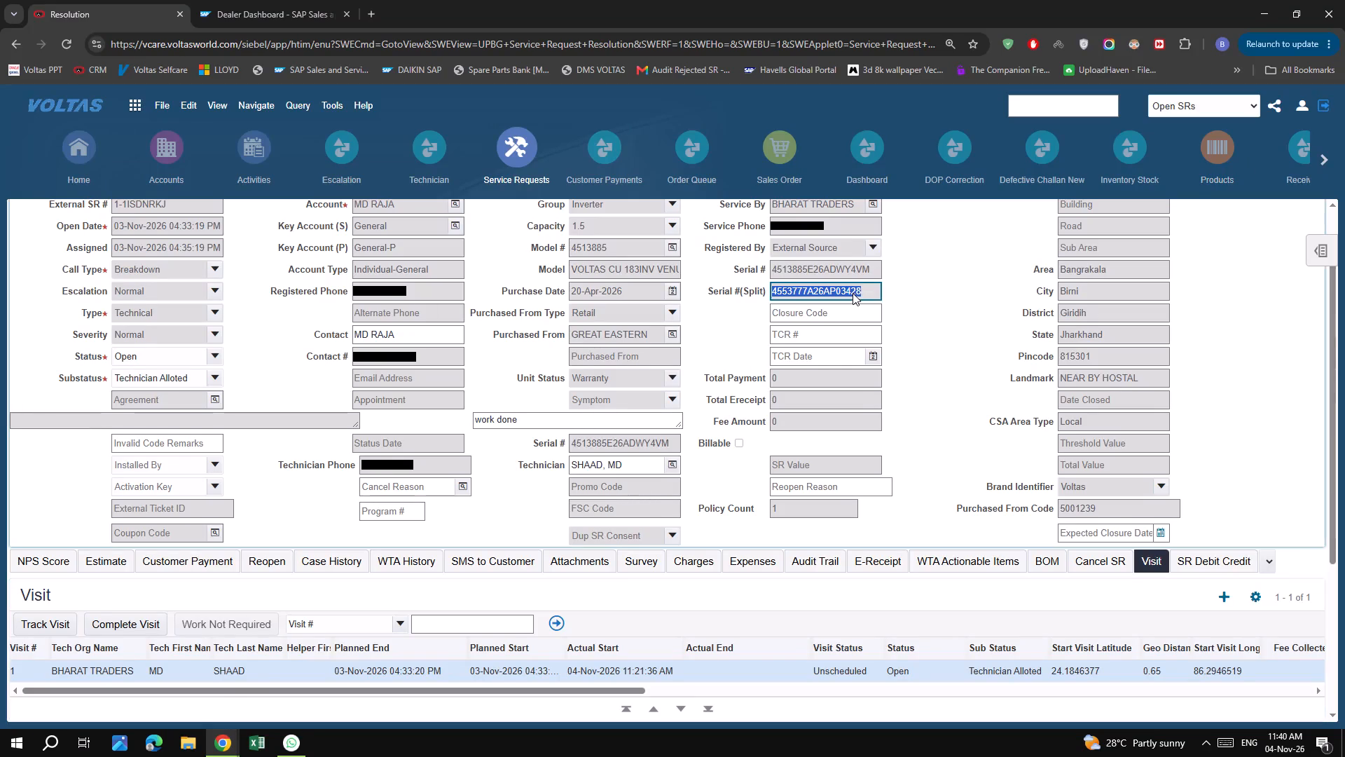
{"action": "right_click", "coordinate": [853, 293]}
{"action": "left_click", "coordinate": [883, 341]}
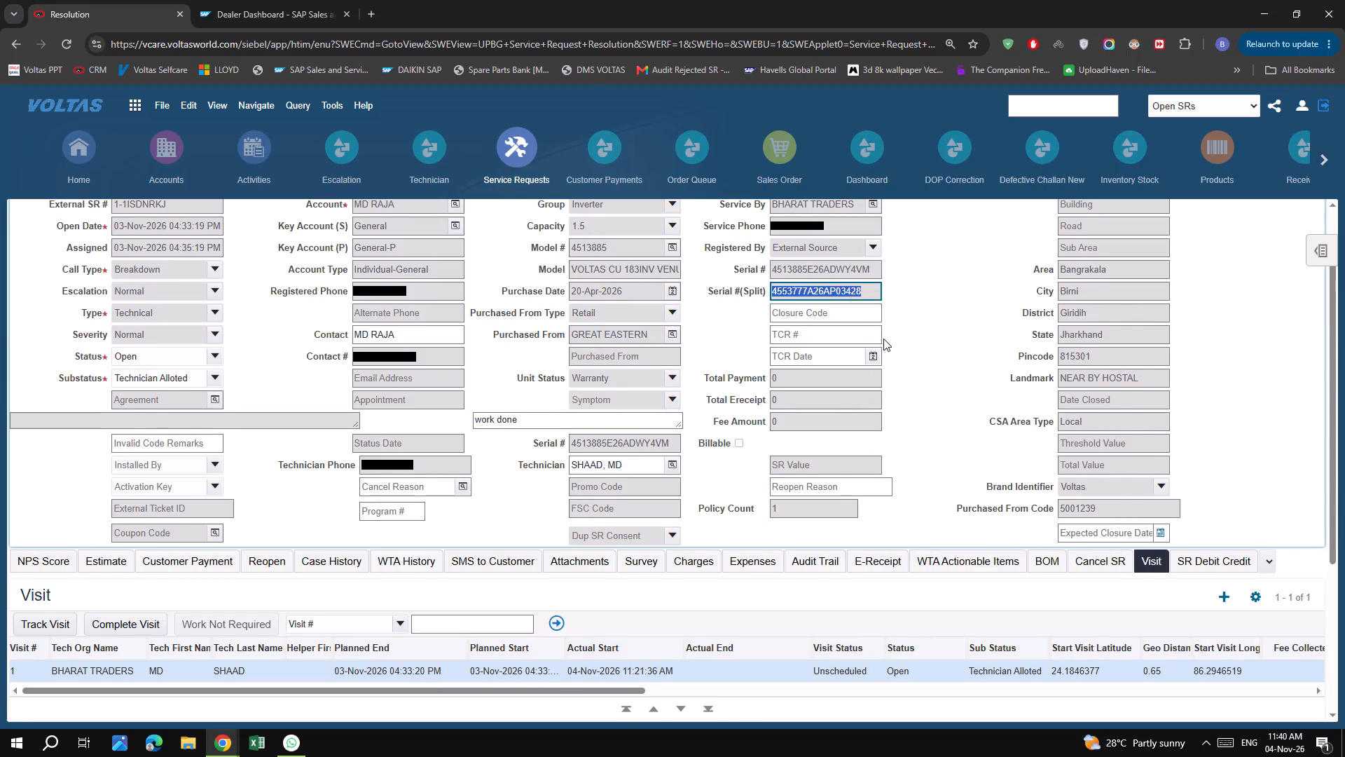
{"action": "scroll", "coordinate": [883, 339], "scroll_direction": "up", "scroll_amount": 4}
{"action": "left_click", "coordinate": [994, 219]}
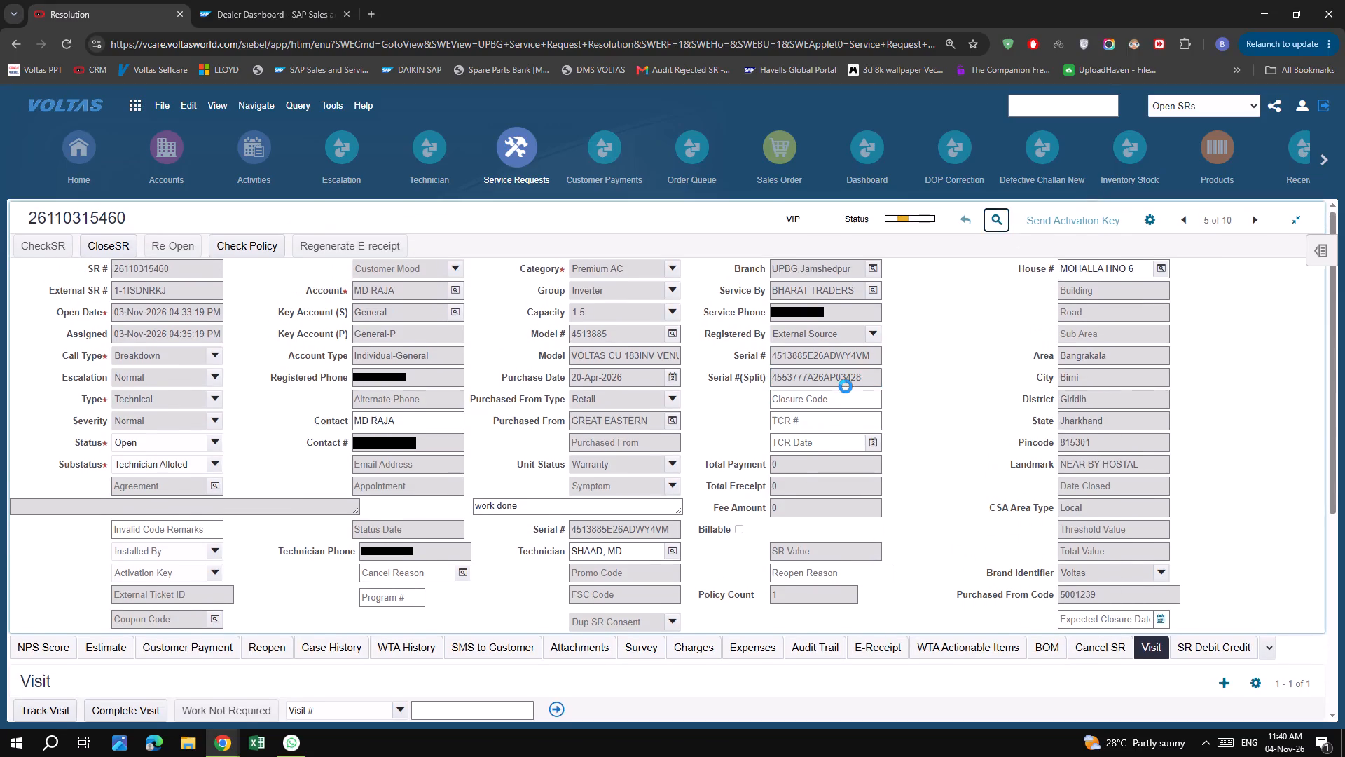
{"action": "right_click", "coordinate": [850, 375]}
{"action": "left_click", "coordinate": [951, 184]}
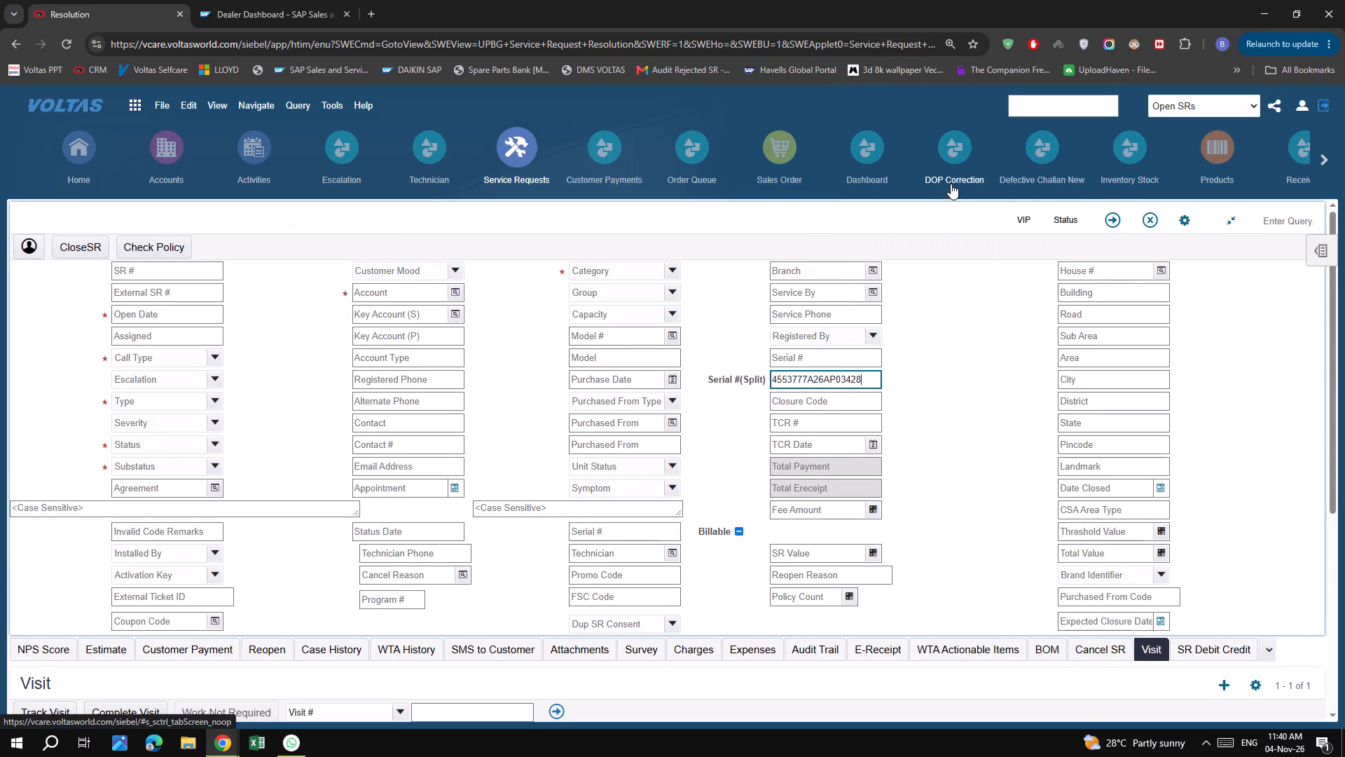
{"action": "key", "text": "Return"}
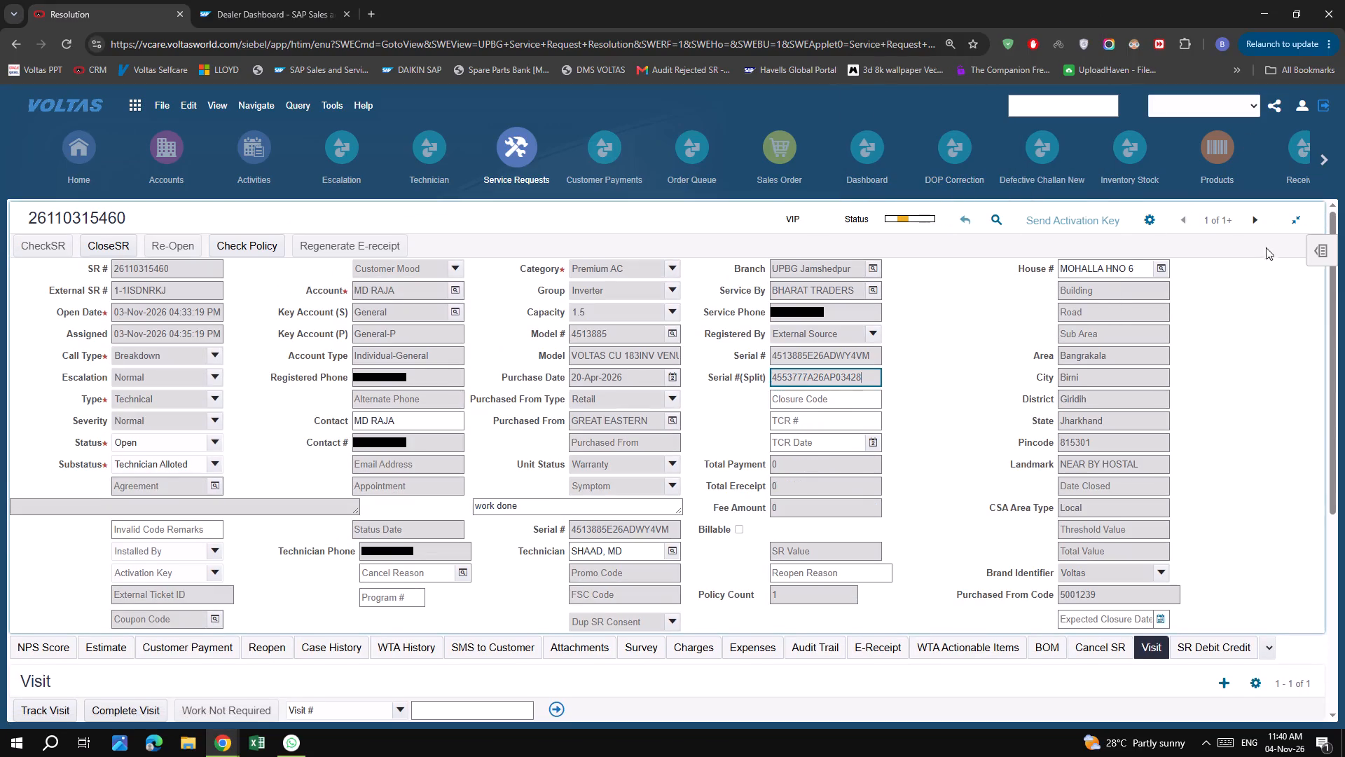
Go to the next service request found for this unit and open its attachments, past its visit details.
{"action": "left_click", "coordinate": [1259, 224]}
{"action": "scroll", "coordinate": [771, 382], "scroll_direction": "down", "scroll_amount": 6}
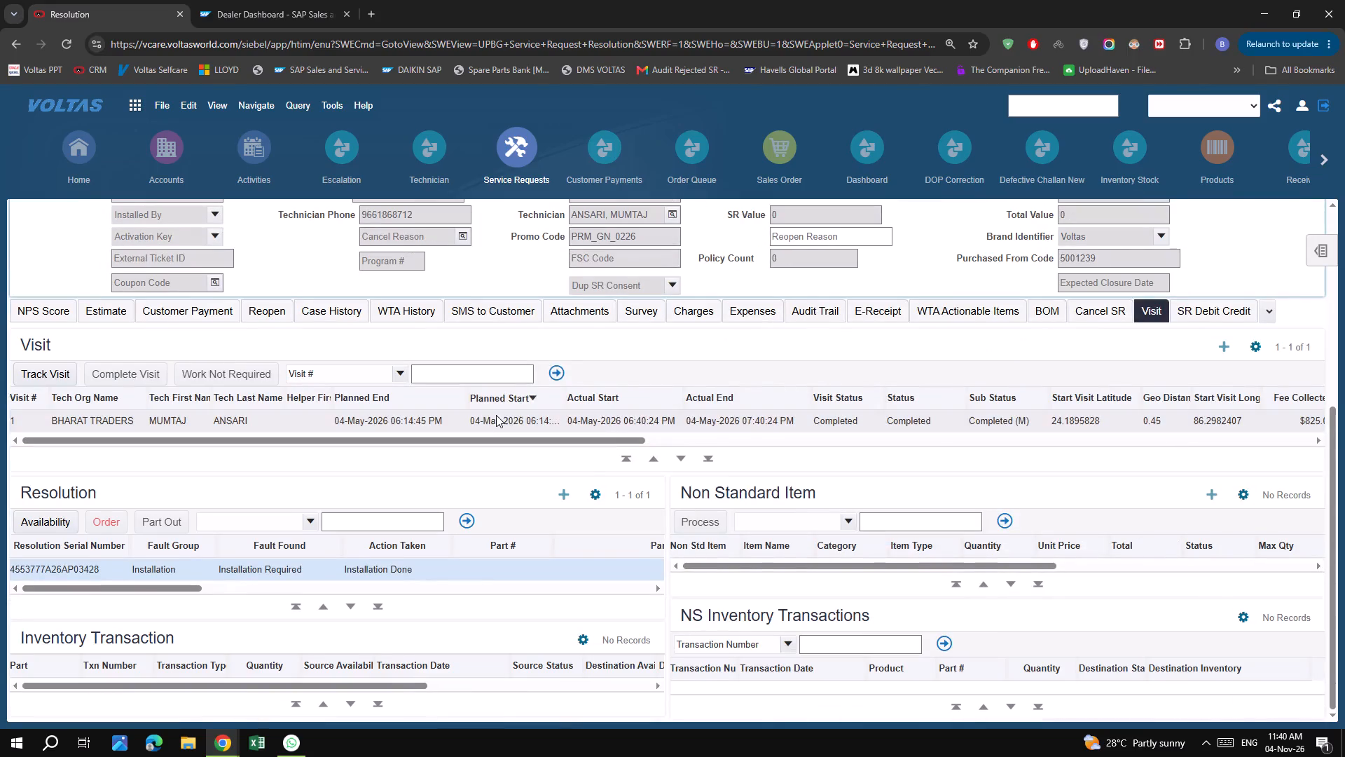
{"action": "left_click", "coordinate": [579, 318]}
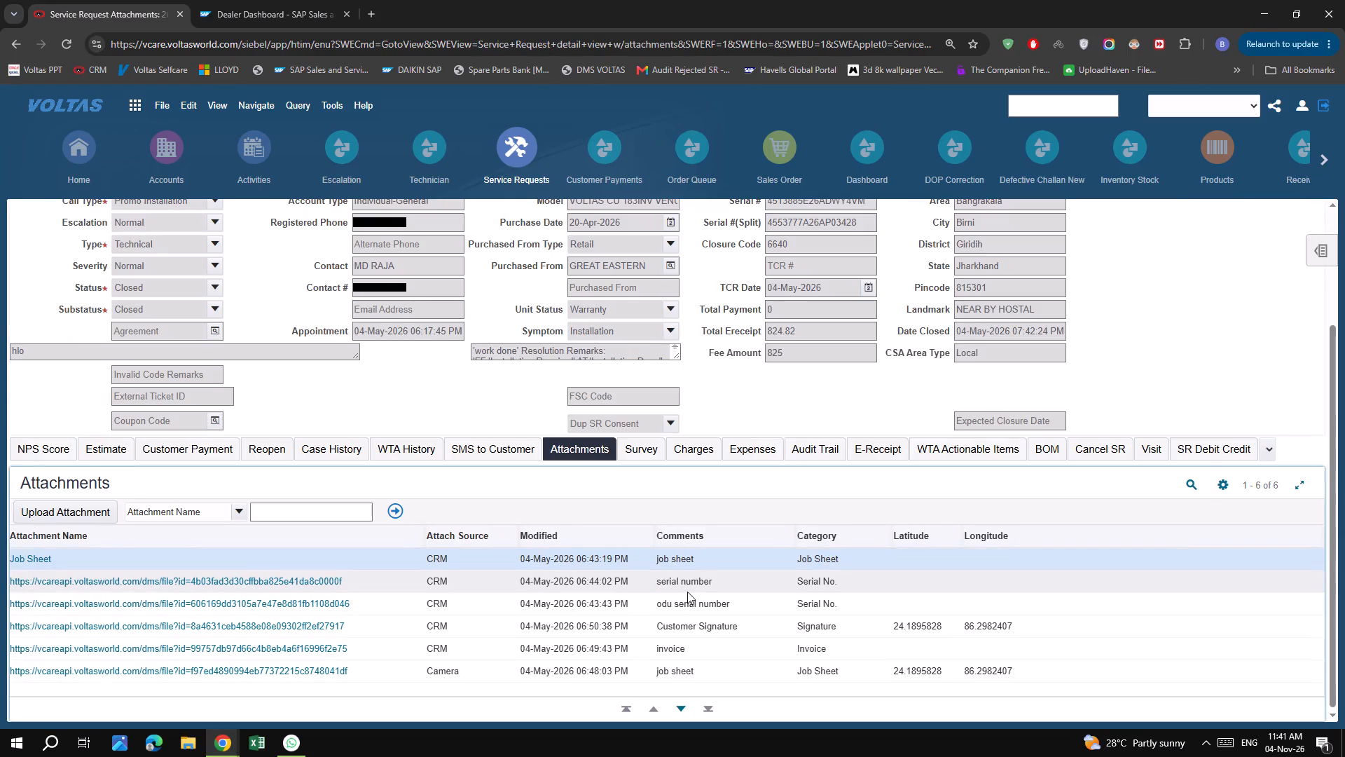
Download the Job Sheet attachment of the closed installation request and open the image enlarged to examine the technical and visit details.
{"action": "left_click", "coordinate": [26, 555]}
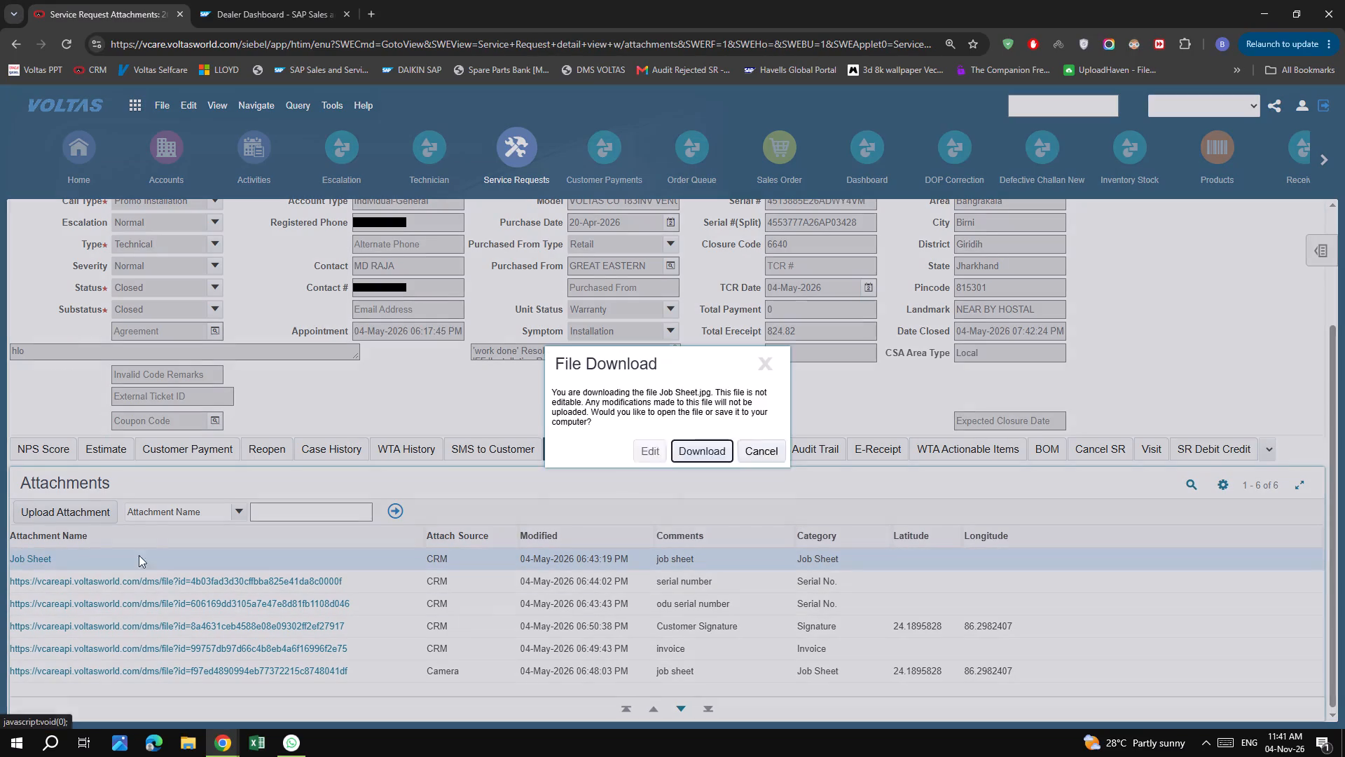
{"action": "left_click", "coordinate": [720, 482]}
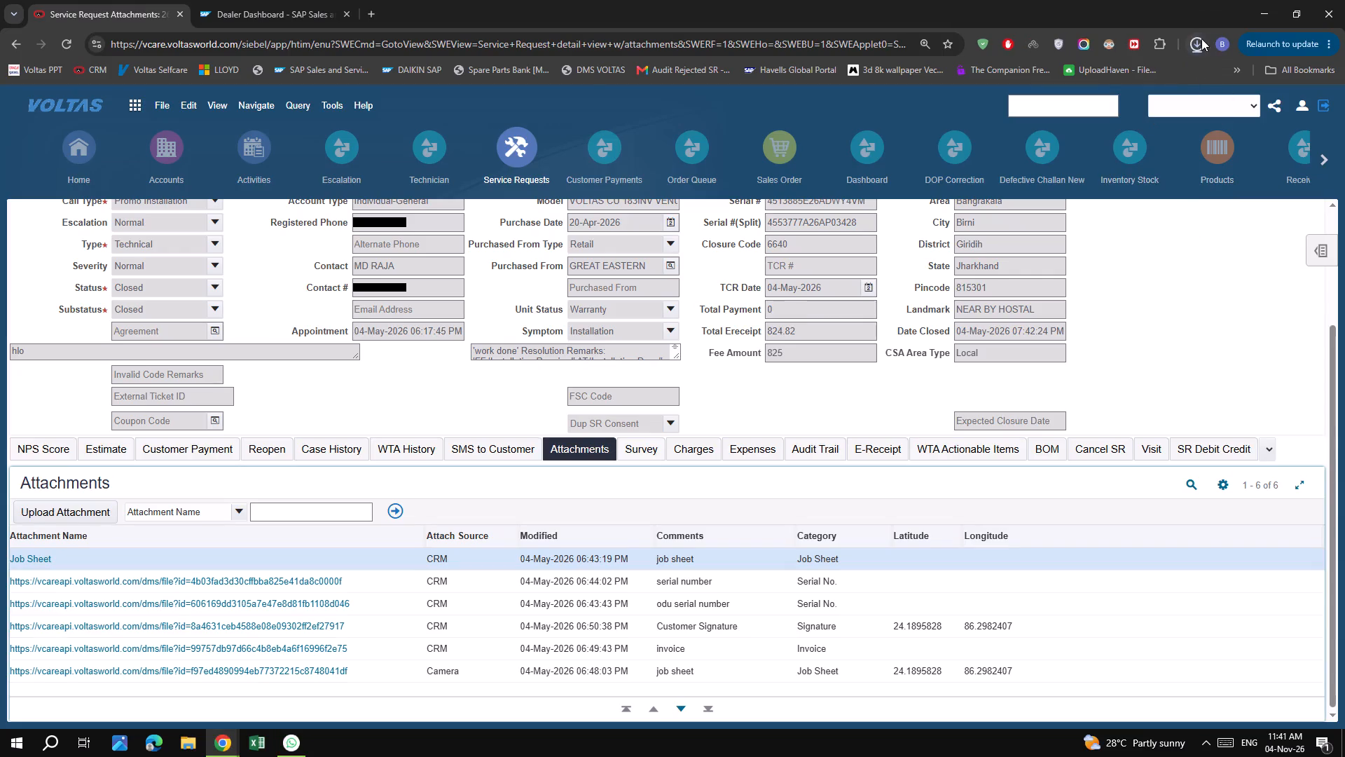
{"action": "left_click", "coordinate": [1194, 41]}
{"action": "left_click", "coordinate": [1195, 48]}
{"action": "left_click", "coordinate": [1083, 100]}
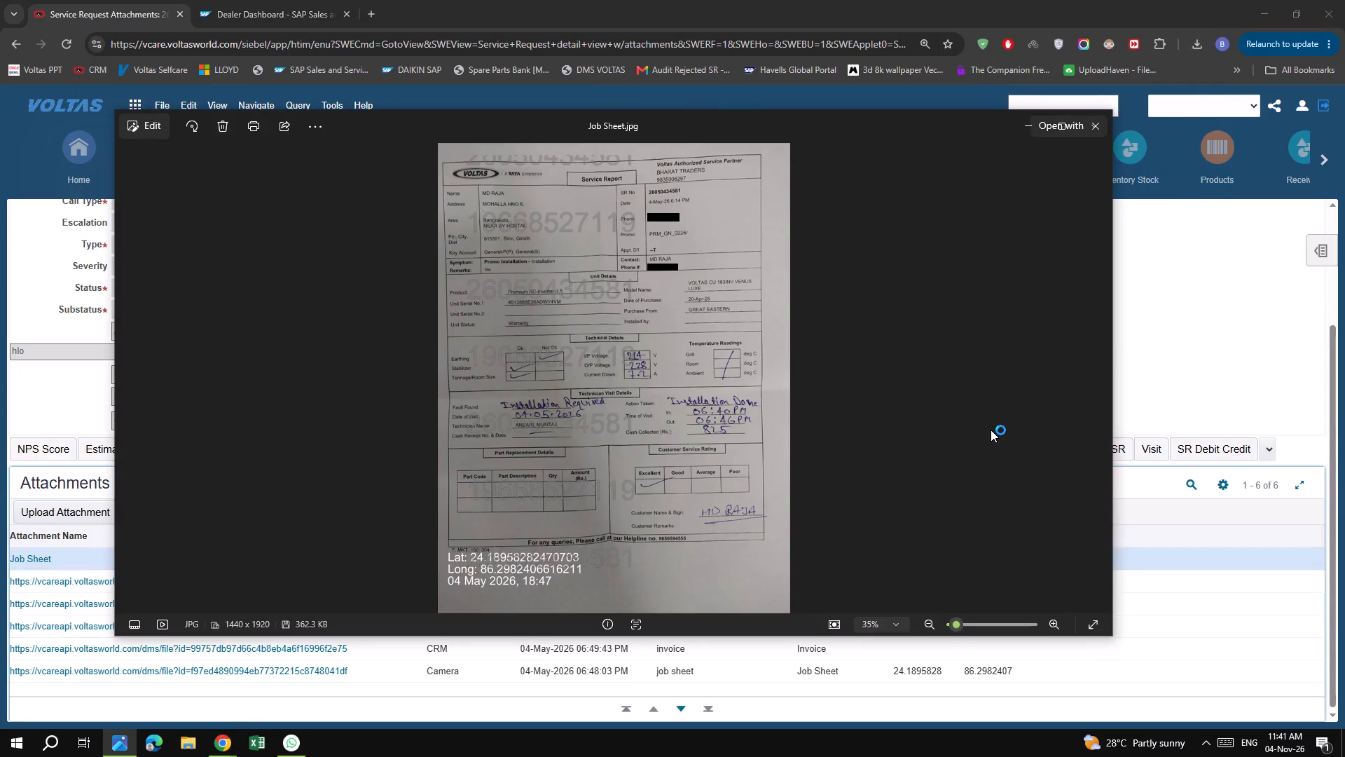
{"action": "left_click", "coordinate": [633, 400]}
{"action": "scroll", "coordinate": [633, 400], "scroll_direction": "up", "scroll_amount": 7}
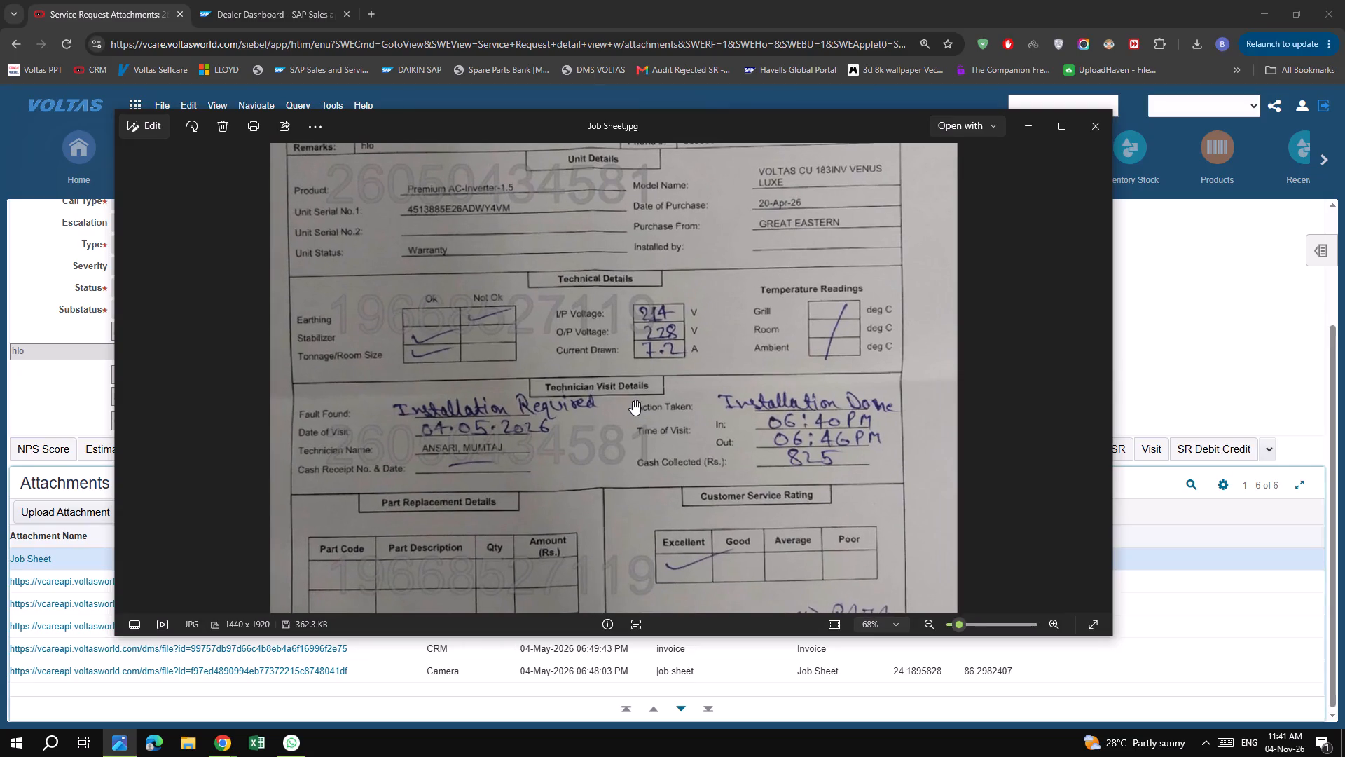
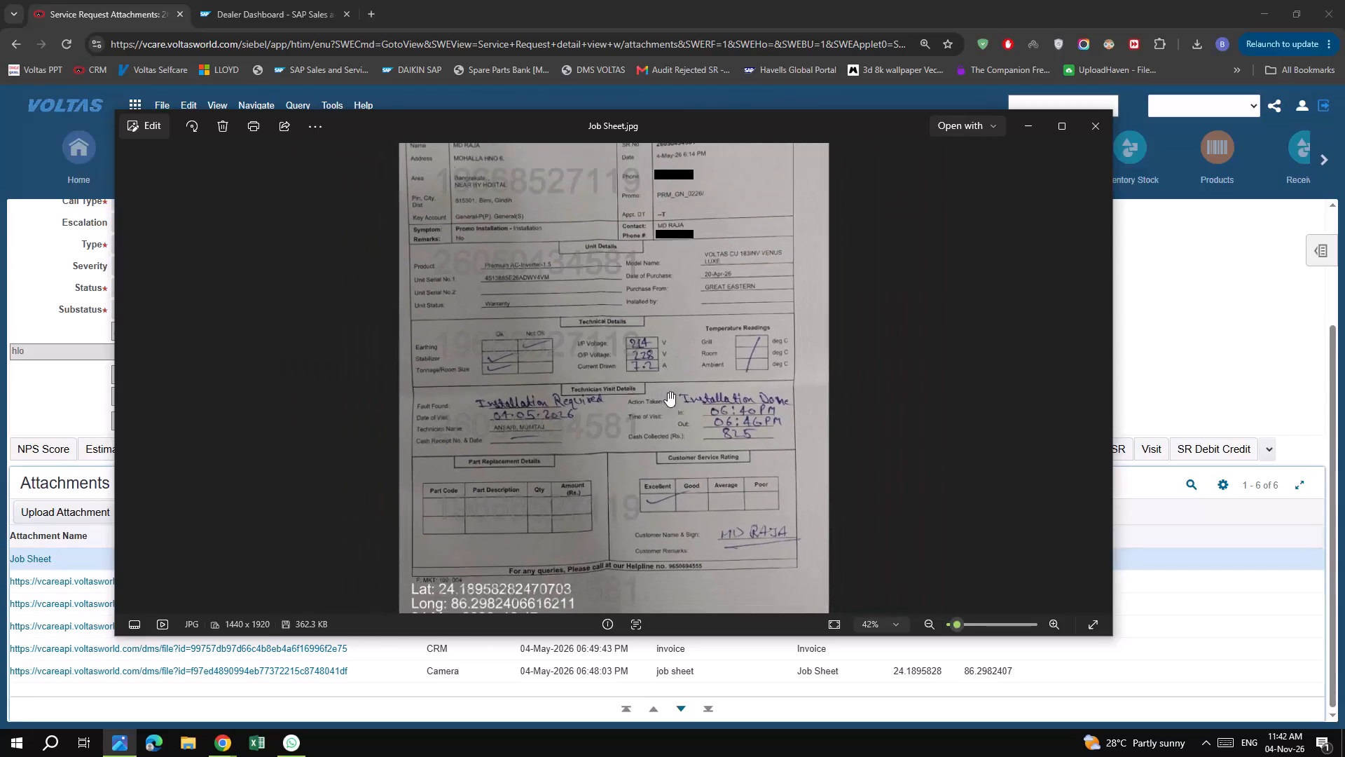
Examine the job sheet's visit details, customer signature and location stamp enlarged, and close the image.
{"action": "scroll", "coordinate": [740, 522], "scroll_direction": "up", "scroll_amount": 4}
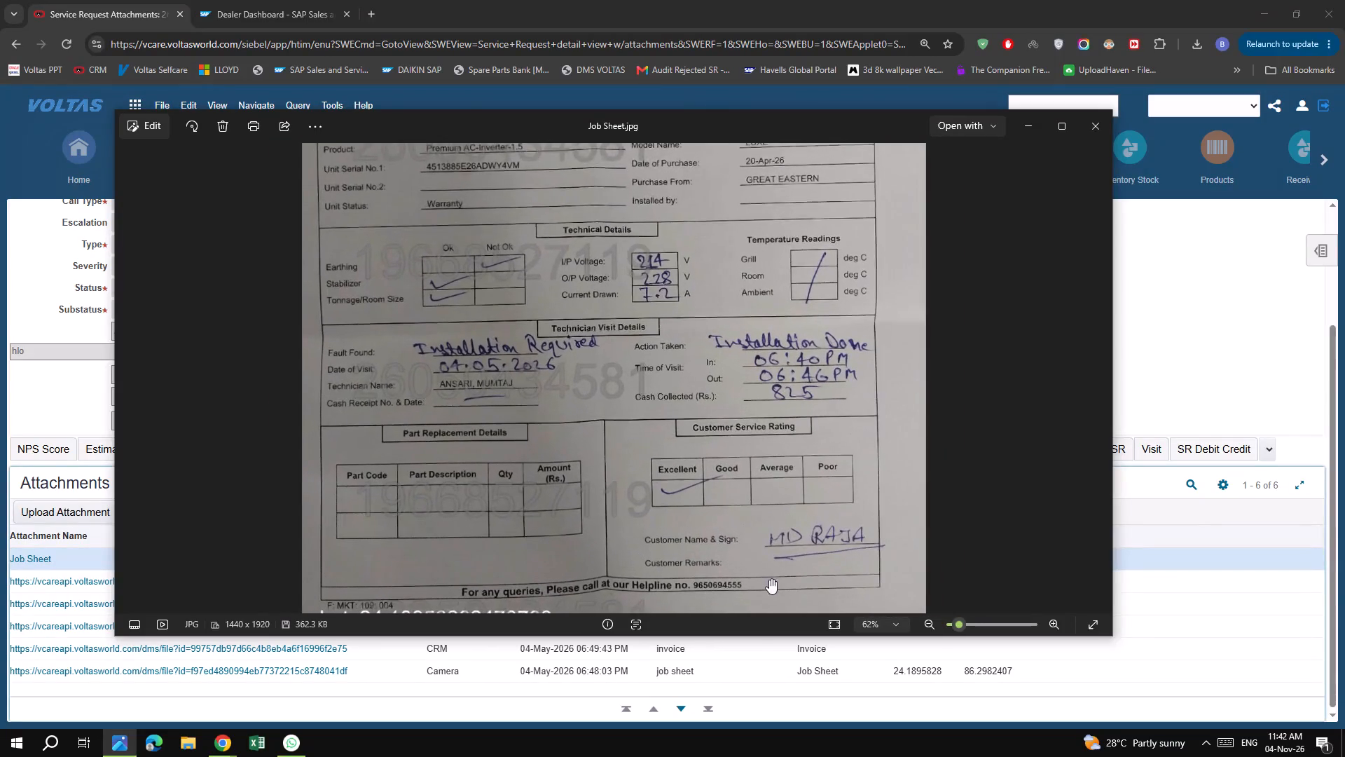
{"action": "left_click_drag", "start_coordinate": [771, 579], "coordinate": [799, 461]}
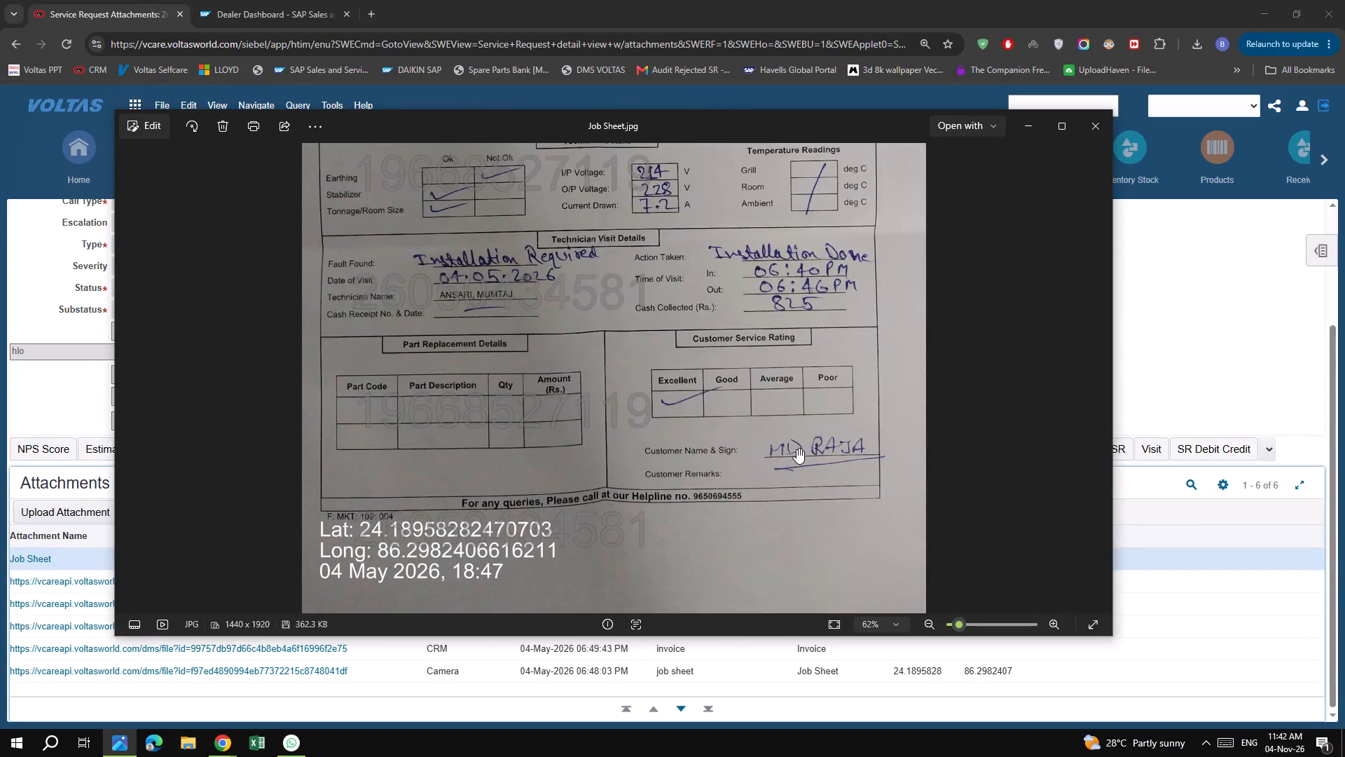
{"action": "scroll", "coordinate": [796, 449], "scroll_direction": "up", "scroll_amount": 4}
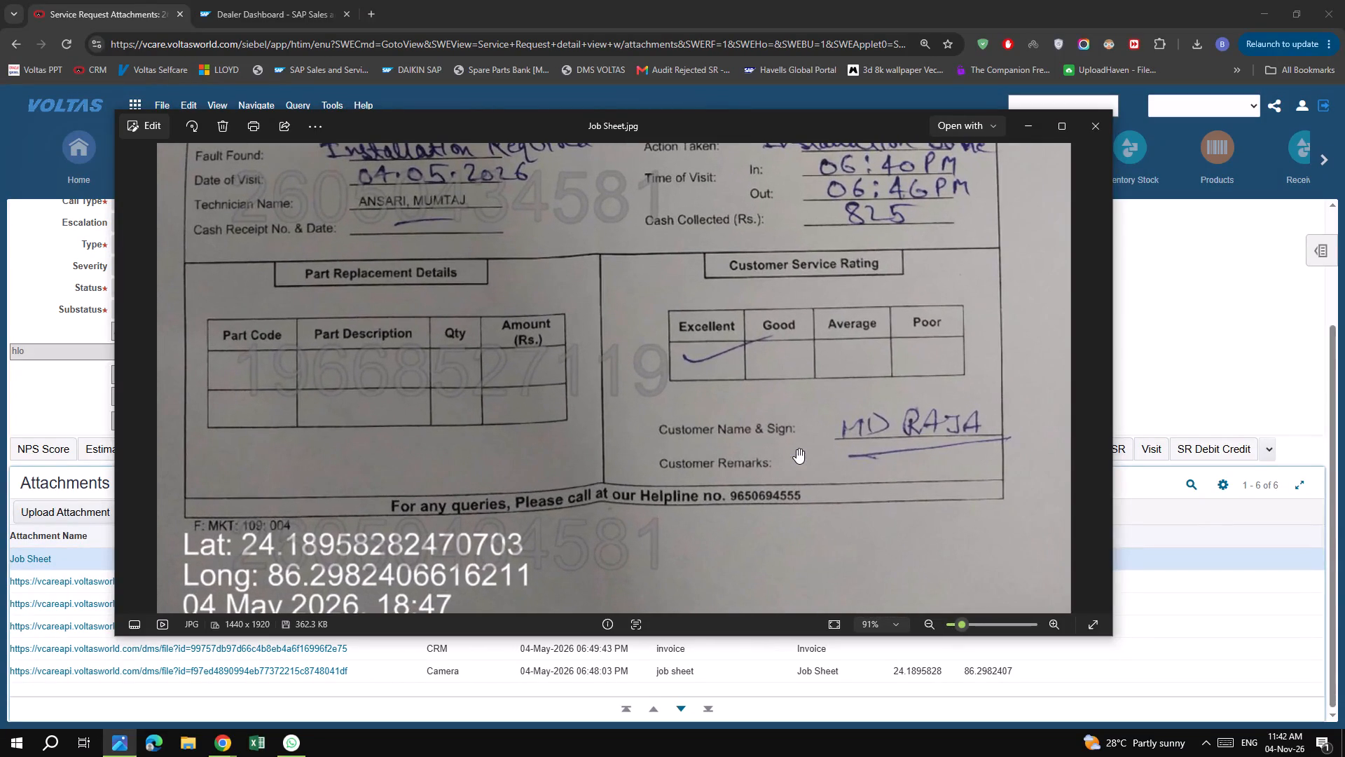
{"action": "left_click", "coordinate": [1105, 132]}
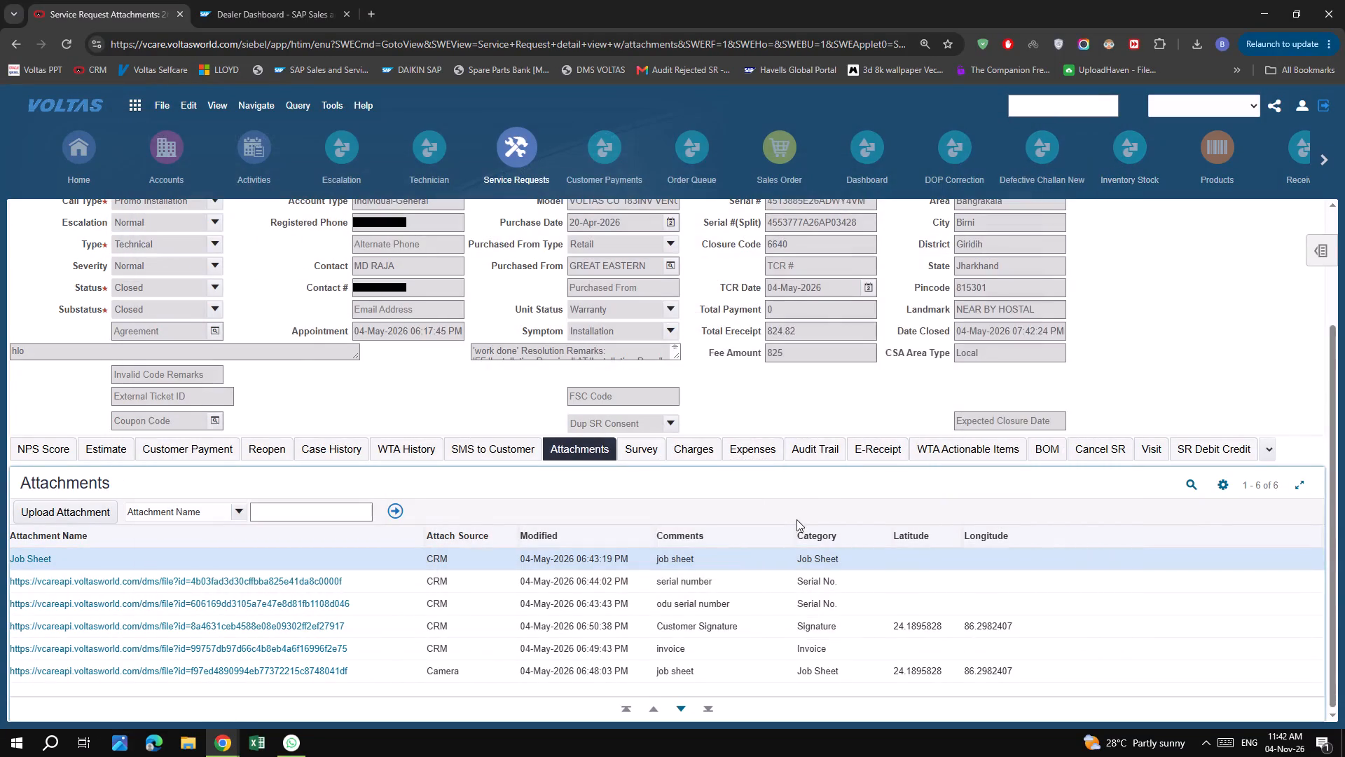
{"action": "scroll", "coordinate": [675, 574], "scroll_direction": "up", "scroll_amount": 5}
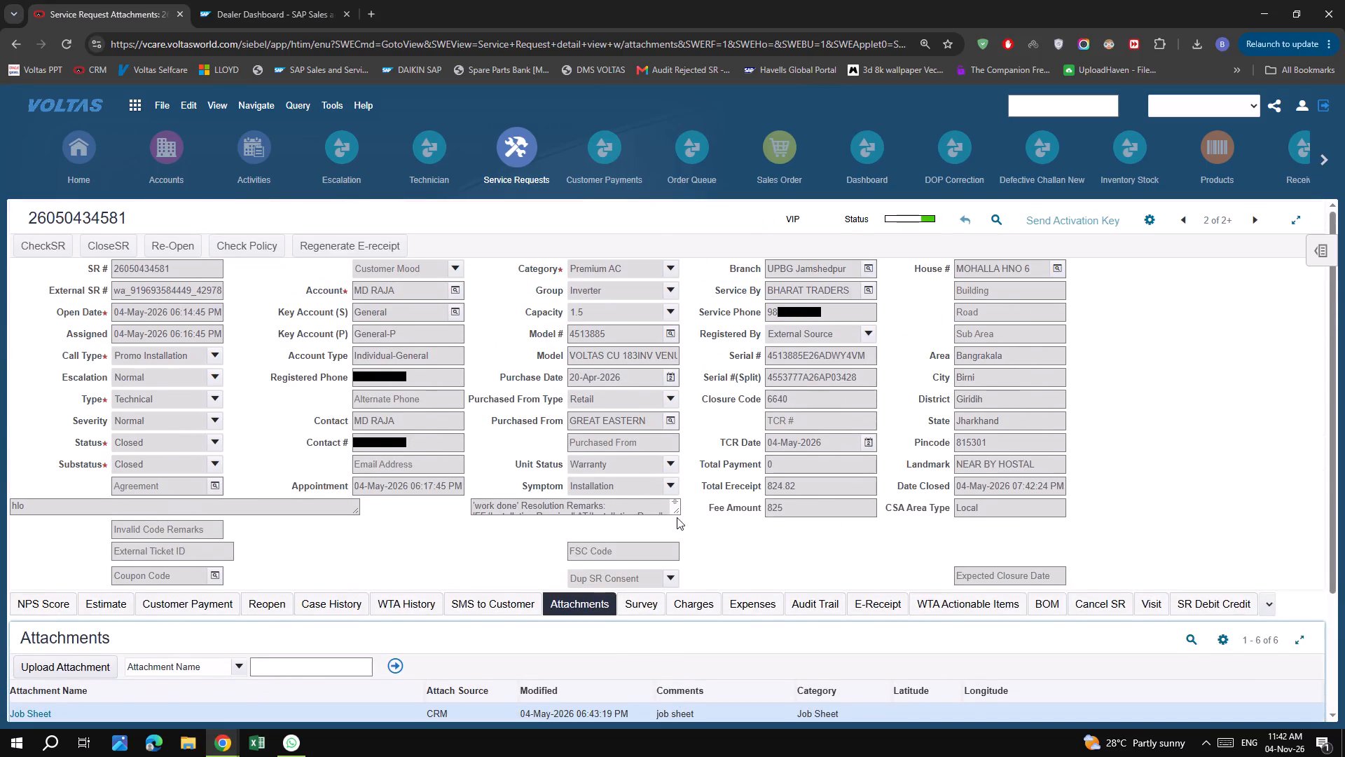
{"action": "left_click_drag", "start_coordinate": [680, 512], "coordinate": [682, 520]}
{"action": "left_click", "coordinate": [750, 558]}
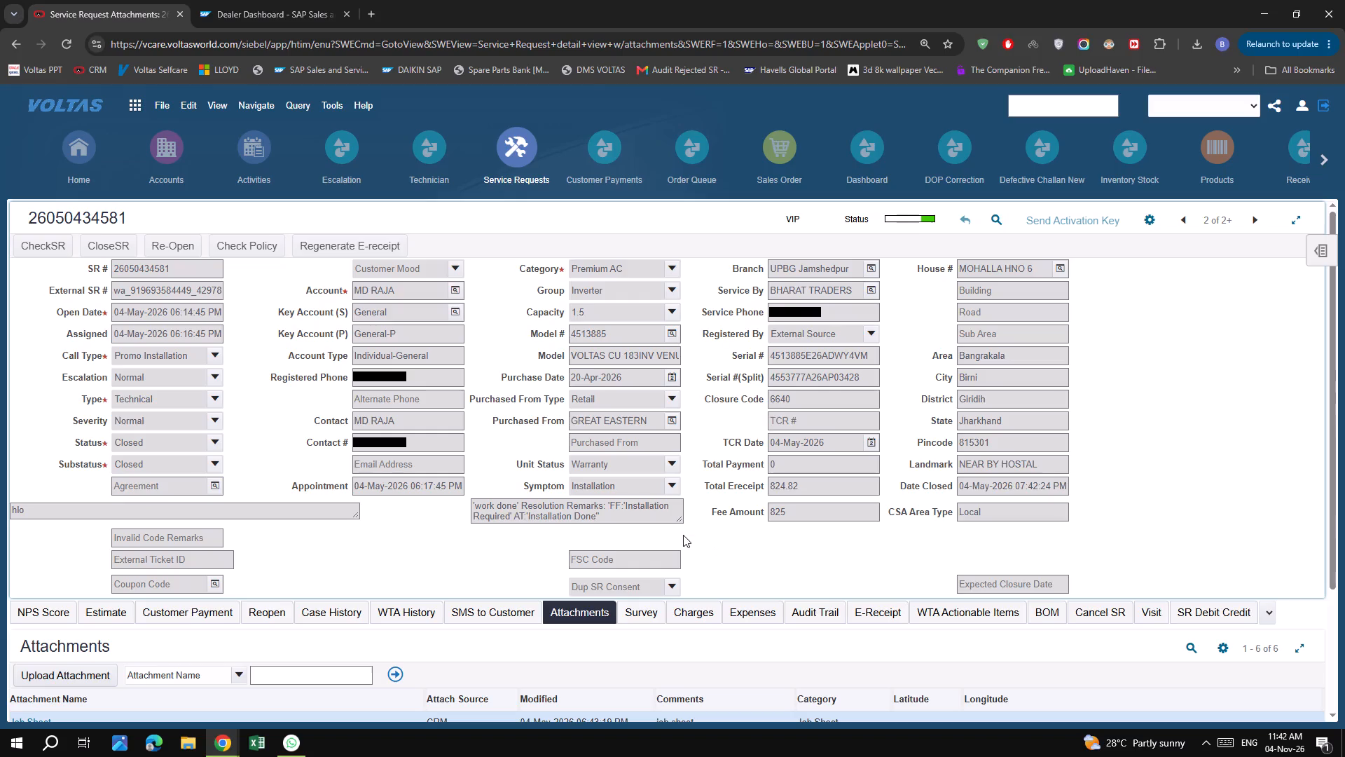
Return to the service requests list, filter it to Open SRs and sort it by SR # in descending order.
{"action": "left_click", "coordinate": [515, 151]}
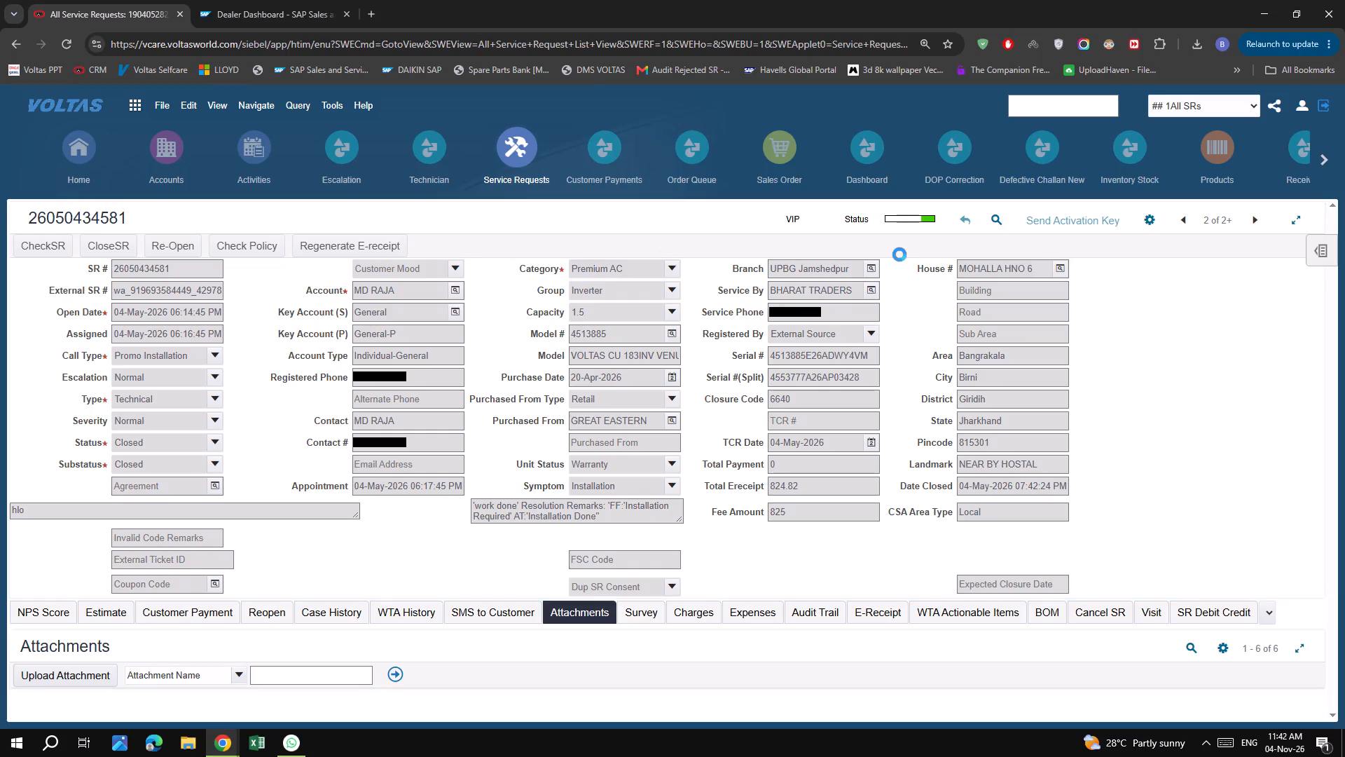
{"action": "left_click", "coordinate": [1208, 101]}
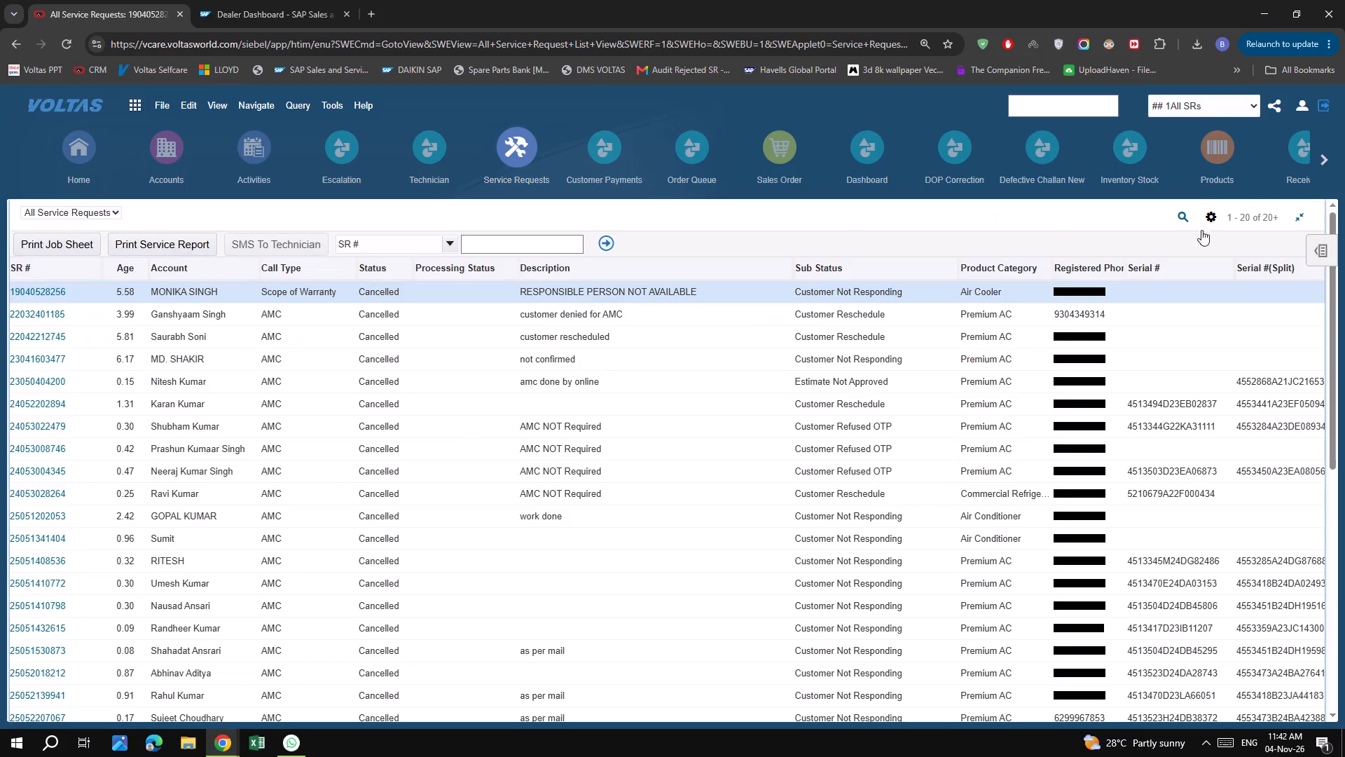
{"action": "left_click", "coordinate": [1189, 109]}
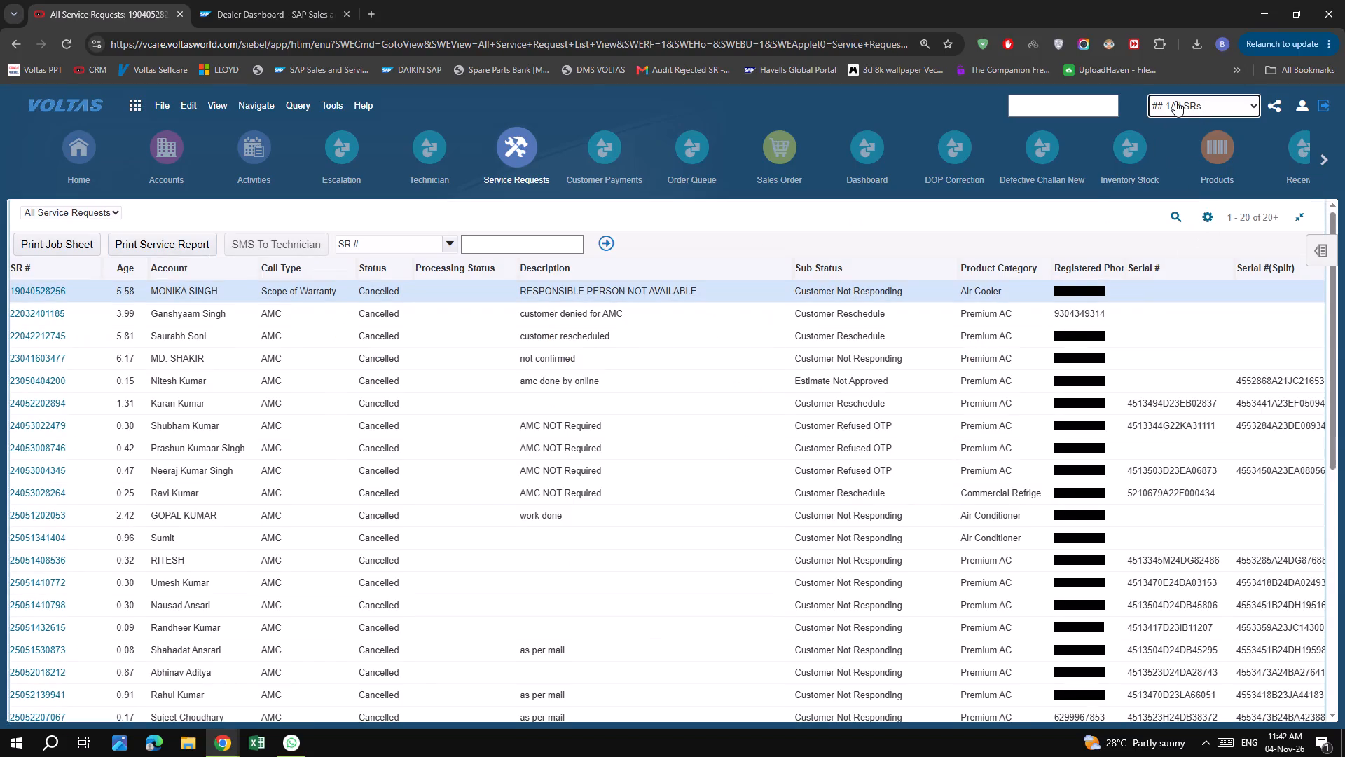
{"action": "left_click", "coordinate": [1175, 101]}
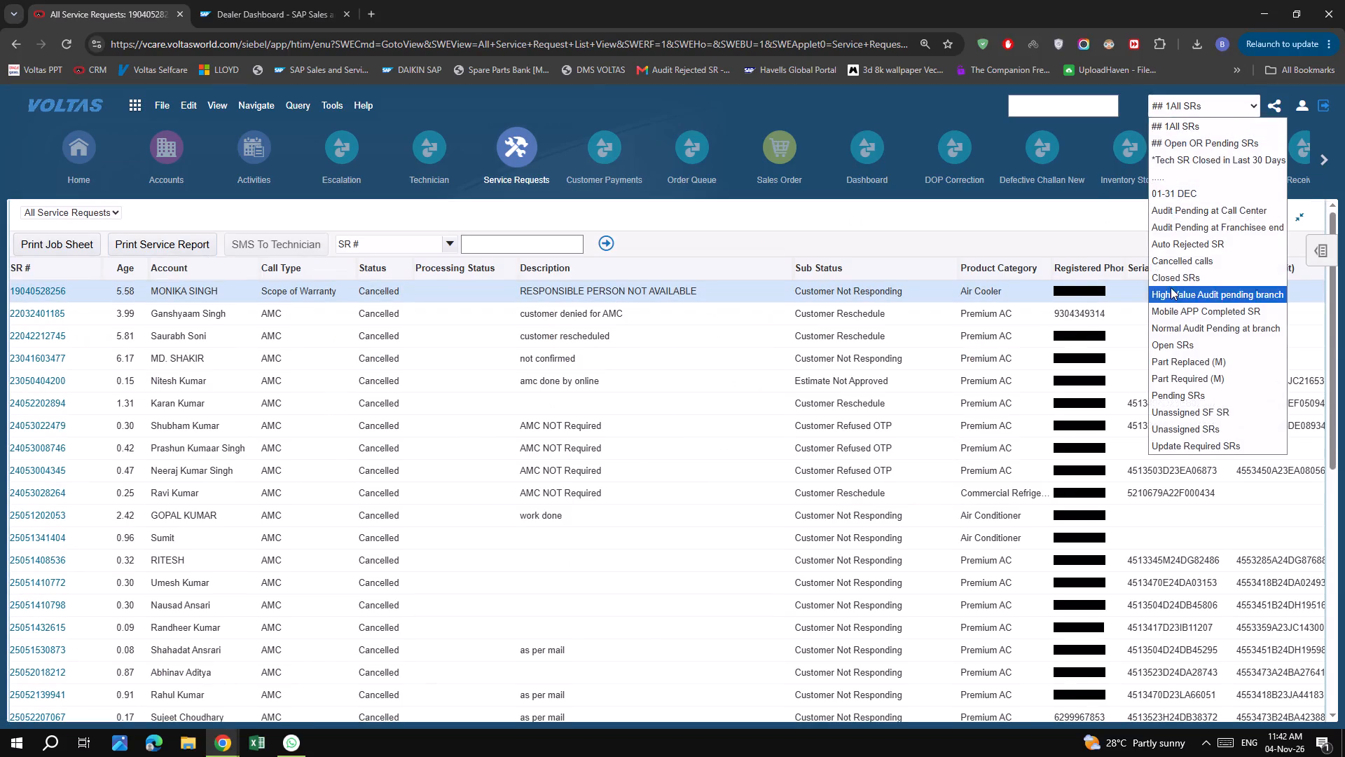
{"action": "left_click", "coordinate": [1171, 341]}
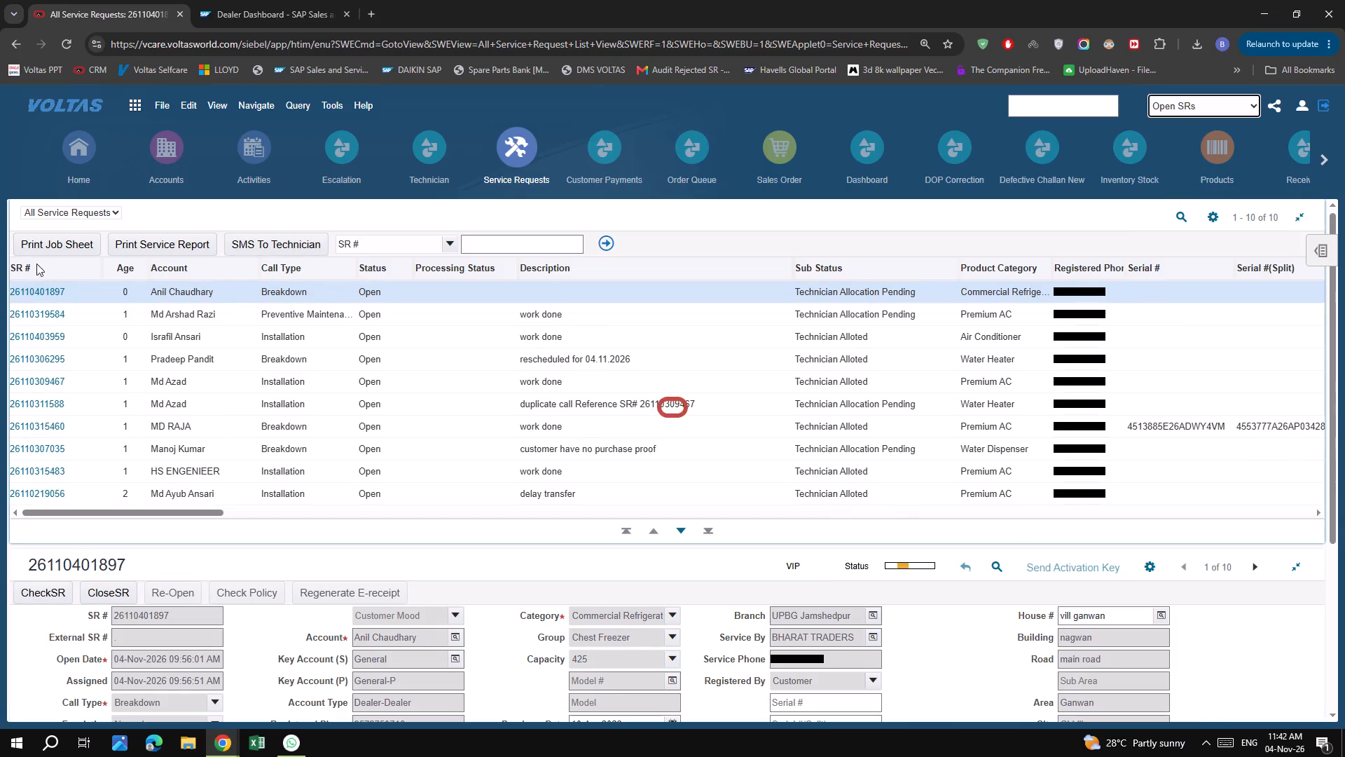
{"action": "left_click", "coordinate": [29, 264]}
{"action": "left_click", "coordinate": [62, 274]}
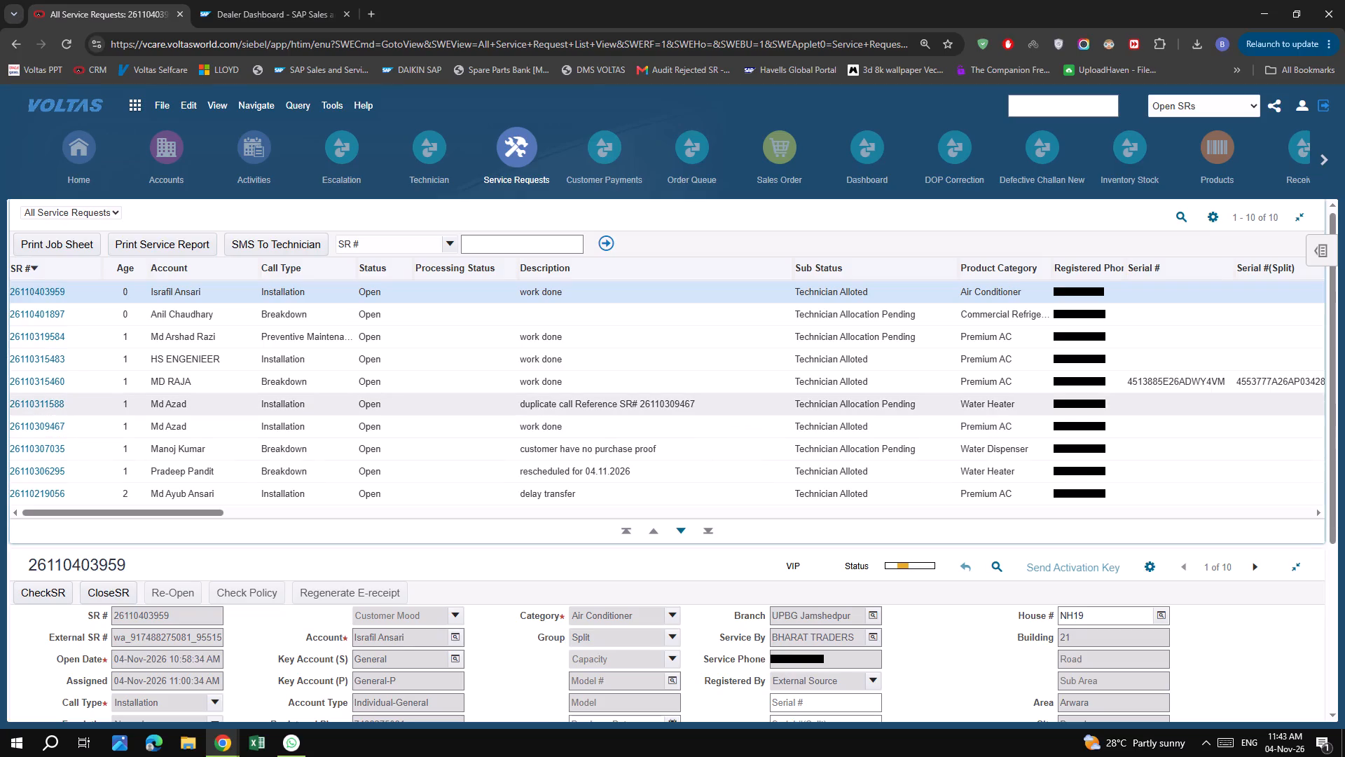
{"action": "left_click", "coordinate": [31, 378]}
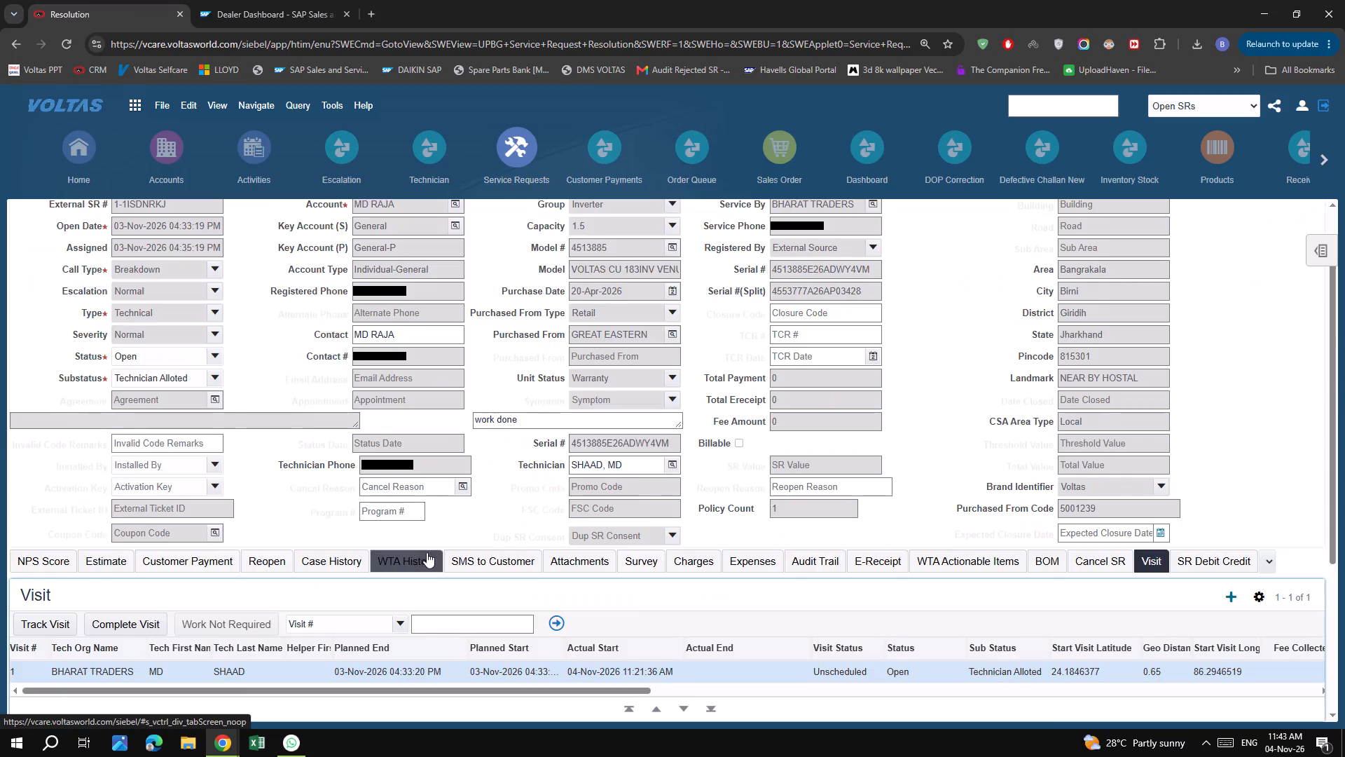
{"action": "scroll", "coordinate": [432, 538], "scroll_direction": "down", "scroll_amount": 6}
{"action": "scroll", "coordinate": [419, 523], "scroll_direction": "up", "scroll_amount": 6}
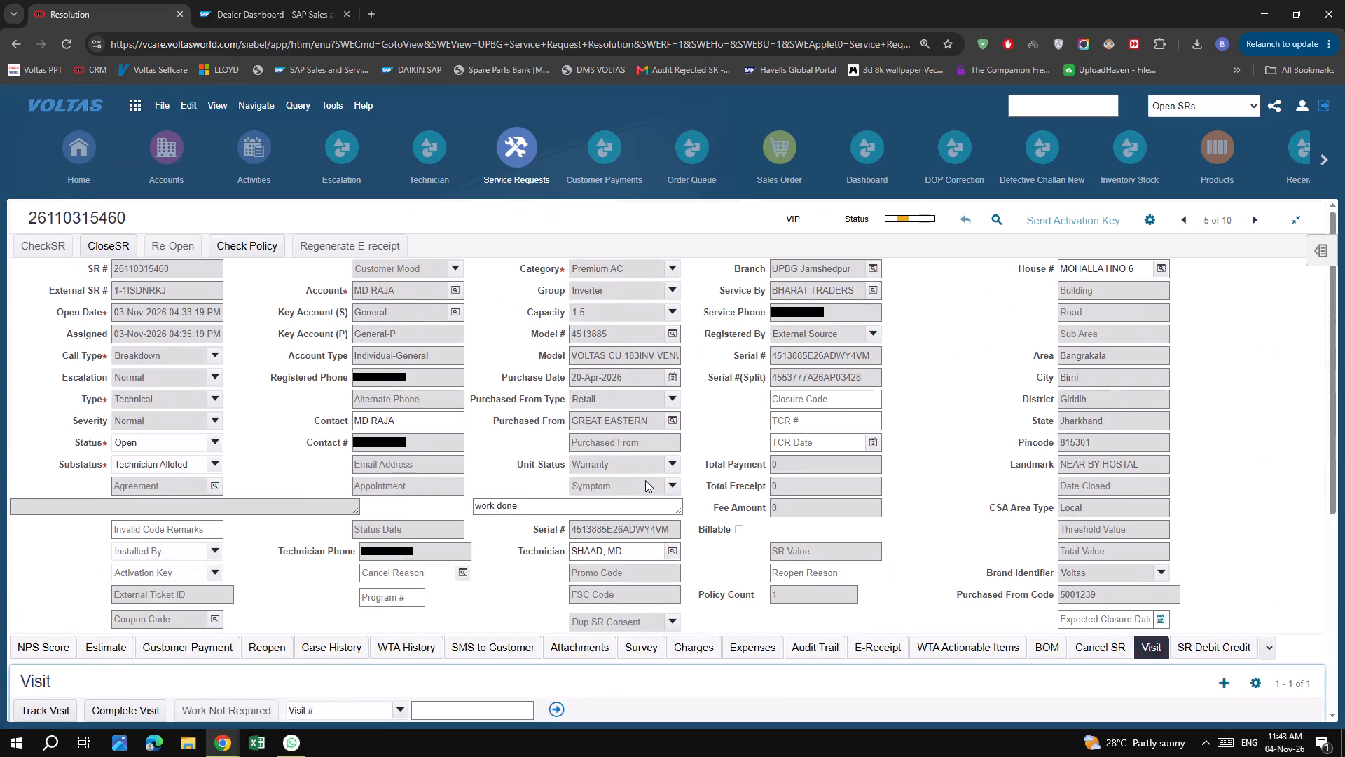
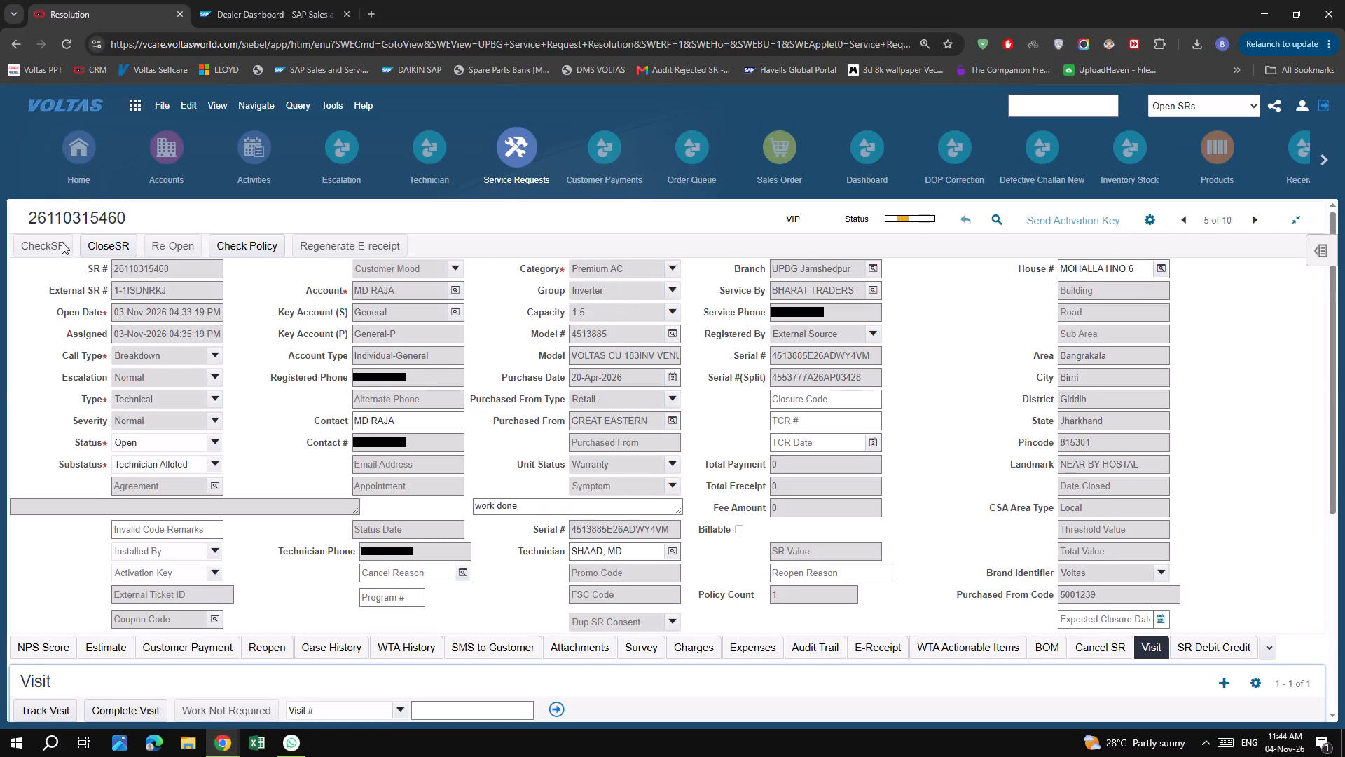
{"action": "left_click", "coordinate": [72, 43]}
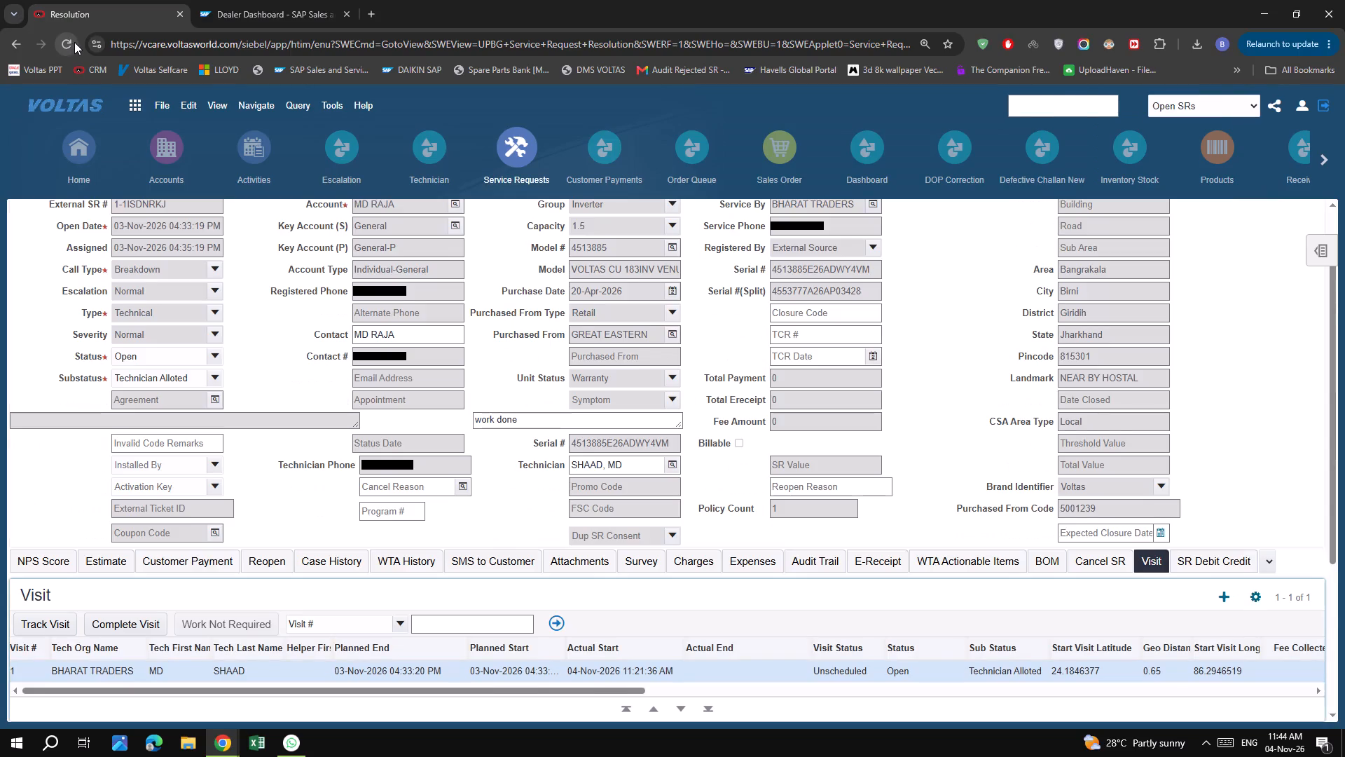
{"action": "scroll", "coordinate": [135, 40], "scroll_direction": "down", "scroll_amount": 5}
{"action": "scroll", "coordinate": [500, 370], "scroll_direction": "down", "scroll_amount": 2}
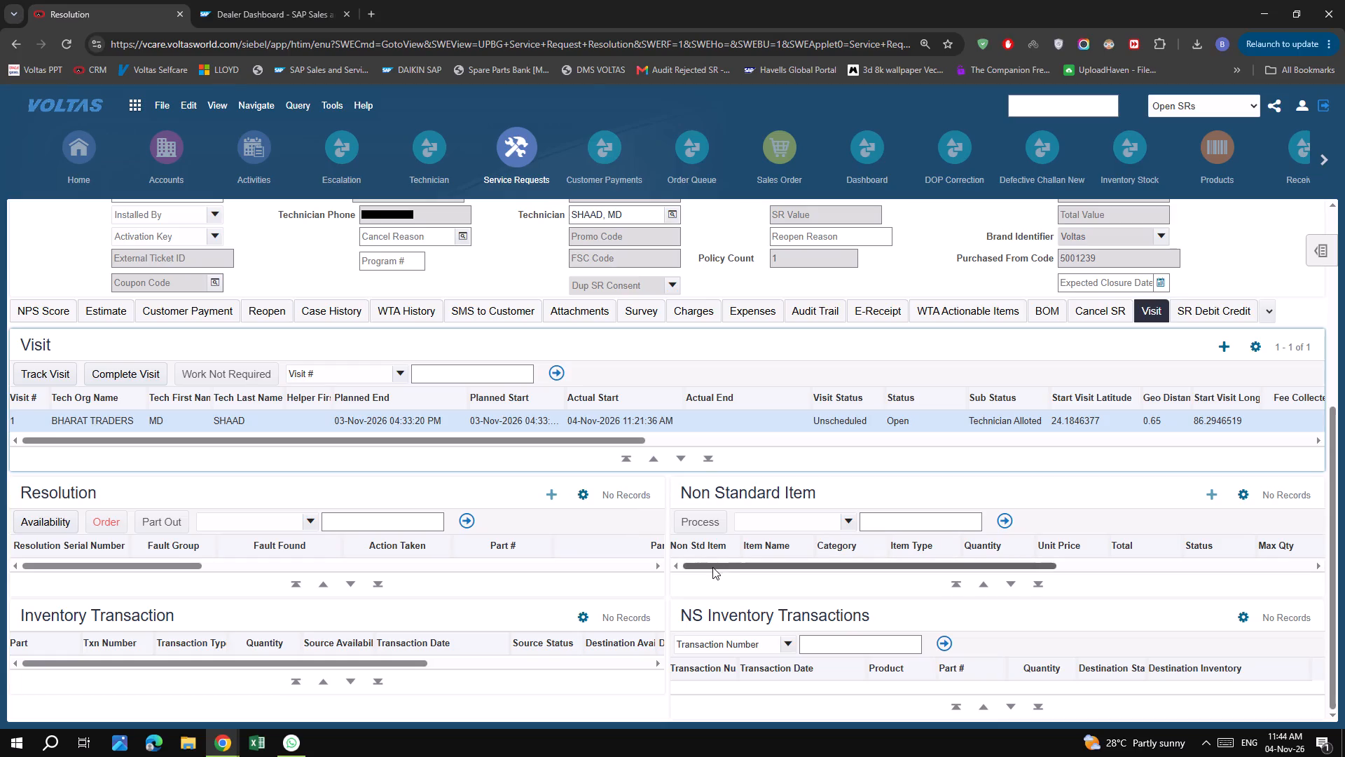
{"action": "scroll", "coordinate": [864, 695], "scroll_direction": "up", "scroll_amount": 7}
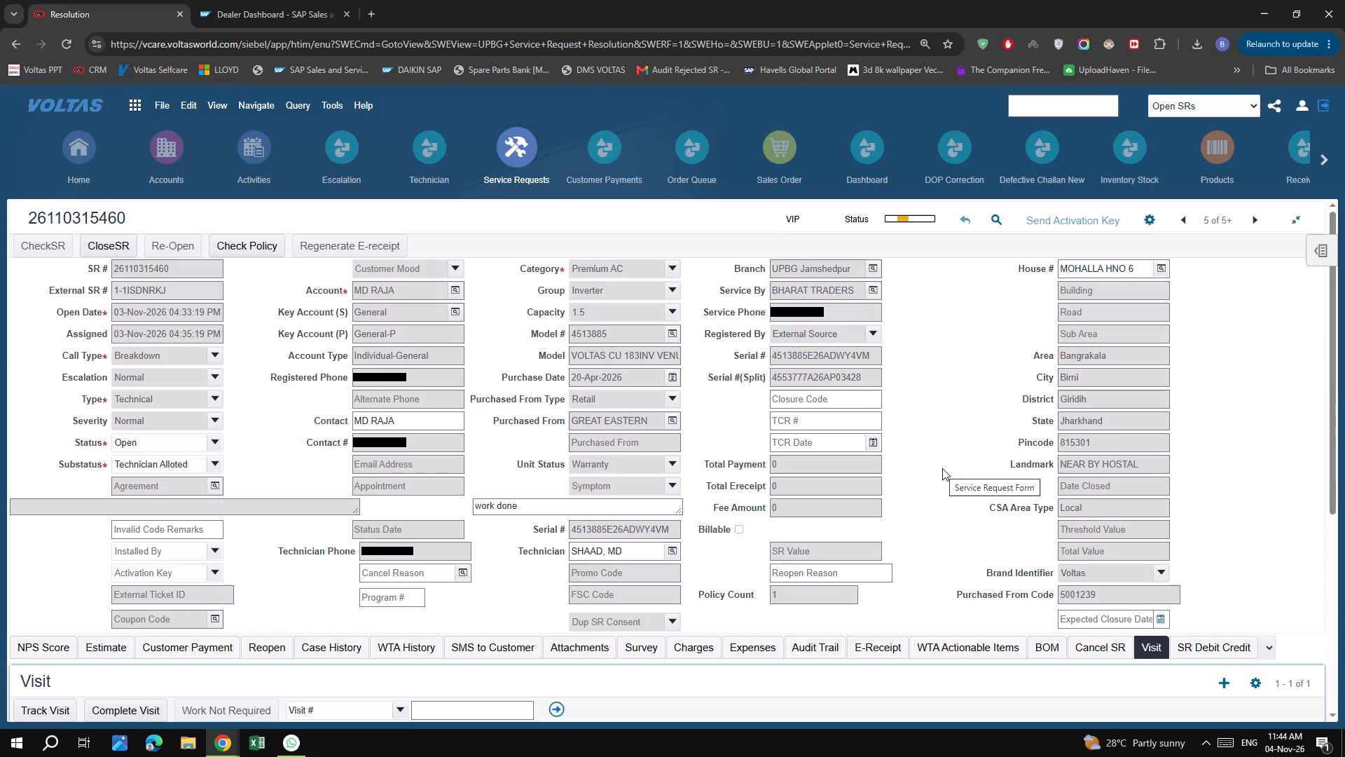
{"action": "scroll", "coordinate": [942, 468], "scroll_direction": "up", "scroll_amount": 2}
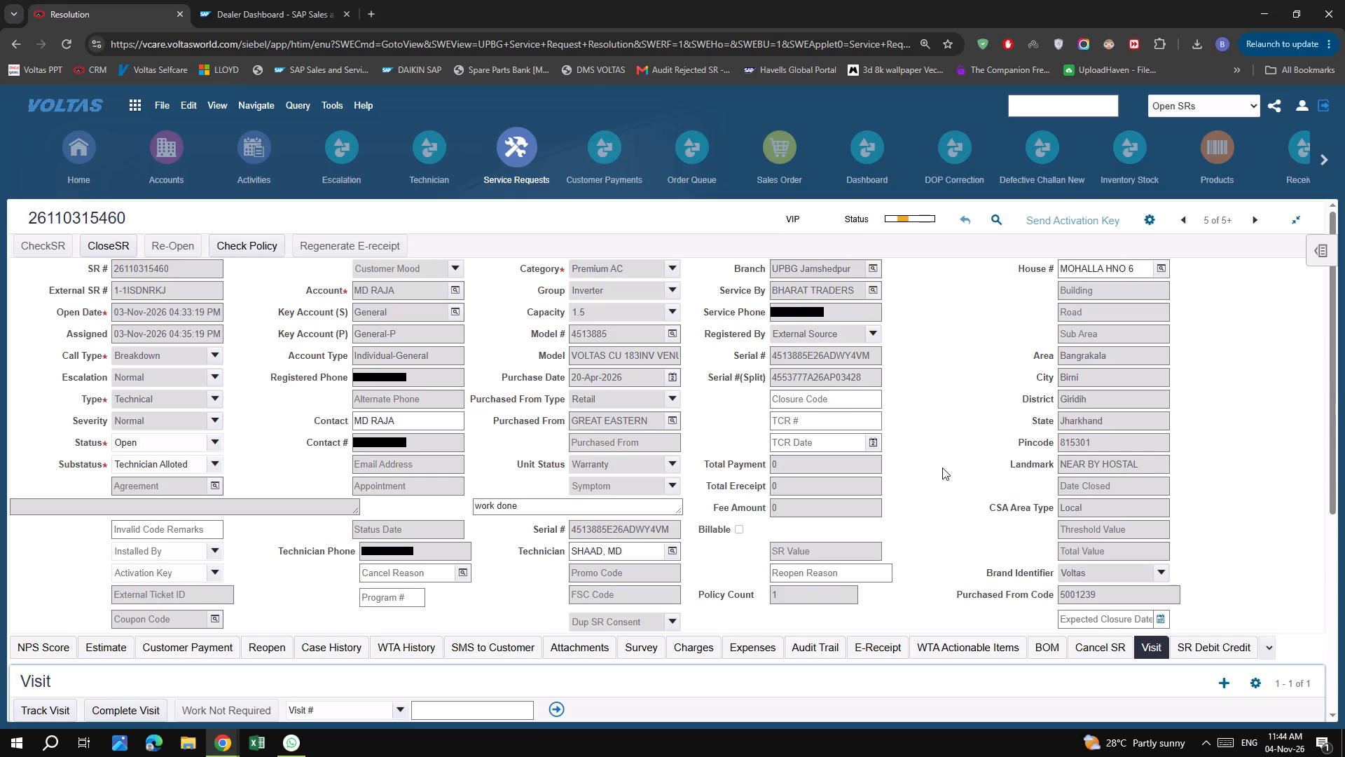
{"action": "scroll", "coordinate": [942, 468], "scroll_direction": "up", "scroll_amount": 4}
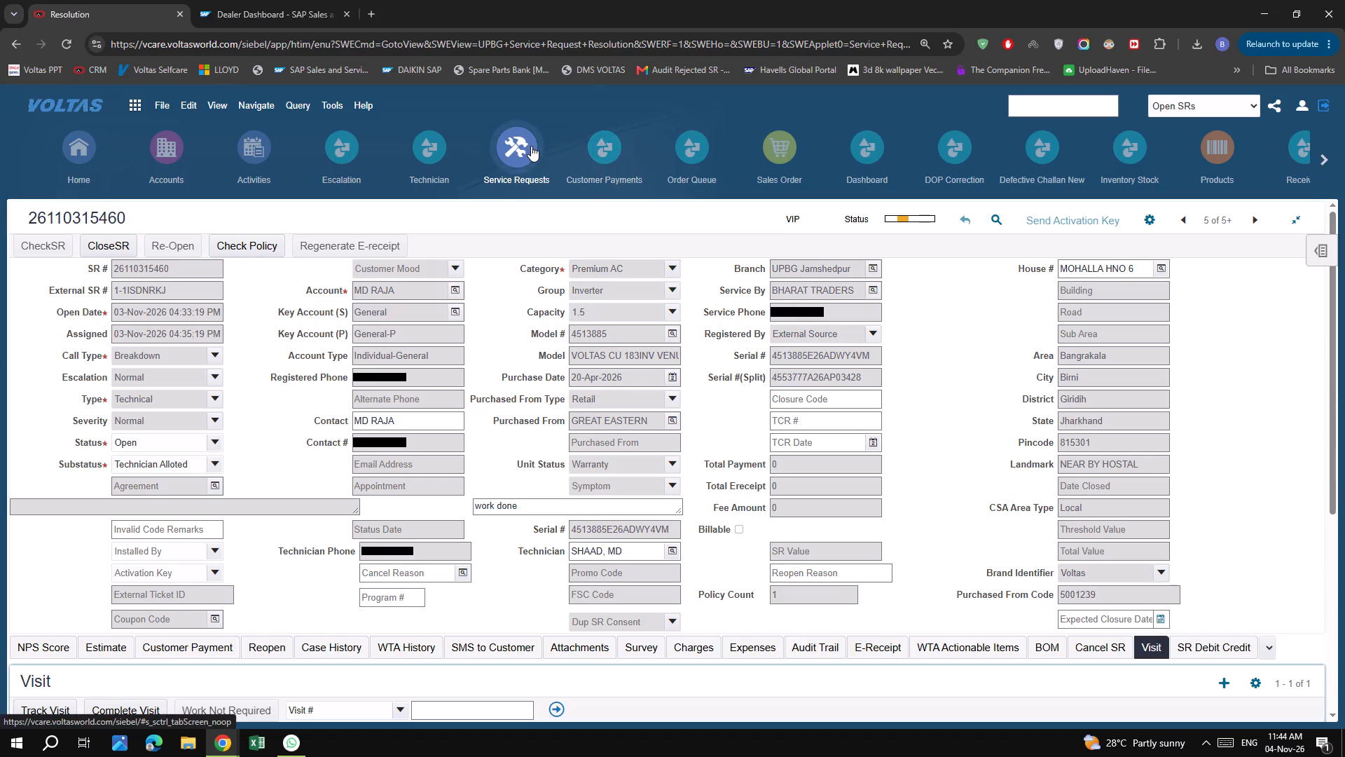
Return to the service requests list, filter it to Open SRs and sort it by SR # in descending order.
{"action": "left_click", "coordinate": [531, 146]}
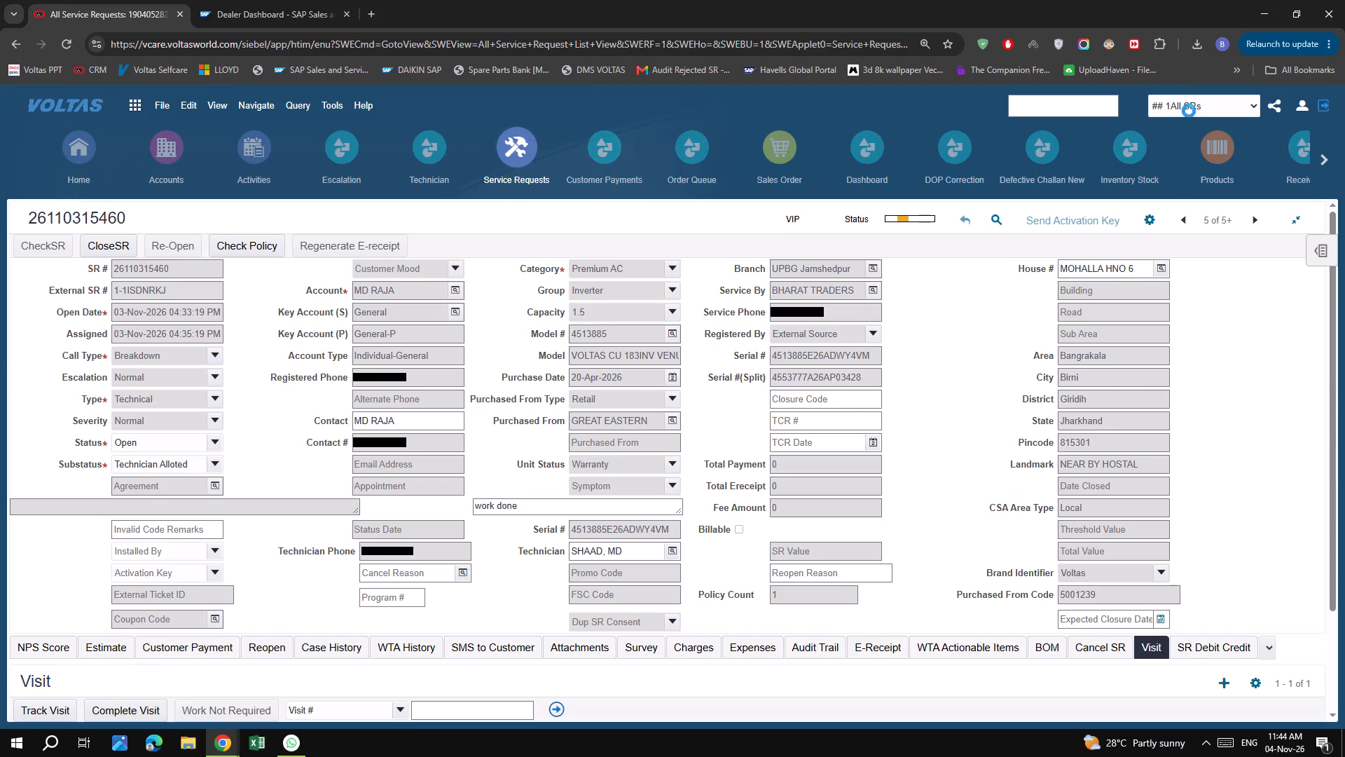
{"action": "left_click", "coordinate": [533, 144]}
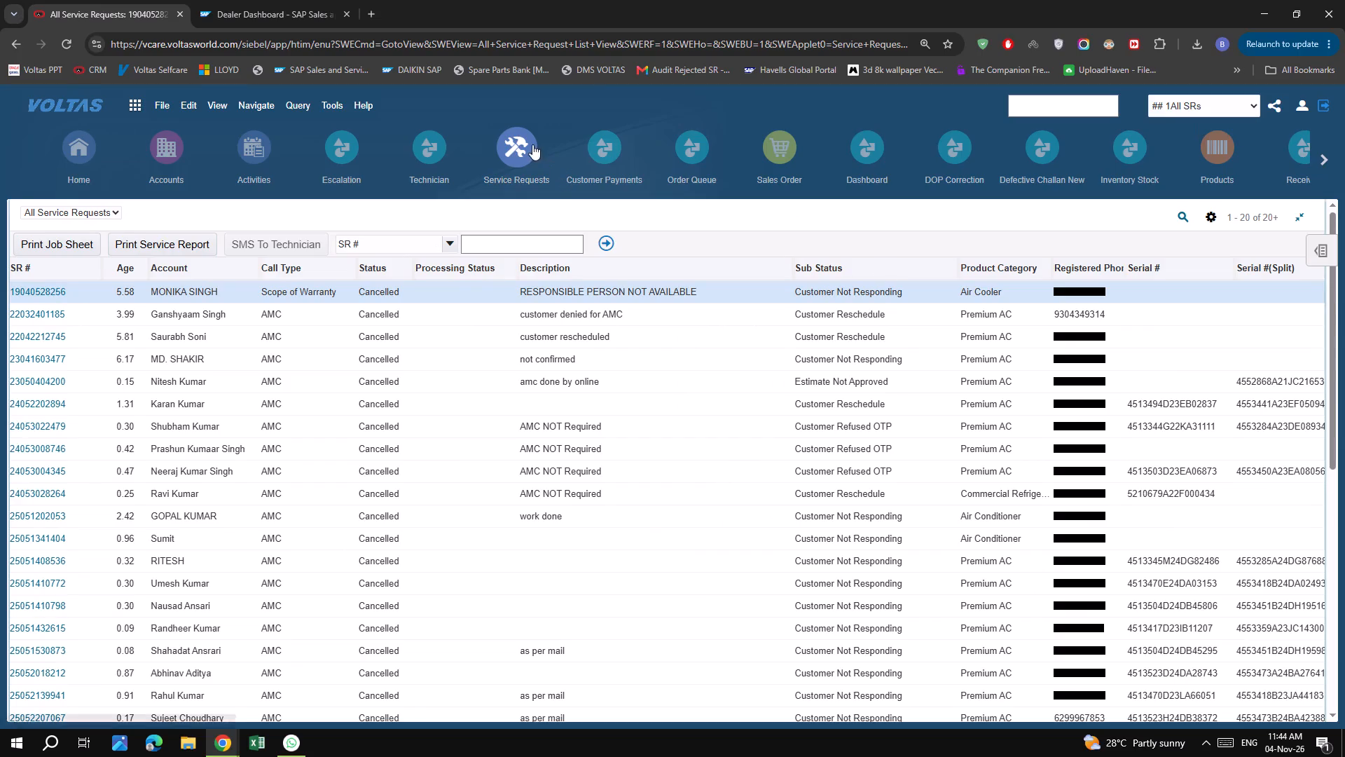
{"action": "left_click", "coordinate": [1196, 105]}
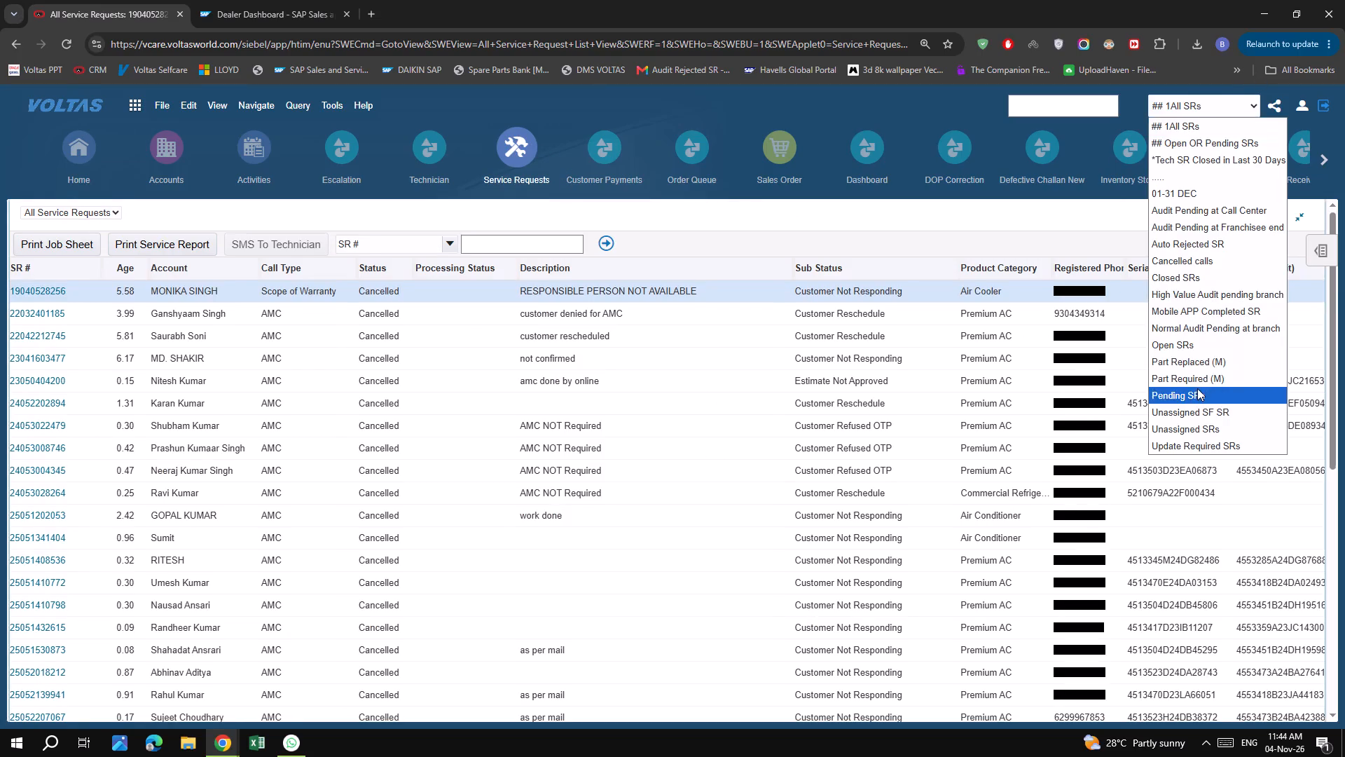
{"action": "left_click", "coordinate": [1221, 348]}
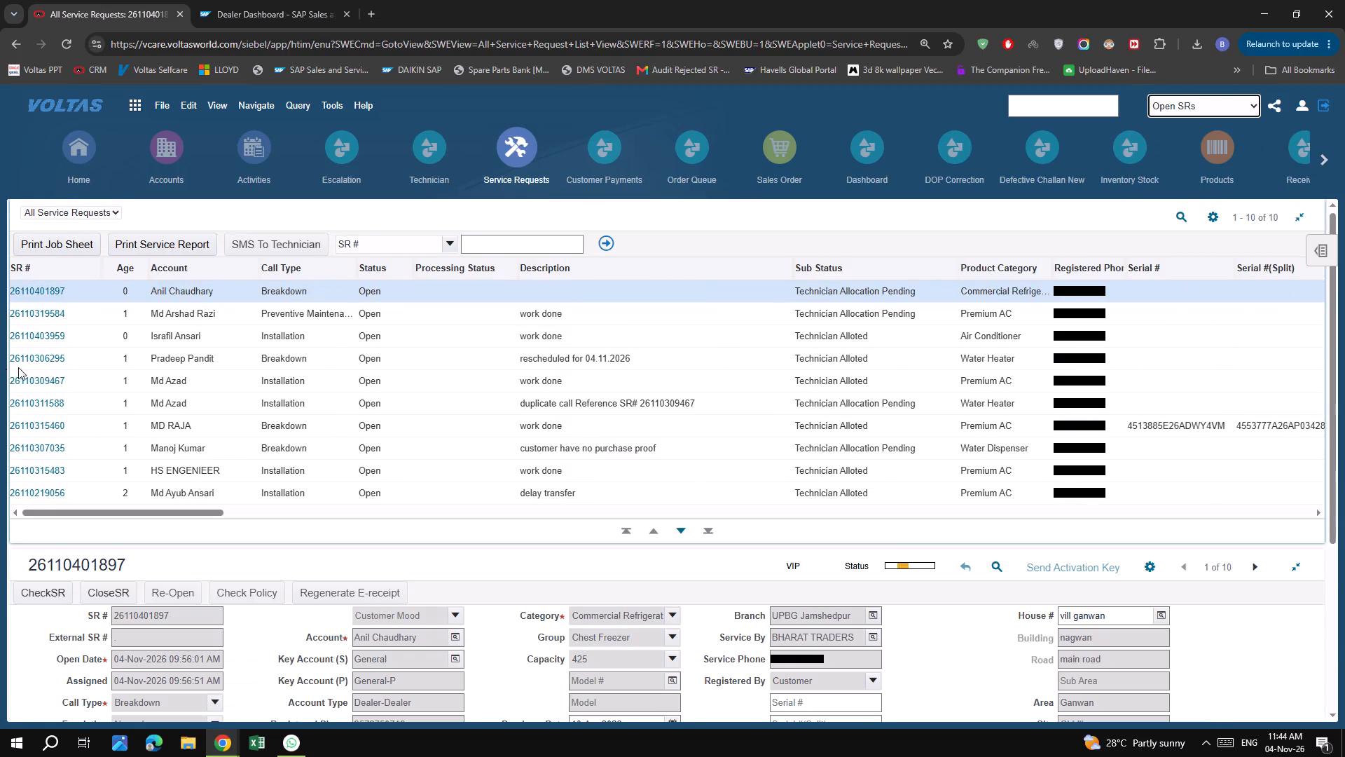
{"action": "left_click", "coordinate": [48, 261]}
{"action": "left_click", "coordinate": [81, 271]}
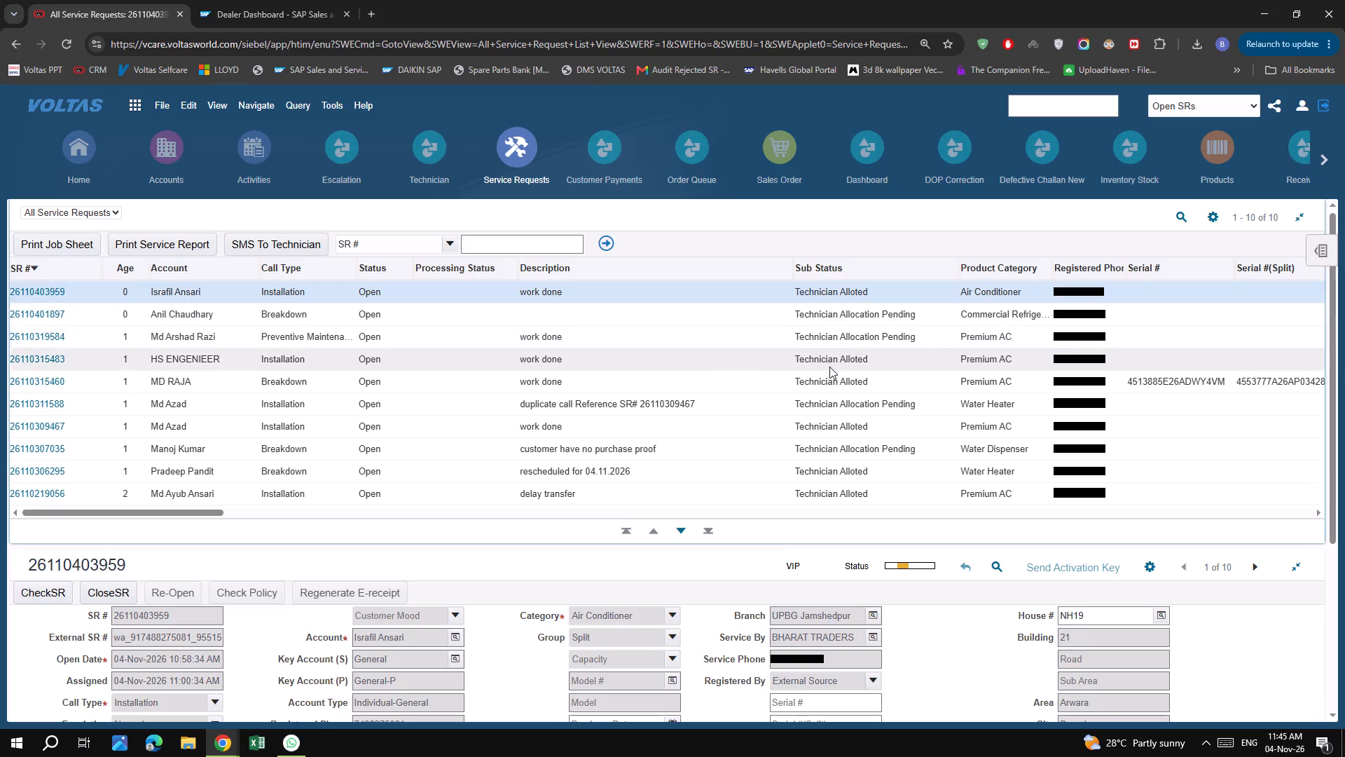
{"action": "left_click", "coordinate": [885, 334]}
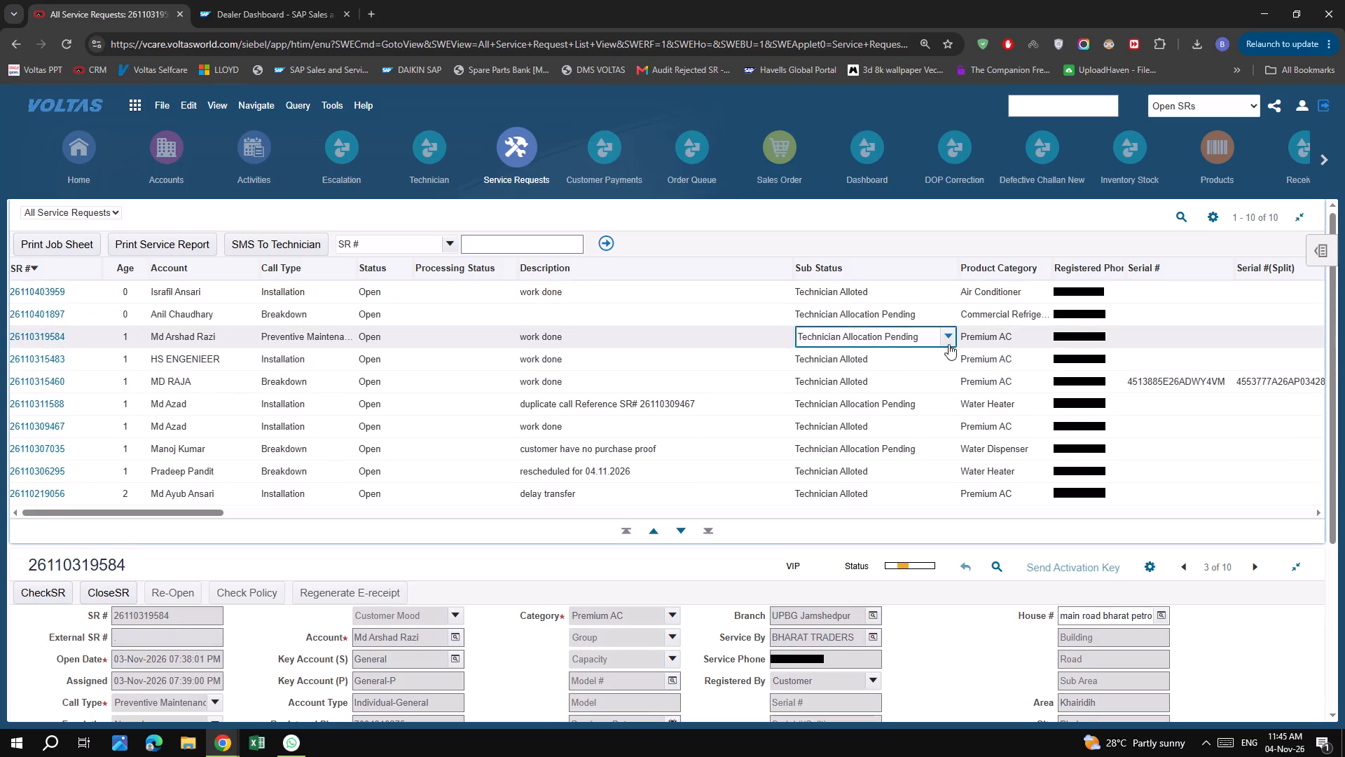
{"action": "left_click", "coordinate": [951, 337]}
{"action": "left_click", "coordinate": [877, 422]}
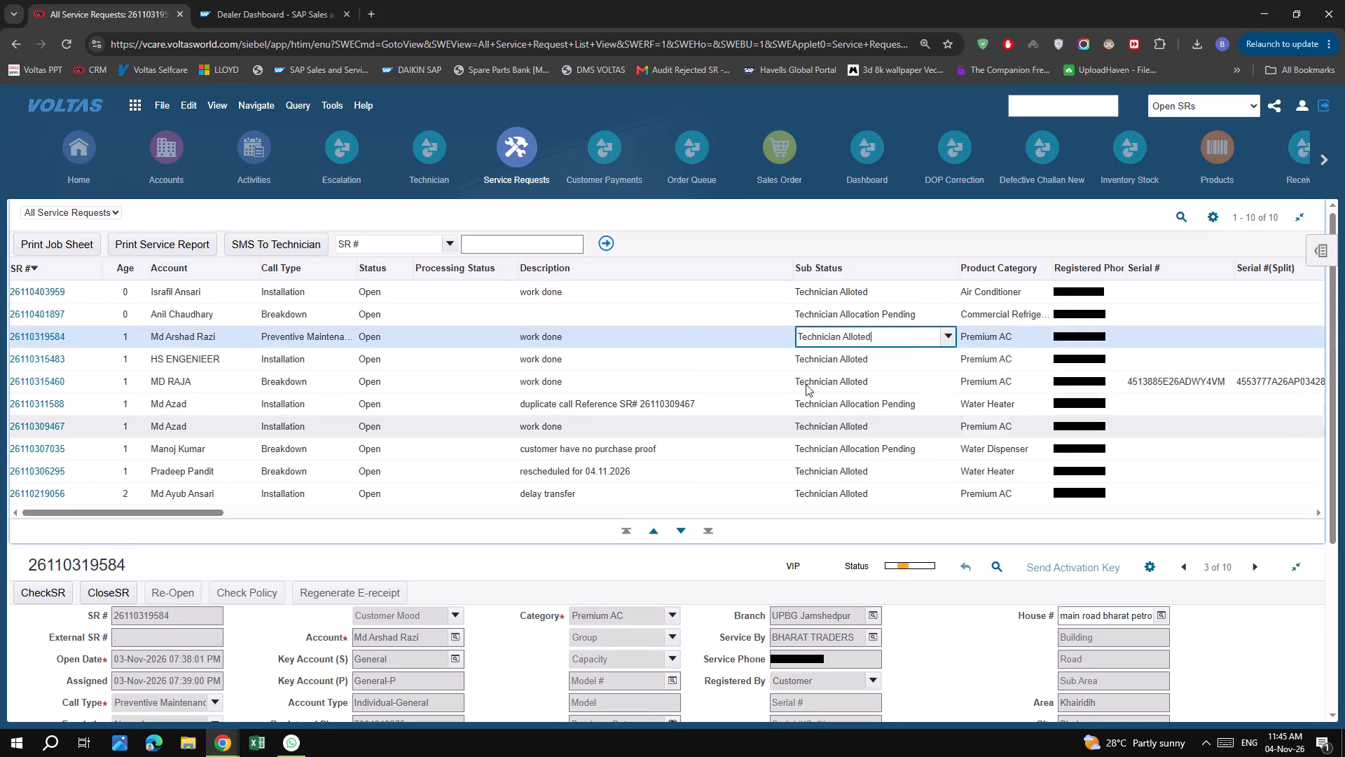
{"action": "left_click", "coordinate": [600, 245]}
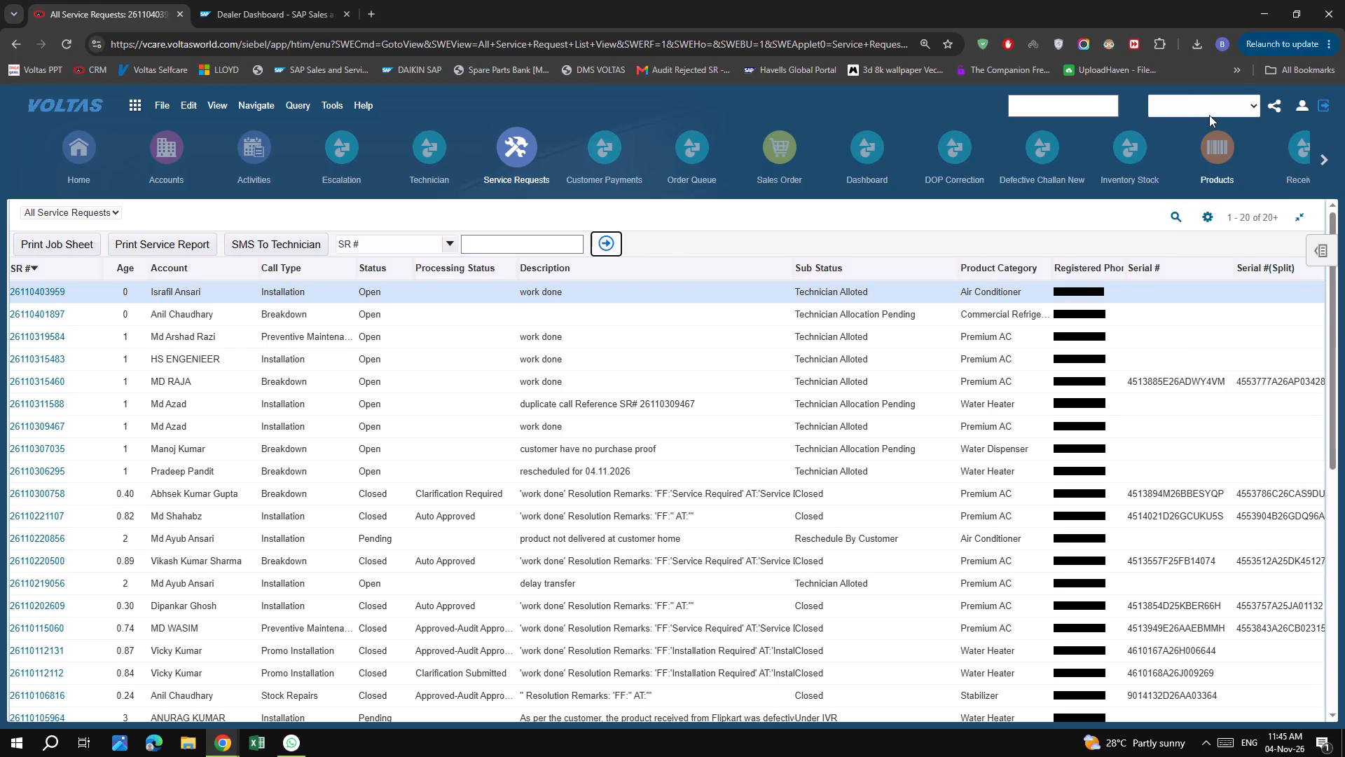
{"action": "left_click", "coordinate": [1197, 100]}
{"action": "left_click", "coordinate": [1176, 361]}
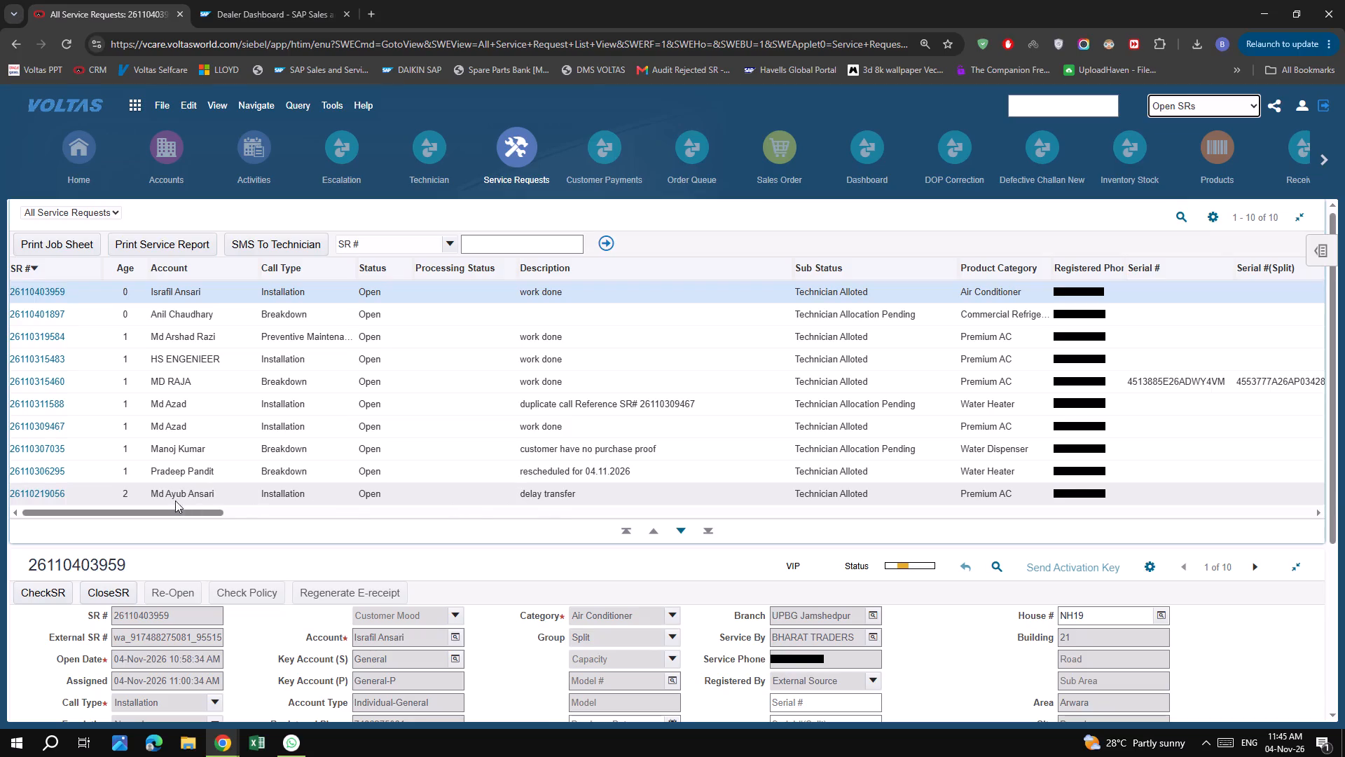
{"action": "left_click", "coordinate": [89, 495]}
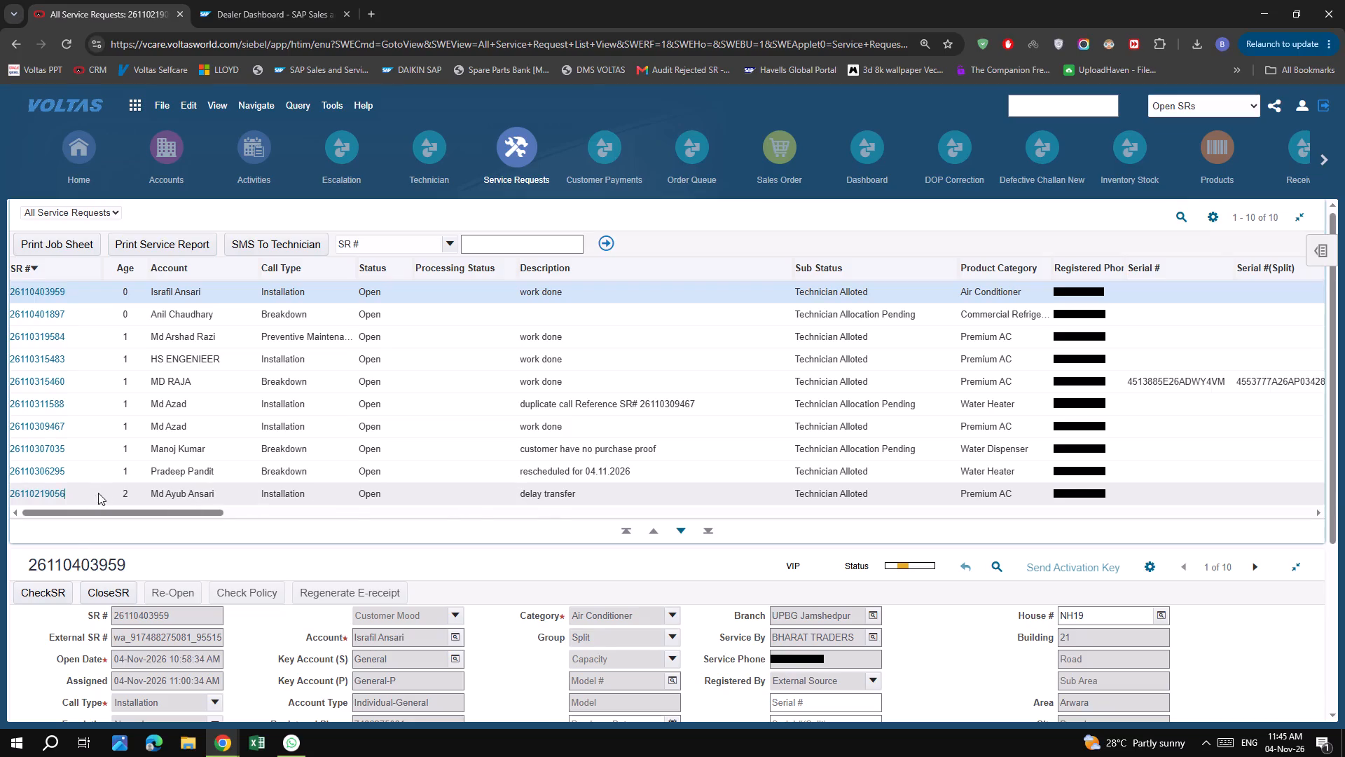
{"action": "scroll", "coordinate": [468, 582], "scroll_direction": "down", "scroll_amount": 5}
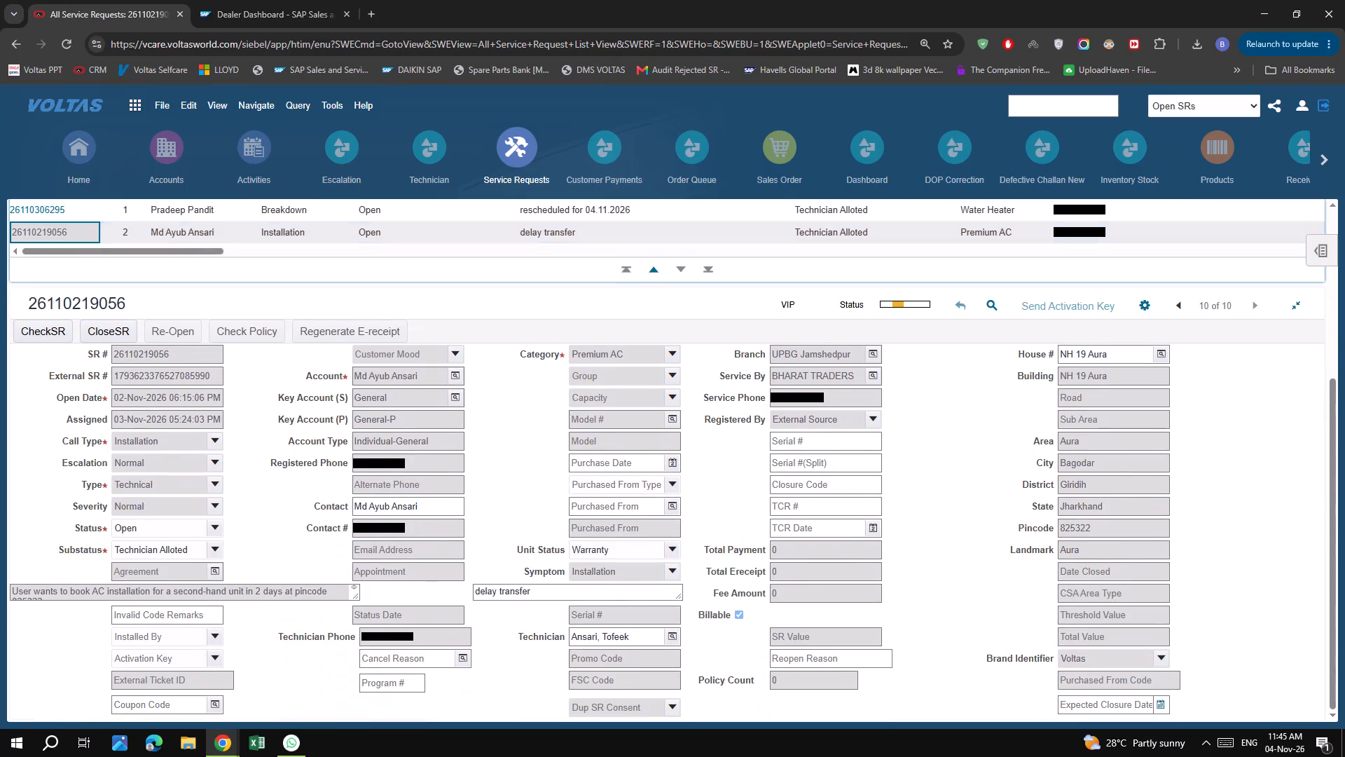
{"action": "left_click", "coordinate": [141, 222]}
{"action": "left_click", "coordinate": [55, 224]}
{"action": "left_click", "coordinate": [156, 236]}
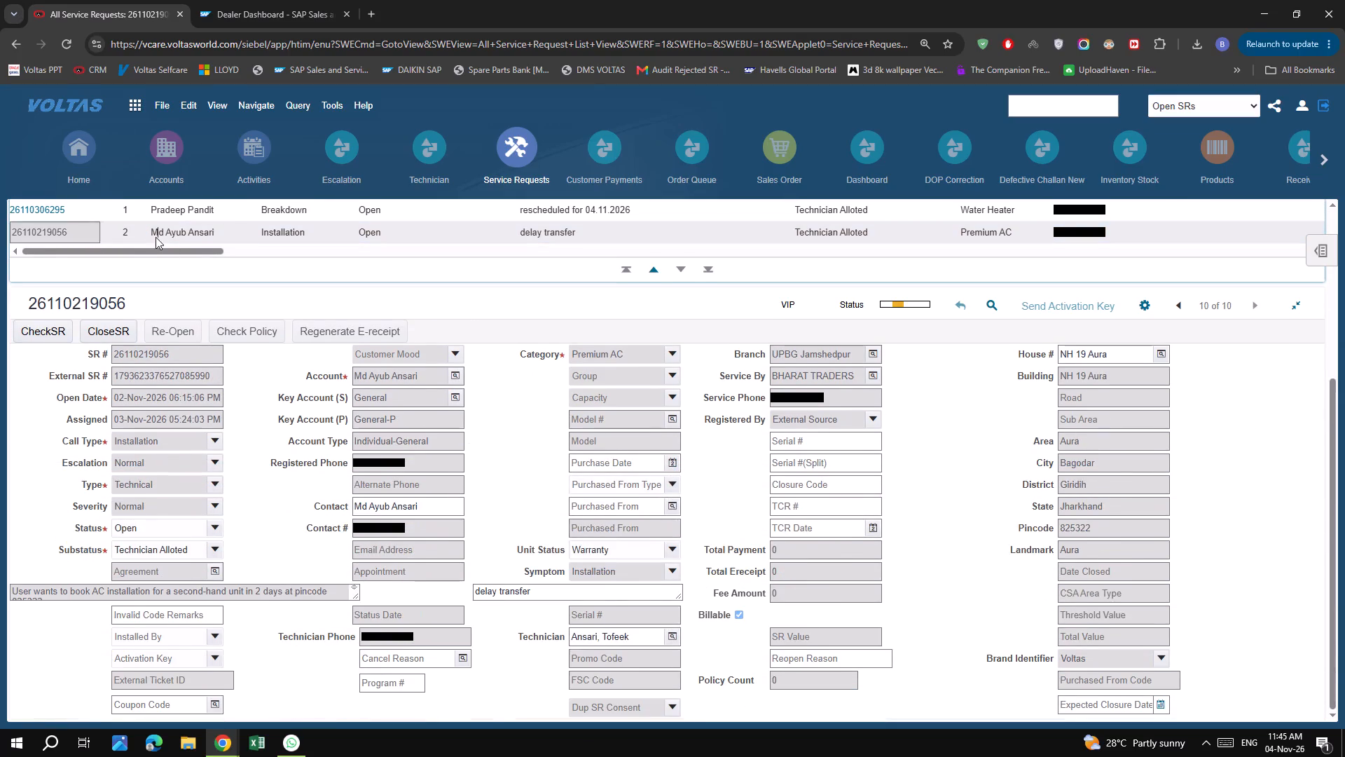
{"action": "left_click", "coordinate": [40, 234]}
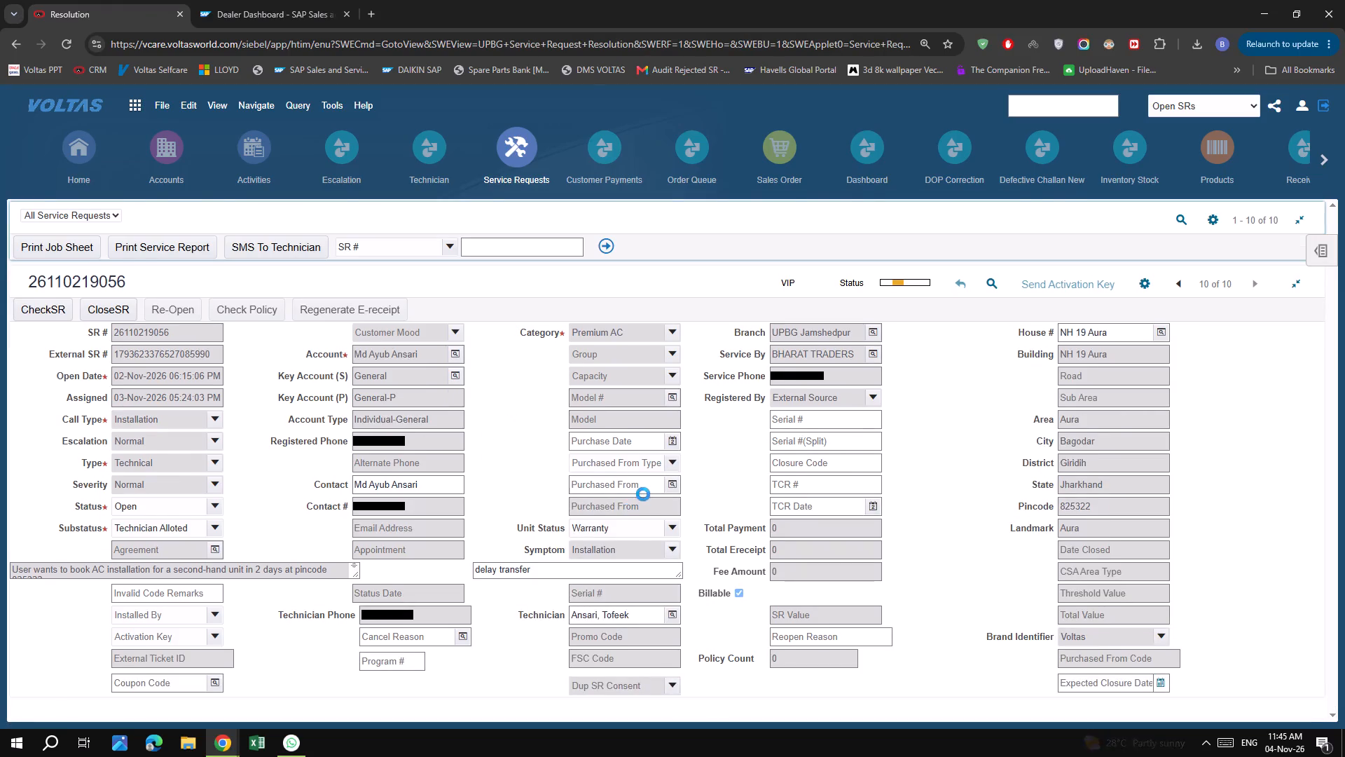
{"action": "scroll", "coordinate": [643, 494], "scroll_direction": "up", "scroll_amount": 9}
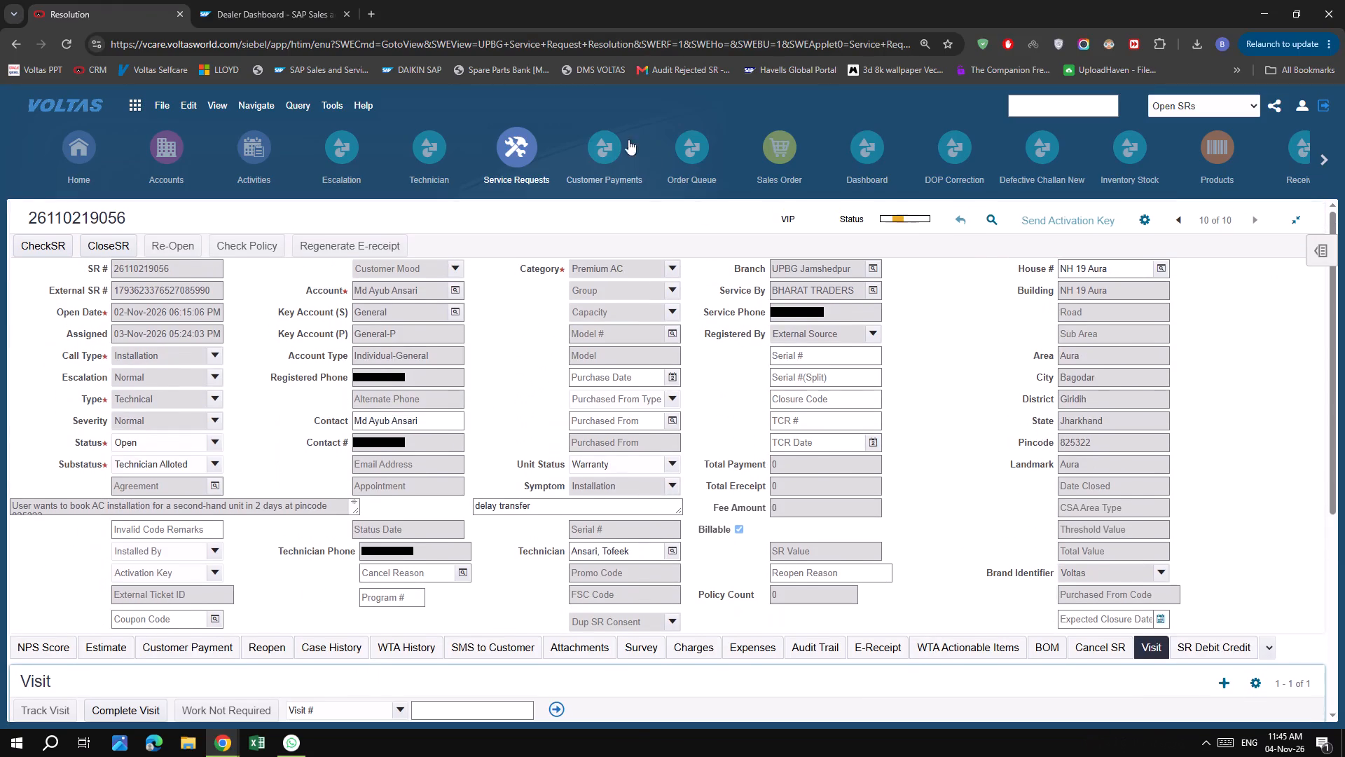
{"action": "left_click", "coordinate": [532, 144]}
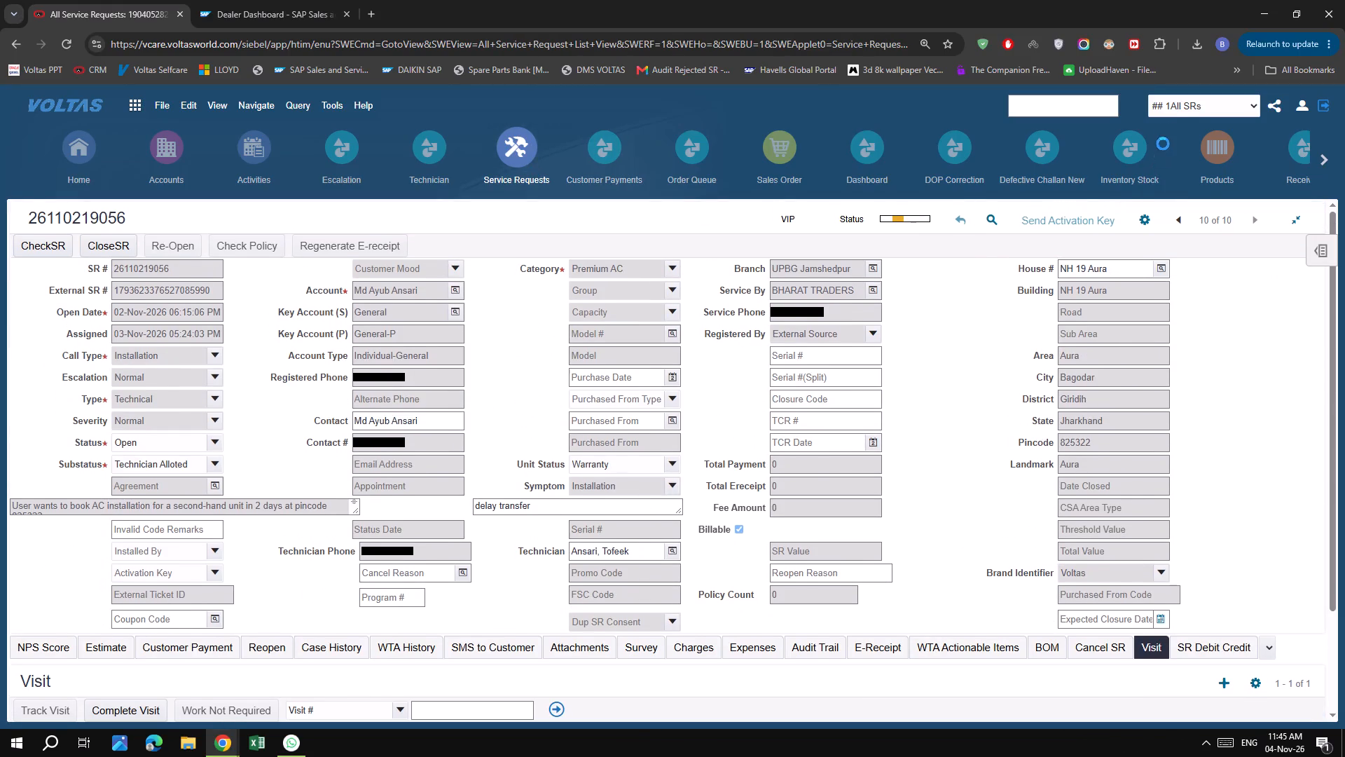
{"action": "left_click", "coordinate": [1187, 108]}
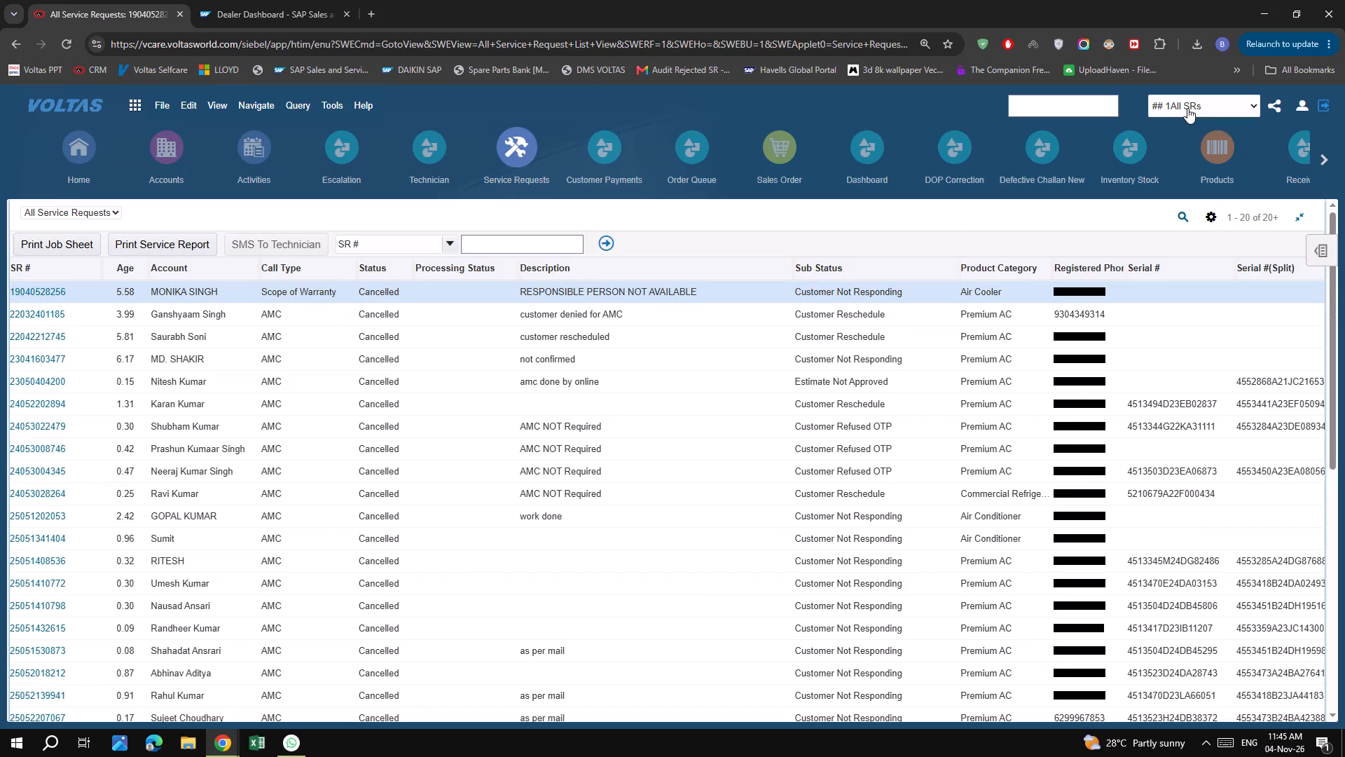
{"action": "left_click", "coordinate": [1200, 339]}
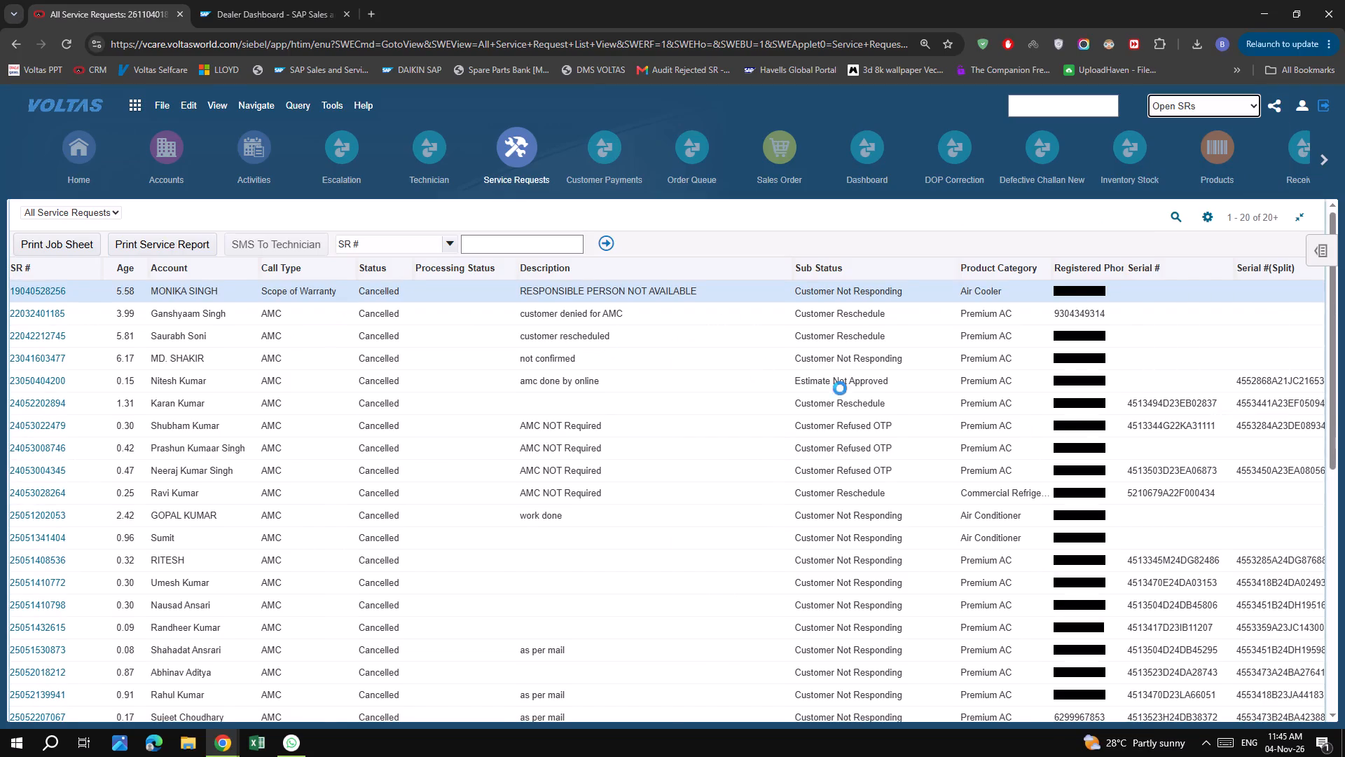
{"action": "left_click", "coordinate": [870, 496]}
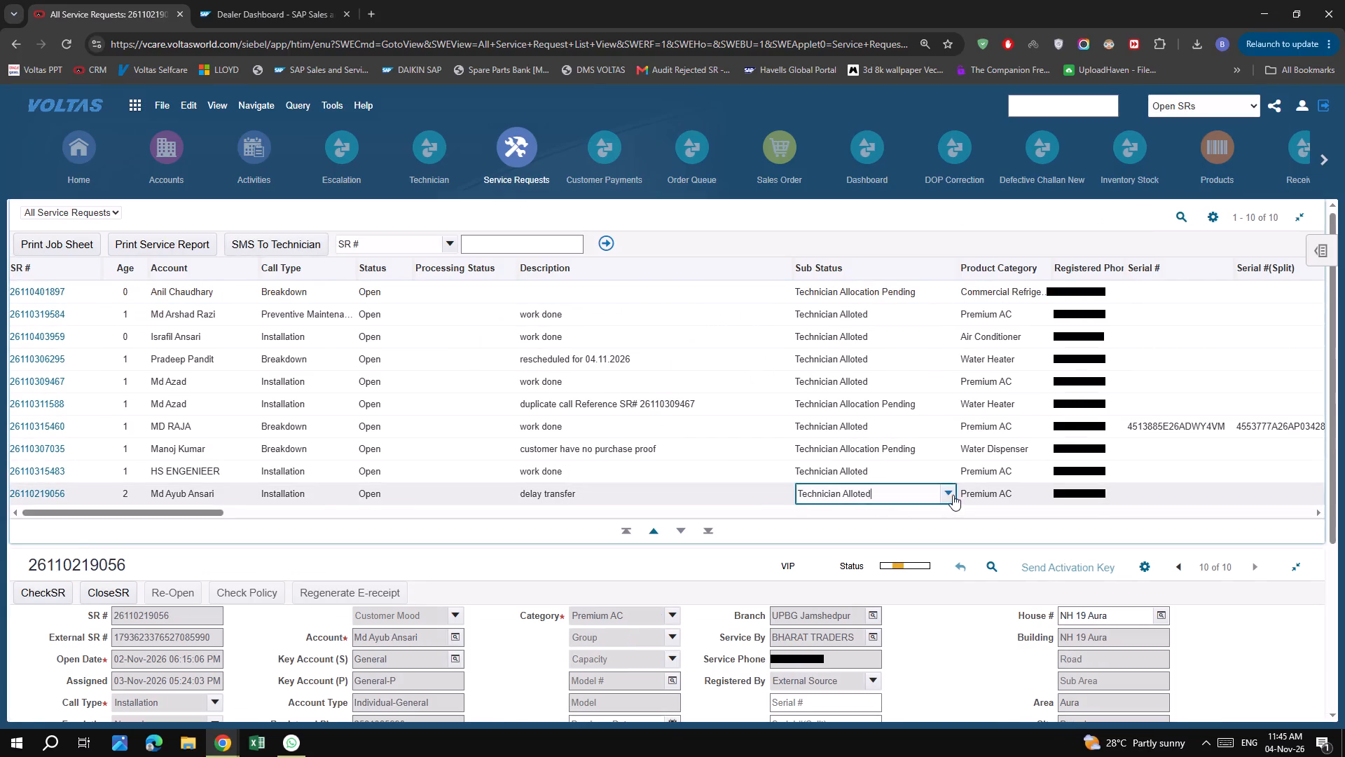
{"action": "left_click", "coordinate": [953, 495]}
{"action": "left_click", "coordinate": [920, 569]}
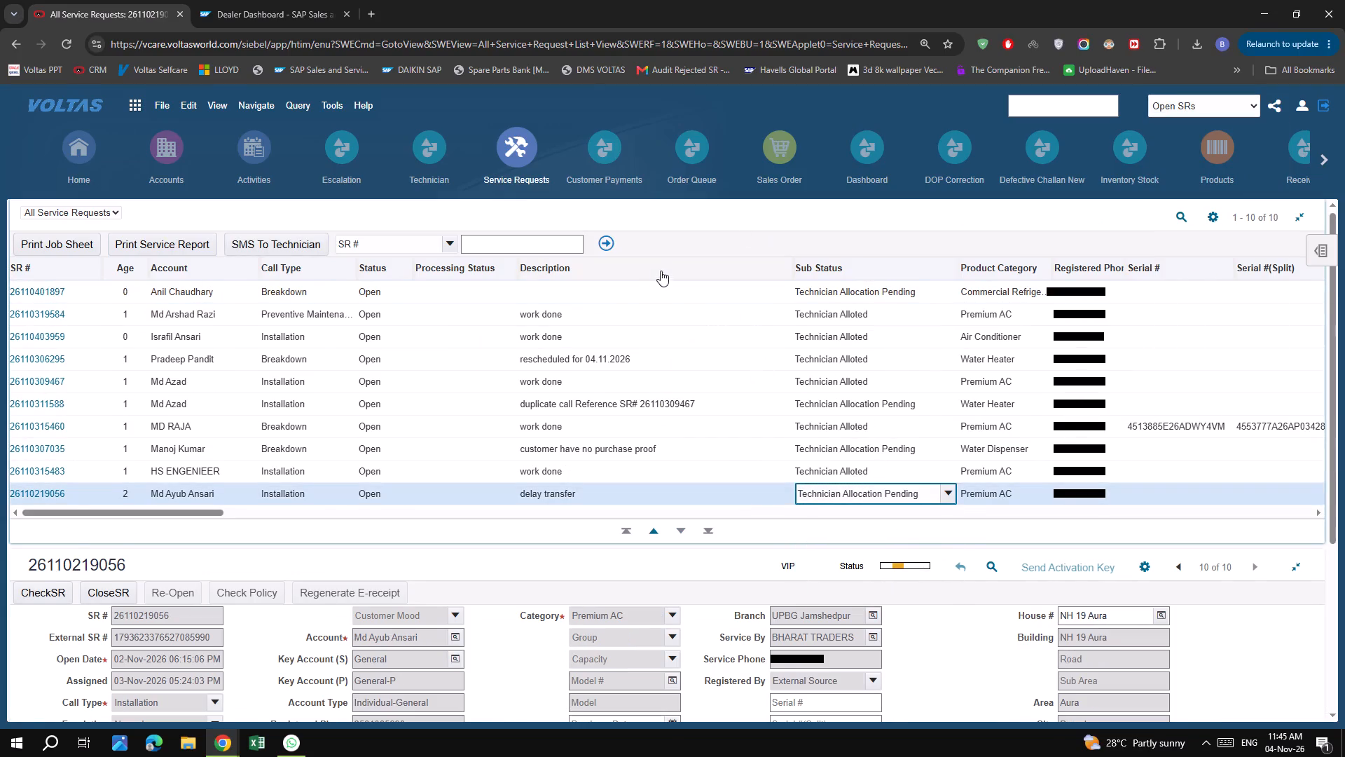
{"action": "left_click", "coordinate": [617, 247]}
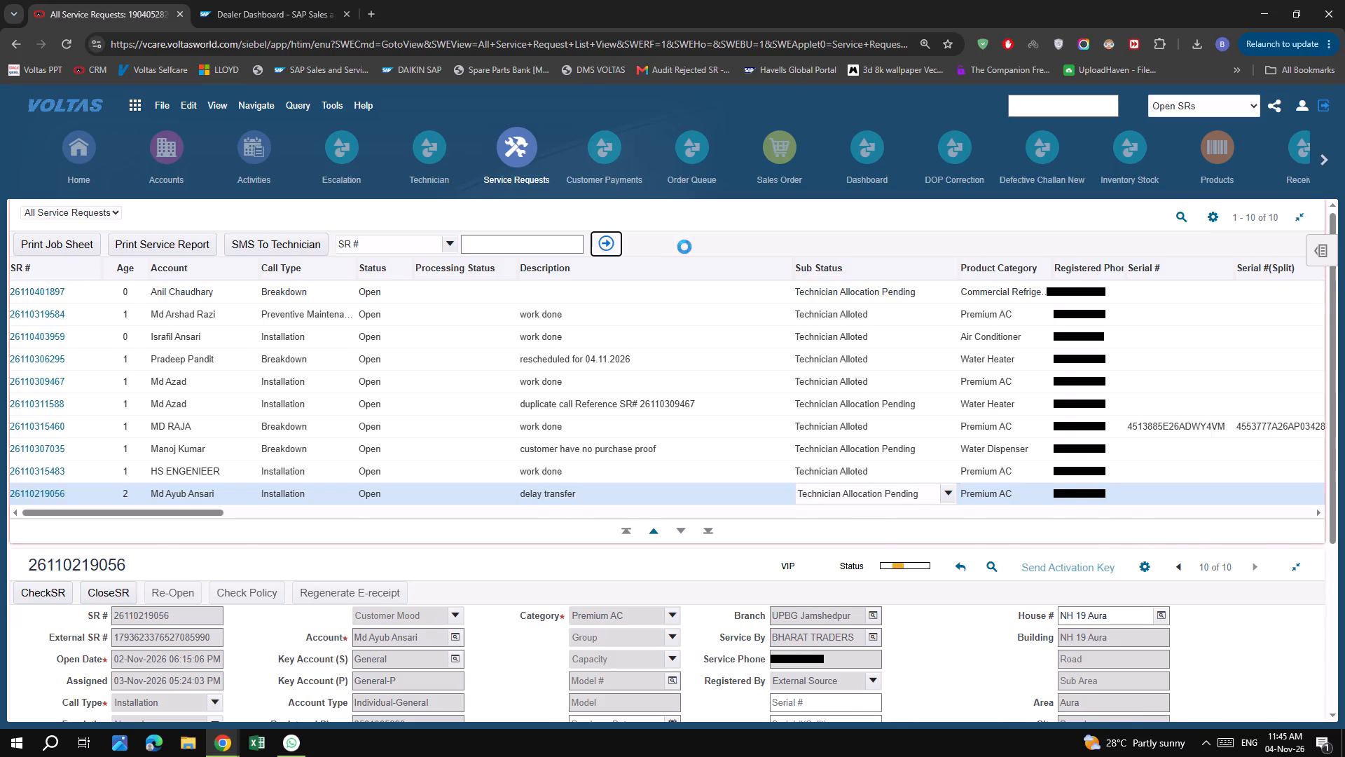
Filter the service requests list to Open SRs again.
{"action": "left_click", "coordinate": [1221, 93]}
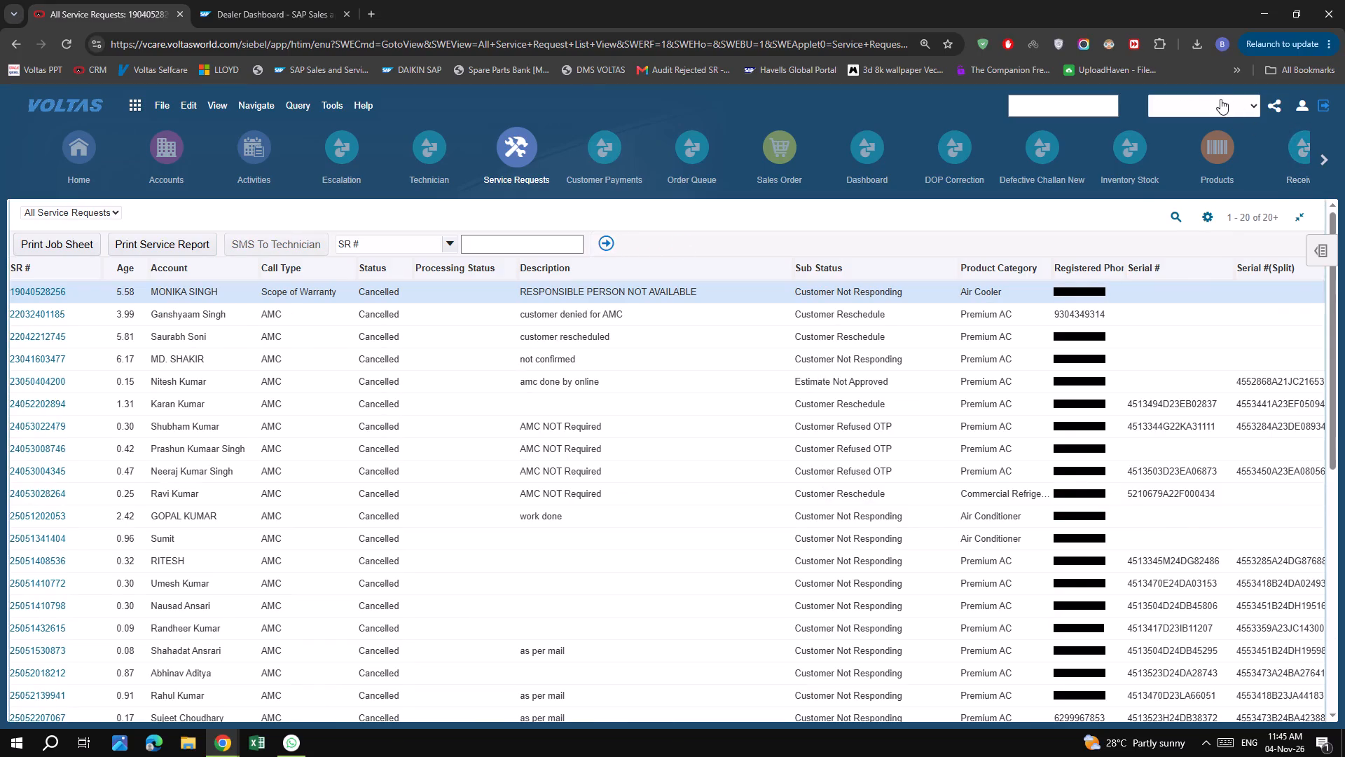
{"action": "left_click", "coordinate": [1220, 99]}
{"action": "left_click", "coordinate": [1211, 355]}
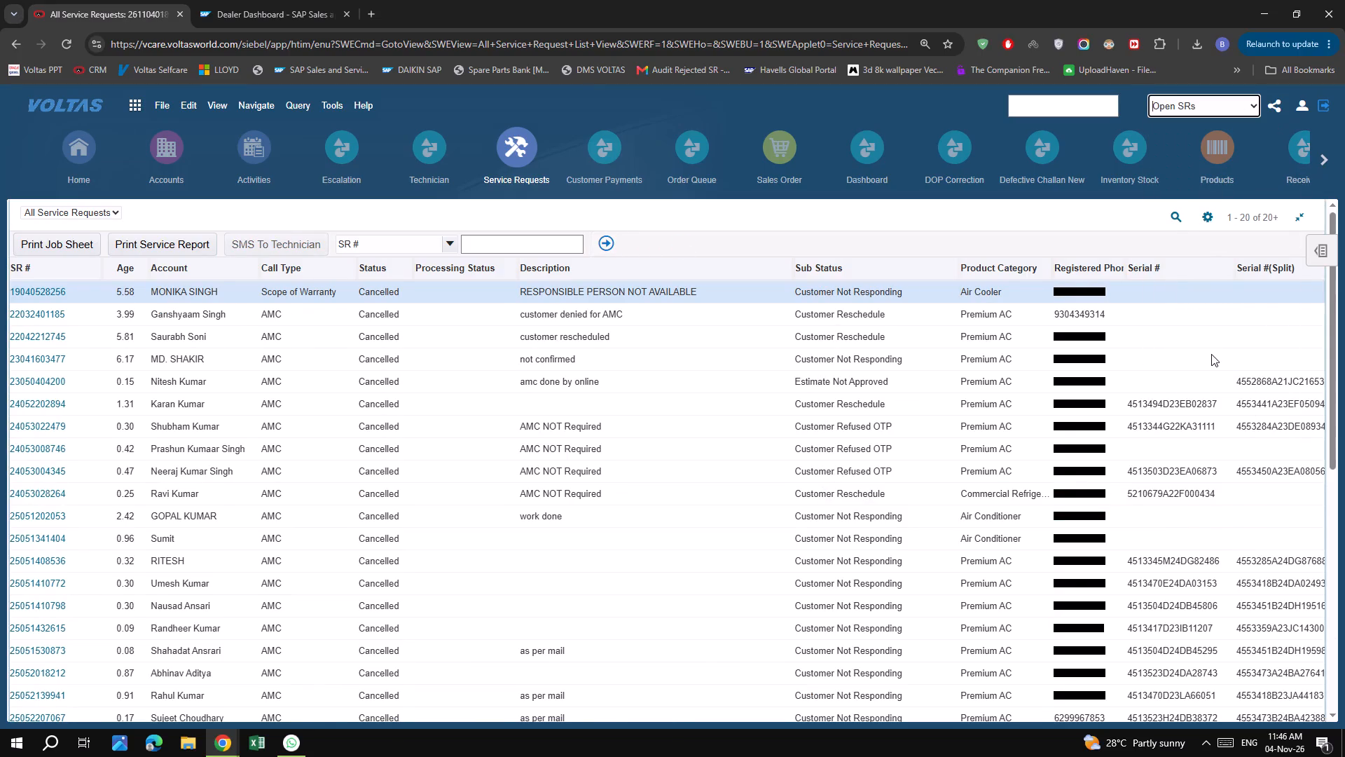
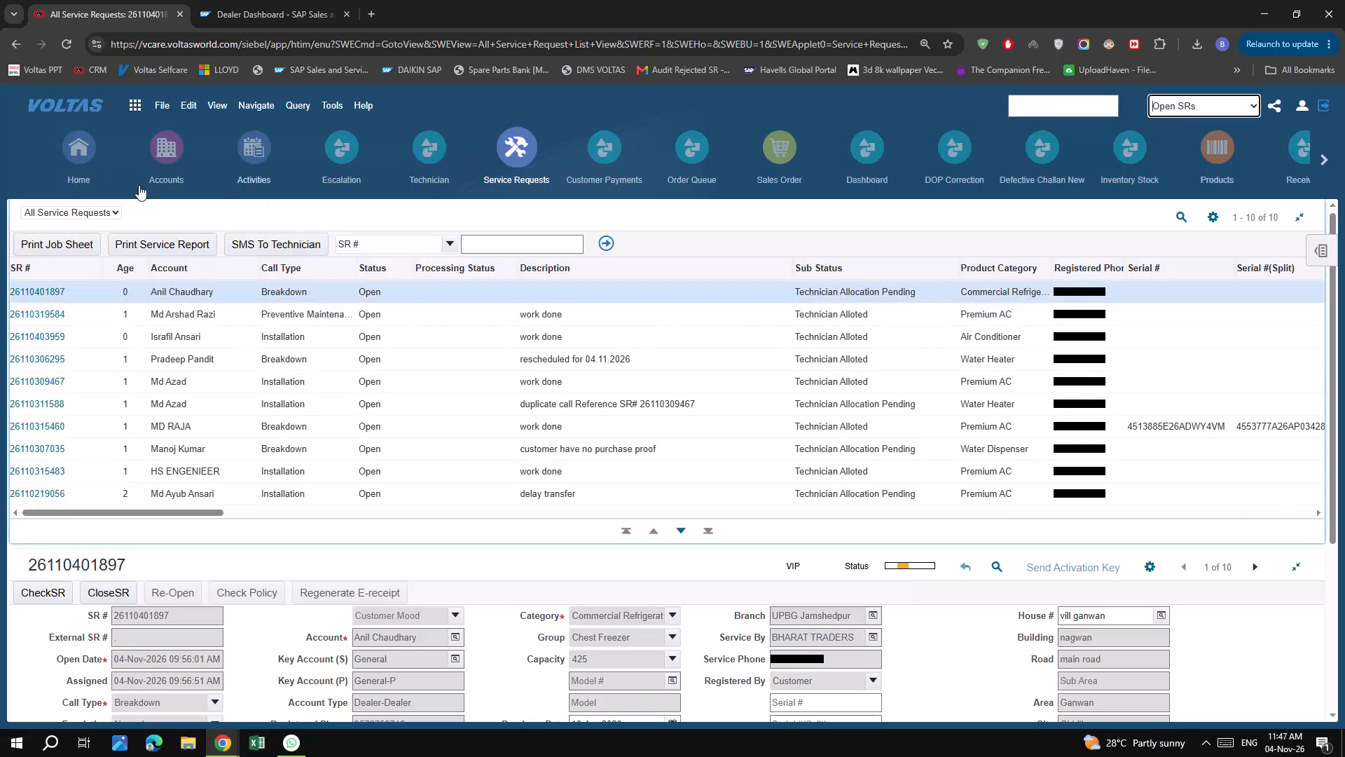
Reload the CRM service requests page to refresh the Open SRs list.
{"action": "left_click", "coordinate": [67, 38]}
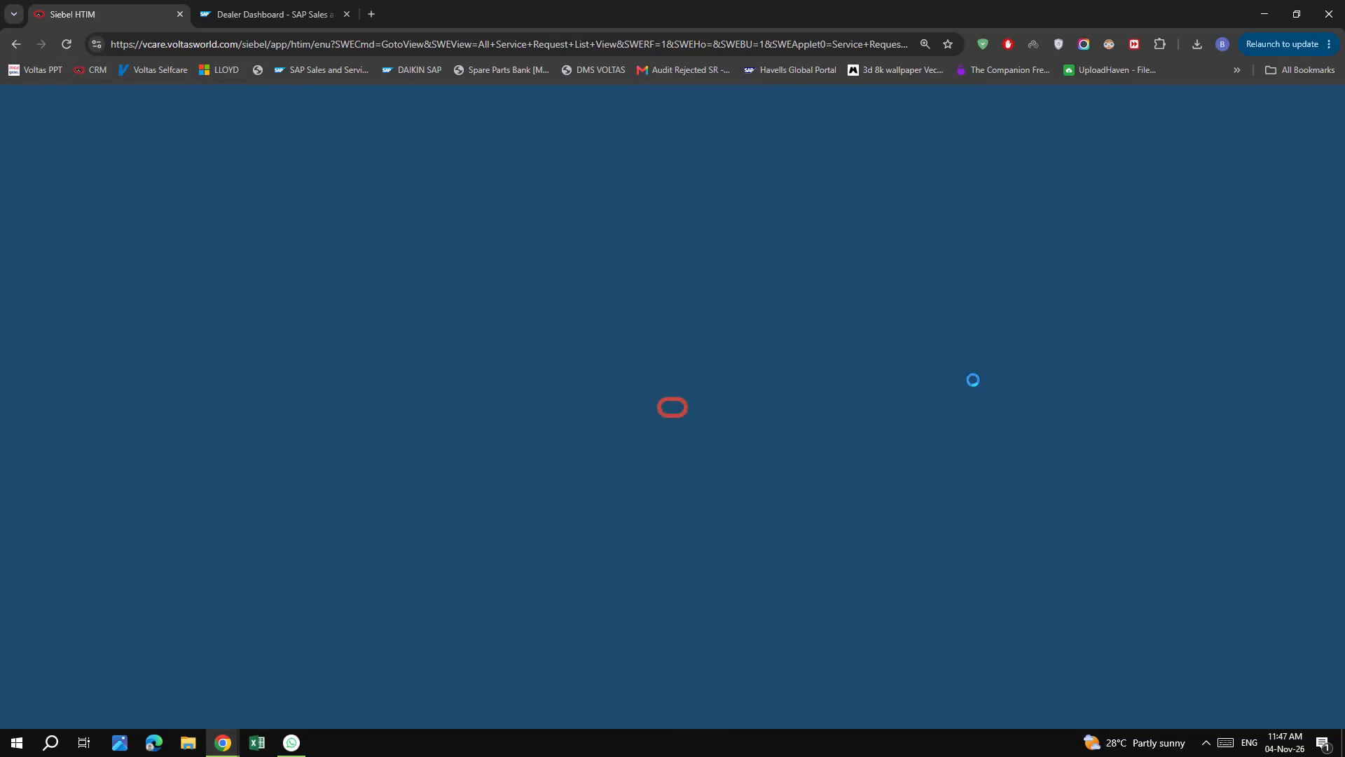
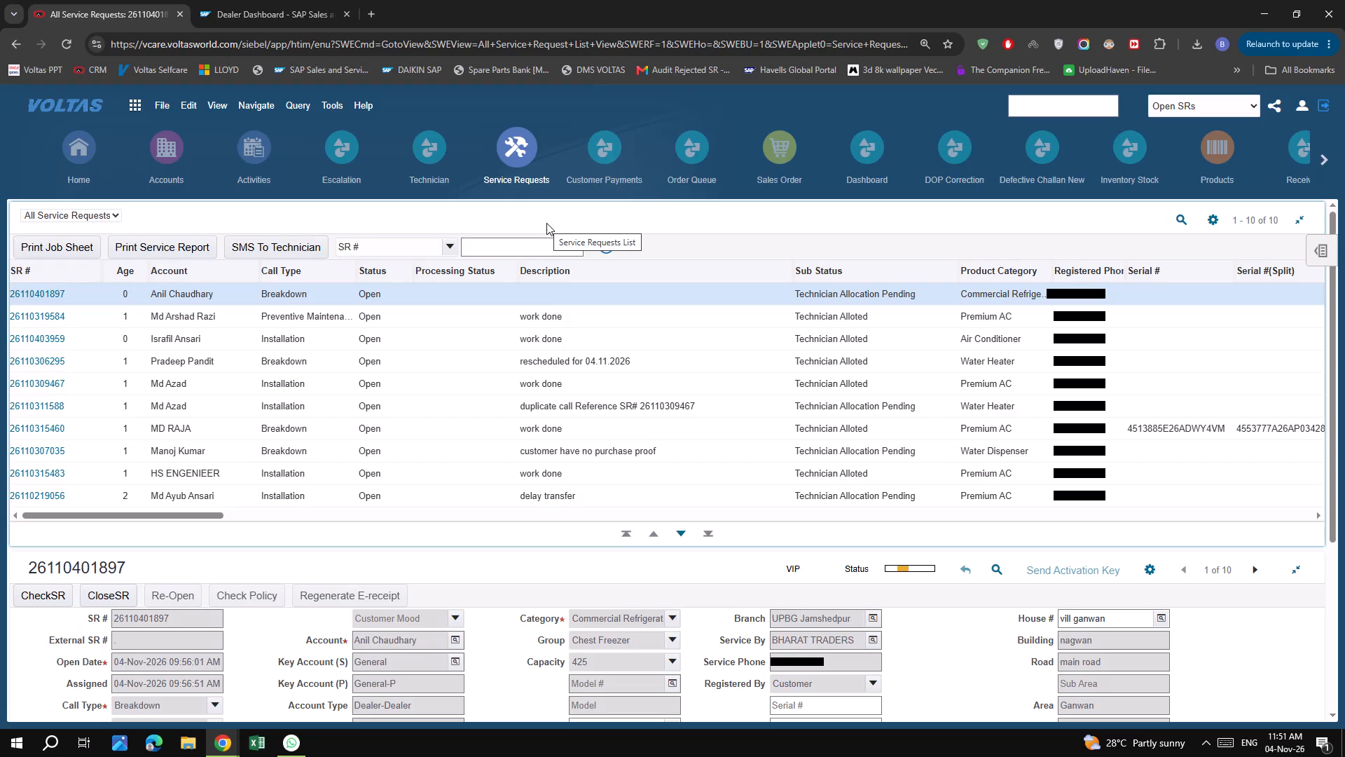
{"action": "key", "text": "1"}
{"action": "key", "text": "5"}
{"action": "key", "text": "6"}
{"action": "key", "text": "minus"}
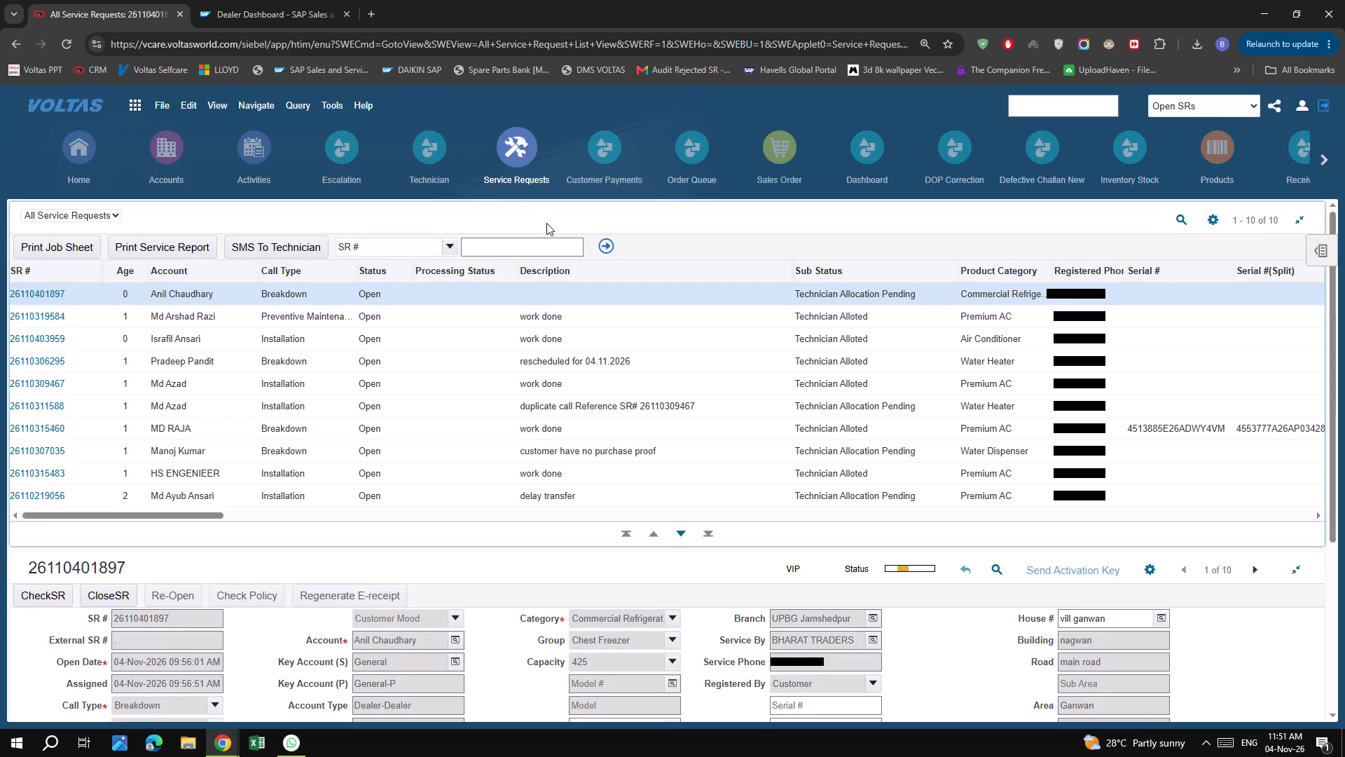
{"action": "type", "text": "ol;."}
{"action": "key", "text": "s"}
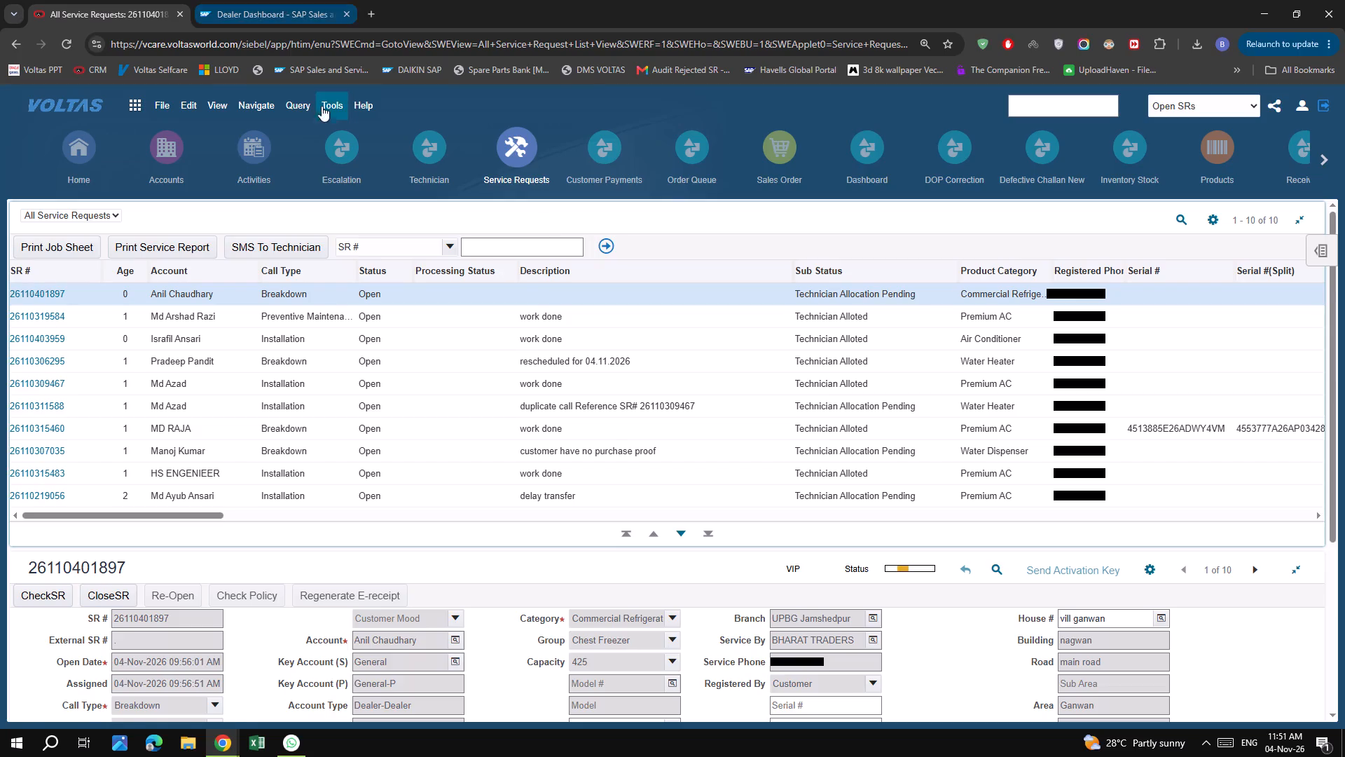
Reload the CRM service requests page to refresh the Open SRs list.
{"action": "left_click", "coordinate": [71, 38]}
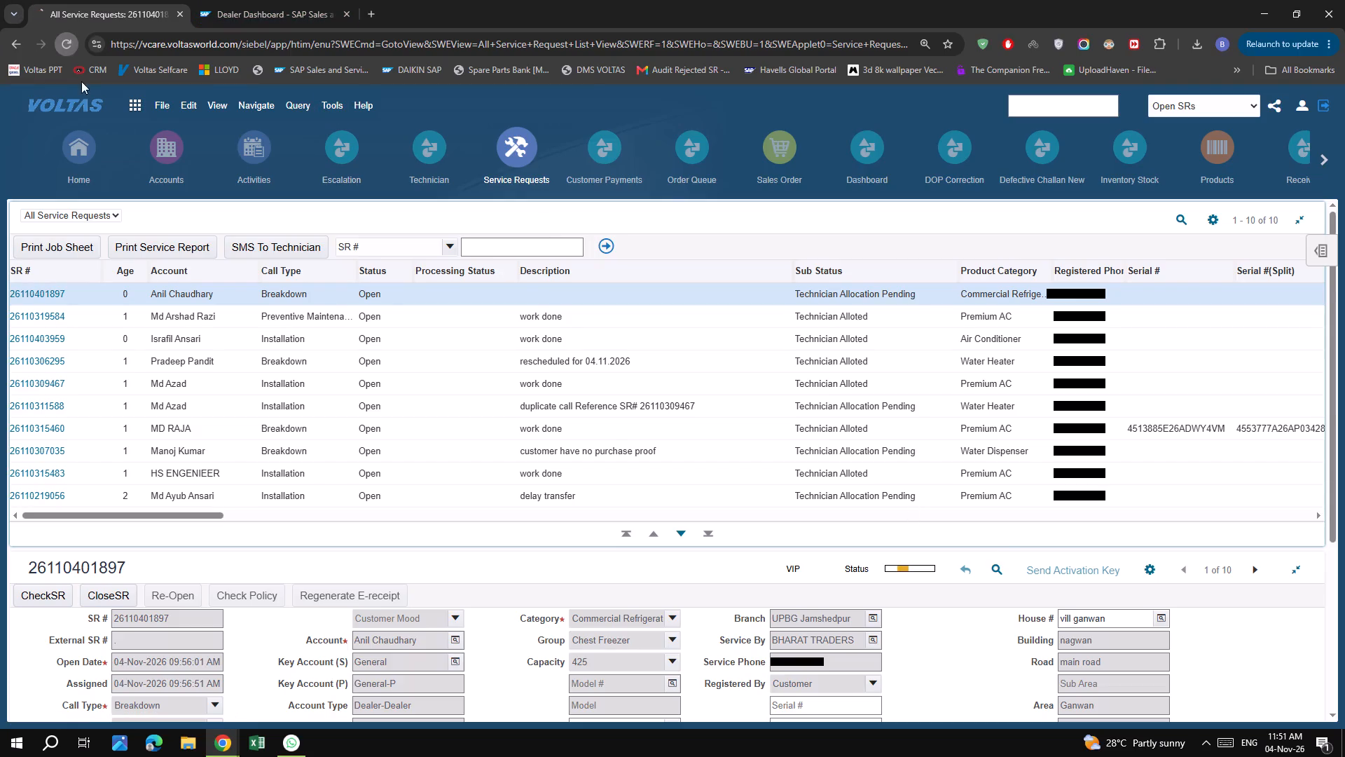
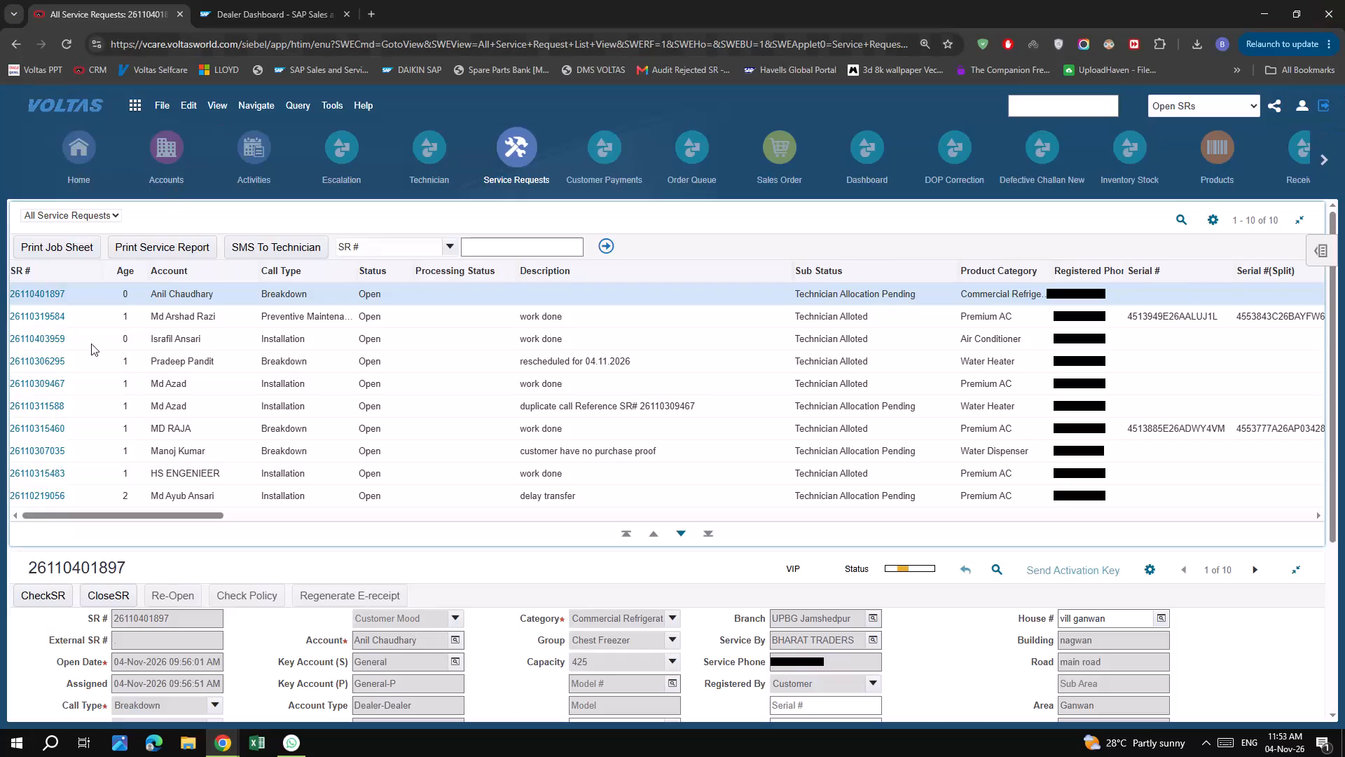
{"action": "left_click", "coordinate": [53, 320]}
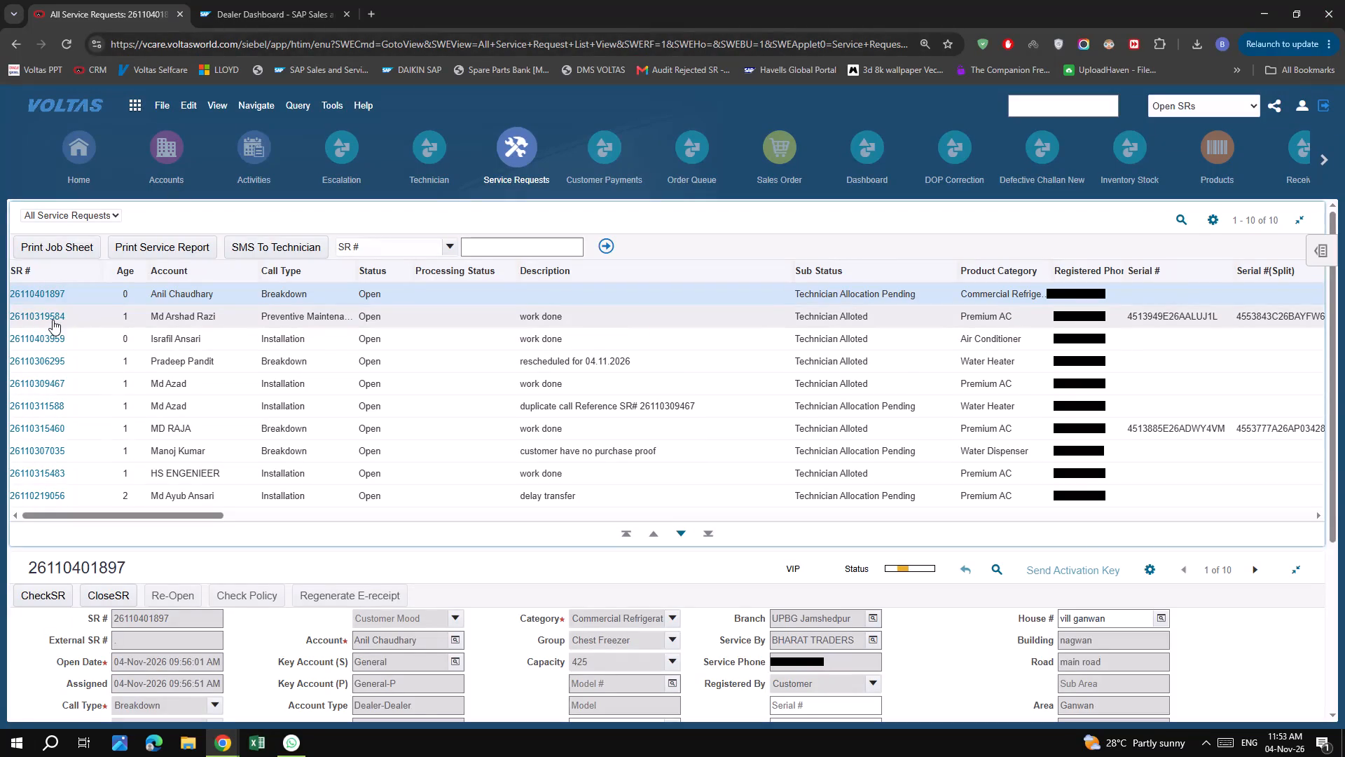
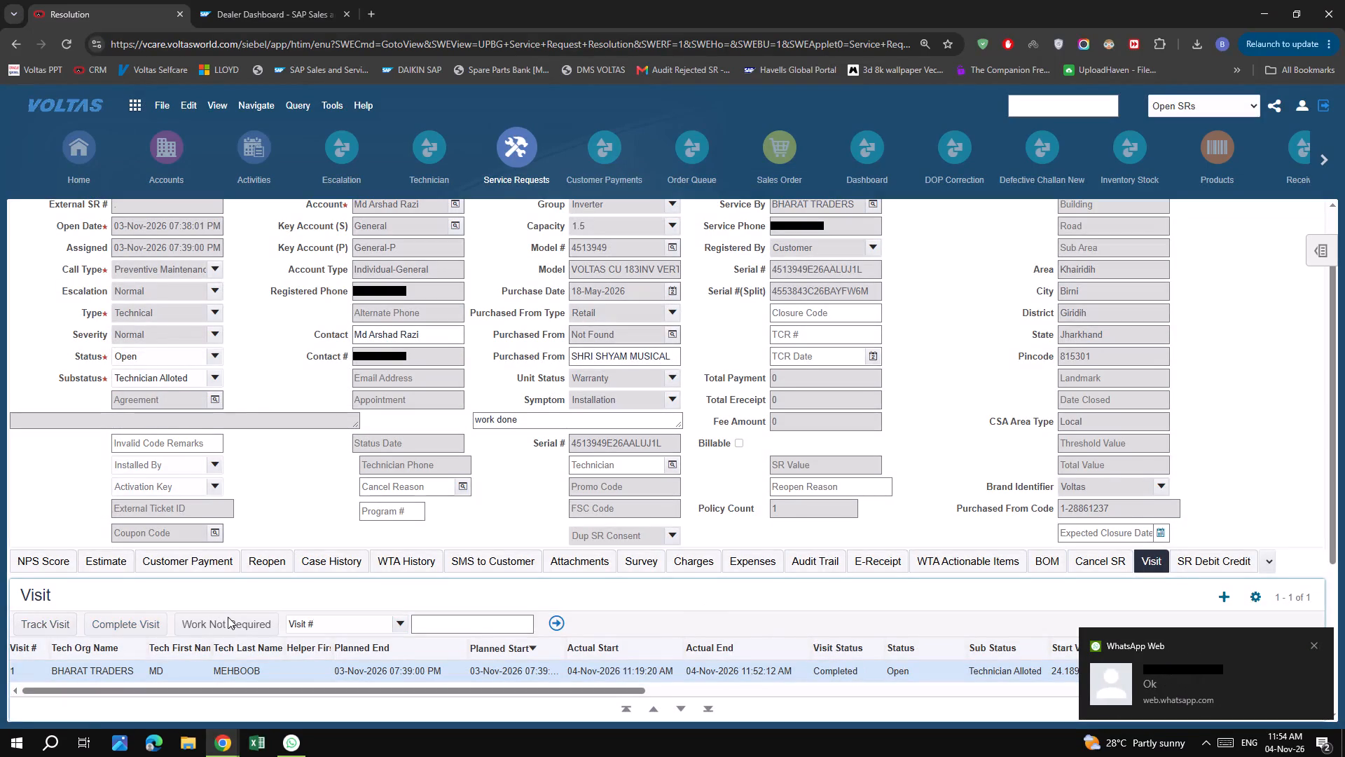
Upload the downloaded image "WhatsApp Image 2026-11-04 at 11.54.36" to the open service request's attachments with the comment JS.
{"action": "left_click", "coordinate": [593, 571]}
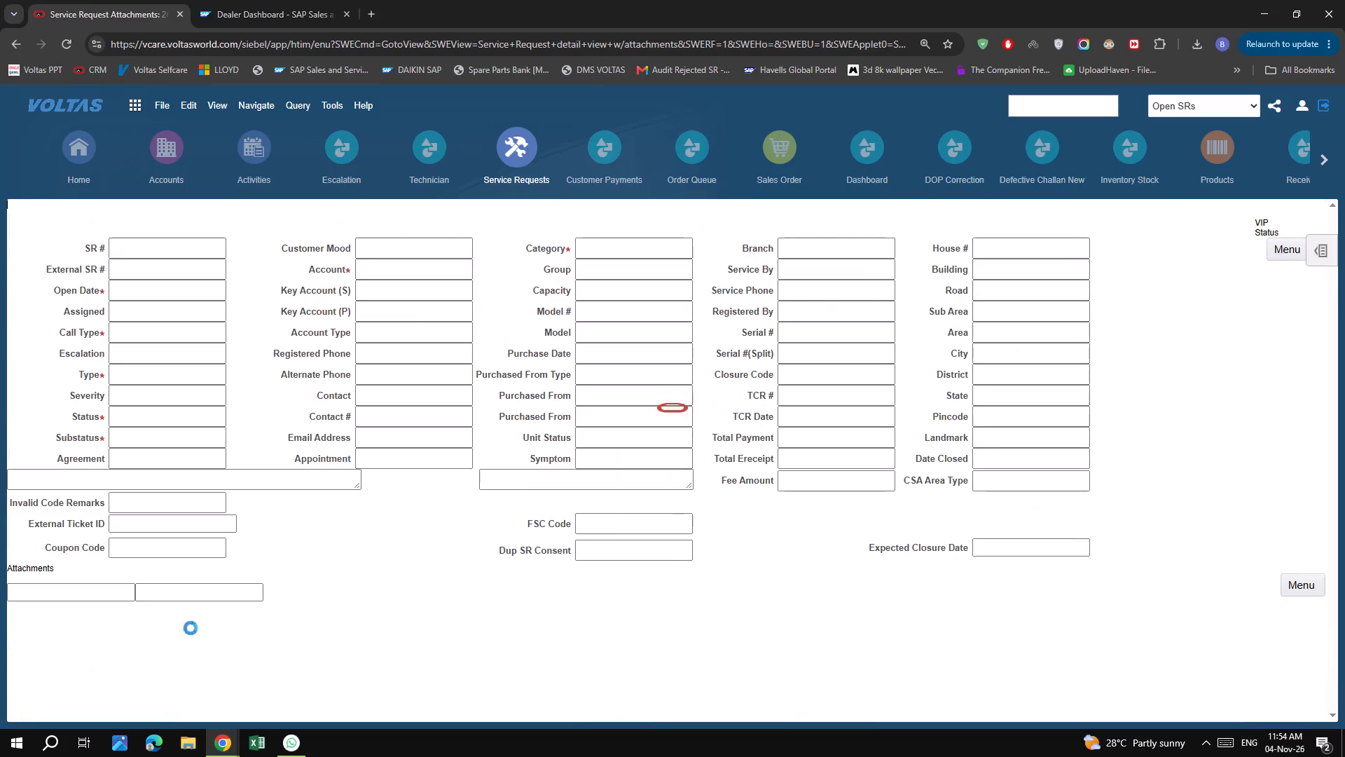
{"action": "left_click", "coordinate": [77, 583]}
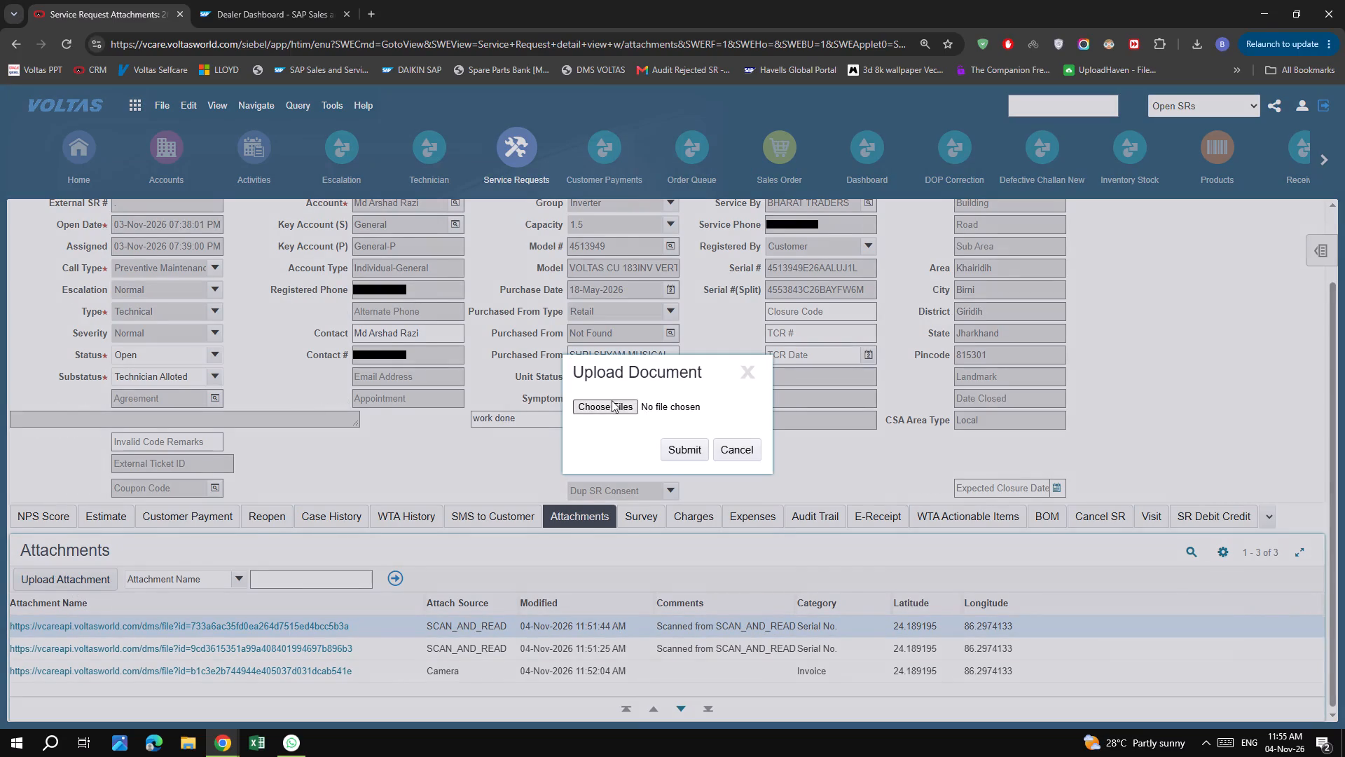
{"action": "left_click", "coordinate": [612, 400]}
{"action": "left_click", "coordinate": [179, 118]}
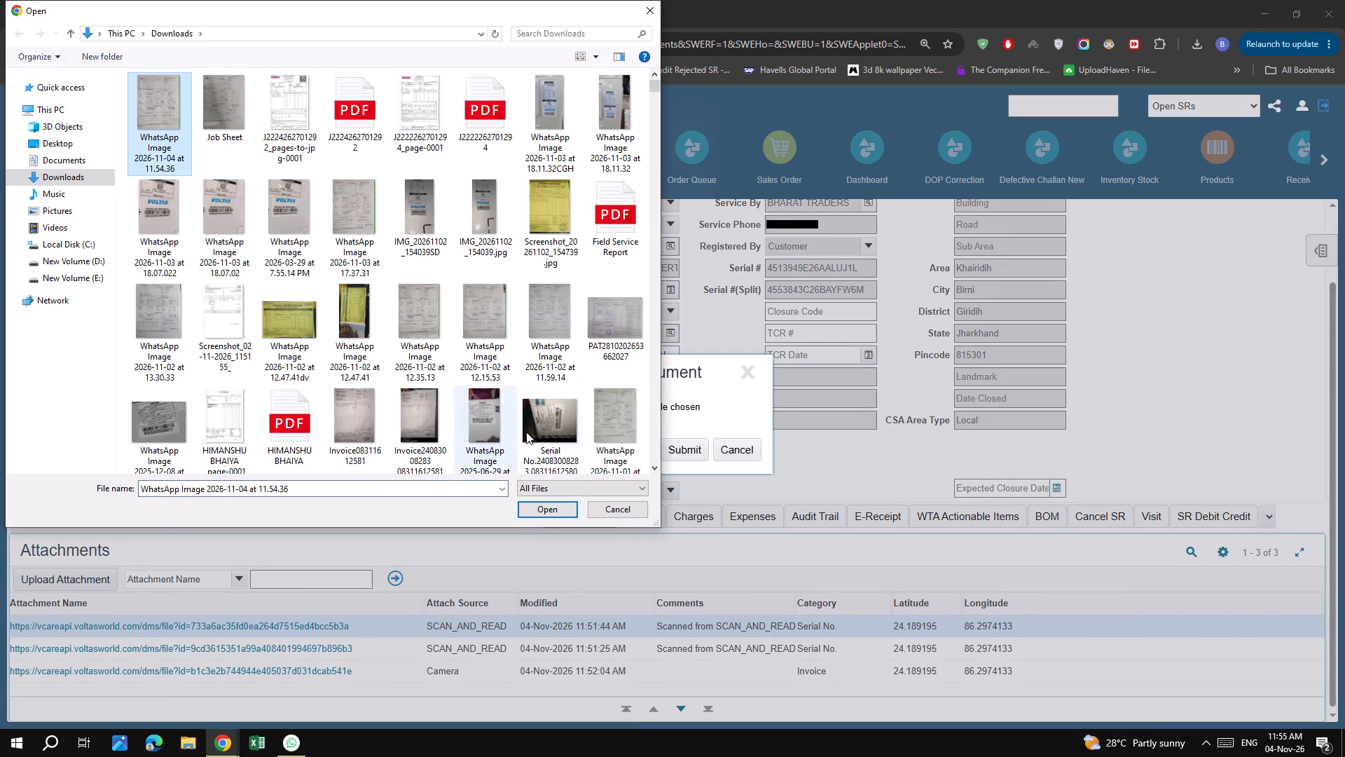
{"action": "left_click", "coordinate": [556, 510]}
{"action": "left_click", "coordinate": [670, 414]}
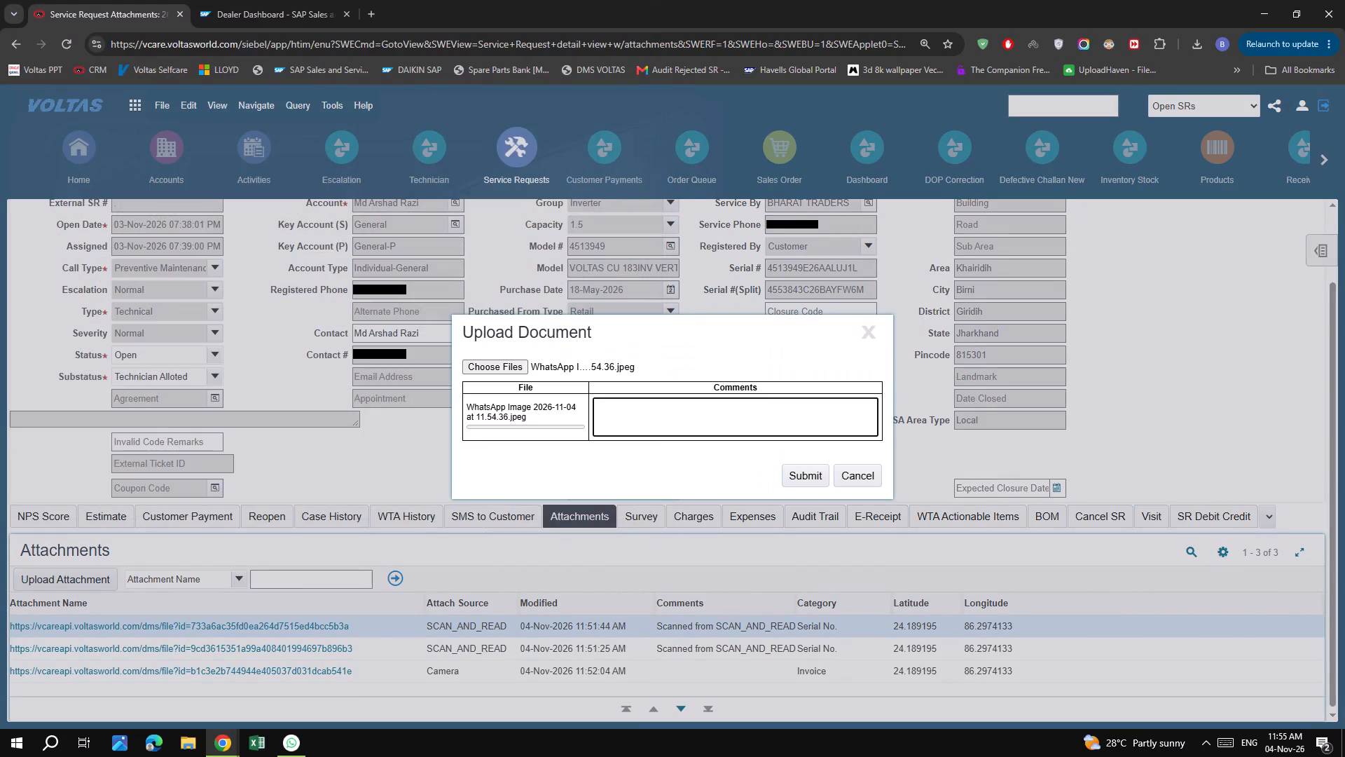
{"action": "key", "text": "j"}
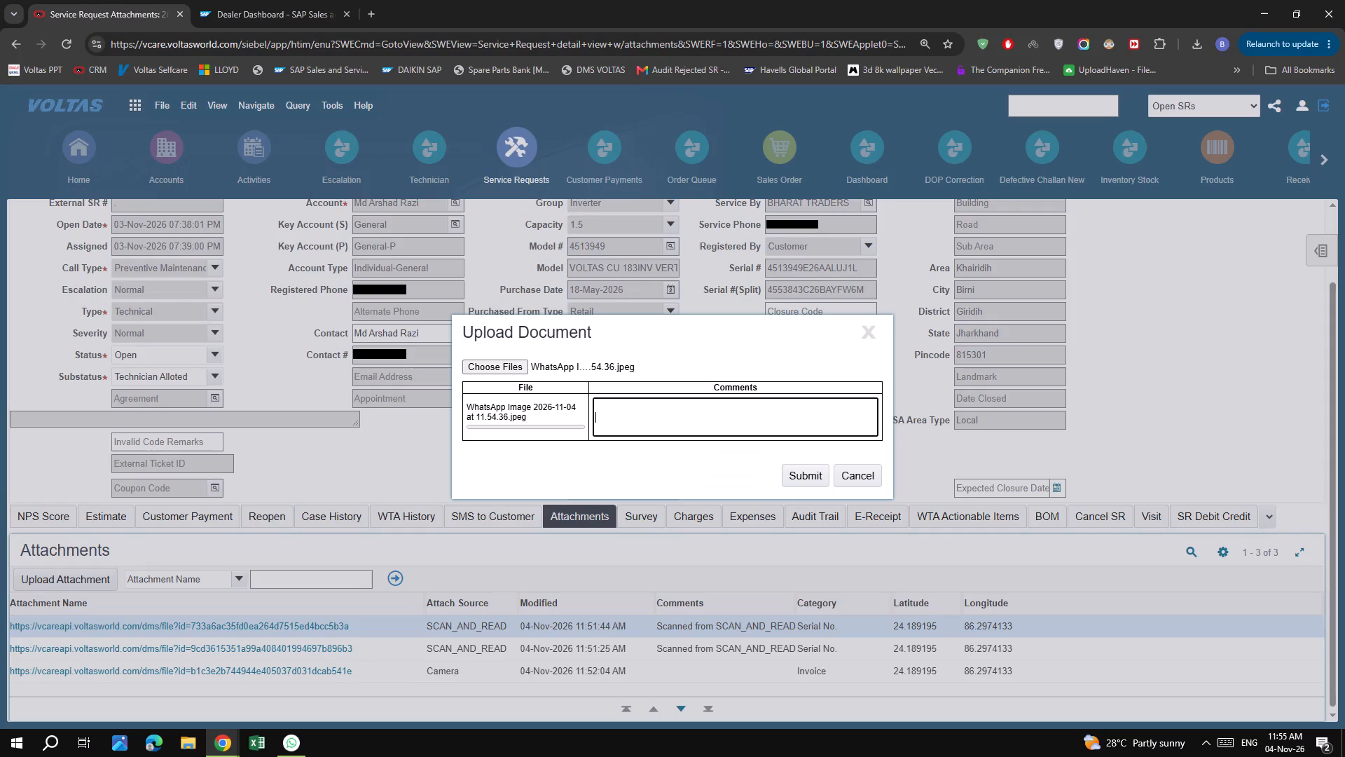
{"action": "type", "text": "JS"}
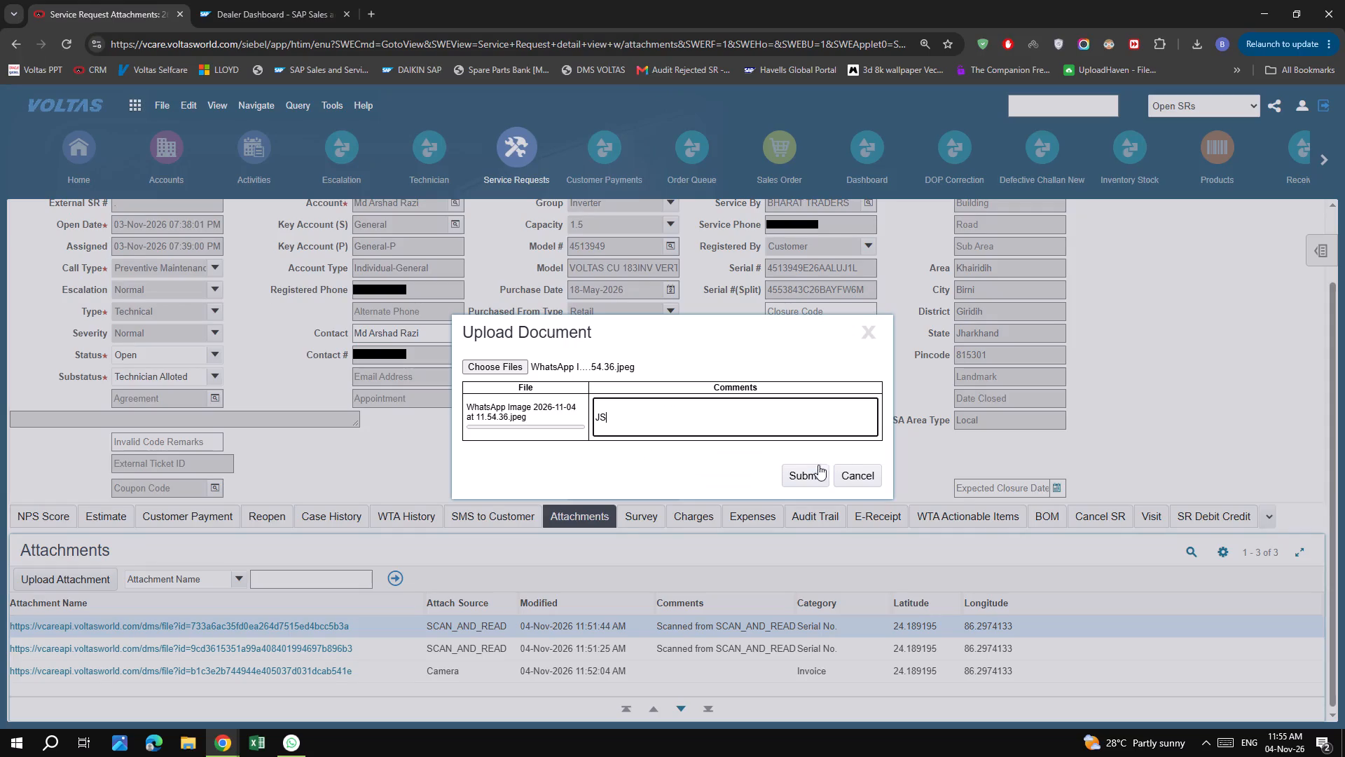
{"action": "left_click", "coordinate": [815, 472]}
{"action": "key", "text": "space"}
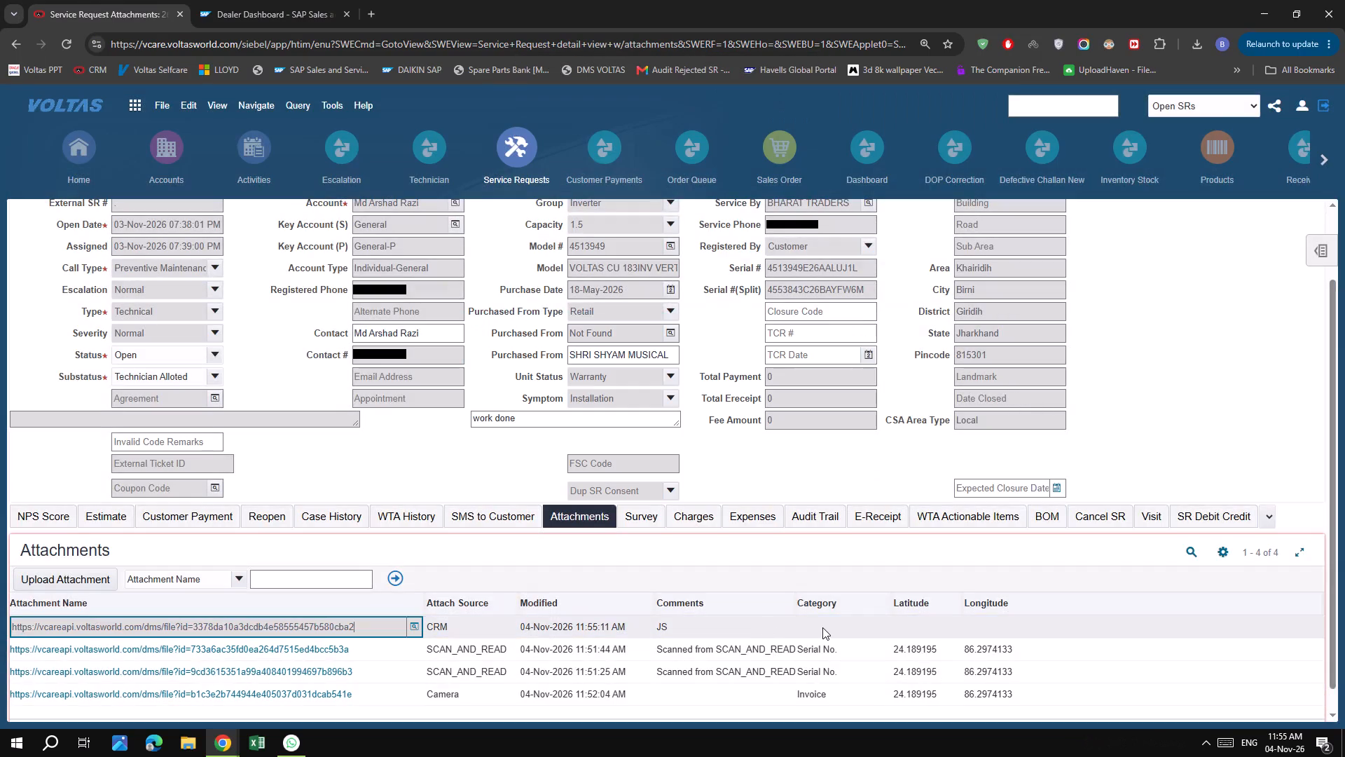
Set the category of the newly uploaded JS attachment to Job Sheet.
{"action": "left_click", "coordinate": [822, 627]}
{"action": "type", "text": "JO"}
{"action": "left_click", "coordinate": [838, 648]}
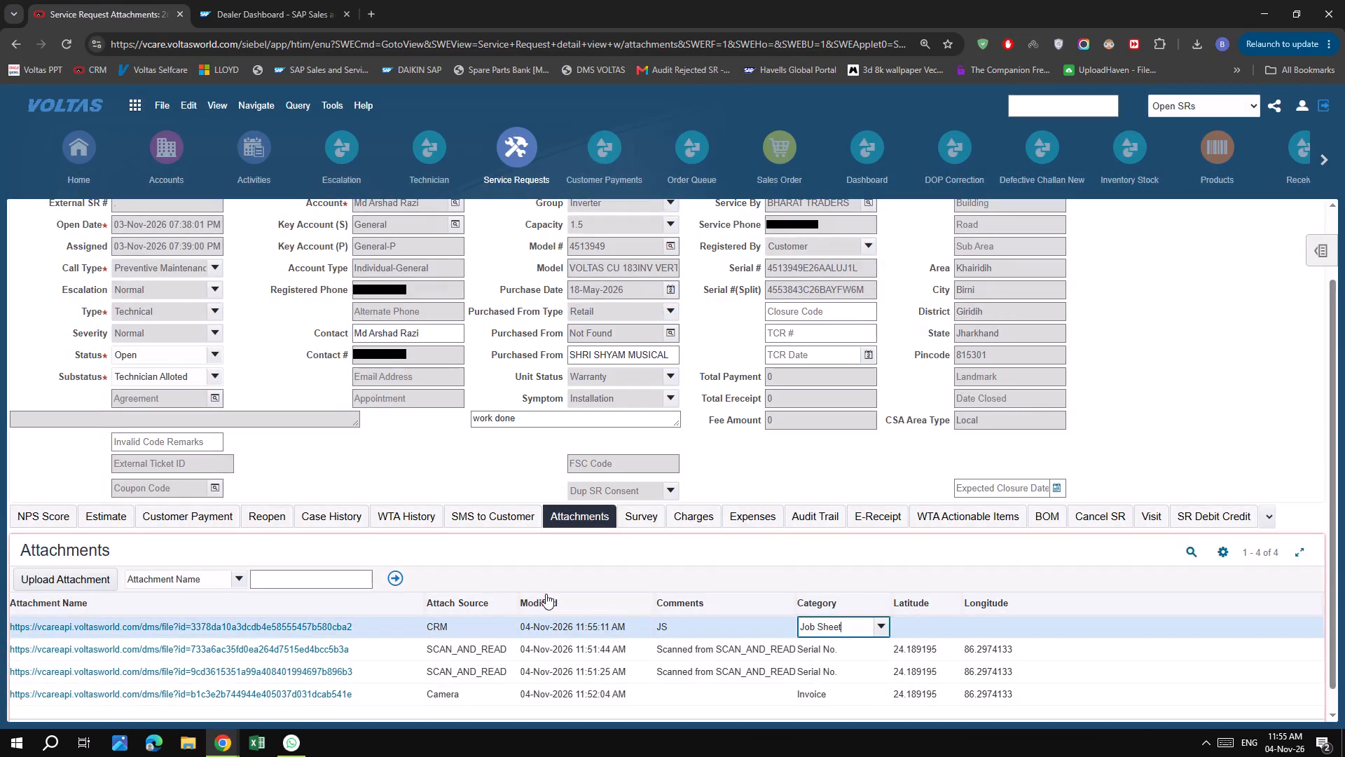
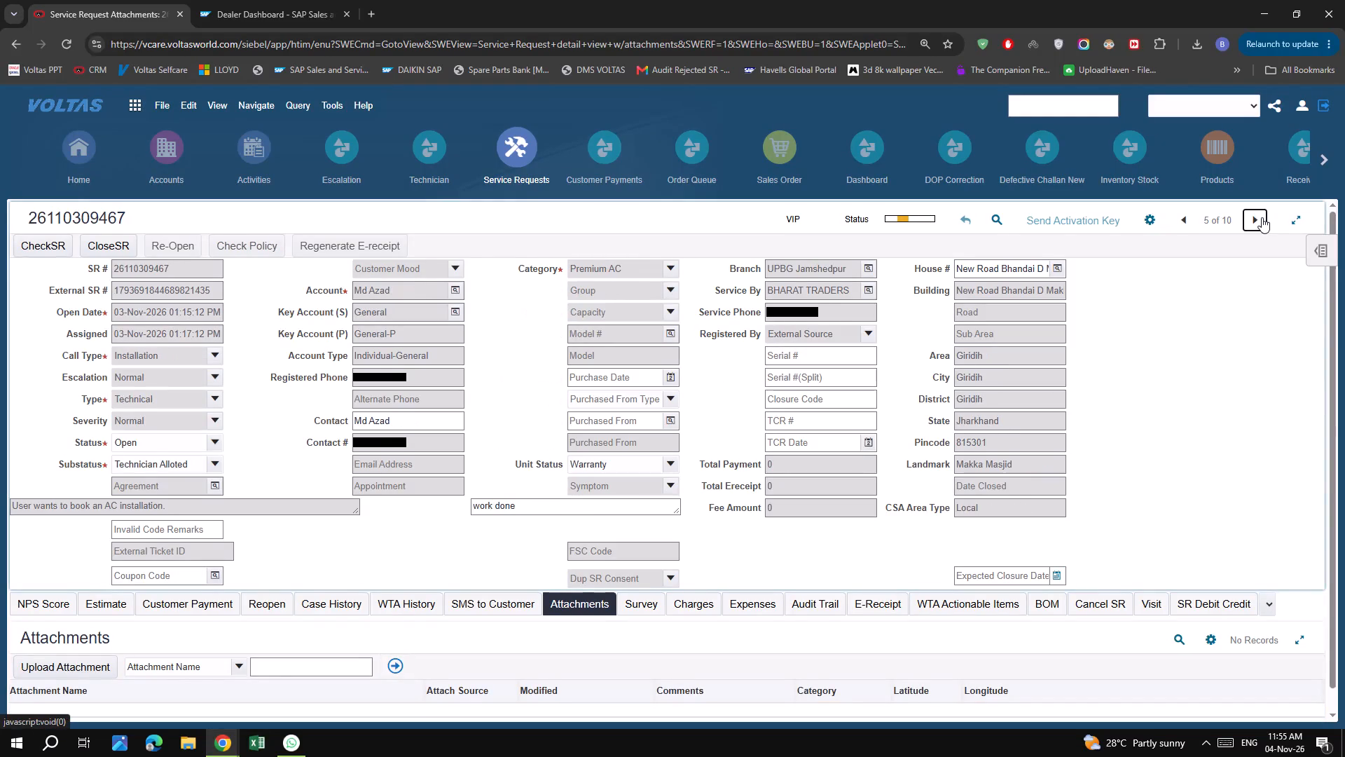
{"action": "left_click", "coordinate": [1262, 217]}
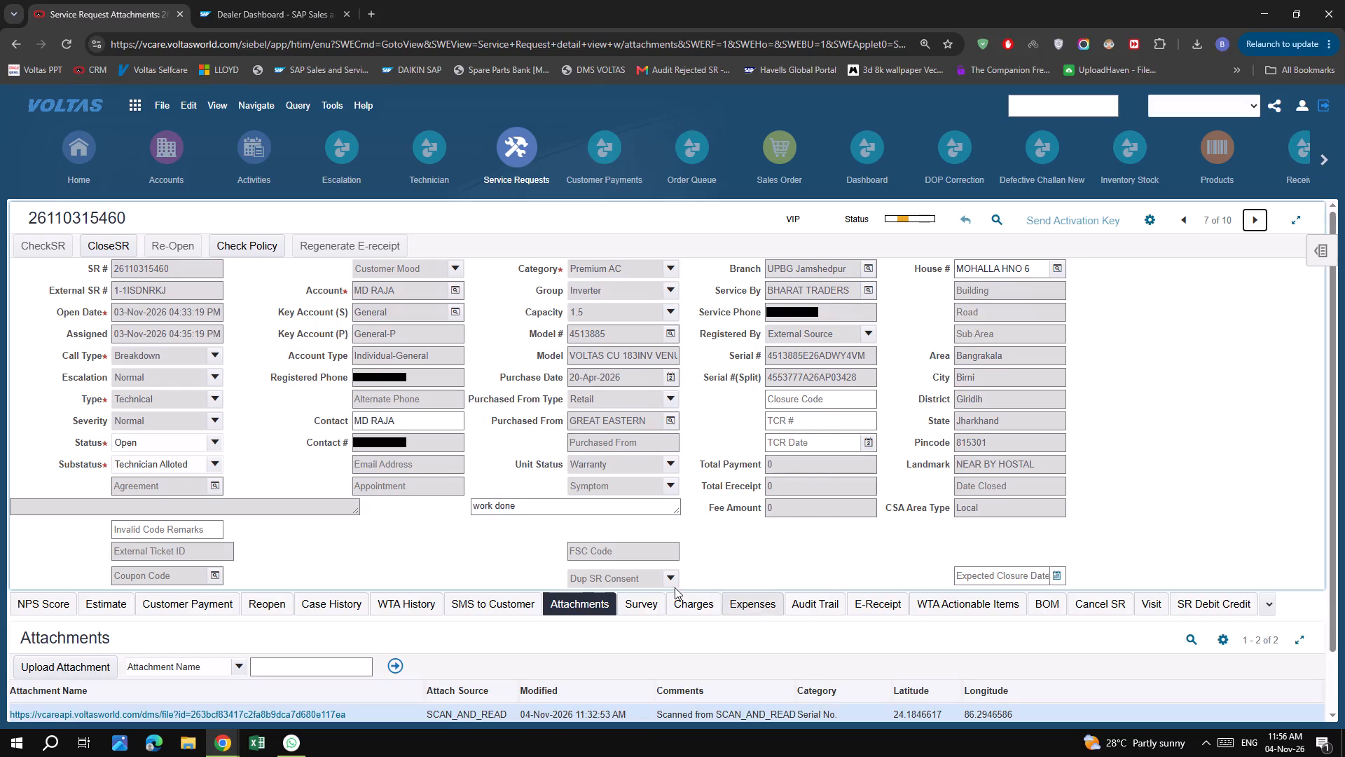
{"action": "double_click", "coordinate": [850, 372]}
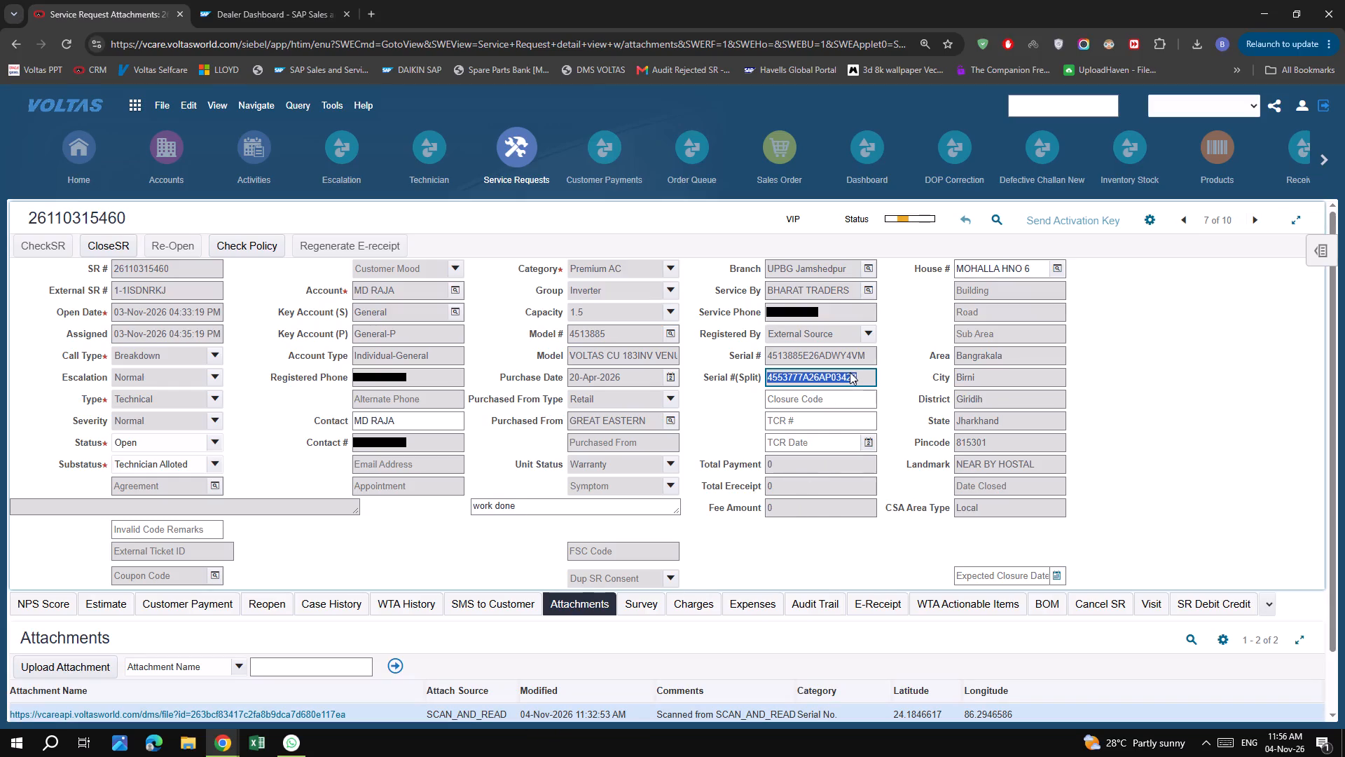
{"action": "key", "text": "ctrl+c"}
{"action": "key", "text": "ctrl+c"}
{"action": "left_click", "coordinate": [989, 213]}
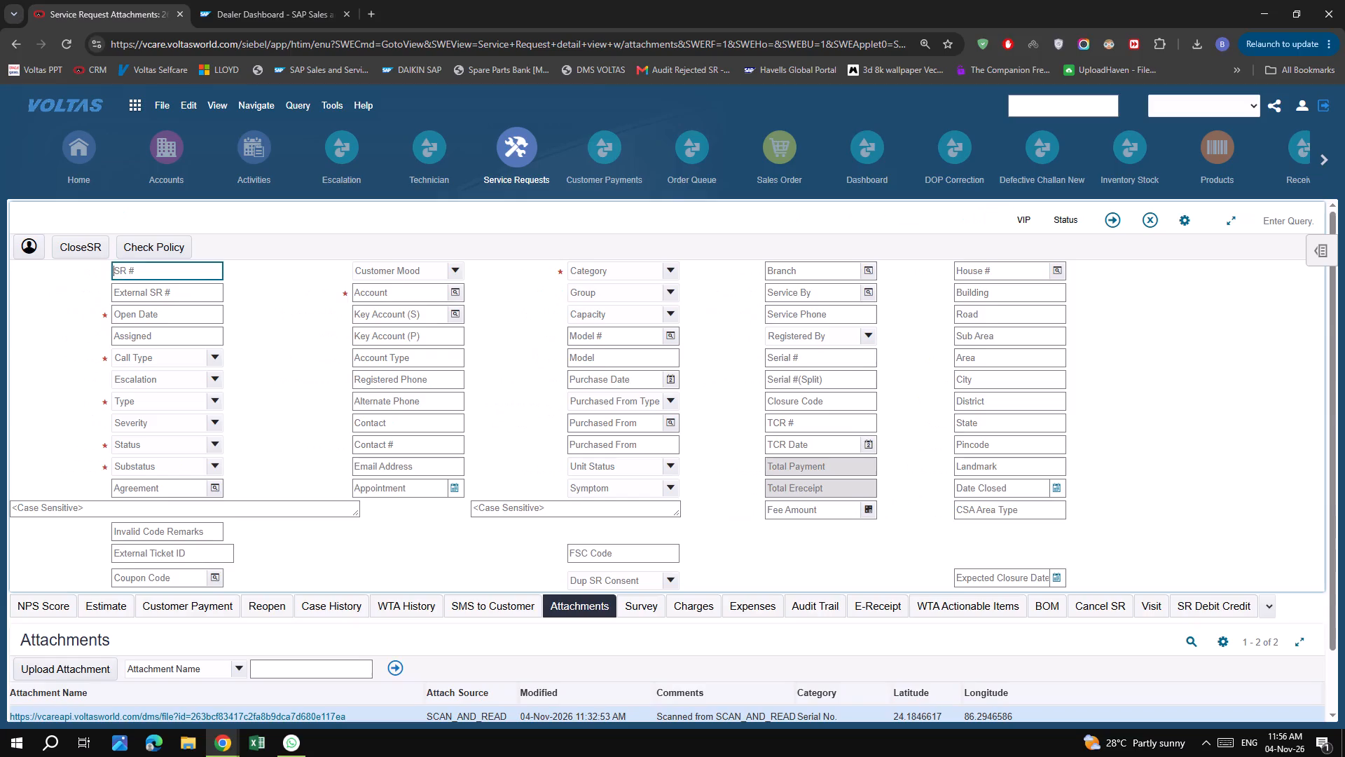
{"action": "left_click", "coordinate": [855, 380]}
{"action": "key", "text": "ctrl+v"}
{"action": "key", "text": "Return"}
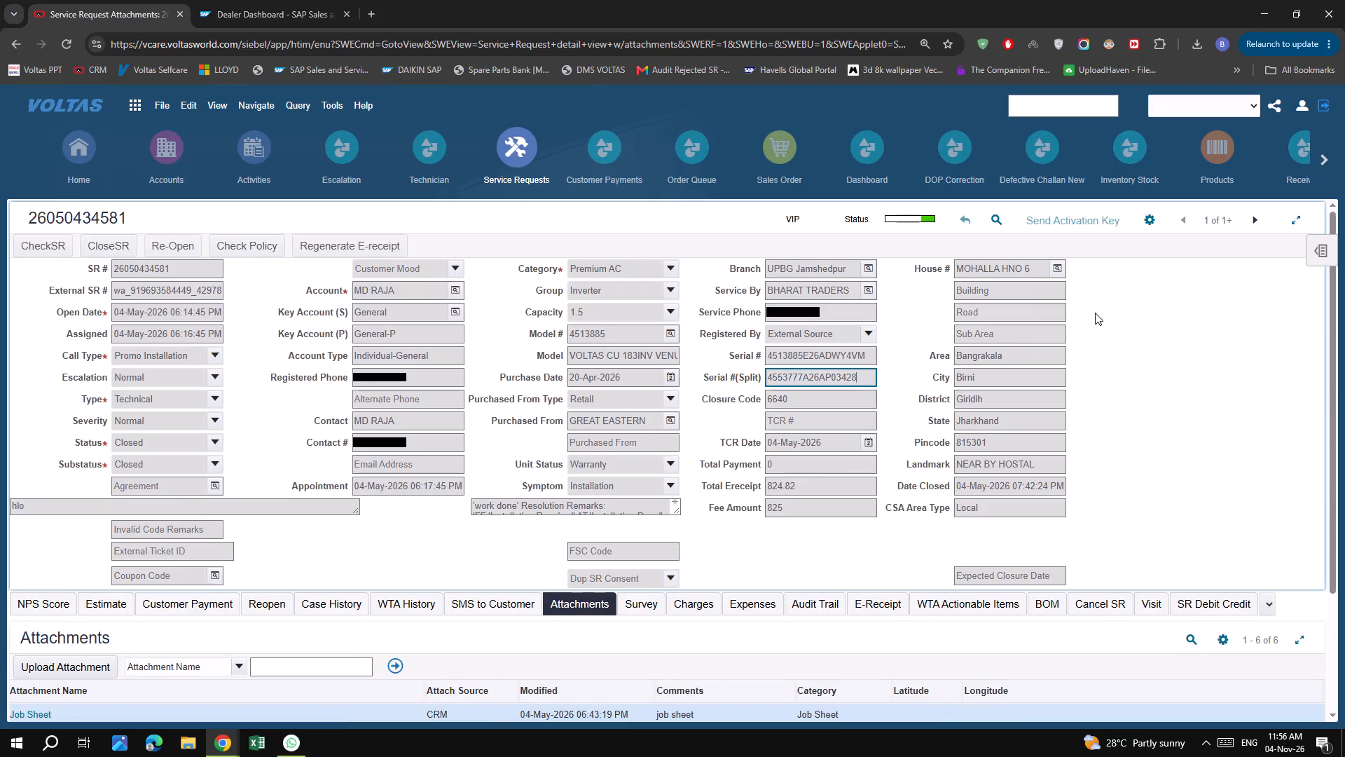
{"action": "scroll", "coordinate": [665, 416], "scroll_direction": "down", "scroll_amount": 6}
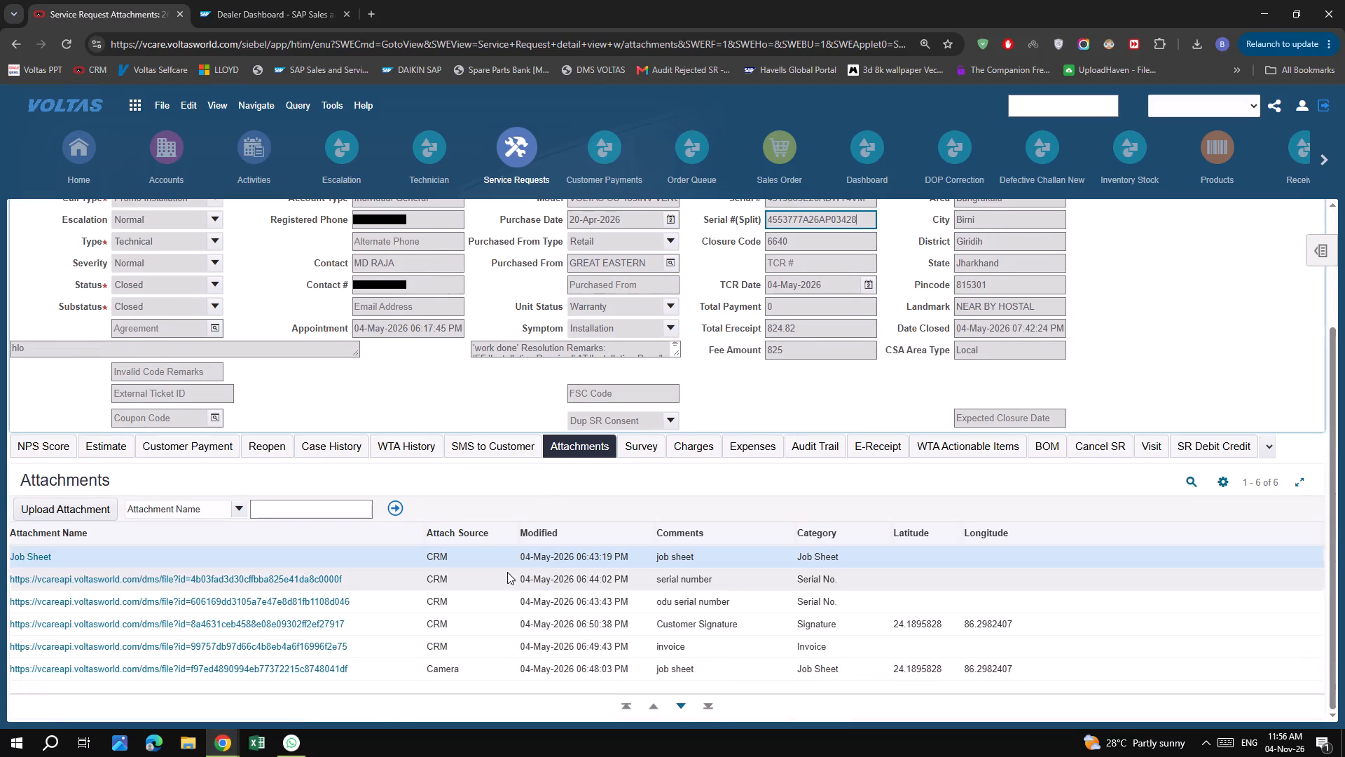
{"action": "left_click", "coordinate": [344, 648]}
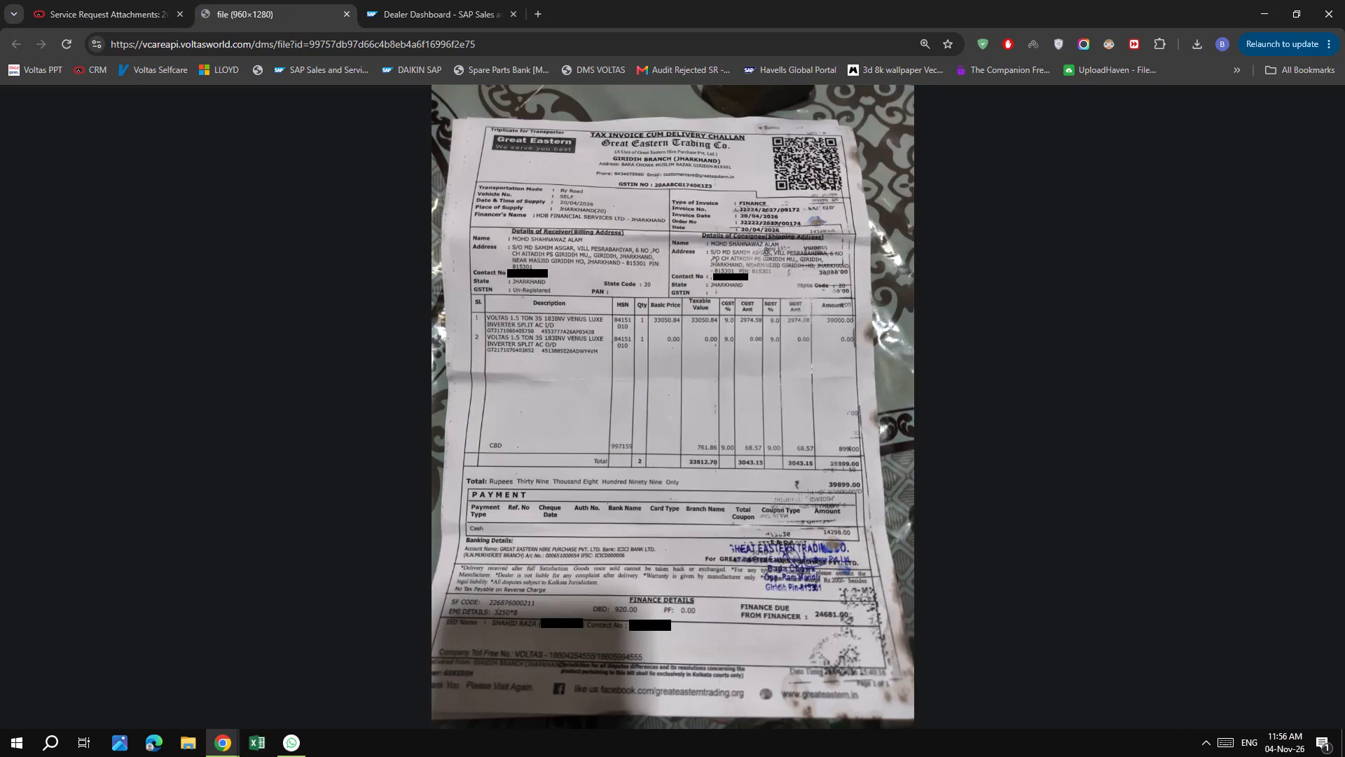
{"action": "right_click", "coordinate": [669, 329]}
{"action": "left_click", "coordinate": [726, 367]}
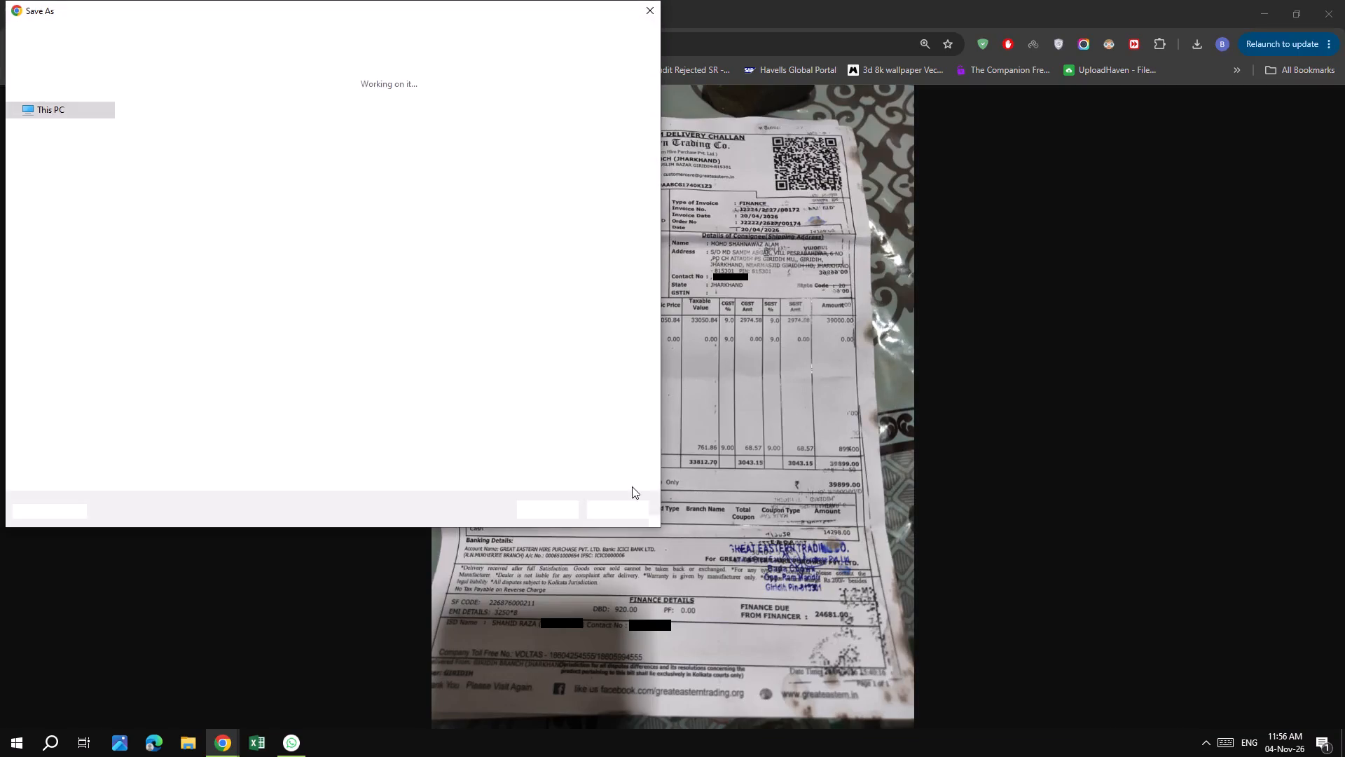
Save the tax invoice image as WhatsApp Image 2026-05-04 at 18.36.48 in Downloads and close its browser tab.
{"action": "left_click", "coordinate": [553, 509]}
{"action": "left_click", "coordinate": [342, 15]}
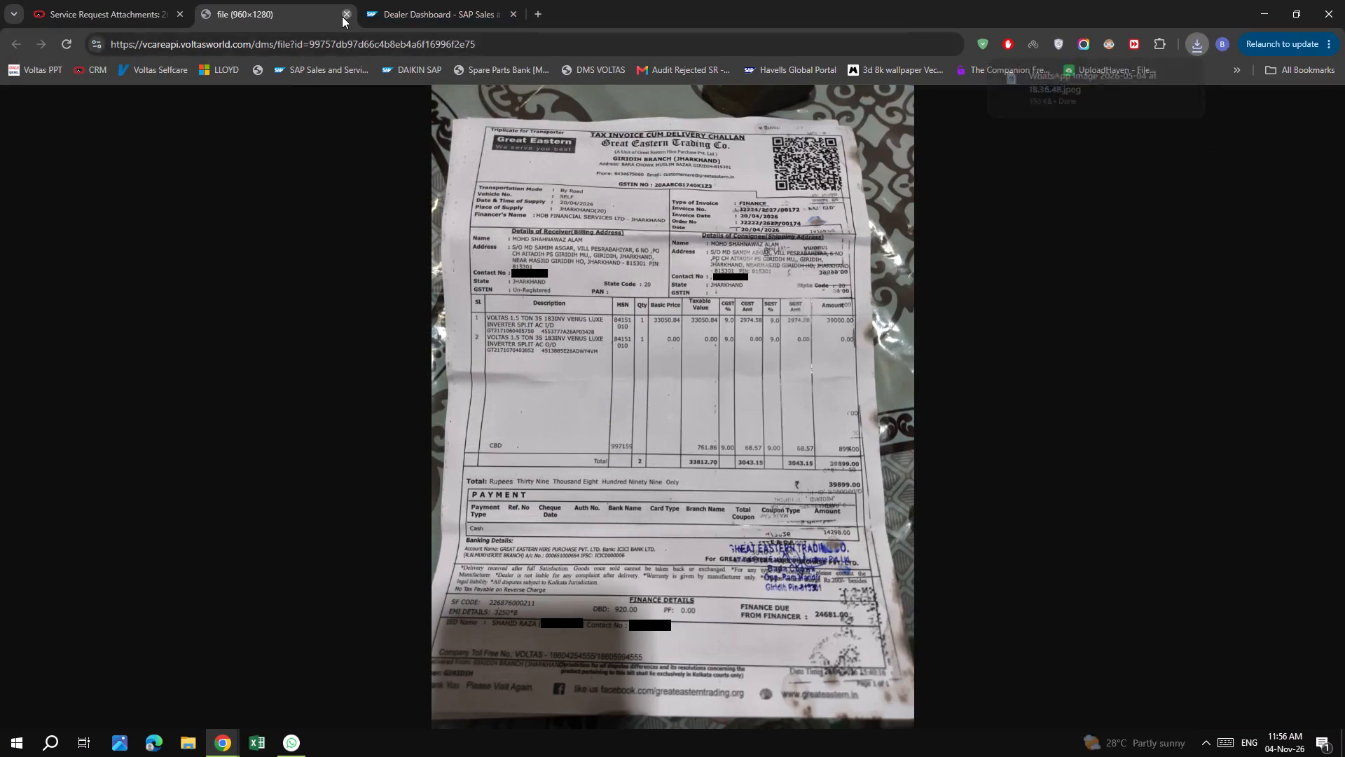
Go to the customer's open Breakdown SR and upload WhatsApp Image 2026-05-04 at 18.36.48 as an attachment with the comment INV.
{"action": "scroll", "coordinate": [1077, 359], "scroll_direction": "up", "scroll_amount": 6}
{"action": "left_click", "coordinate": [1253, 224]}
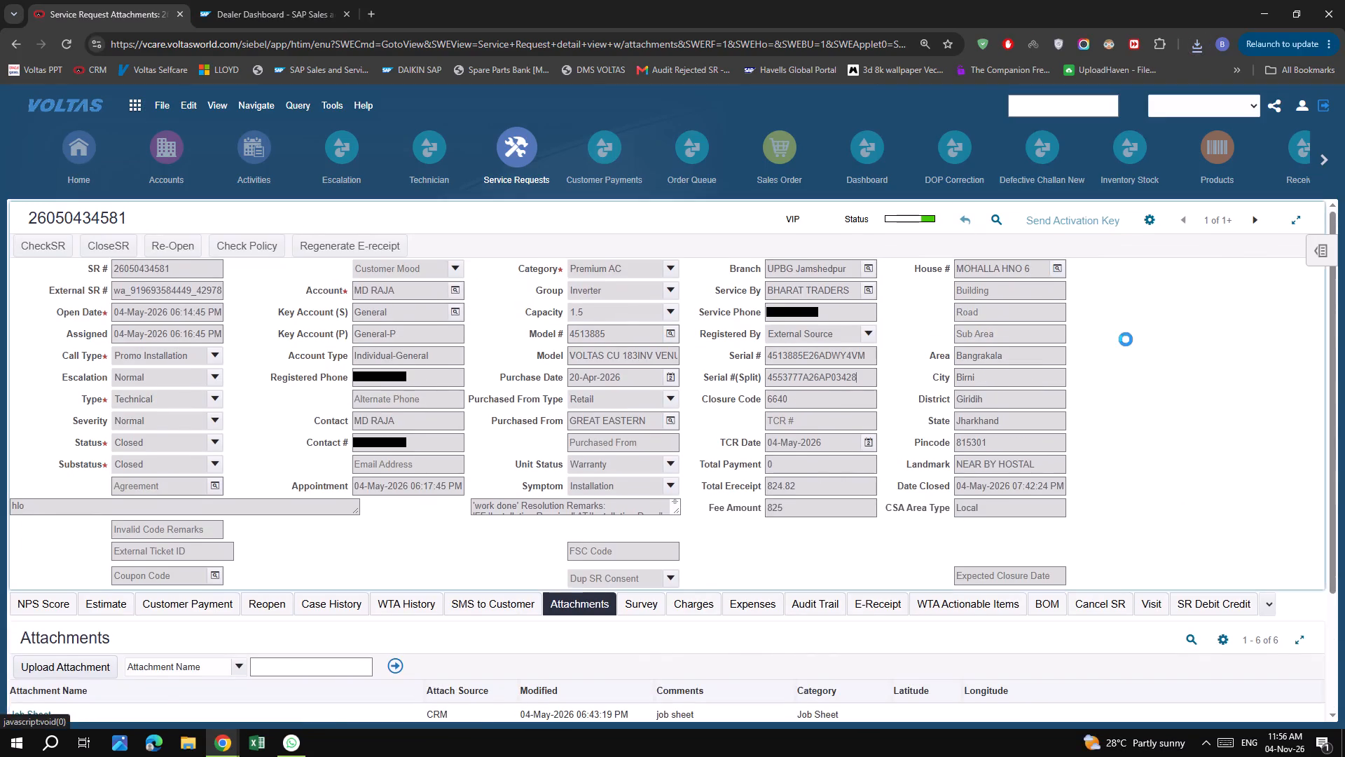
{"action": "scroll", "coordinate": [820, 449], "scroll_direction": "down", "scroll_amount": 5}
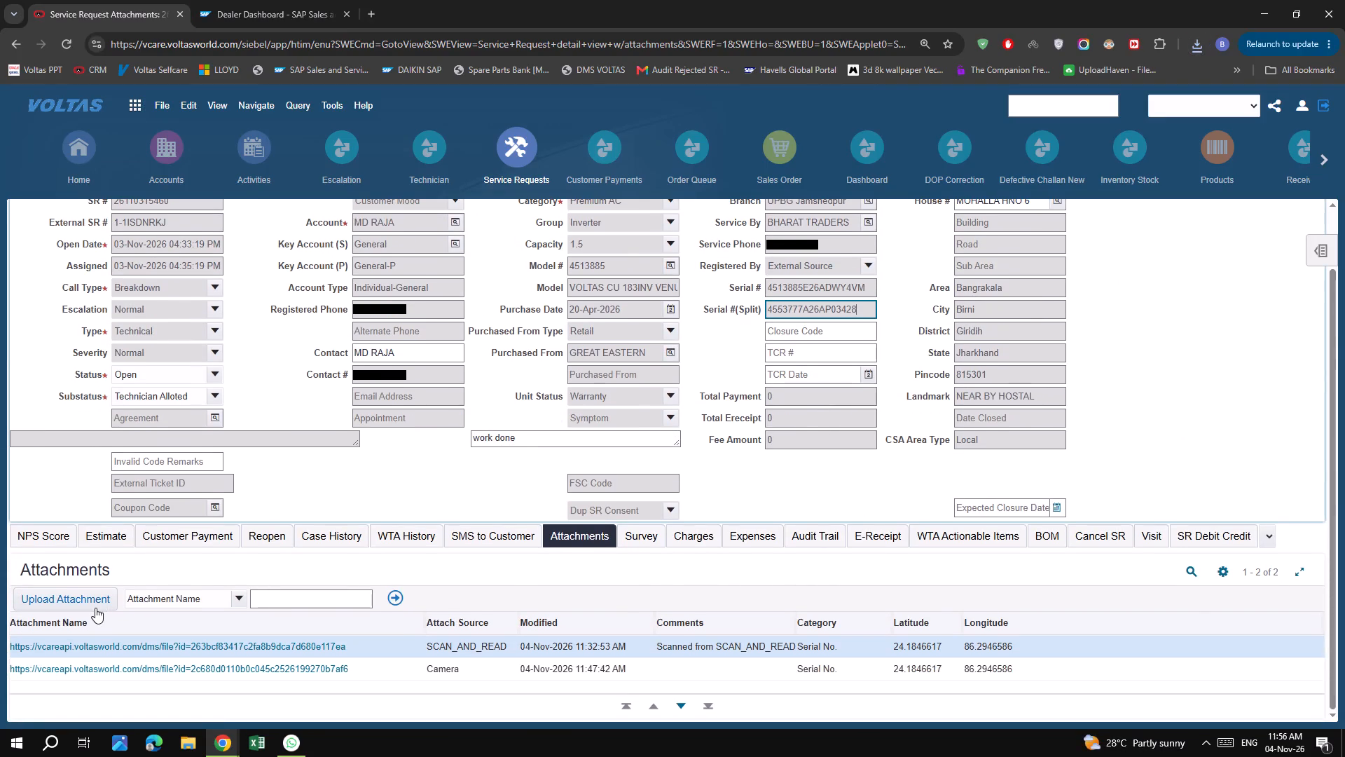
{"action": "left_click", "coordinate": [91, 601]}
{"action": "left_click", "coordinate": [623, 411]}
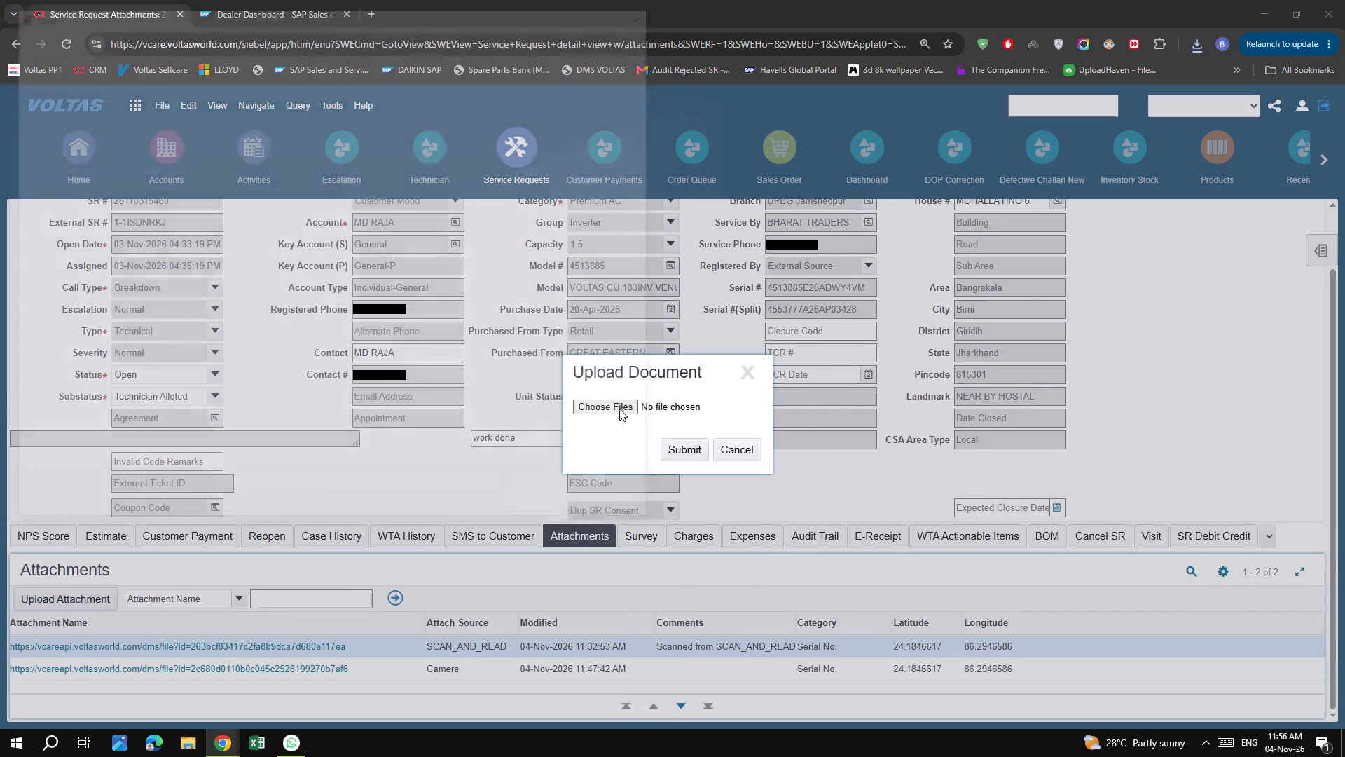
{"action": "left_click", "coordinate": [158, 113]}
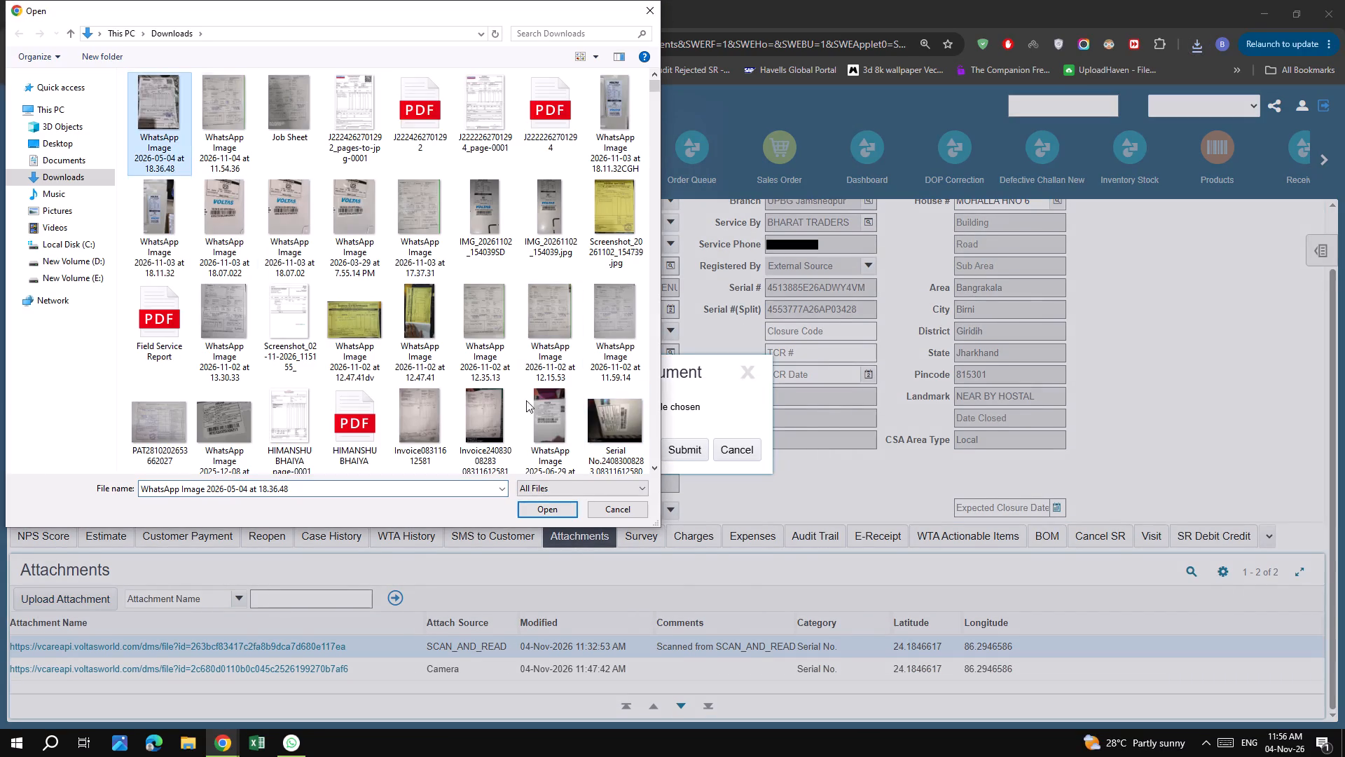
{"action": "left_click", "coordinate": [553, 512]}
{"action": "left_click", "coordinate": [653, 429]}
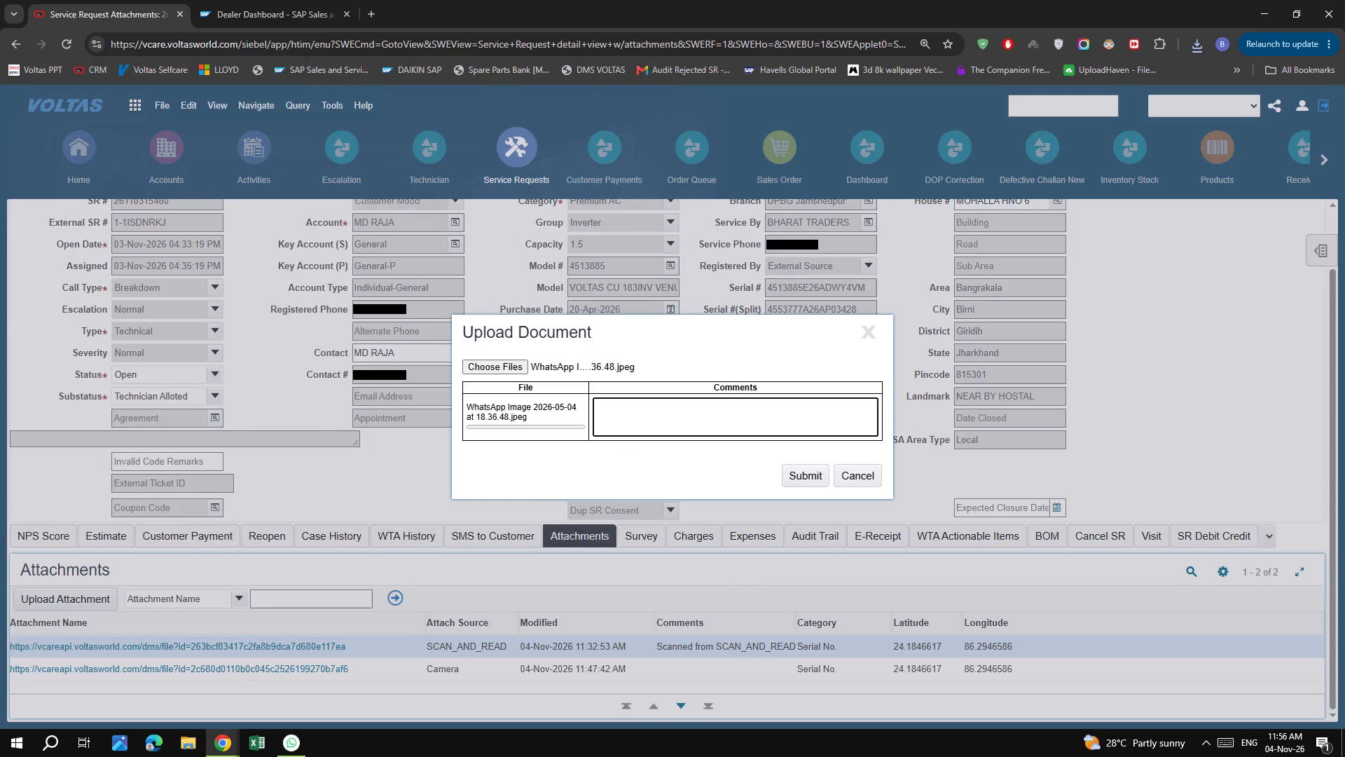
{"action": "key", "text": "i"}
{"action": "key", "text": "BackSpace"}
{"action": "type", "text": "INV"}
{"action": "left_click", "coordinate": [820, 480]}
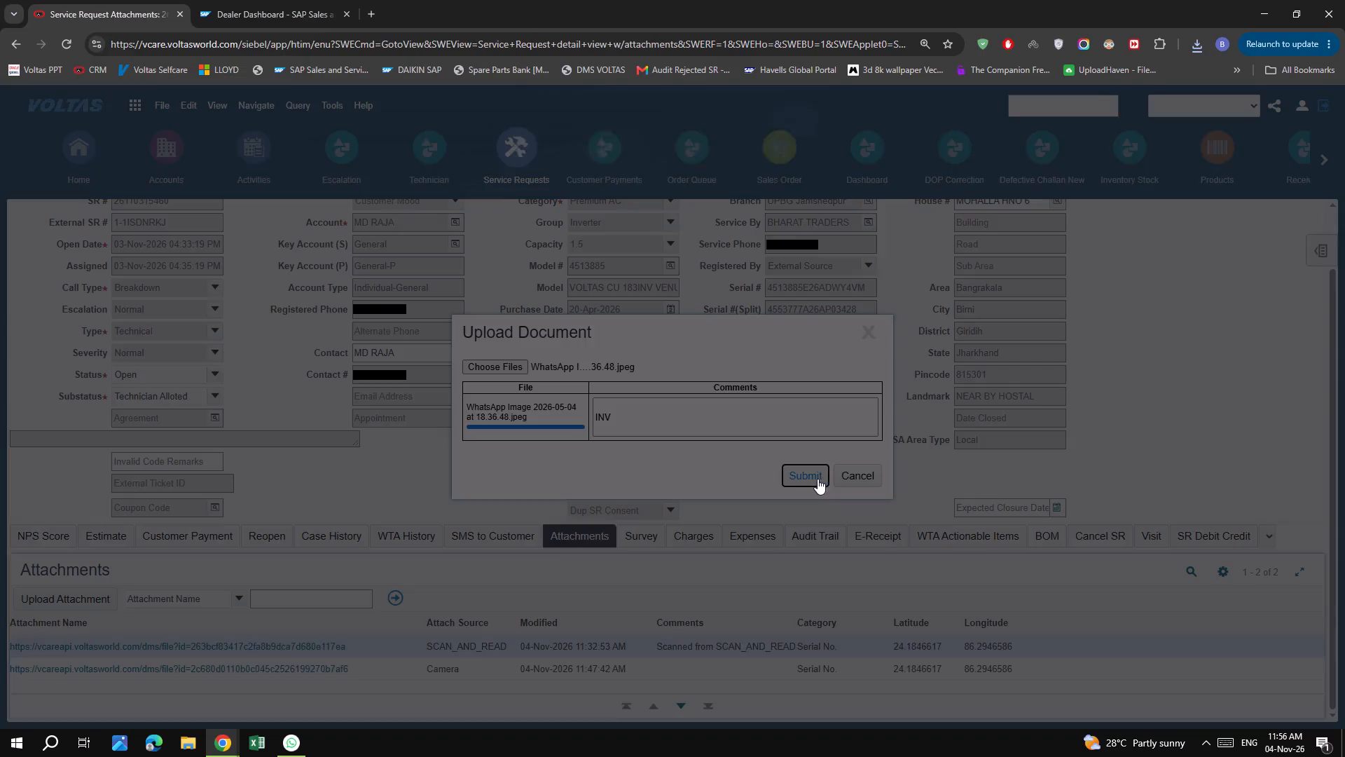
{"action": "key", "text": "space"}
Set the new INV attachment's category to Invoice and refresh the attachments list.
{"action": "left_click", "coordinate": [829, 649]}
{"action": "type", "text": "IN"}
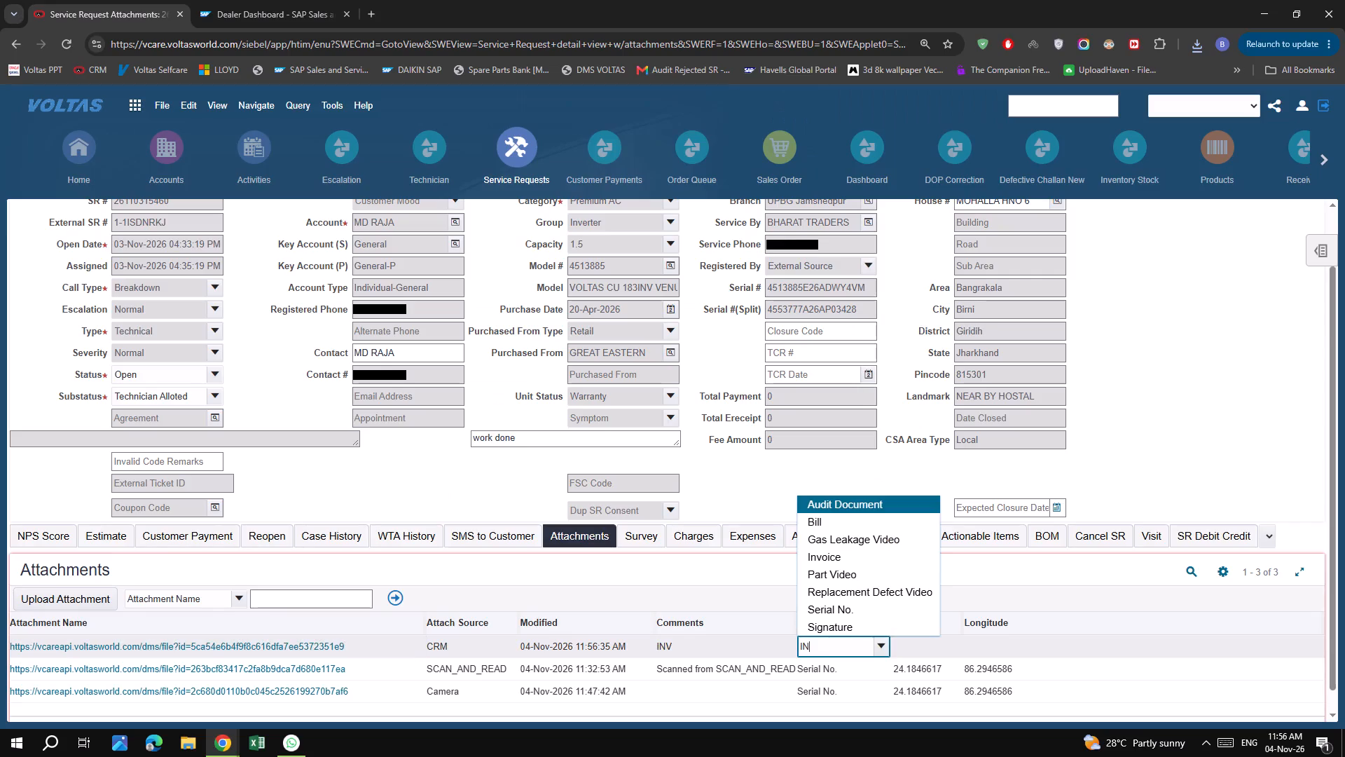
{"action": "left_click", "coordinate": [836, 669]}
{"action": "left_click", "coordinate": [388, 598]}
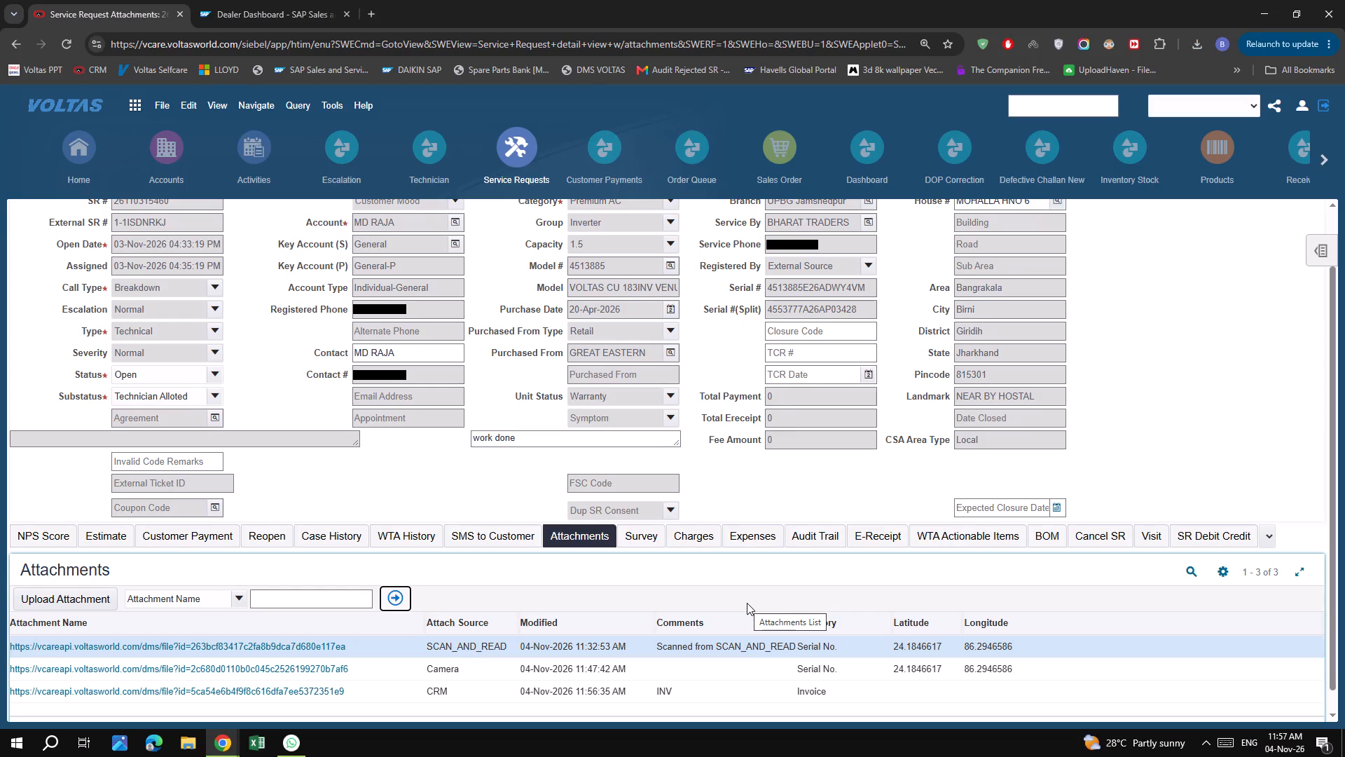
{"action": "scroll", "coordinate": [747, 603], "scroll_direction": "up", "scroll_amount": 1}
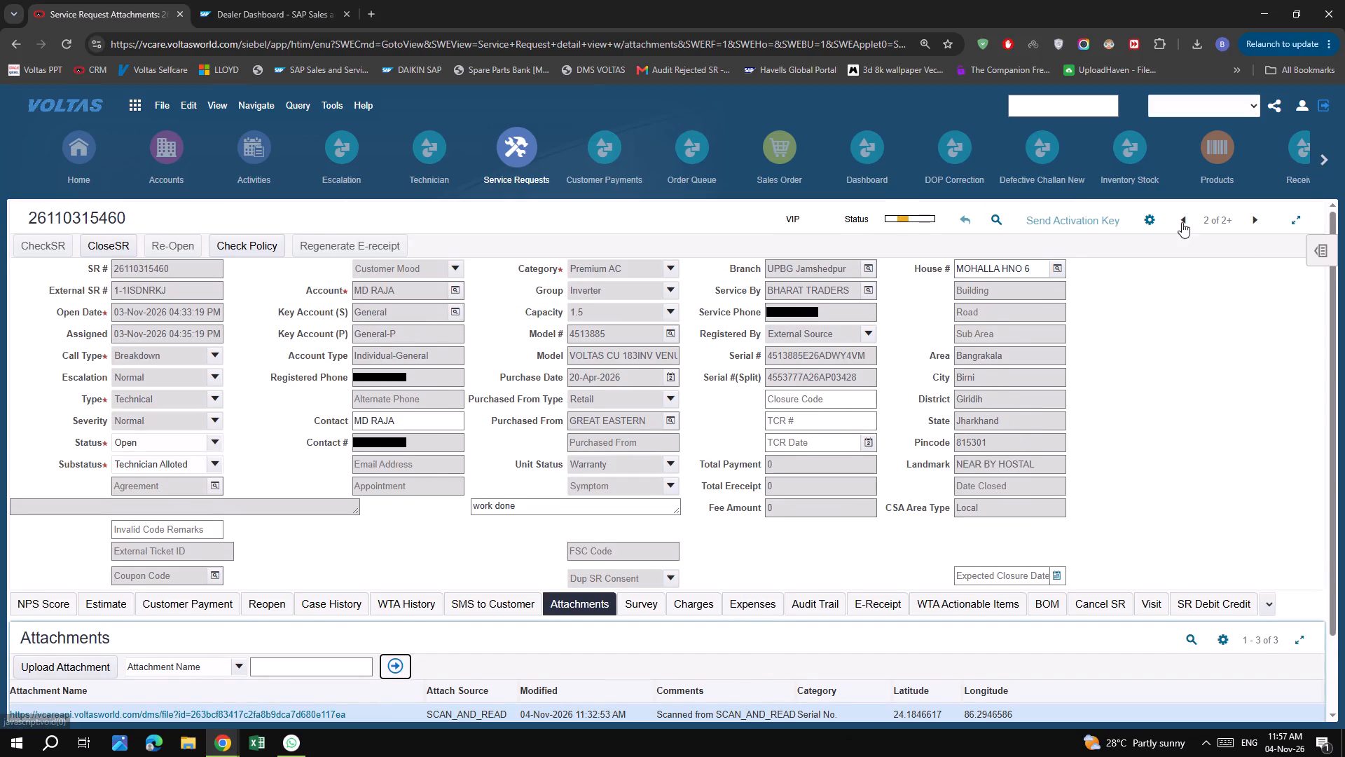
{"action": "left_click", "coordinate": [1182, 222]}
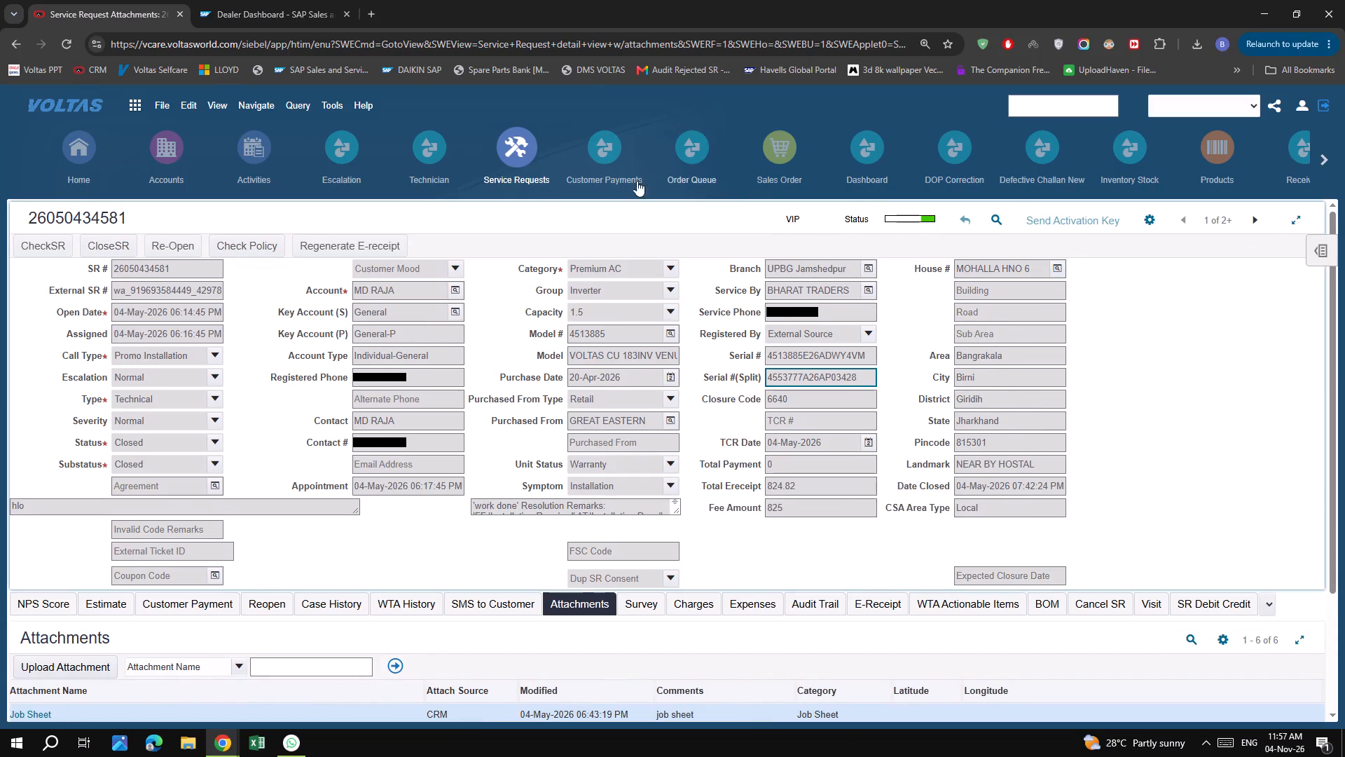
Return to the service requests list and choose the Open SRs saved query.
{"action": "left_click", "coordinate": [530, 154]}
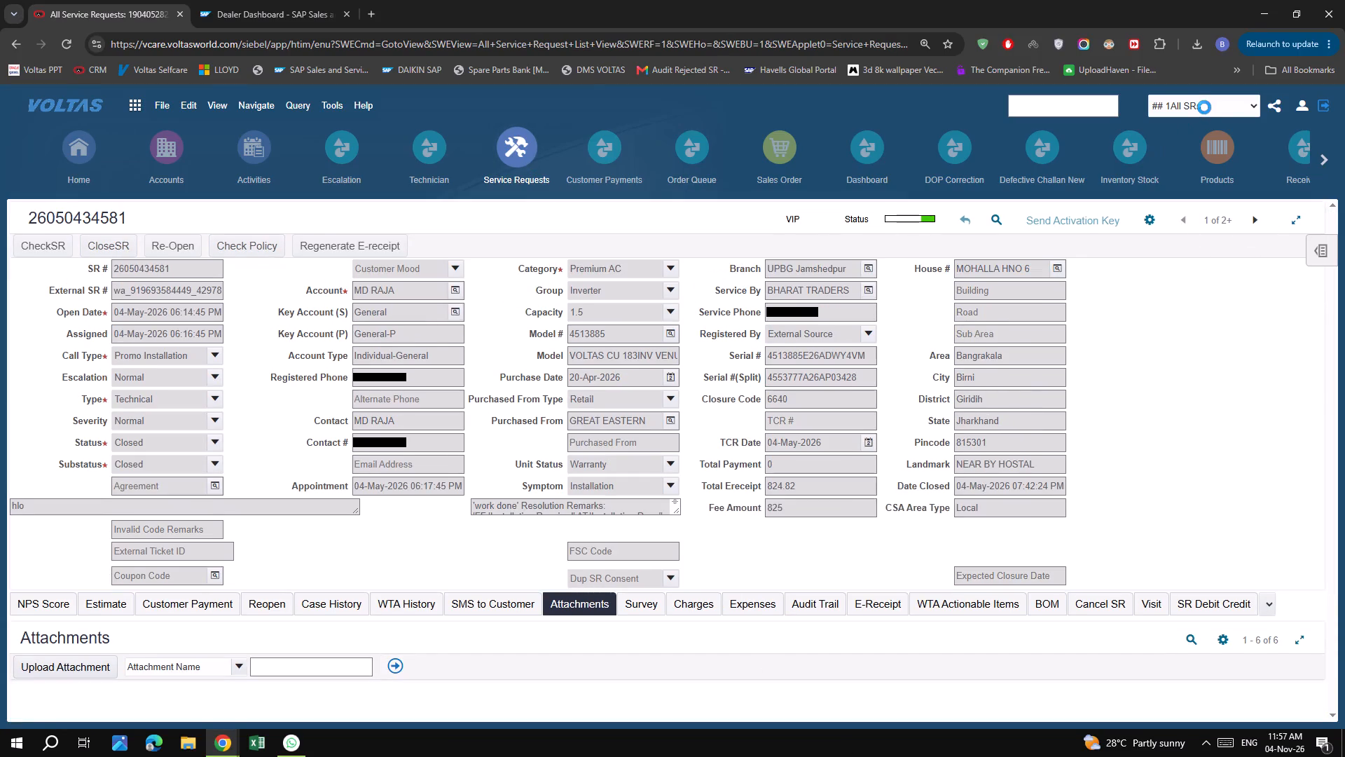
{"action": "left_click", "coordinate": [1204, 107]}
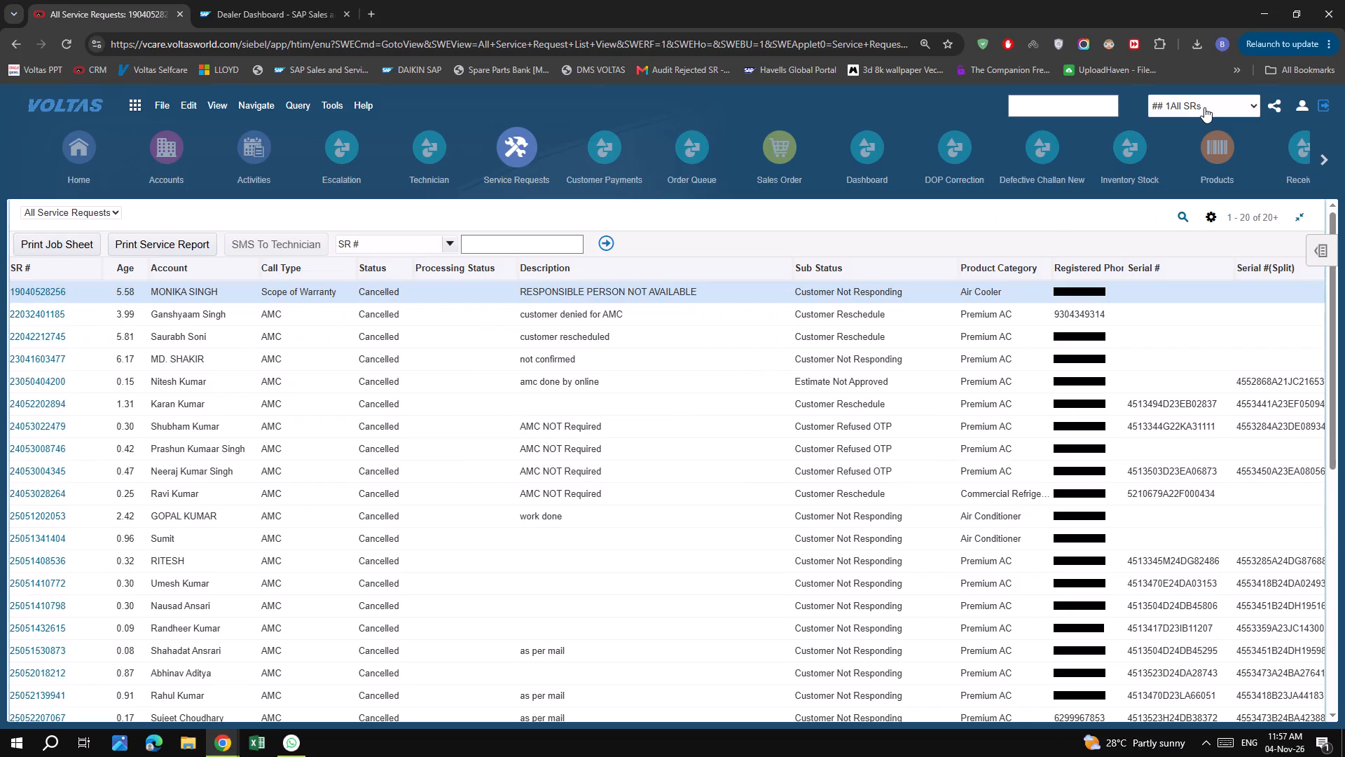
{"action": "left_click", "coordinate": [1204, 107]}
{"action": "left_click", "coordinate": [1209, 105]}
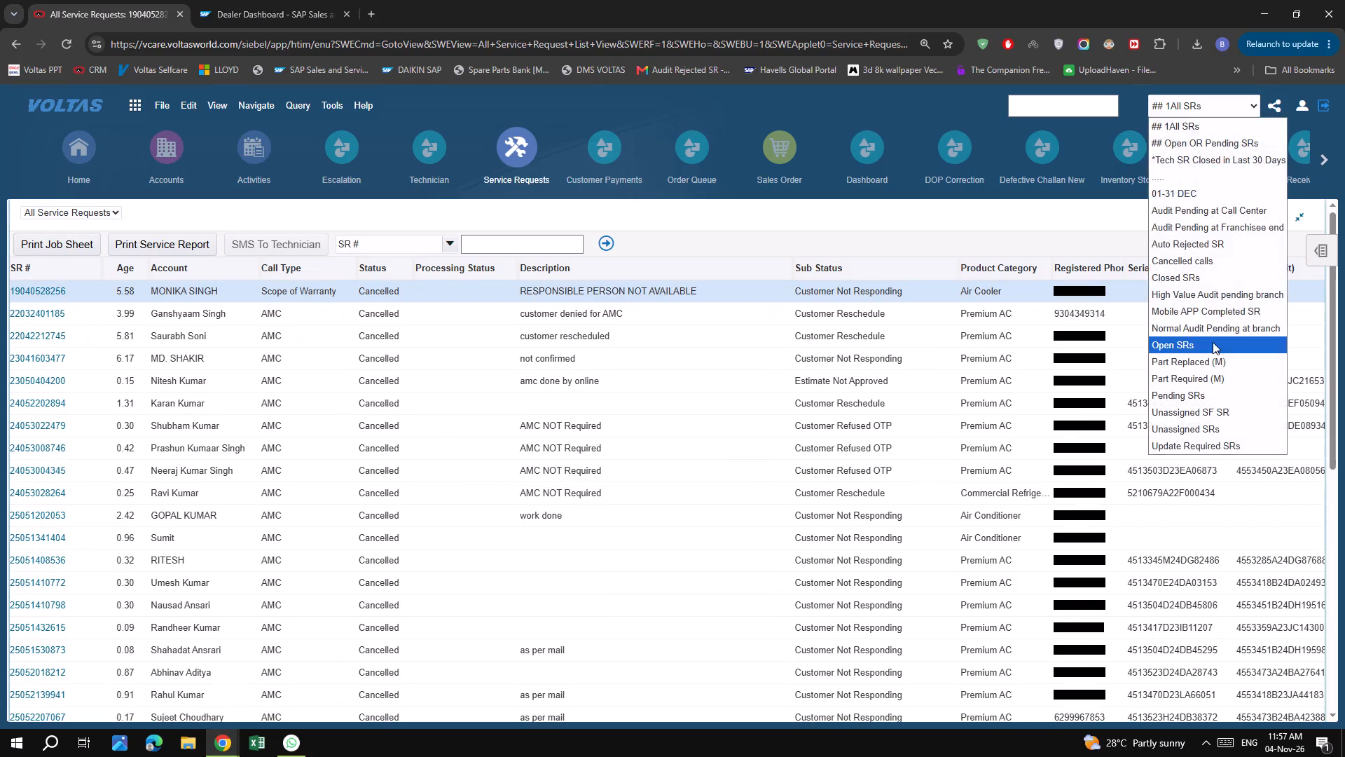
{"action": "left_click", "coordinate": [1213, 344]}
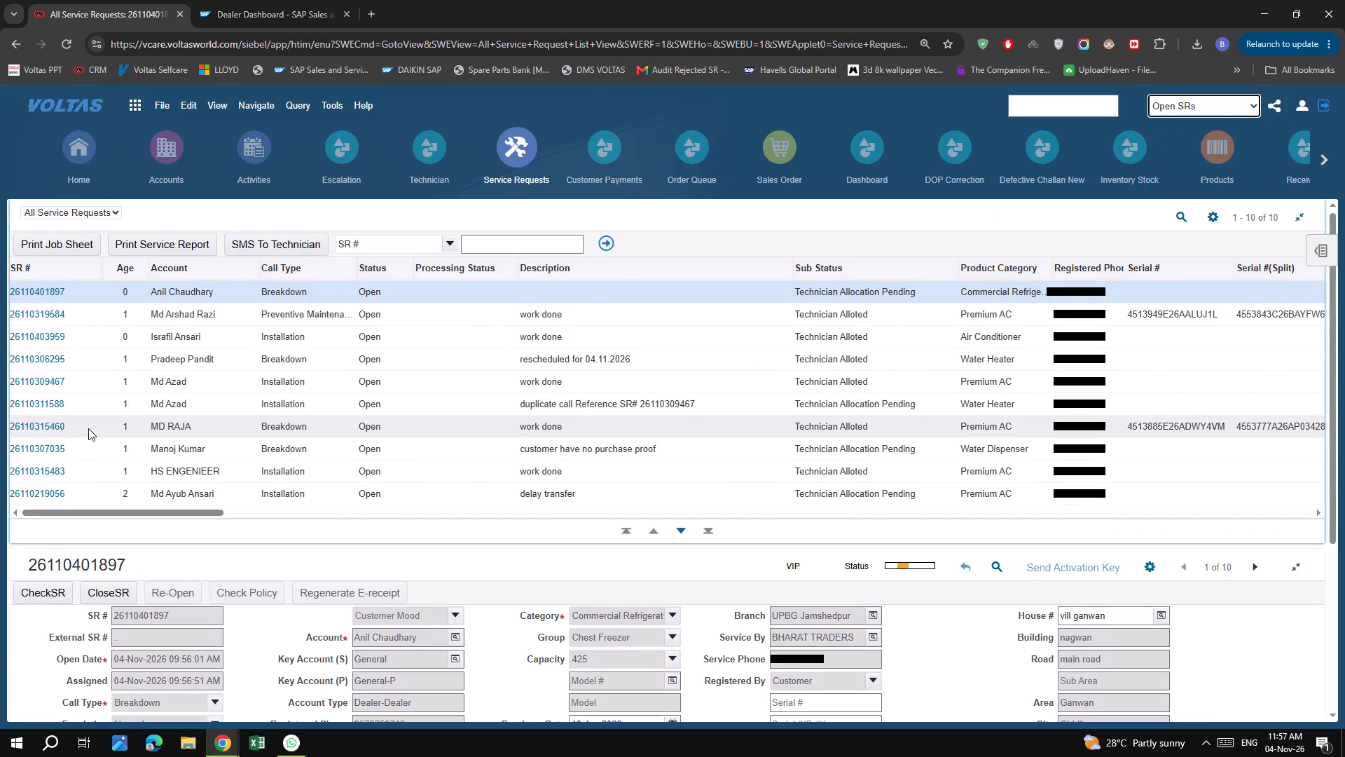
{"action": "left_click", "coordinate": [38, 429]}
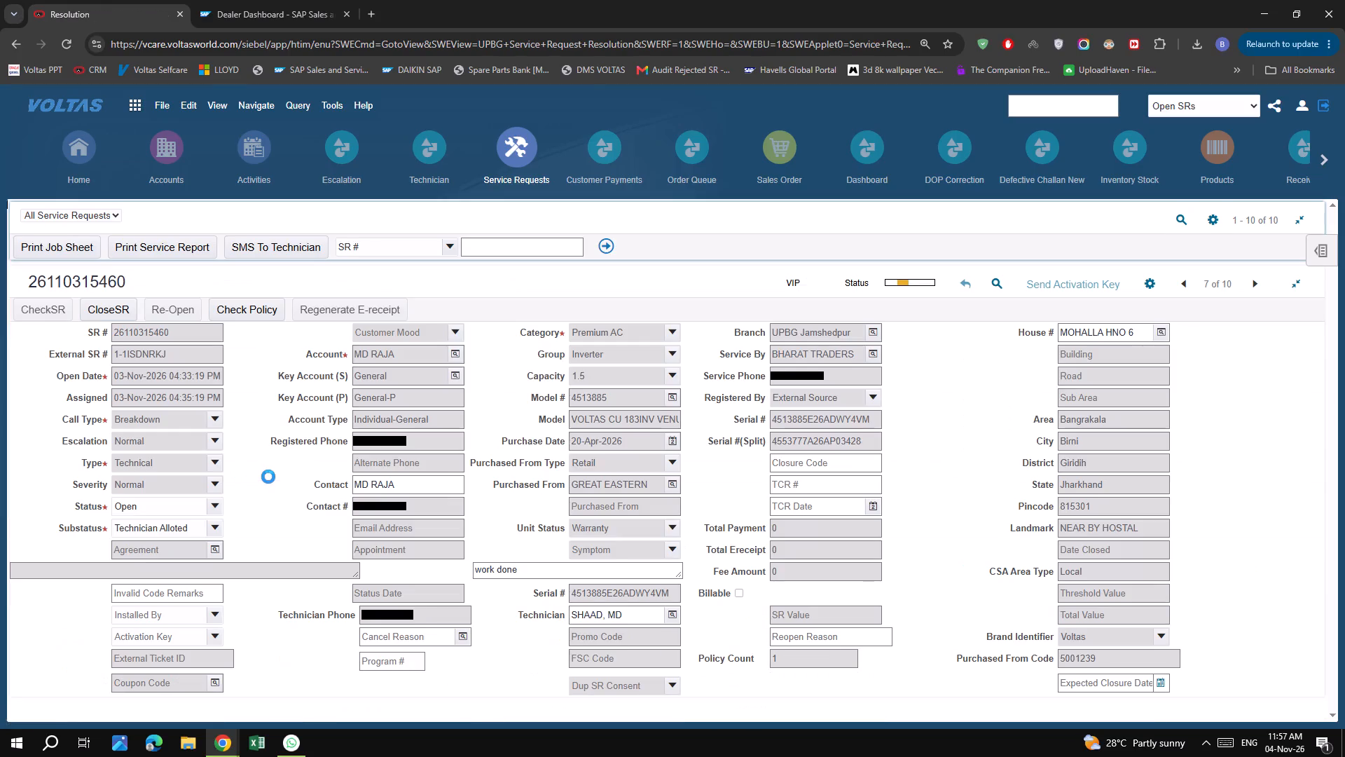
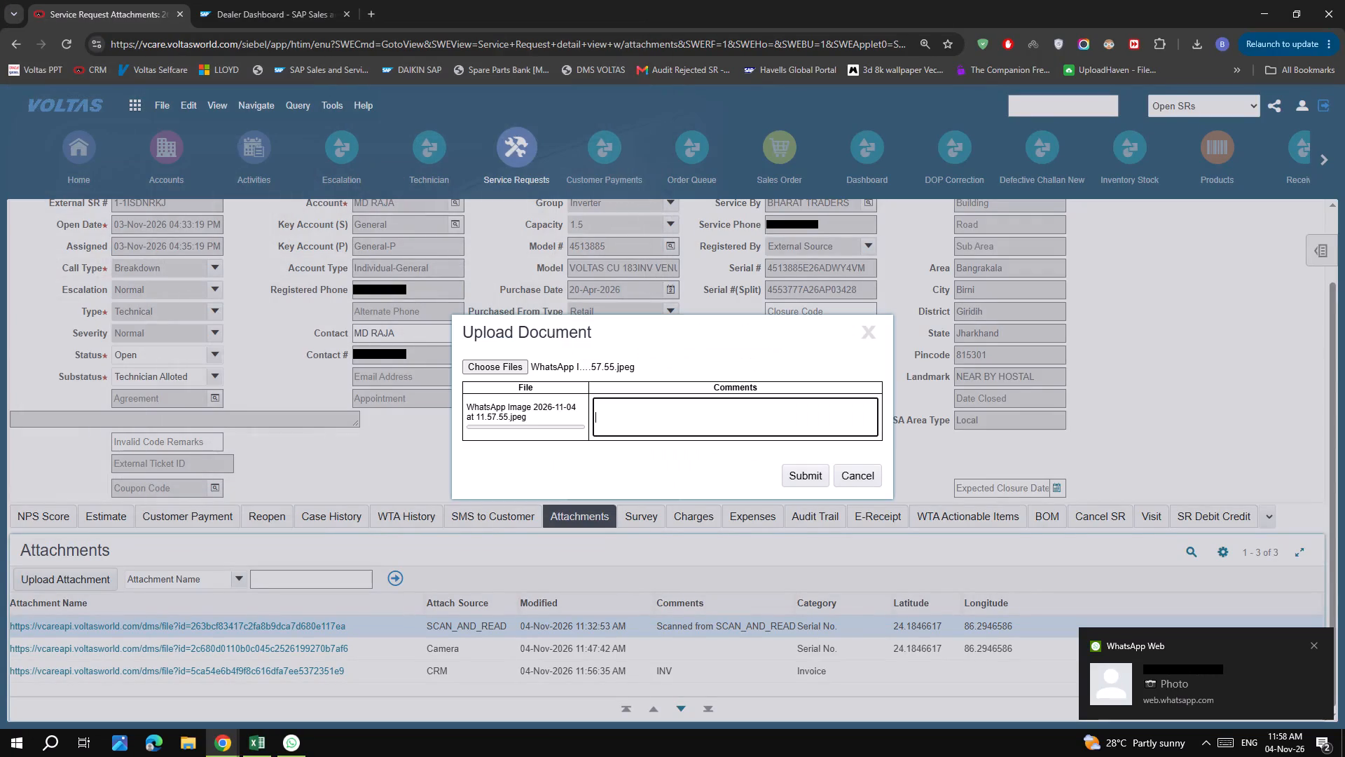
Add the comment JS to the chosen WhatsApp image and submit it as an attachment to the service request.
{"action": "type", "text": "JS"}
{"action": "left_click", "coordinate": [812, 470]}
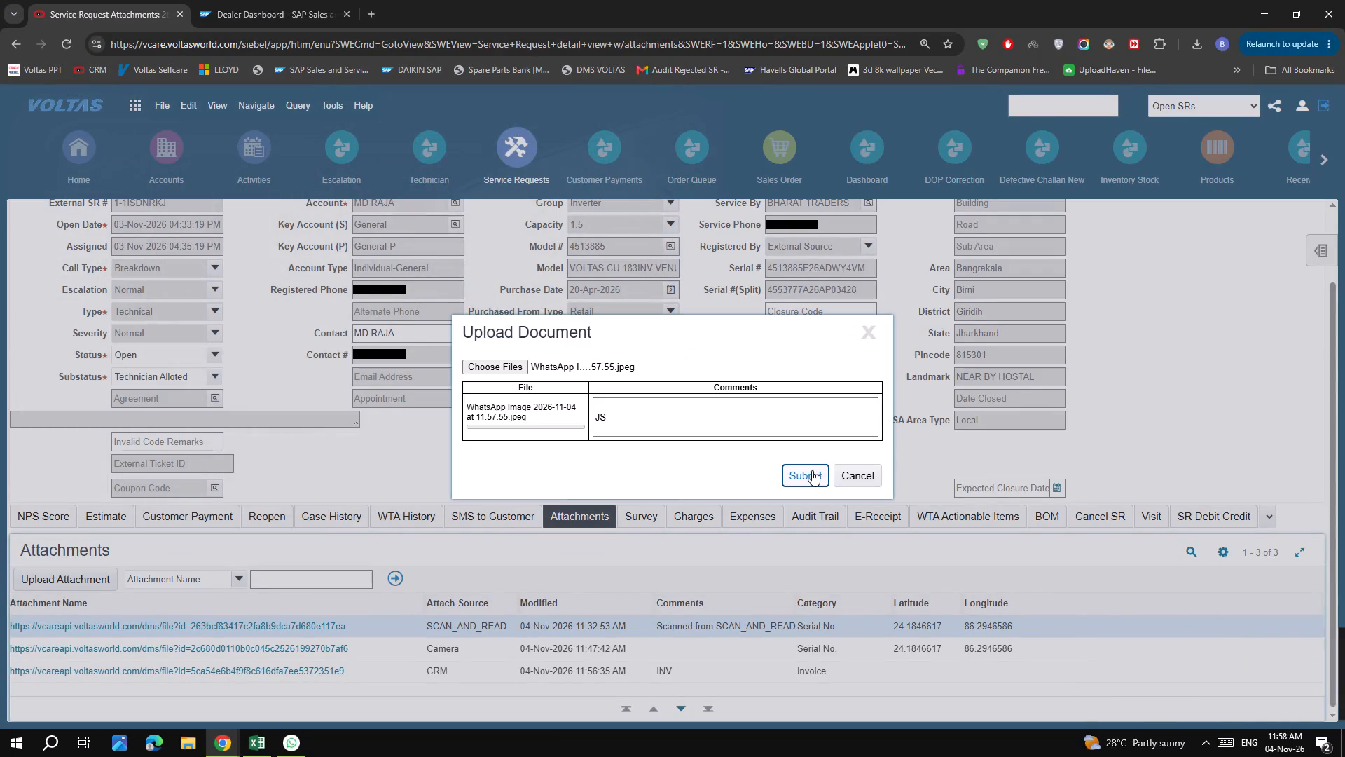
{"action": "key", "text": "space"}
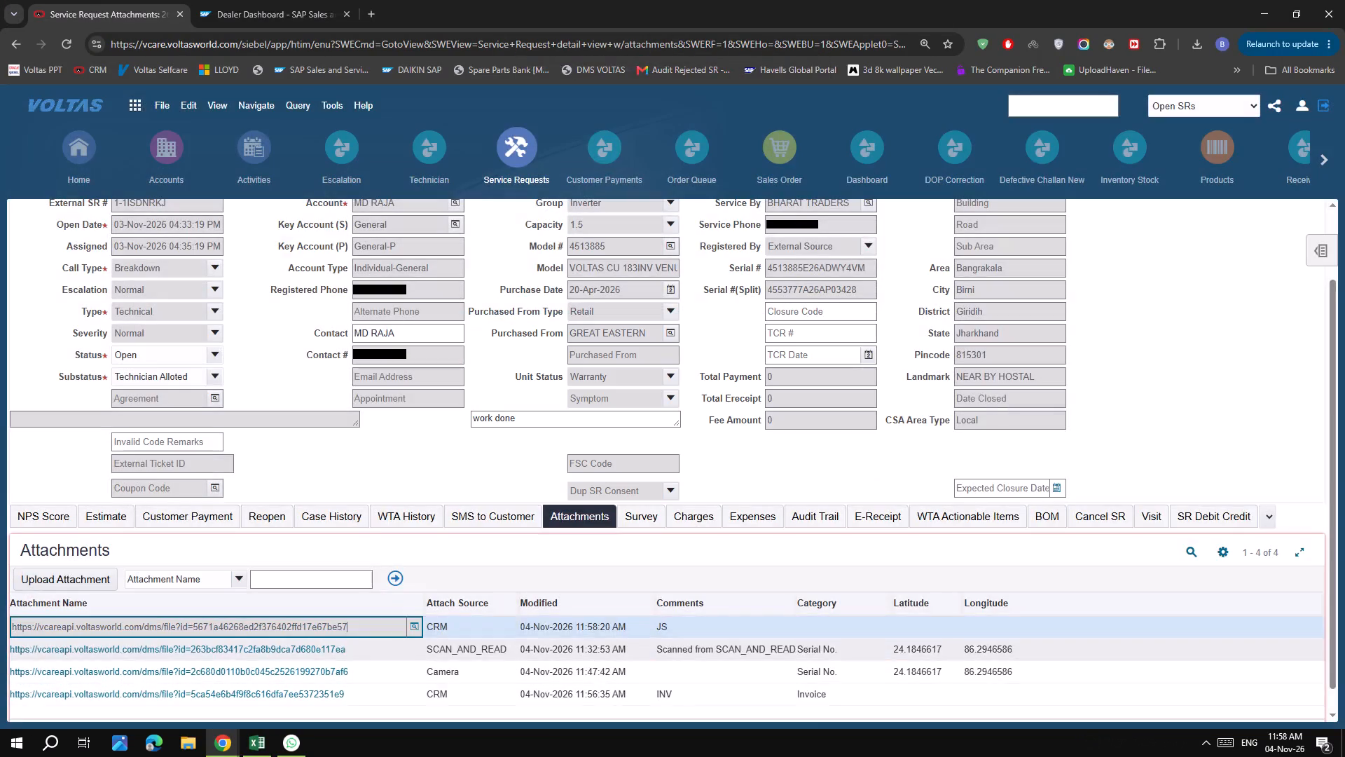
Set the category of the new JS attachment to Job Sheet.
{"action": "left_click", "coordinate": [804, 624]}
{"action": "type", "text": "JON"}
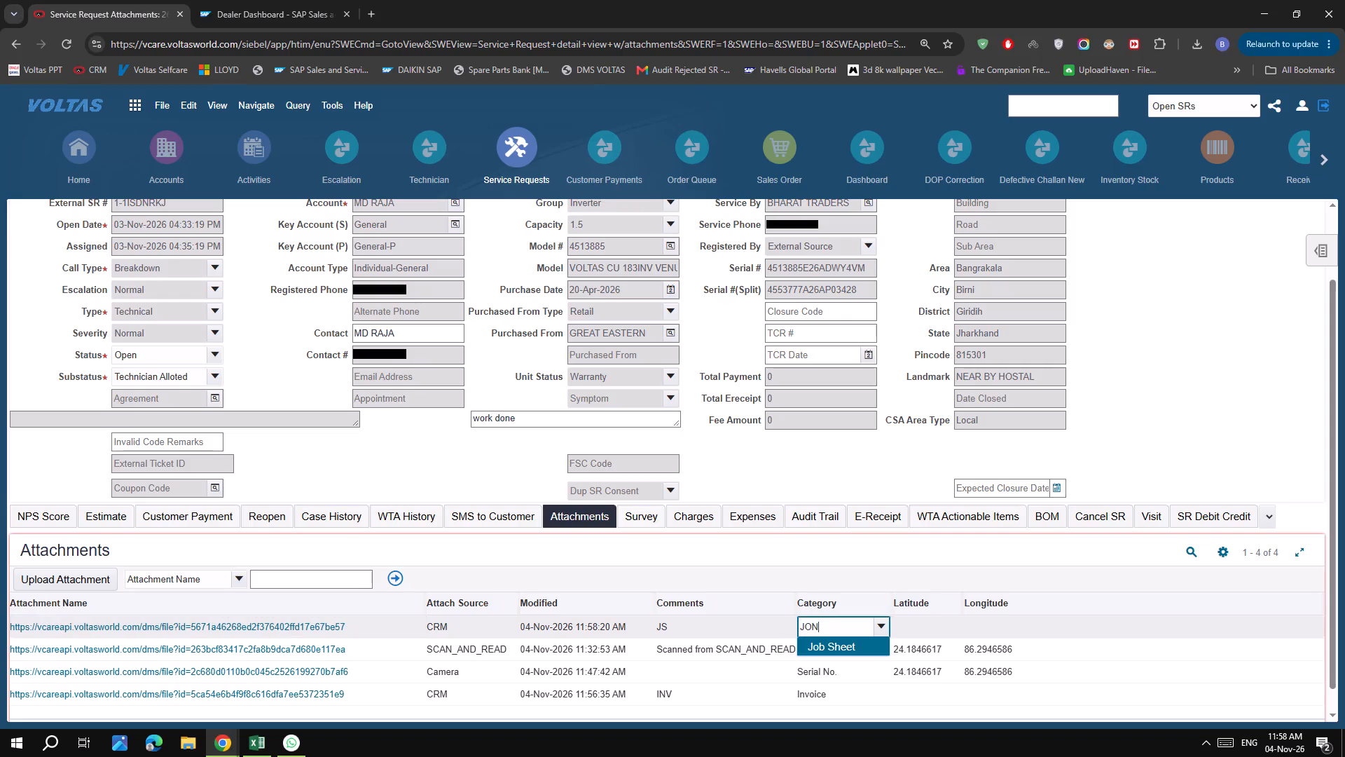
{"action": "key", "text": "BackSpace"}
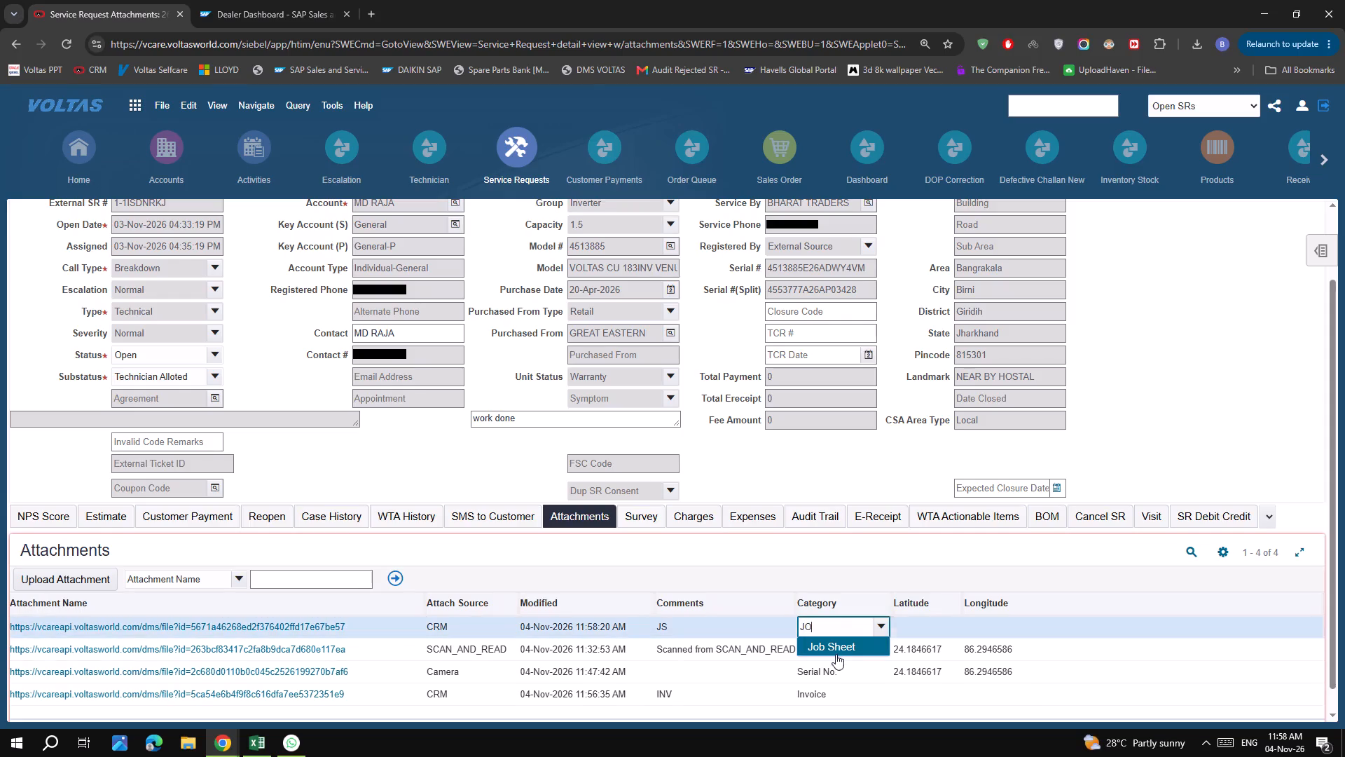
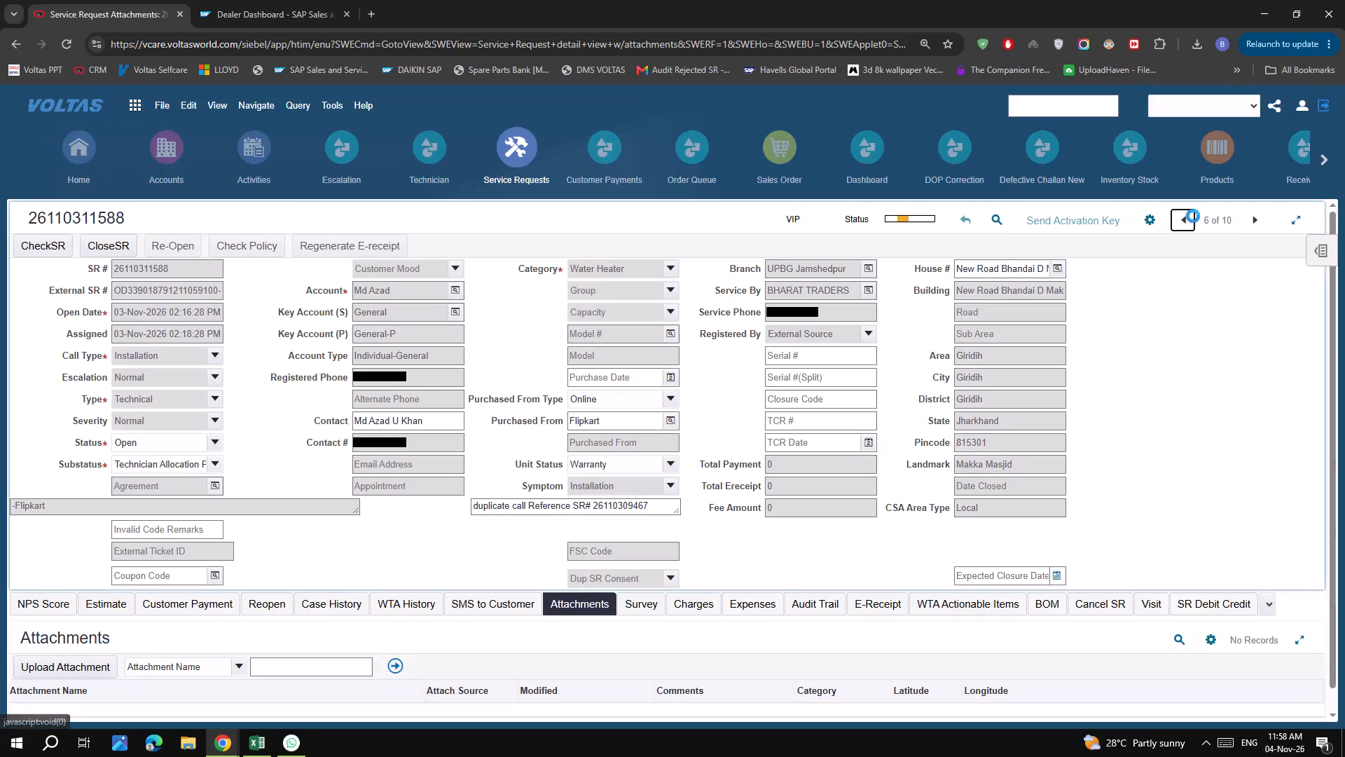
{"action": "left_click", "coordinate": [1189, 220]}
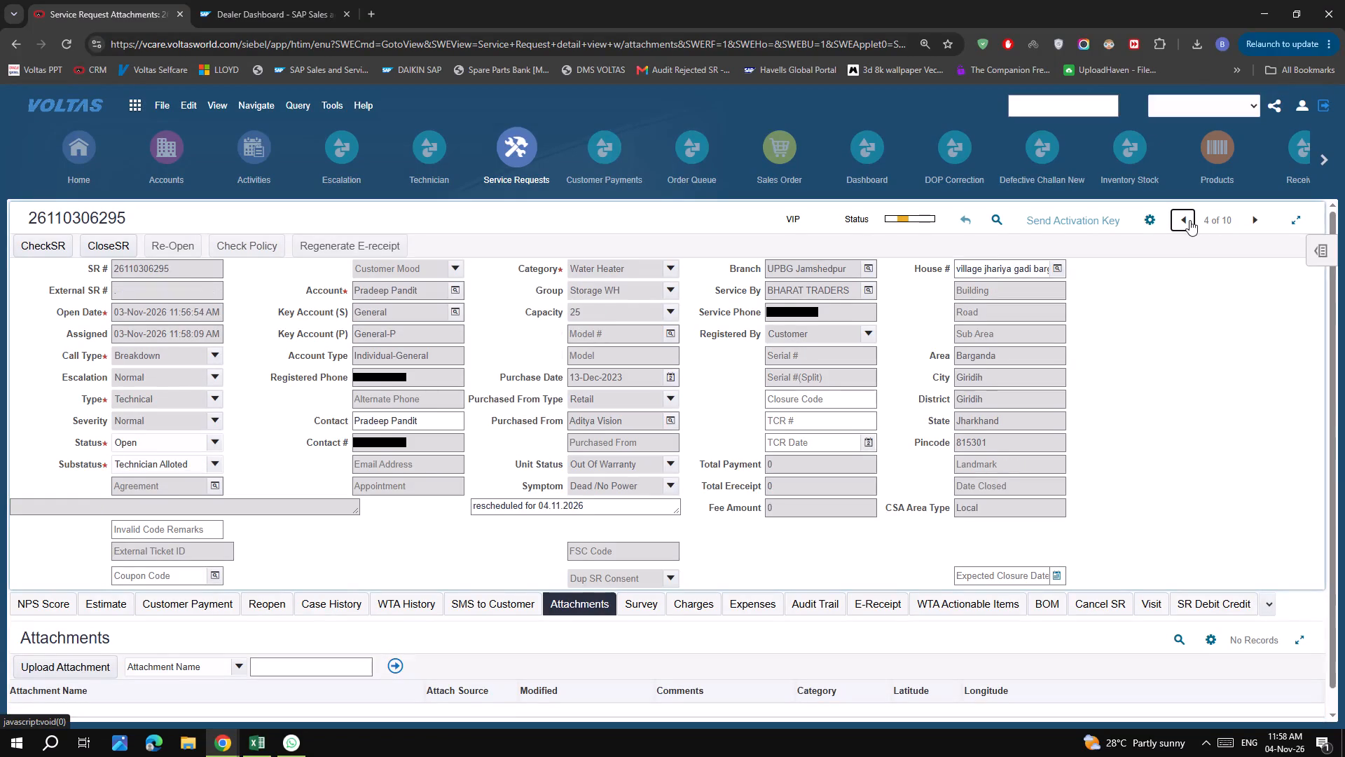
{"action": "left_click", "coordinate": [1189, 220]}
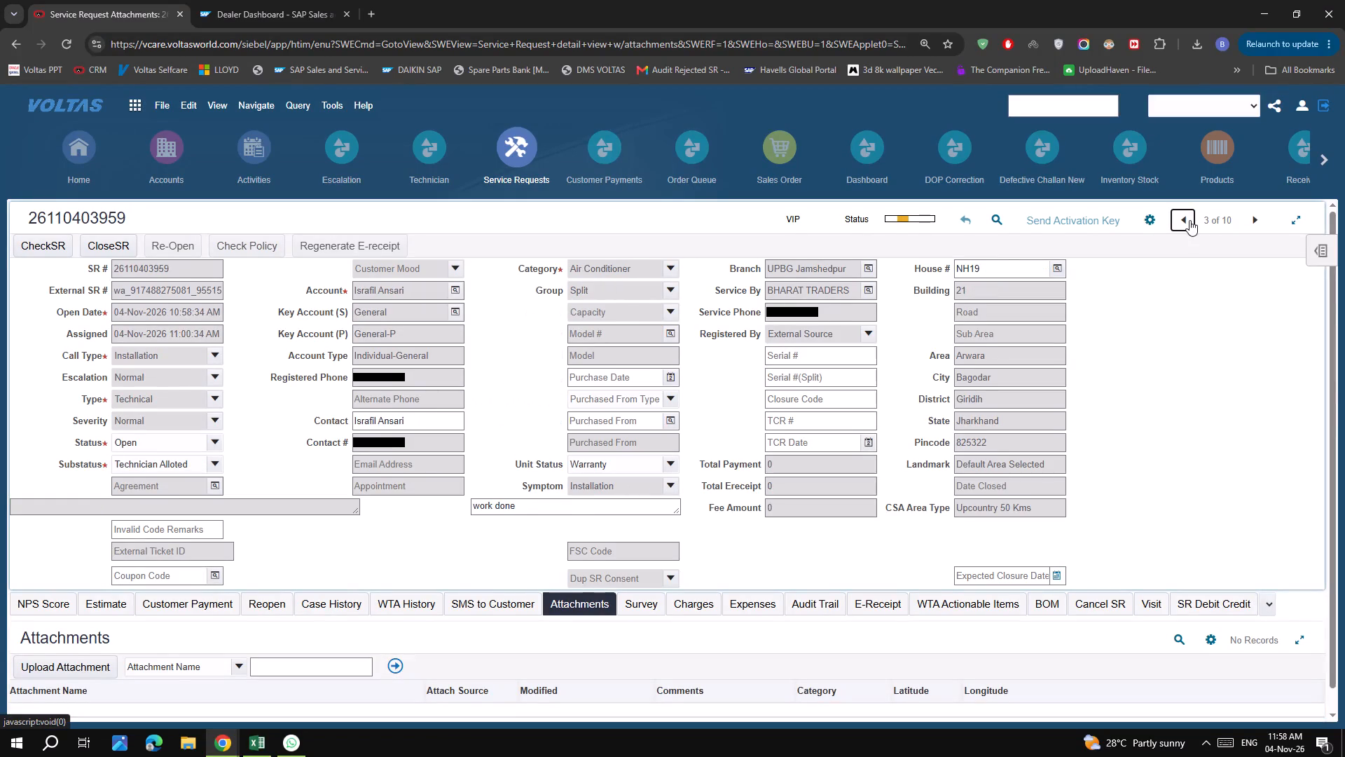
{"action": "left_click", "coordinate": [1189, 220]}
{"action": "scroll", "coordinate": [556, 461], "scroll_direction": "down", "scroll_amount": 4}
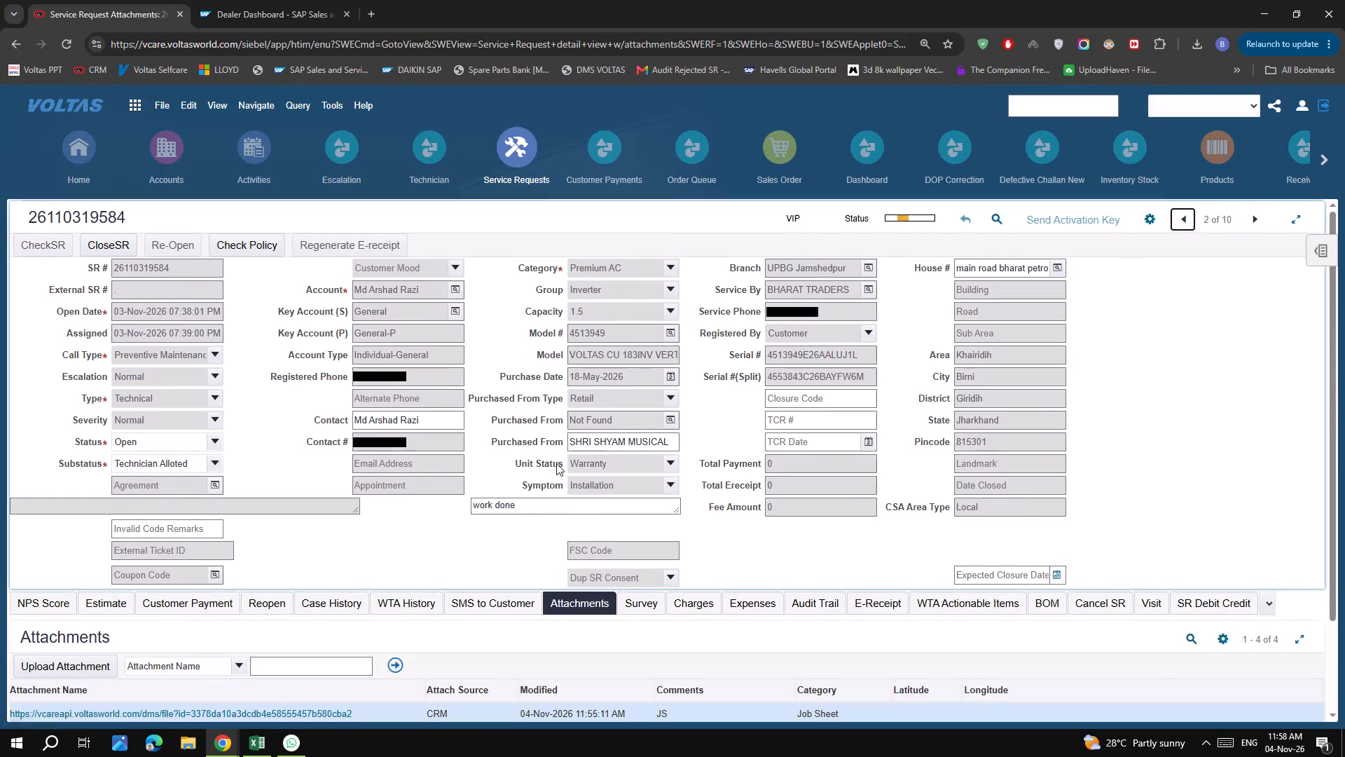
{"action": "scroll", "coordinate": [556, 463], "scroll_direction": "down", "scroll_amount": 2}
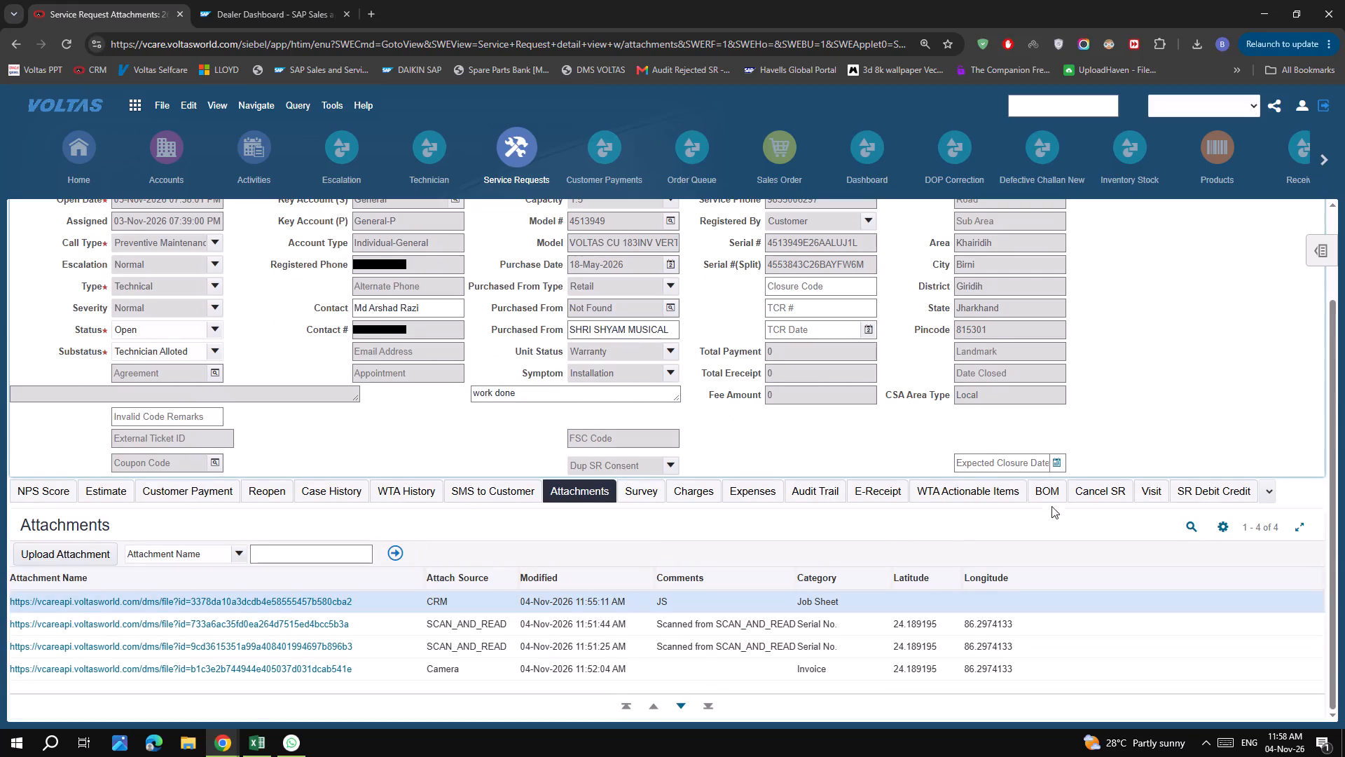
{"action": "left_click", "coordinate": [1270, 488]}
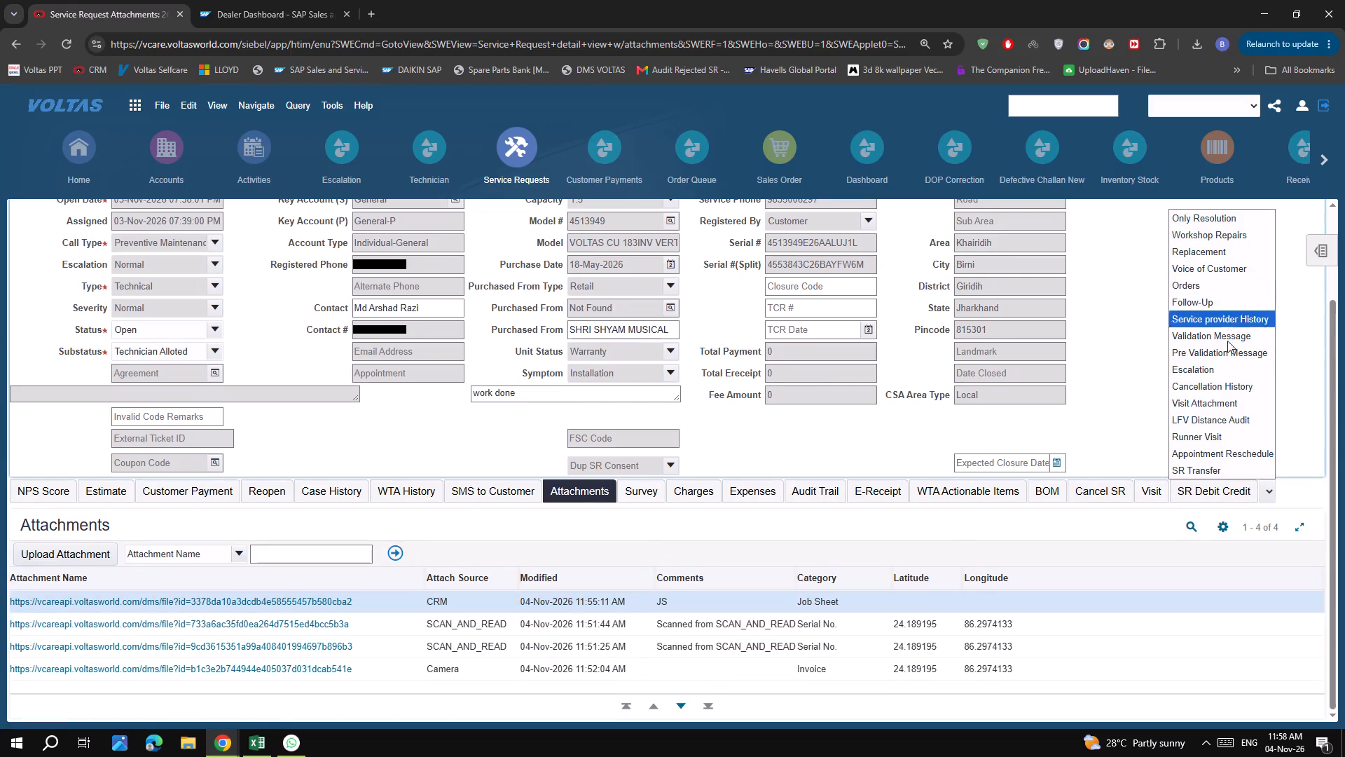
{"action": "left_click", "coordinate": [1117, 369]}
{"action": "left_click", "coordinate": [1152, 483]}
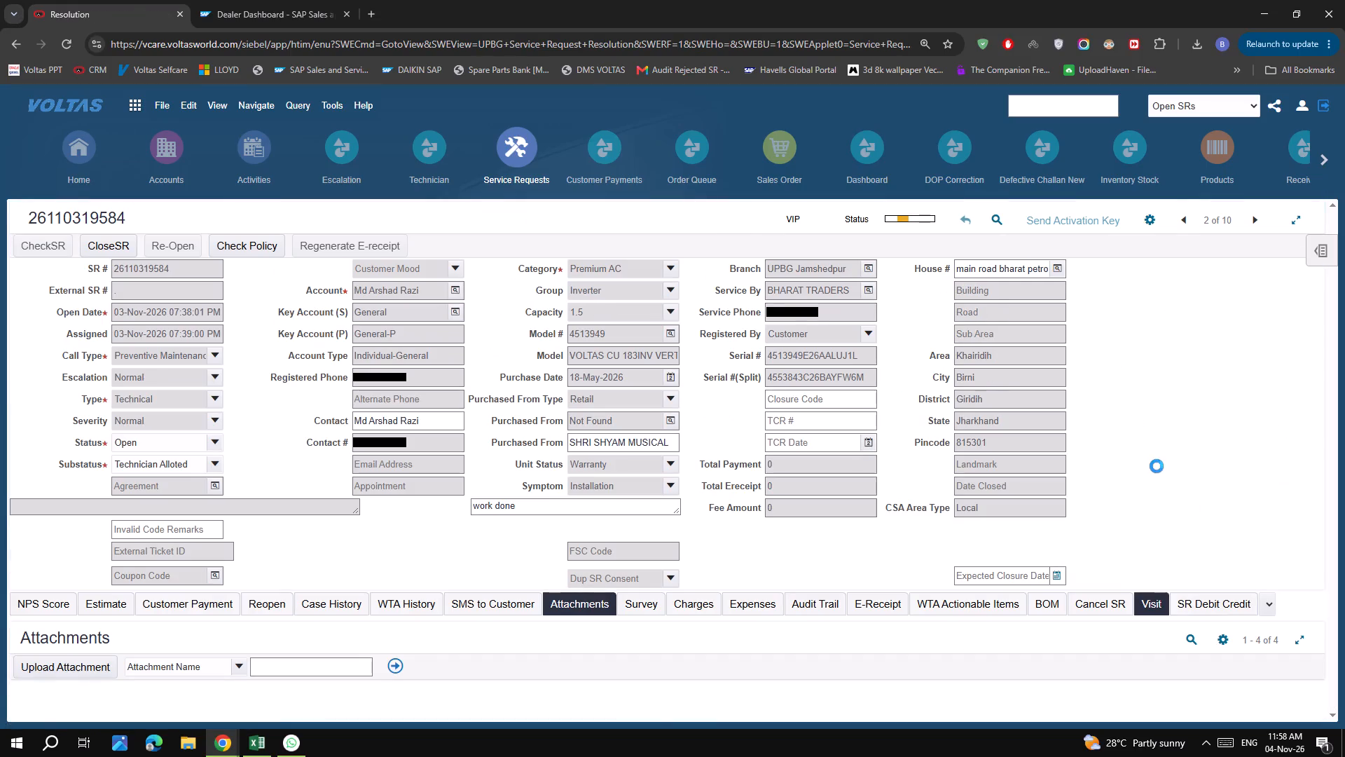
{"action": "scroll", "coordinate": [588, 557], "scroll_direction": "down", "scroll_amount": 7}
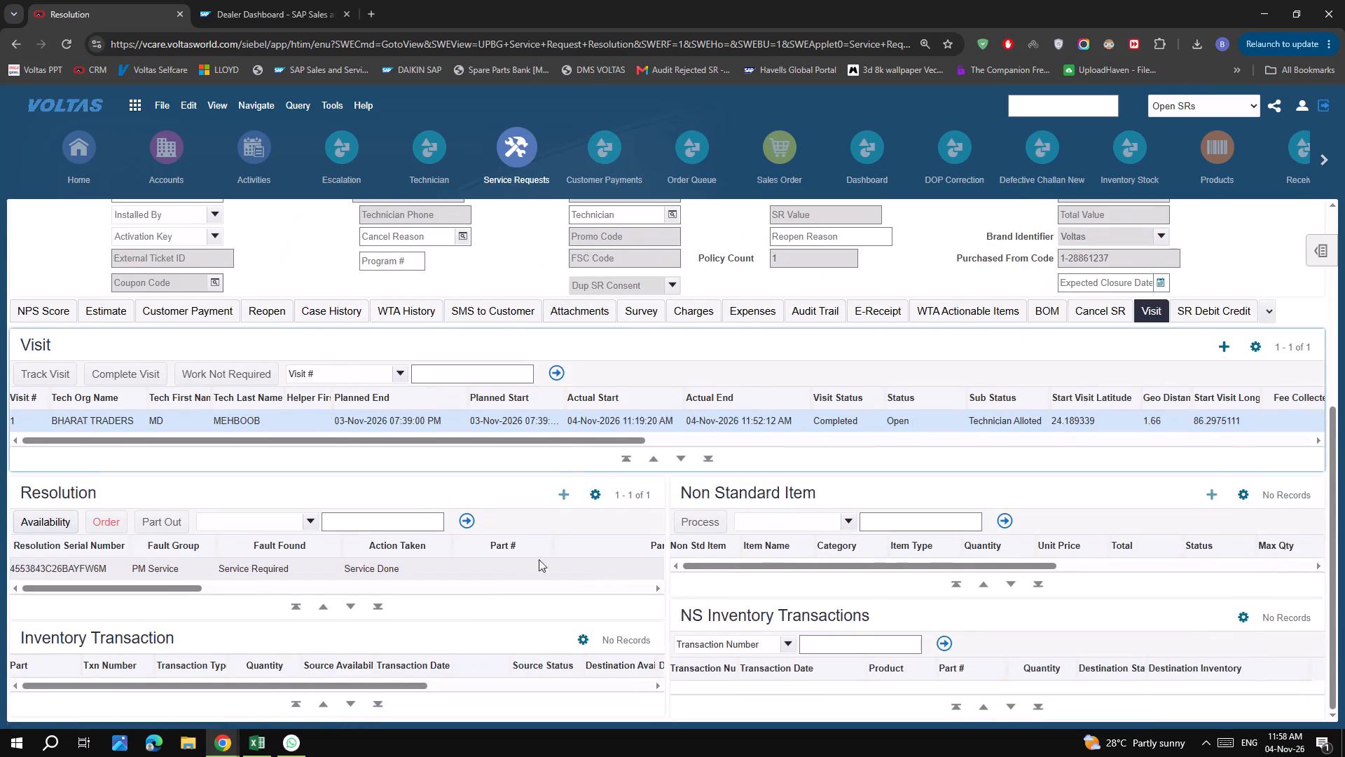
{"action": "scroll", "coordinate": [516, 557], "scroll_direction": "up", "scroll_amount": 12}
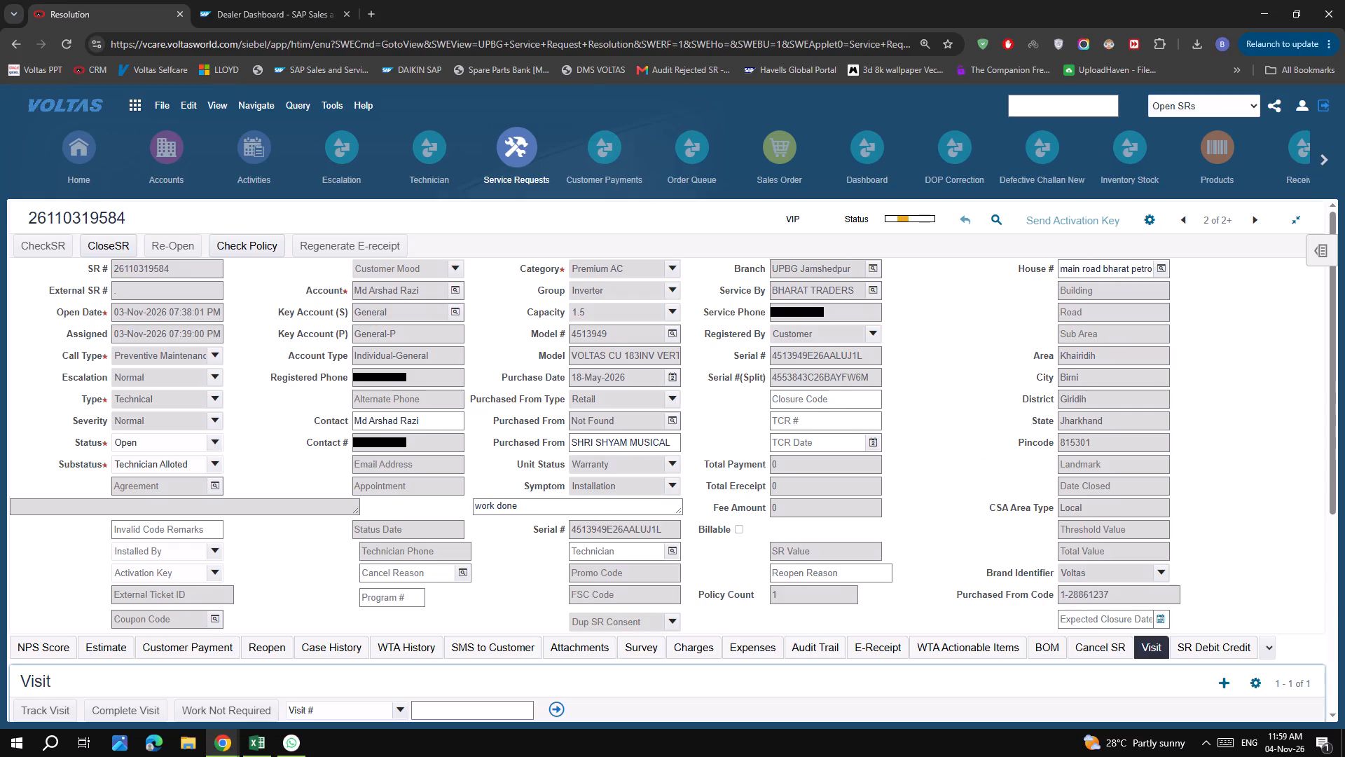
{"action": "left_click", "coordinate": [71, 48]}
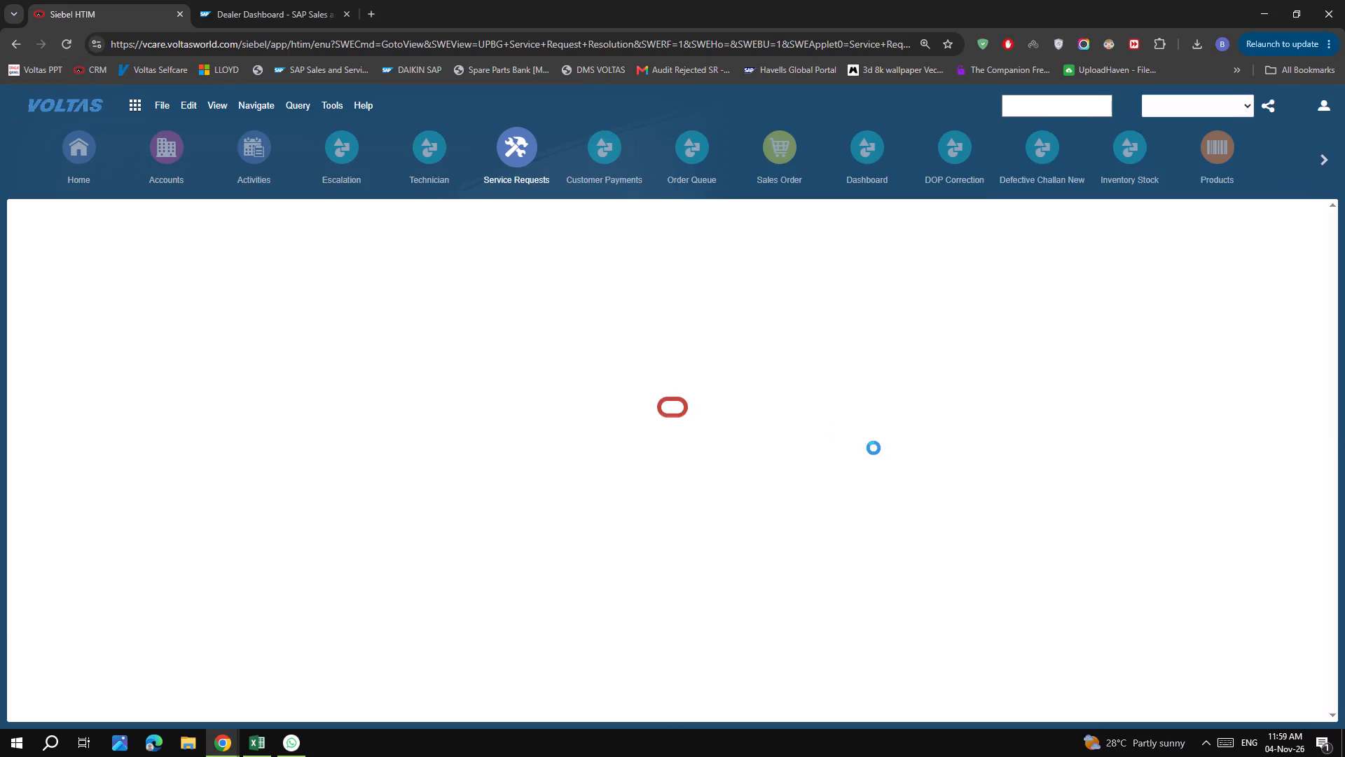
{"action": "scroll", "coordinate": [874, 448], "scroll_direction": "up", "scroll_amount": 8}
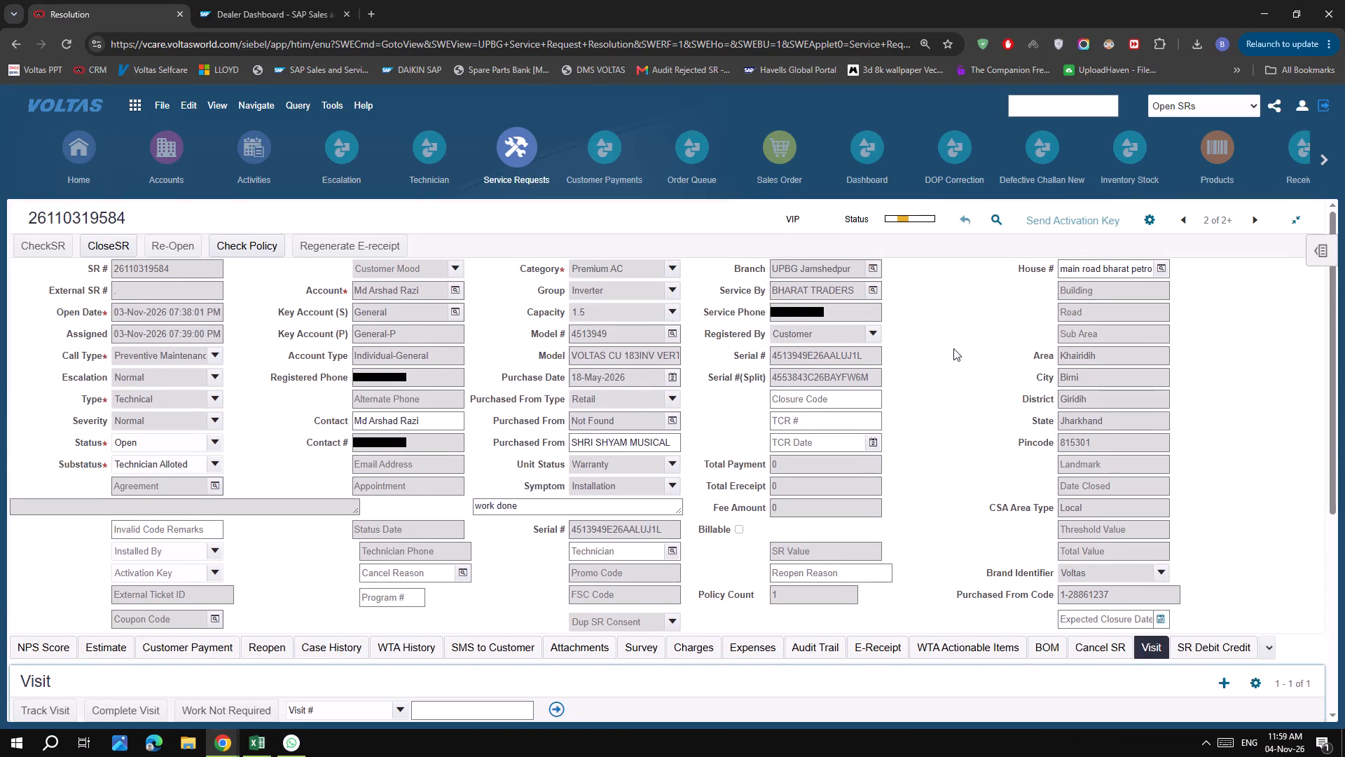
{"action": "scroll", "coordinate": [953, 353], "scroll_direction": "down", "scroll_amount": 7}
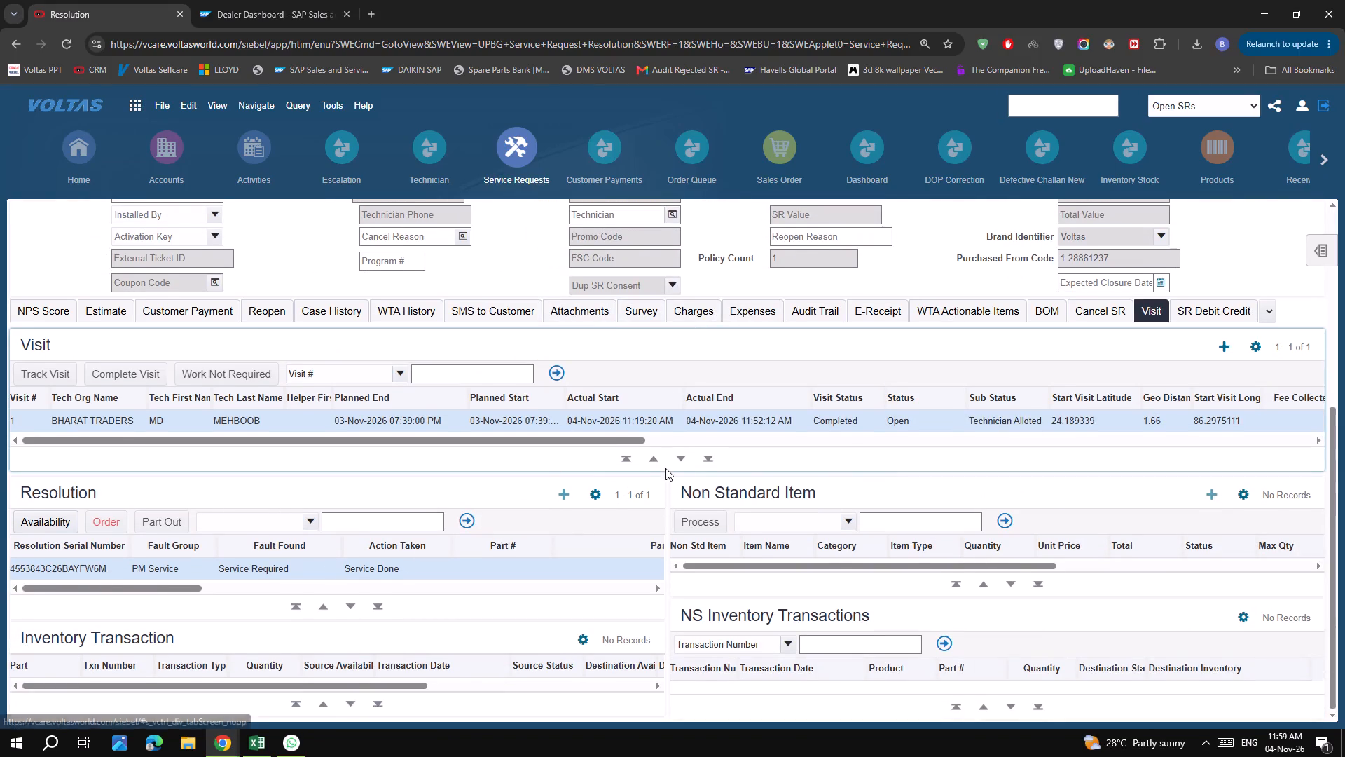
{"action": "scroll", "coordinate": [165, 381], "scroll_direction": "up", "scroll_amount": 7}
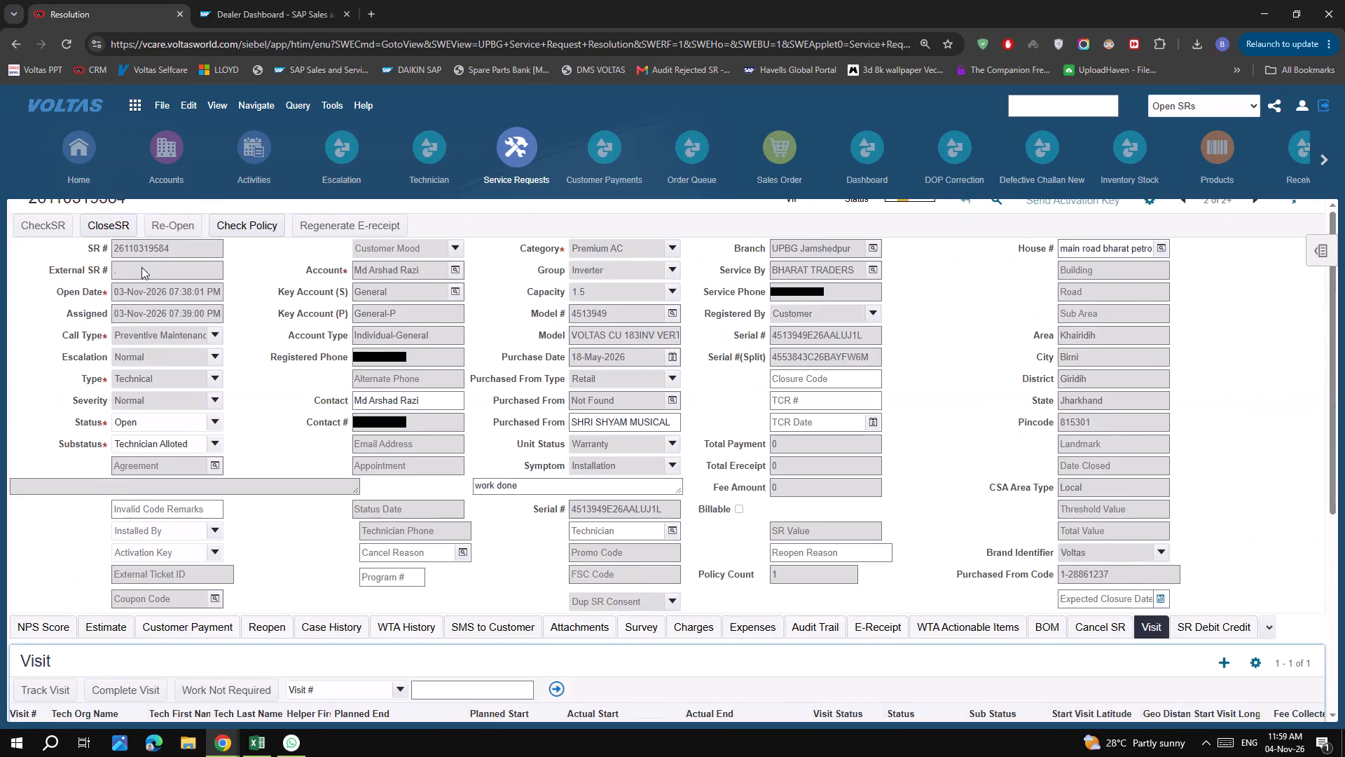
{"action": "left_click", "coordinate": [110, 238]}
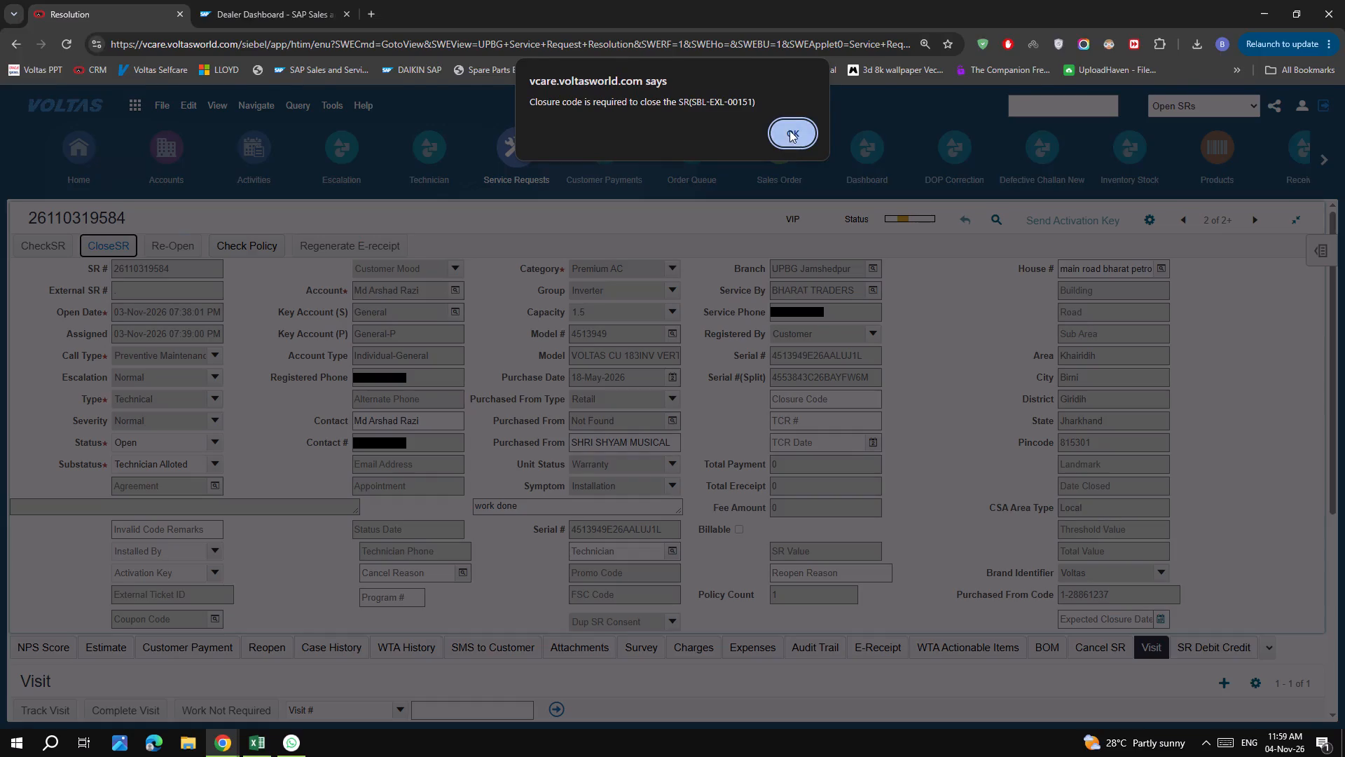
{"action": "left_click", "coordinate": [789, 129]}
{"action": "left_click", "coordinate": [806, 390]}
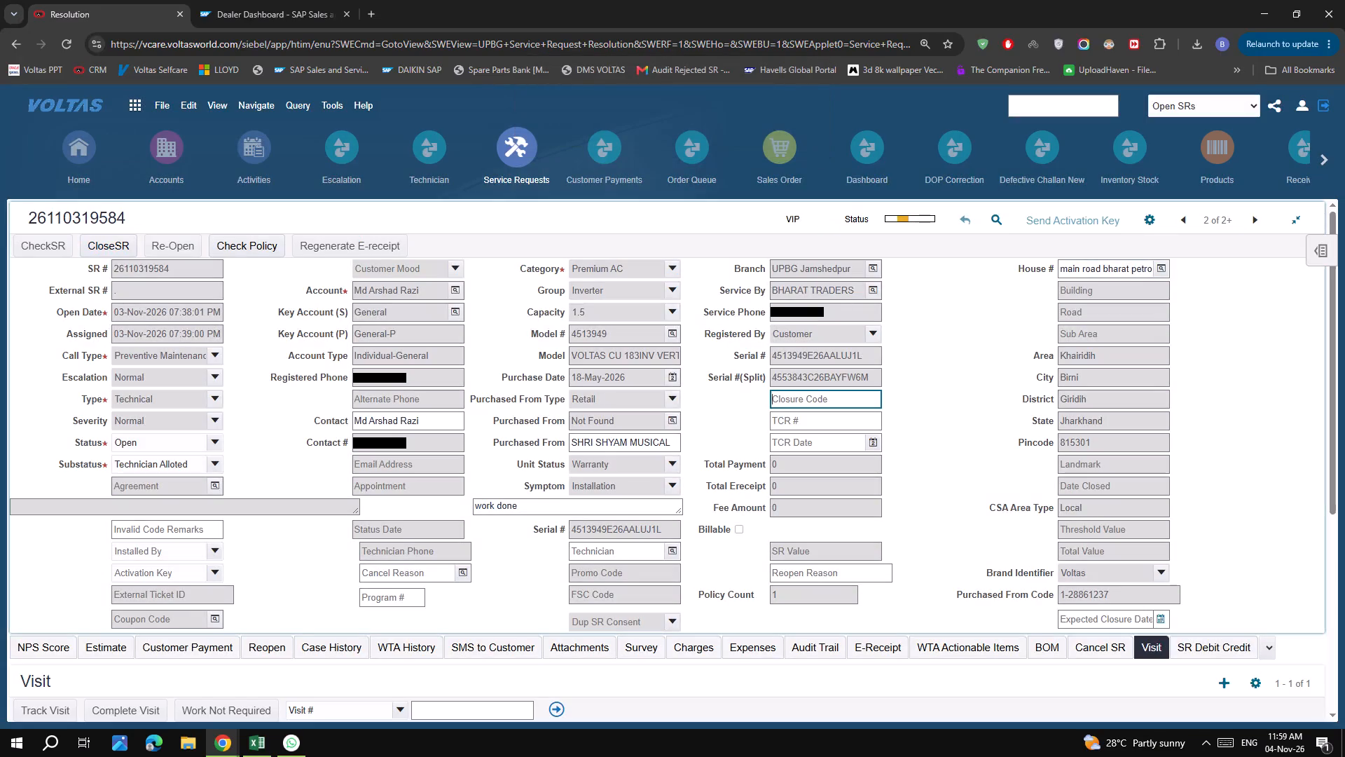
{"action": "type", "text": "1527"}
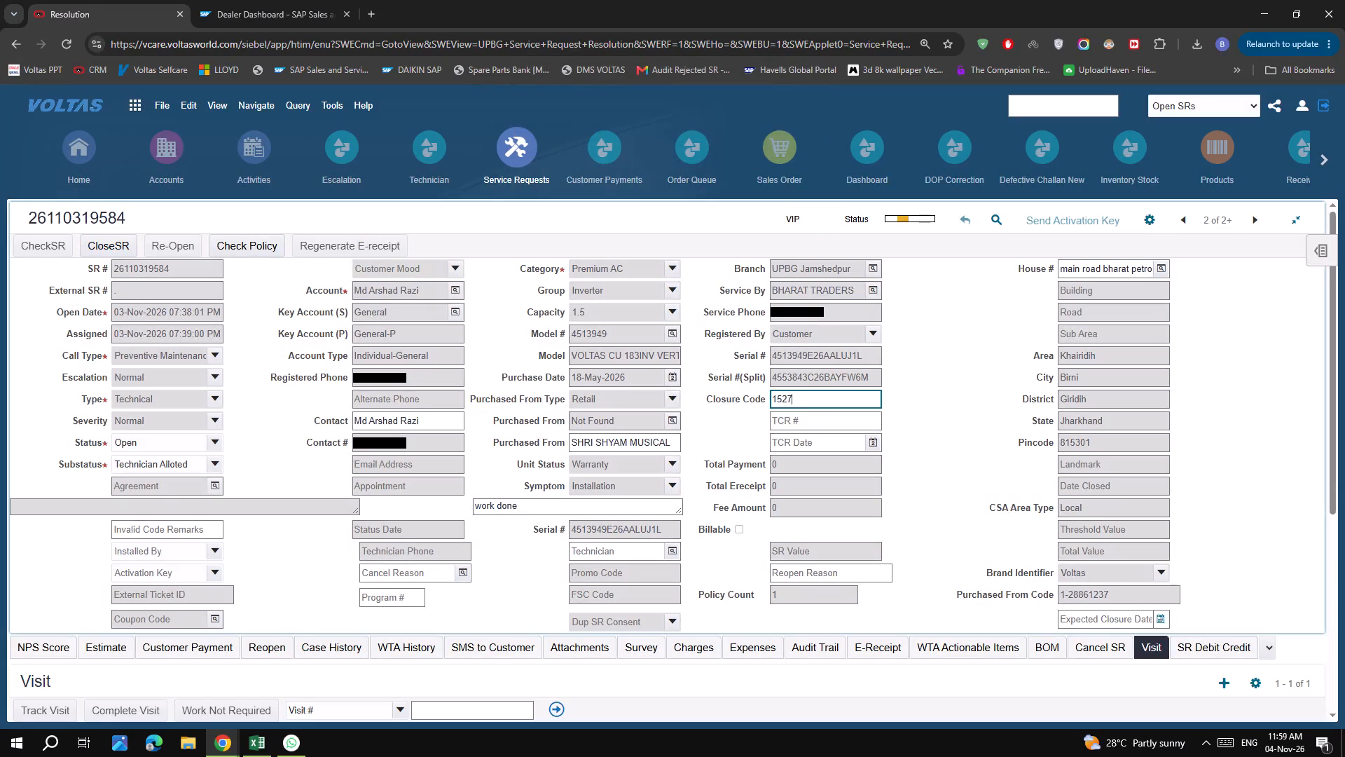
{"action": "key", "text": "ctrl+s"}
{"action": "left_click", "coordinate": [125, 245]}
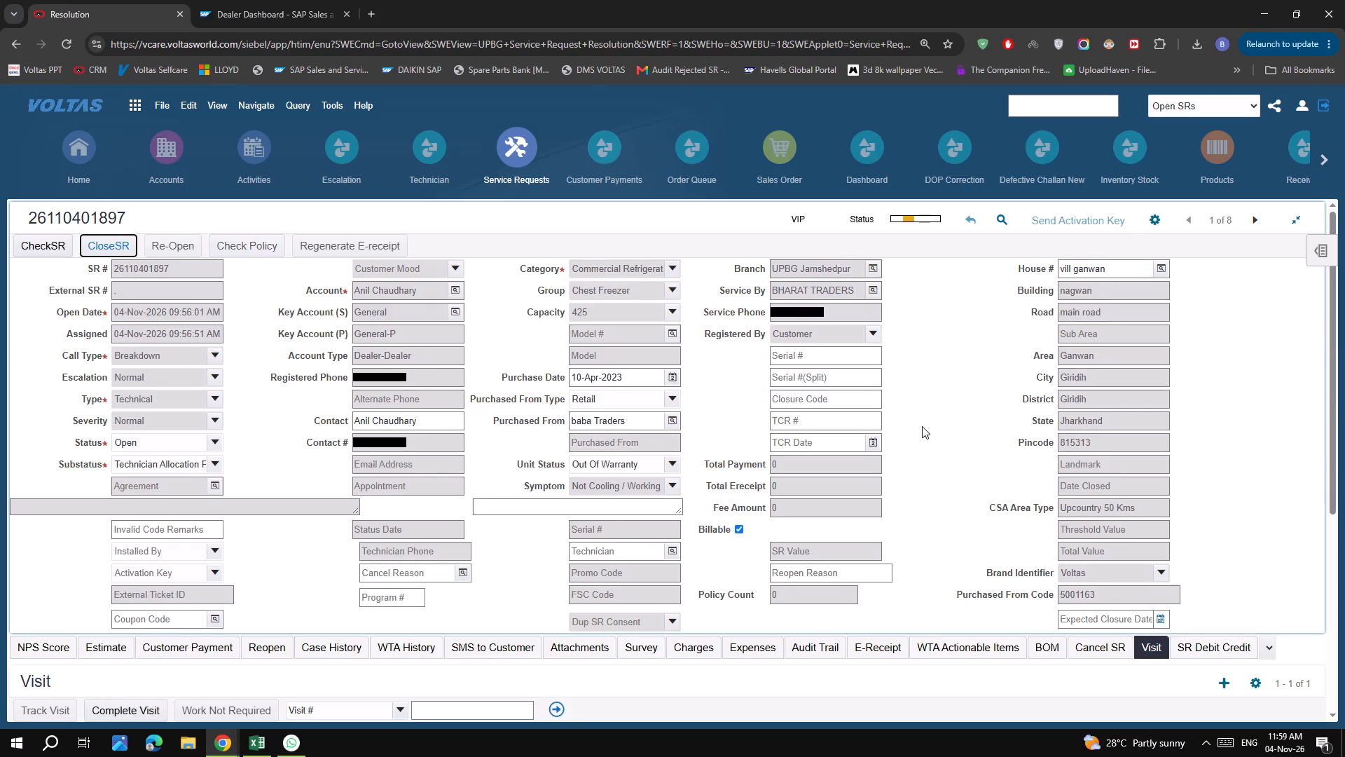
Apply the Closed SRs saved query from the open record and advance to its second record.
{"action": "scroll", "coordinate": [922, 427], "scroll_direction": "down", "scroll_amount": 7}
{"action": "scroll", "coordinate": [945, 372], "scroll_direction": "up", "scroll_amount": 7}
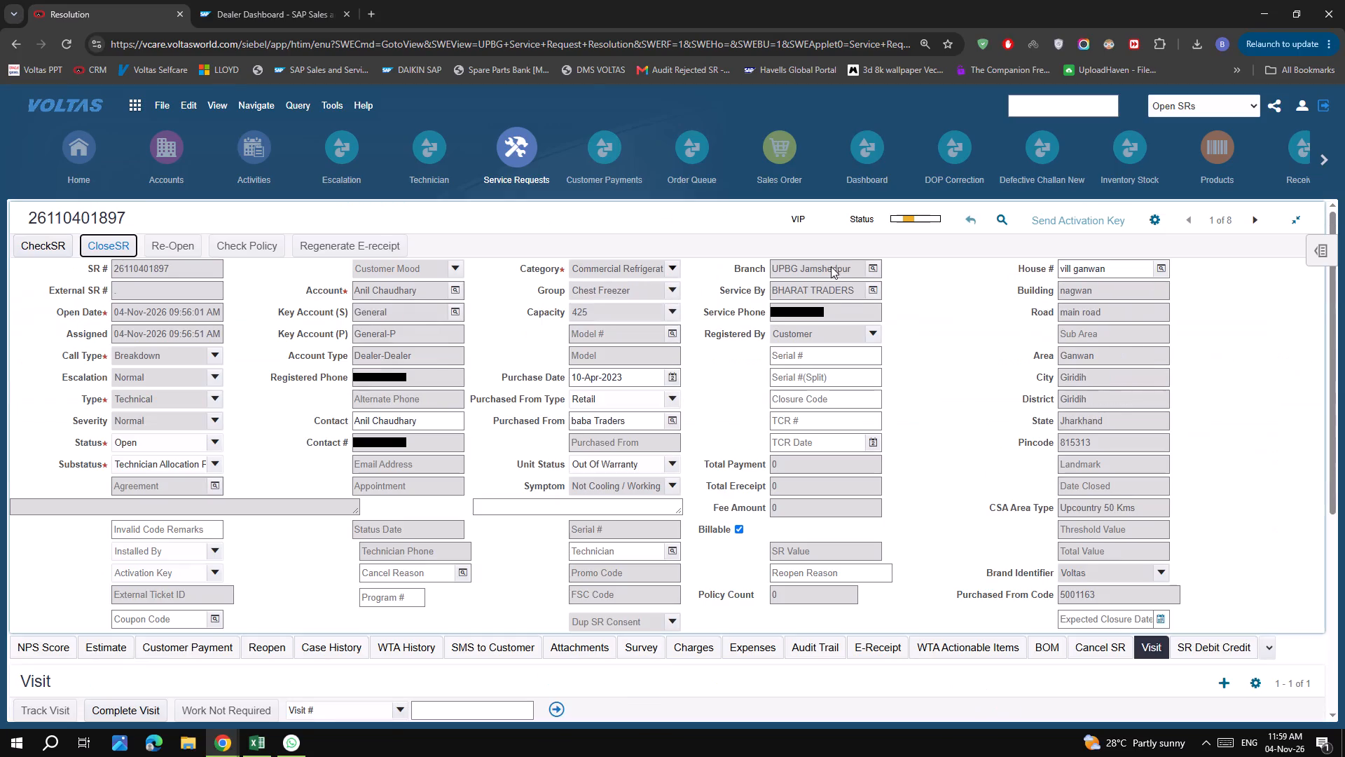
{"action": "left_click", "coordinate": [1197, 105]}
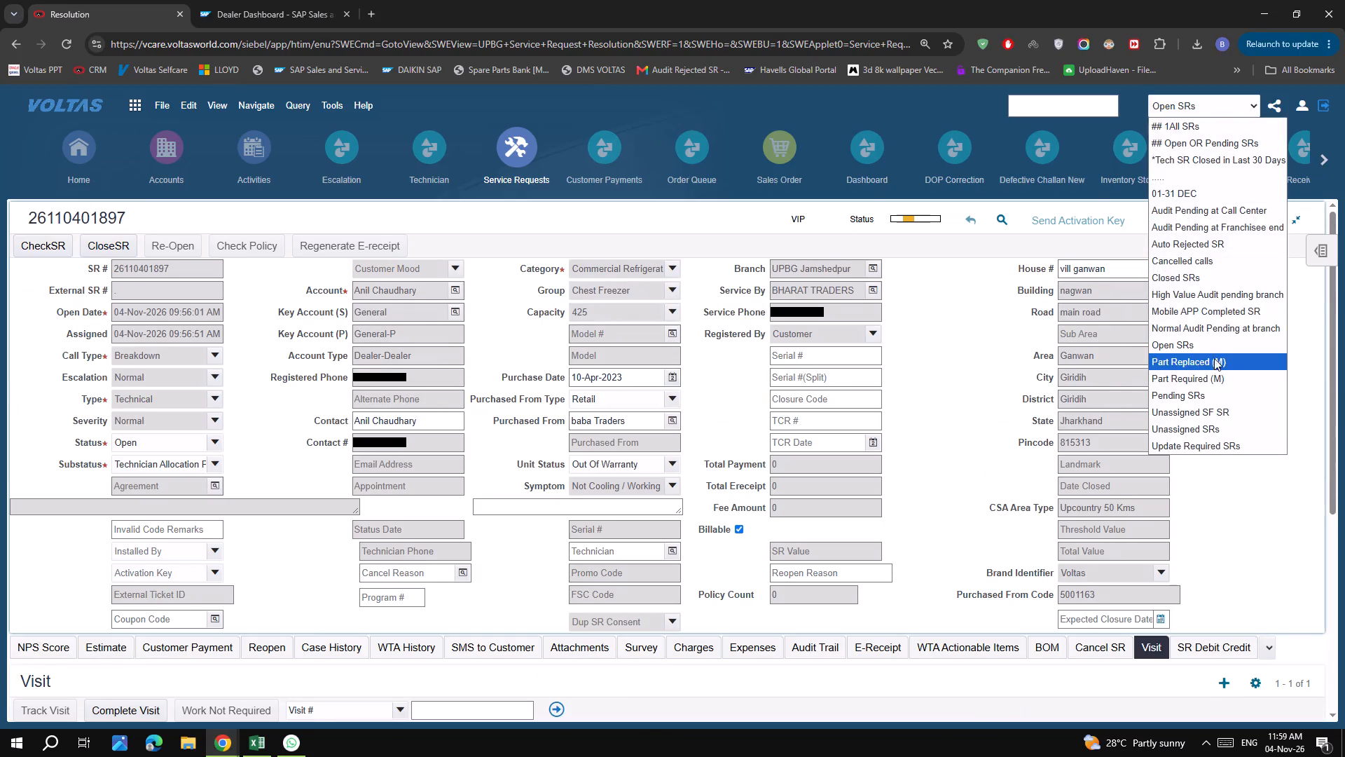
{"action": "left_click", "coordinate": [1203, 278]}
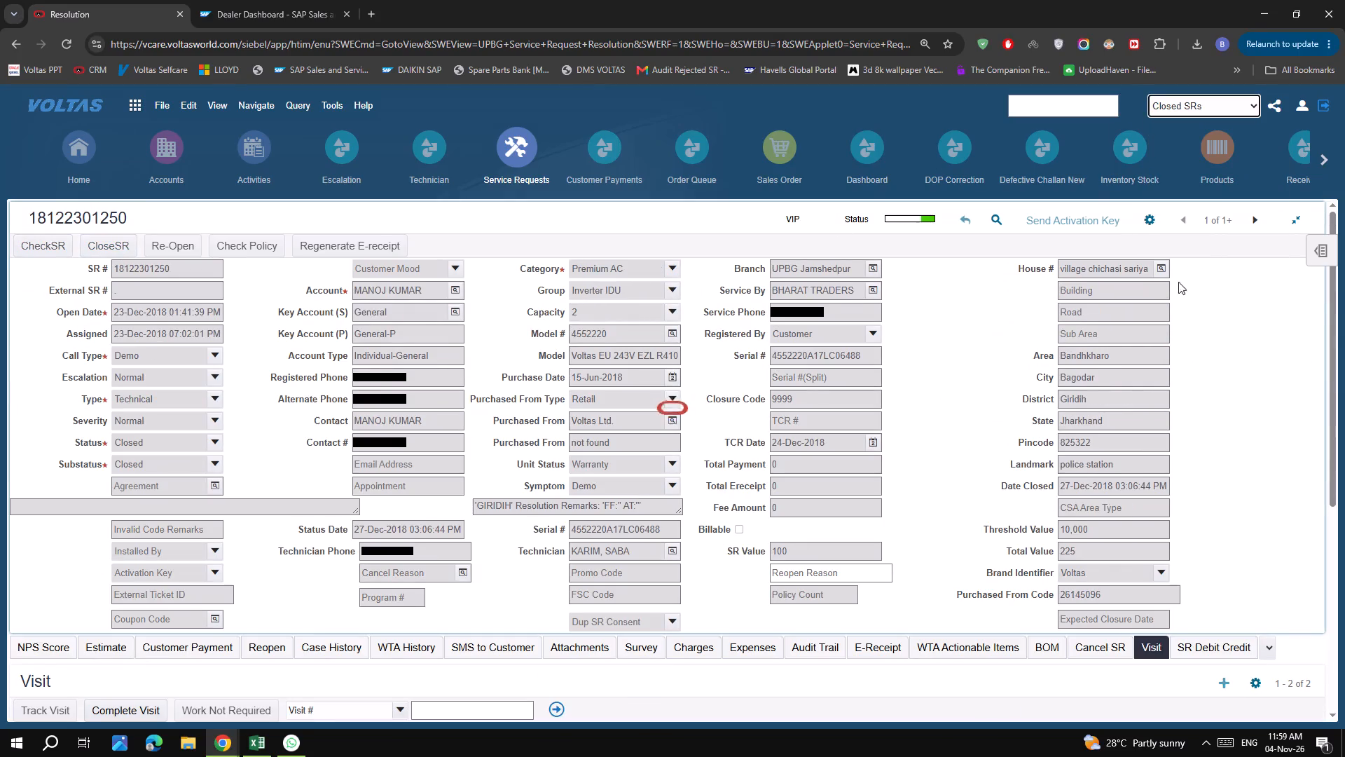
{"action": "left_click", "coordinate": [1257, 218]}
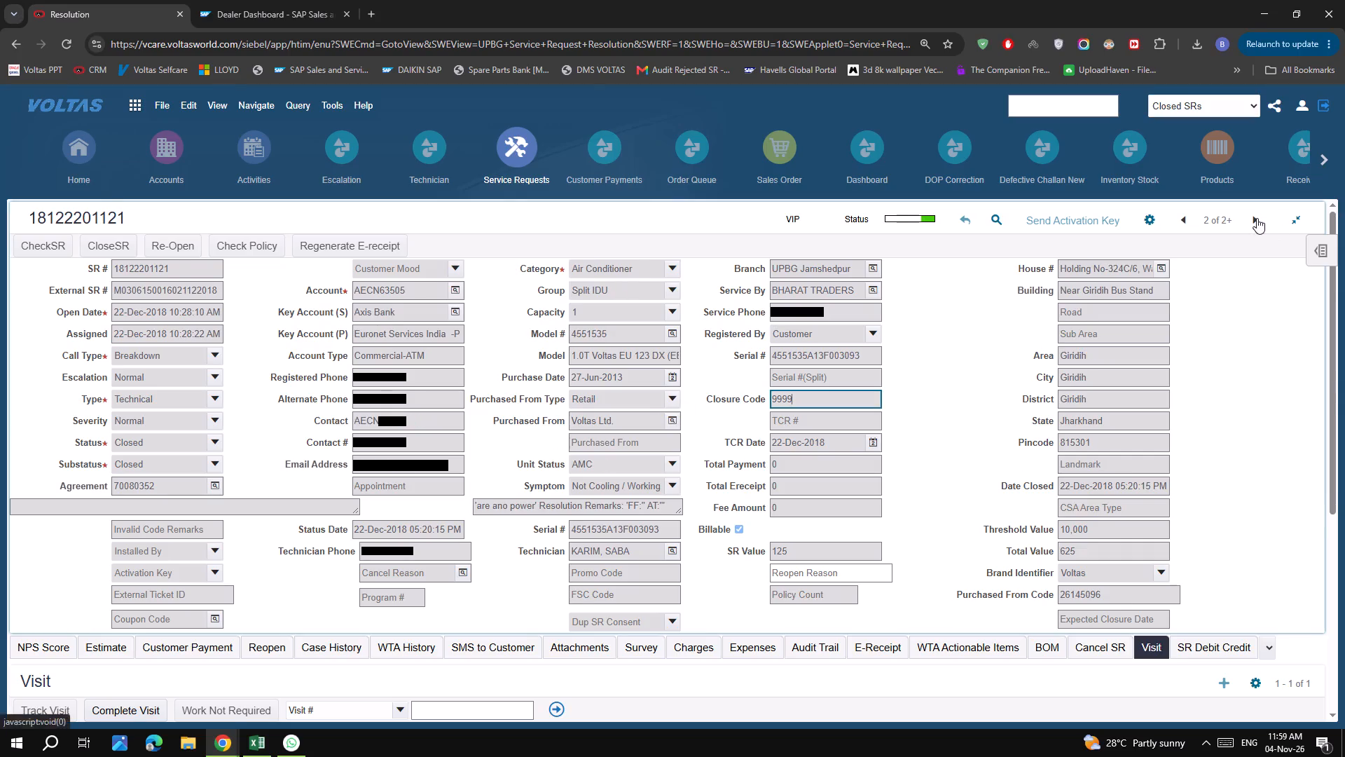
Return to the service requests list and choose the Open SRs saved query to review the remaining requests.
{"action": "left_click", "coordinate": [510, 139]}
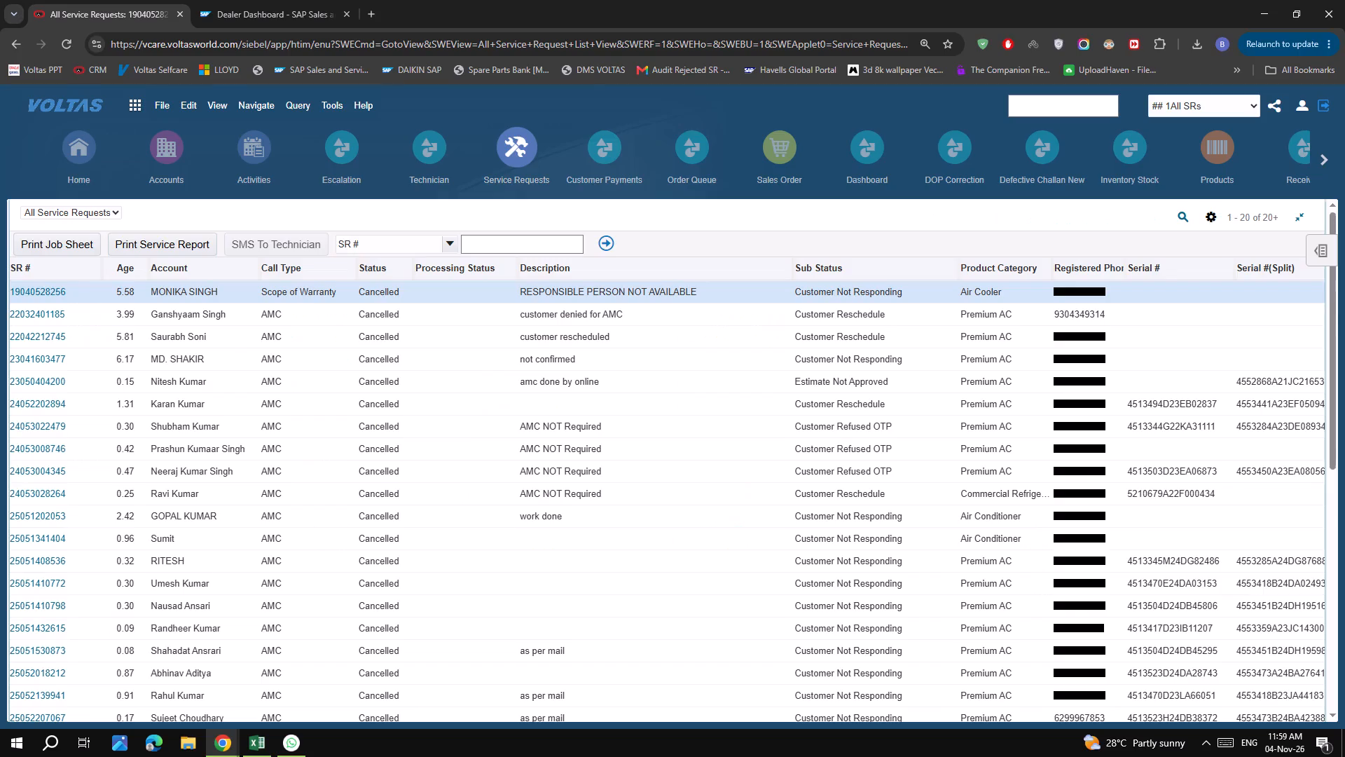
{"action": "left_click", "coordinate": [1196, 107]}
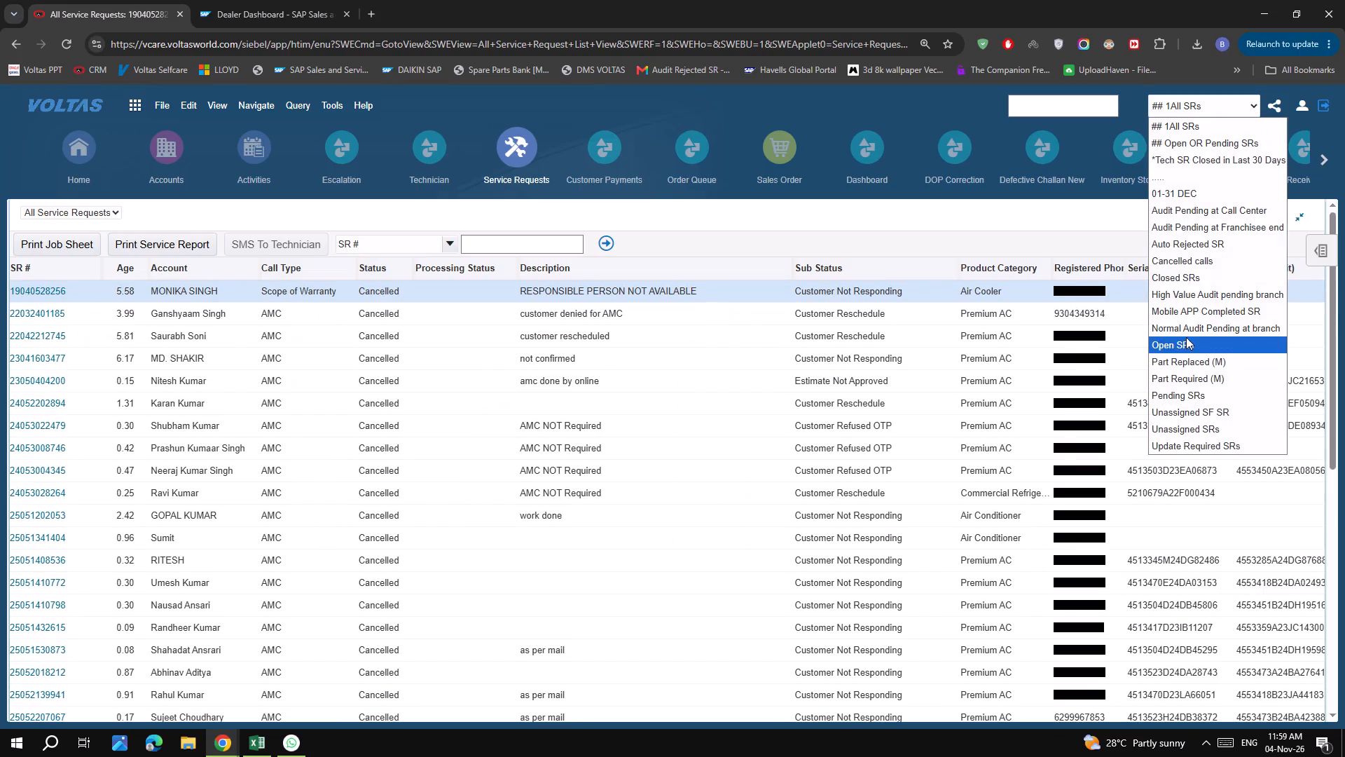
{"action": "left_click", "coordinate": [1187, 341]}
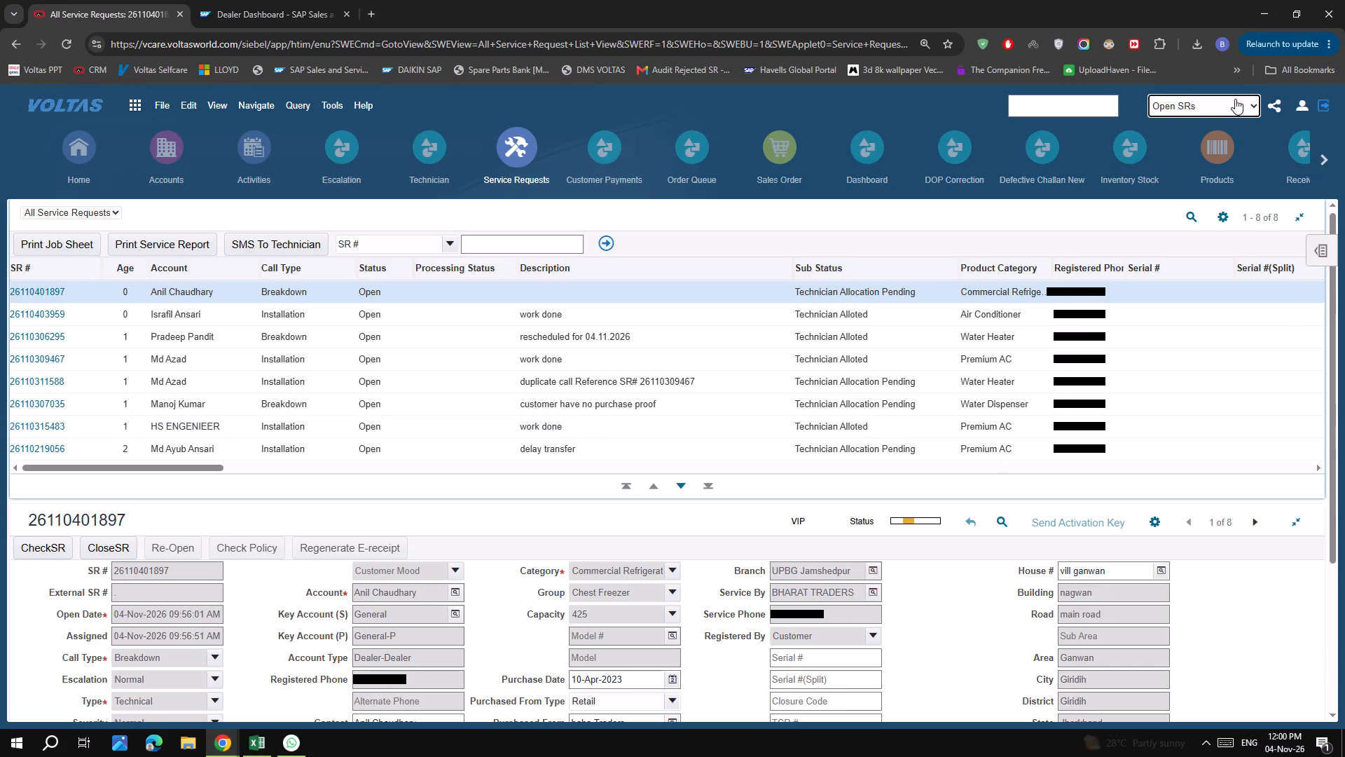
List the Closed SRs saved query, sorted by SR # in descending order.
{"action": "left_click", "coordinate": [1185, 104]}
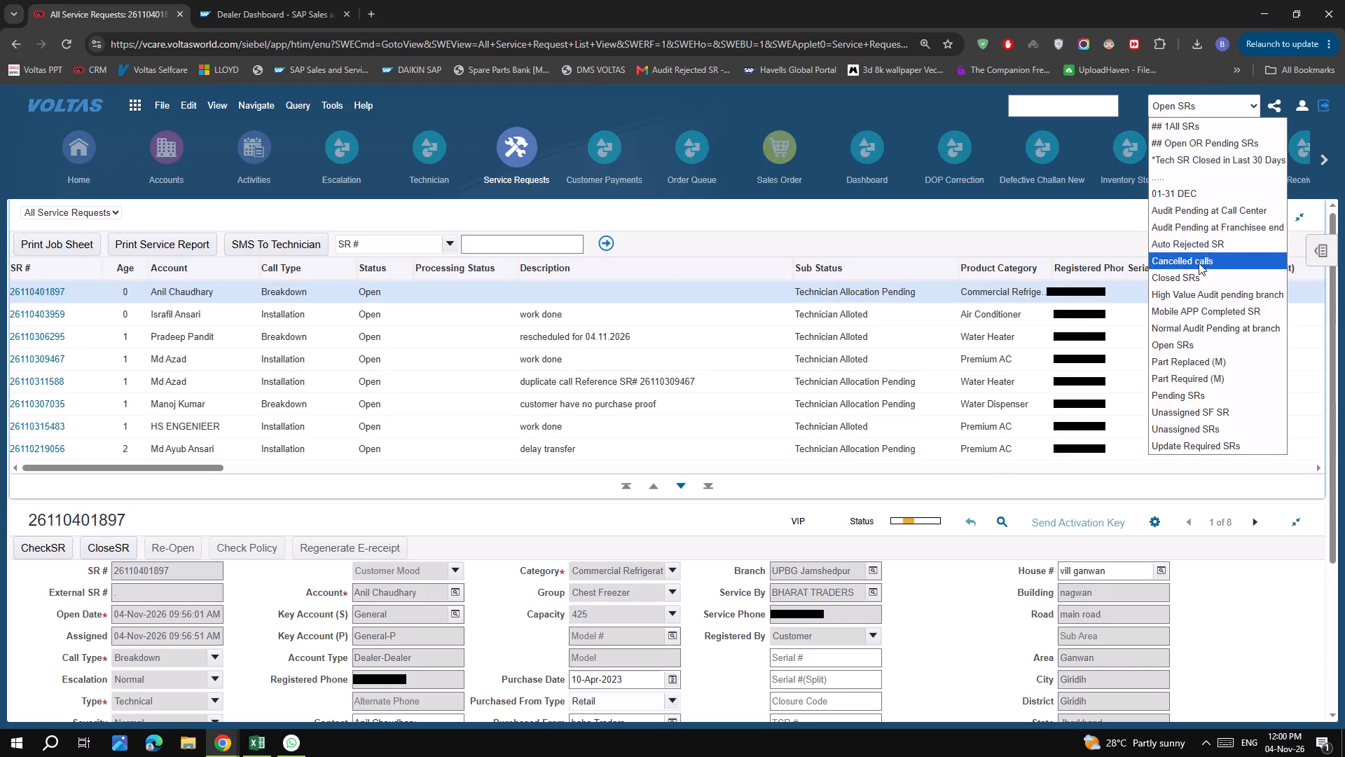
{"action": "left_click", "coordinate": [1181, 277]}
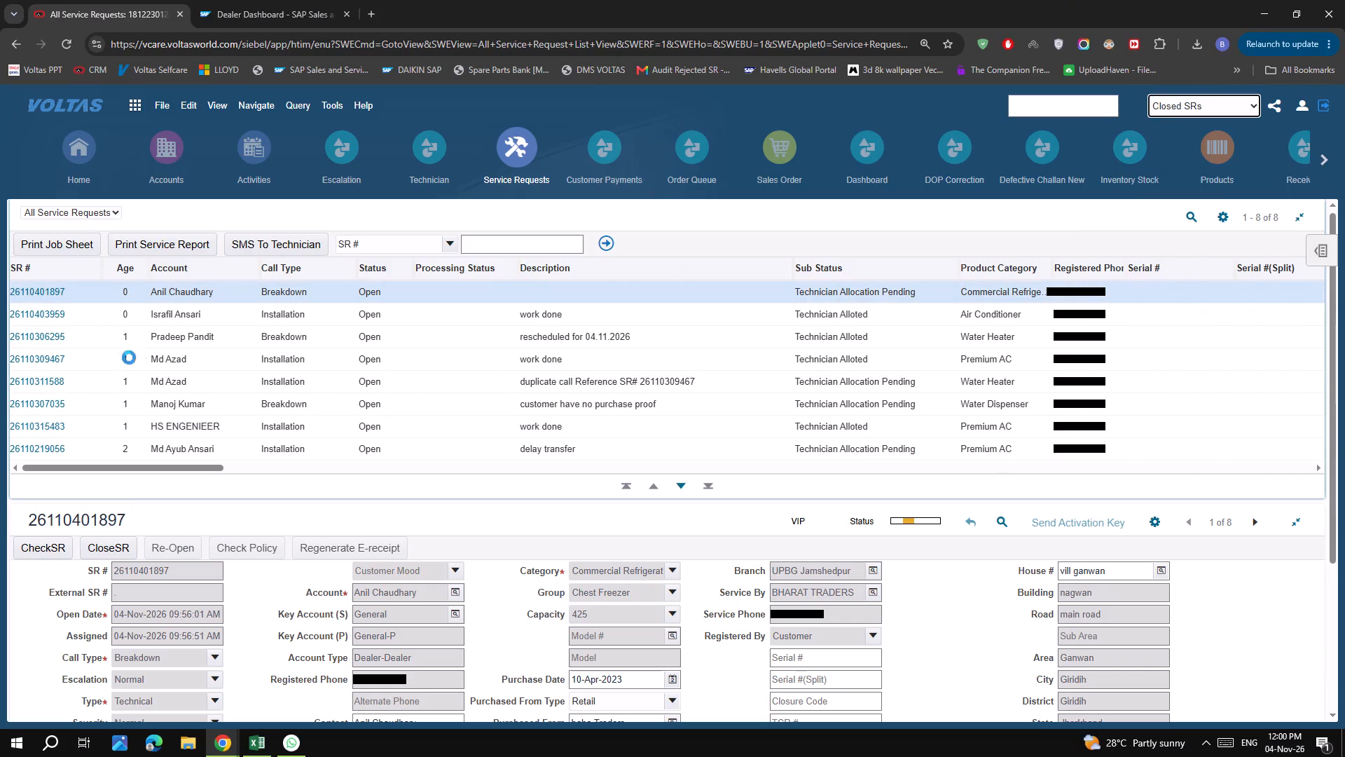
{"action": "left_click", "coordinate": [38, 267]}
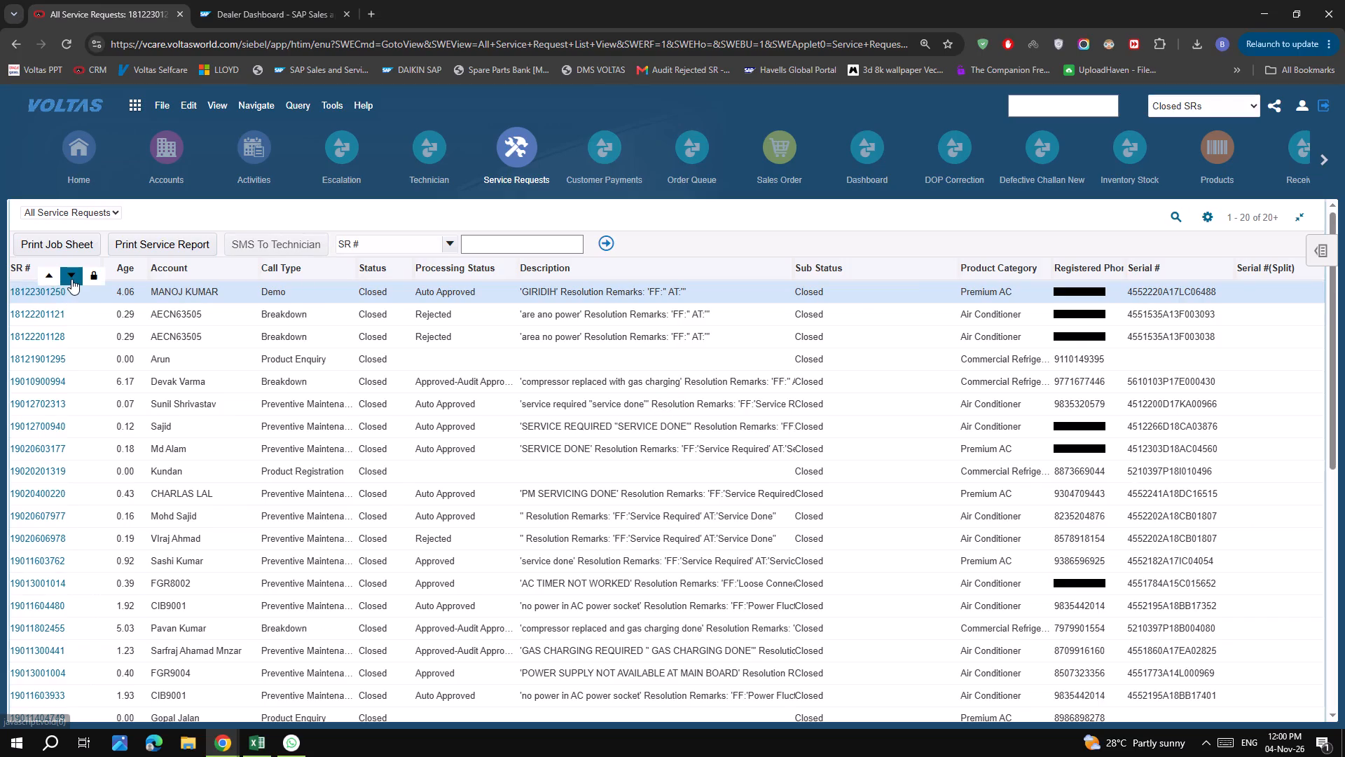
{"action": "left_click", "coordinate": [71, 279]}
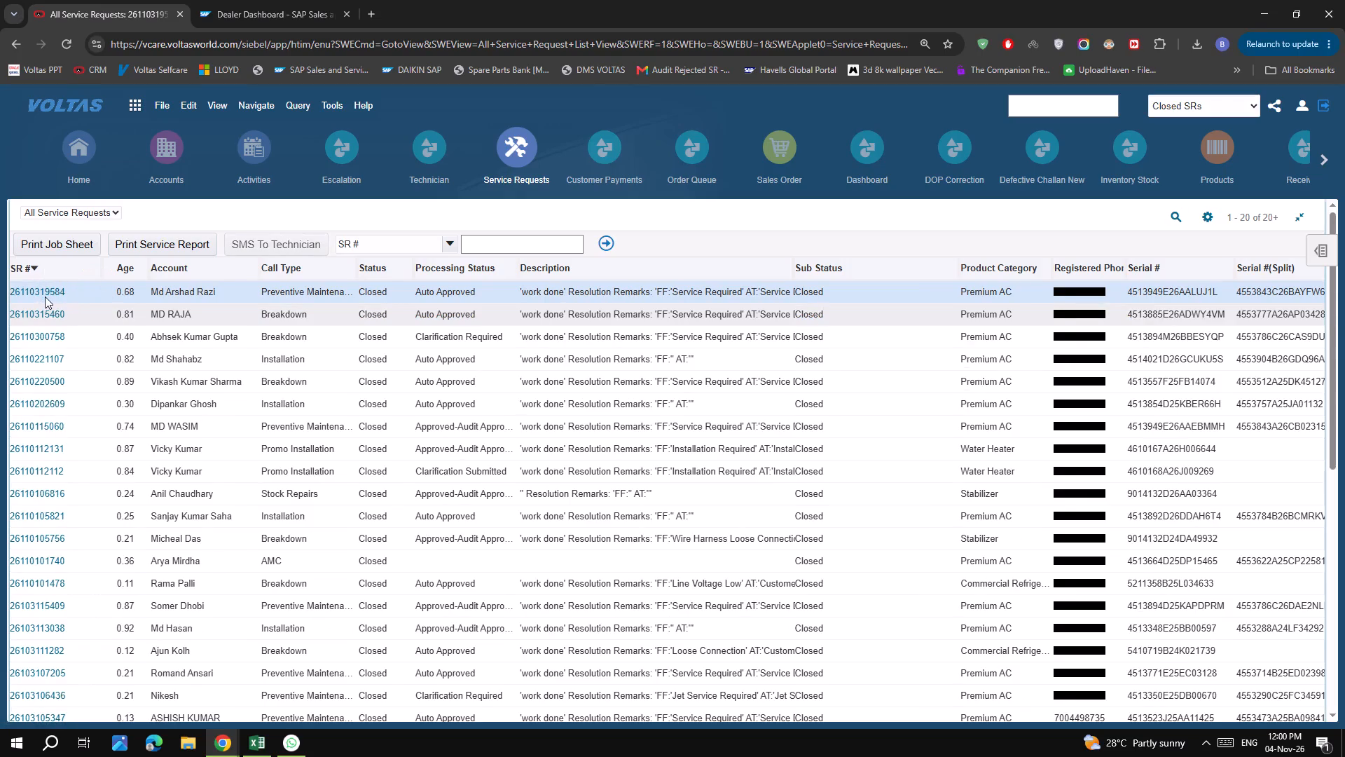
{"action": "left_click", "coordinate": [51, 292]}
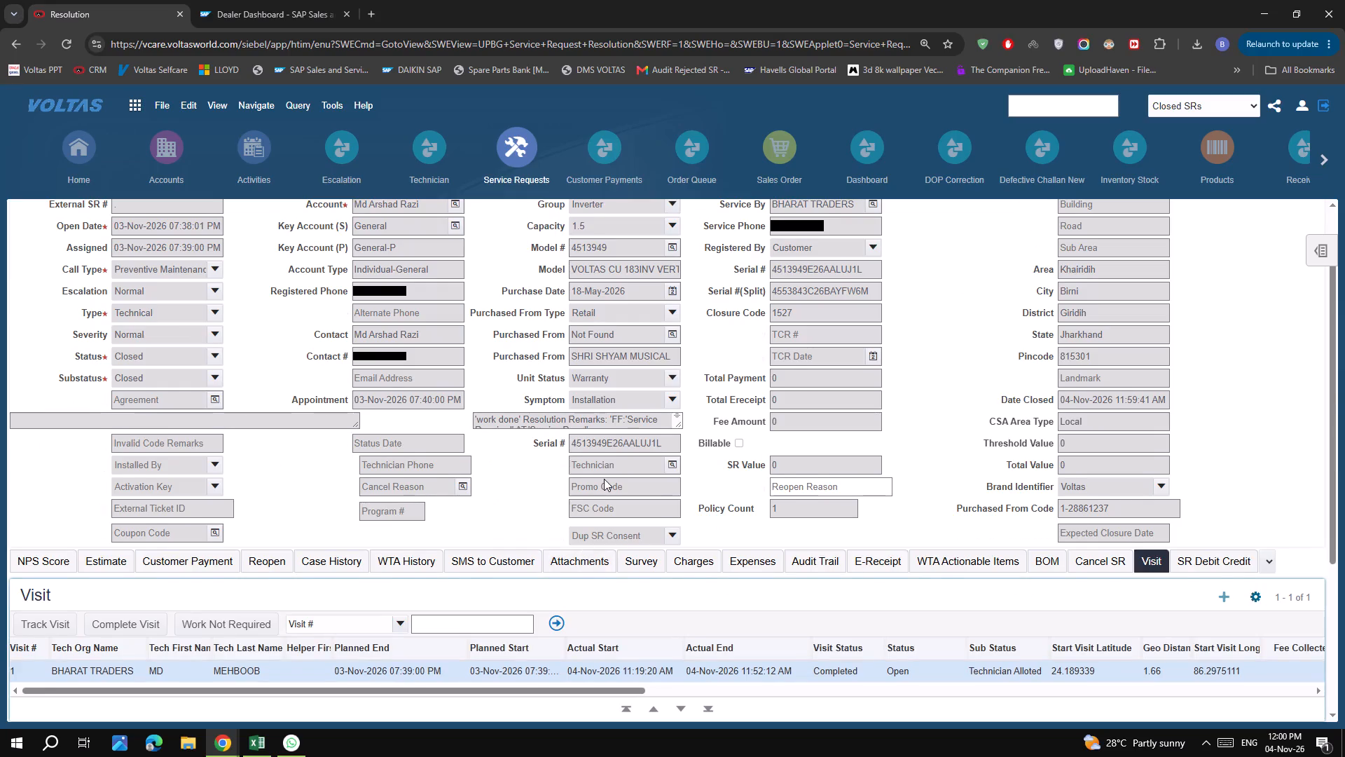
{"action": "scroll", "coordinate": [604, 479], "scroll_direction": "down", "scroll_amount": 6}
{"action": "left_click", "coordinate": [565, 320]}
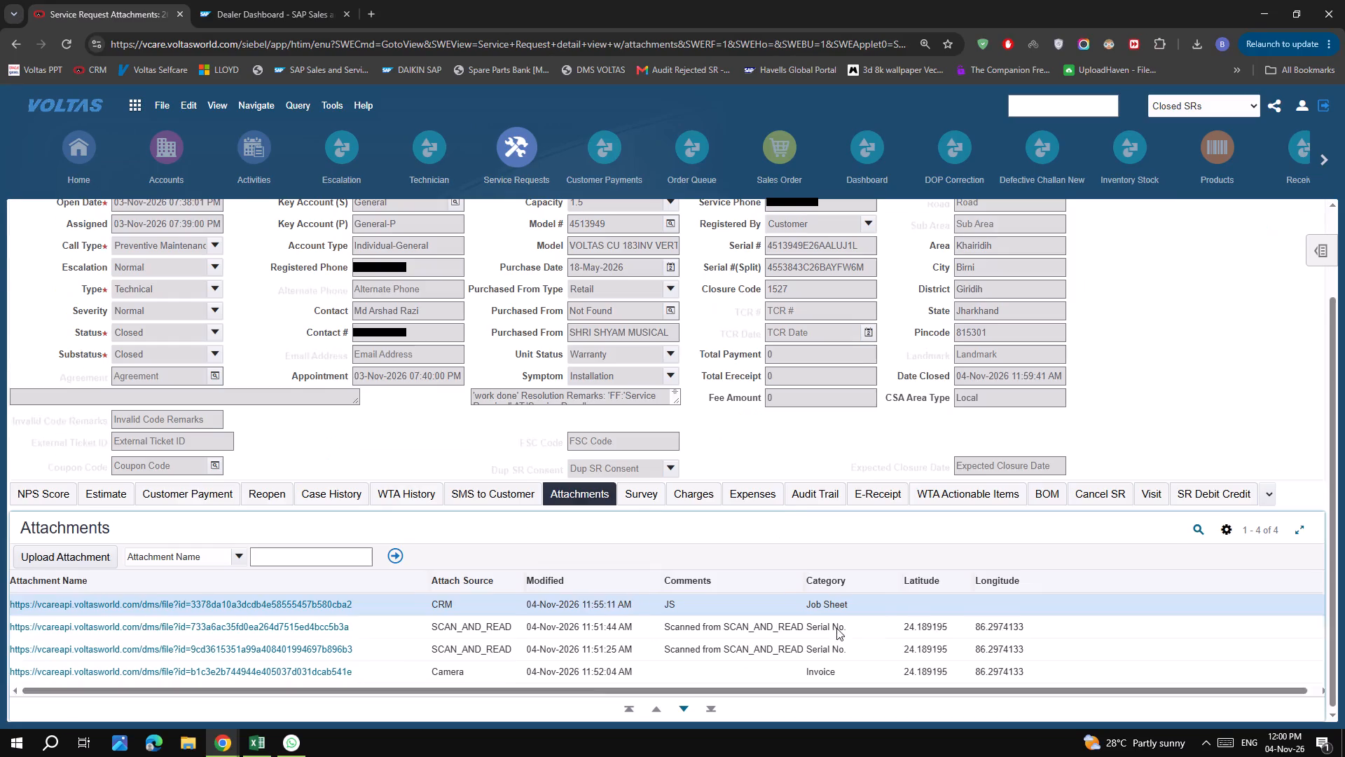
{"action": "left_click", "coordinate": [345, 674]}
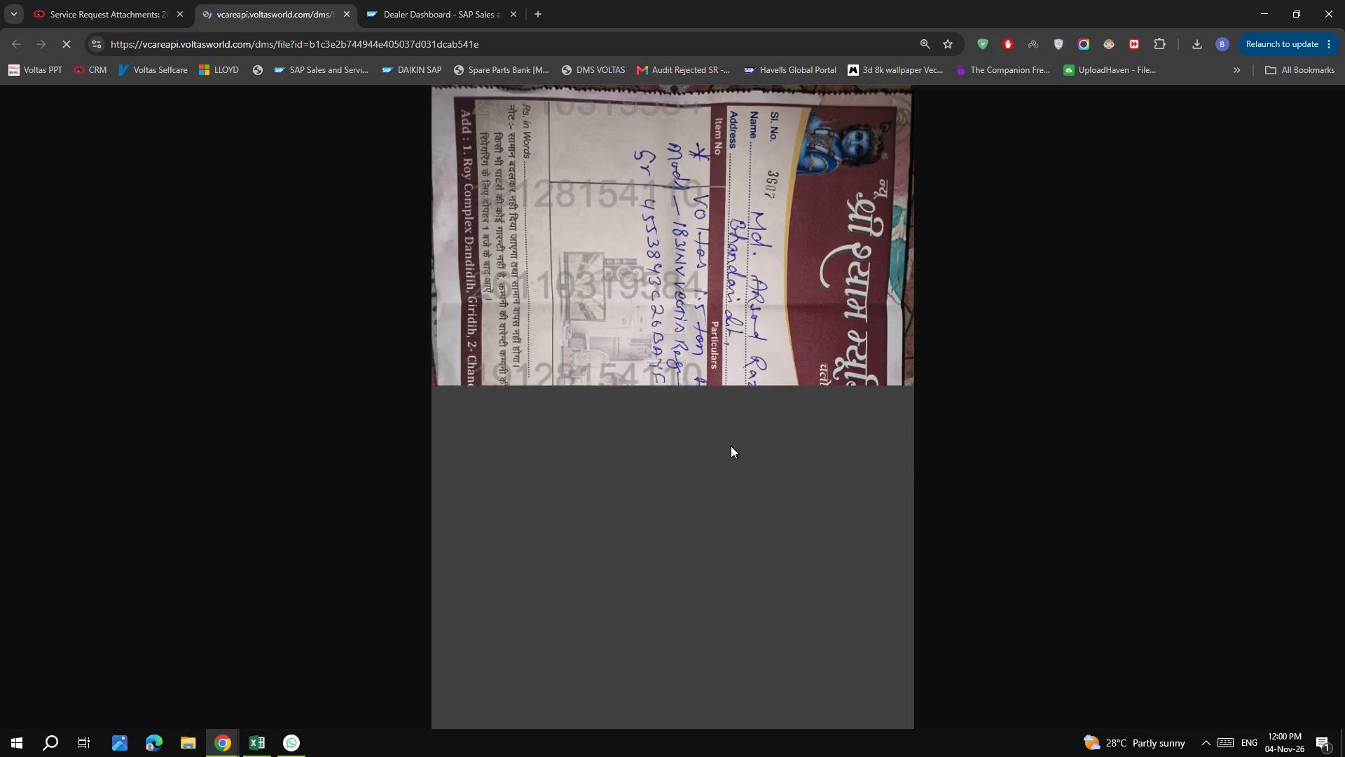
{"action": "left_click", "coordinate": [729, 292]}
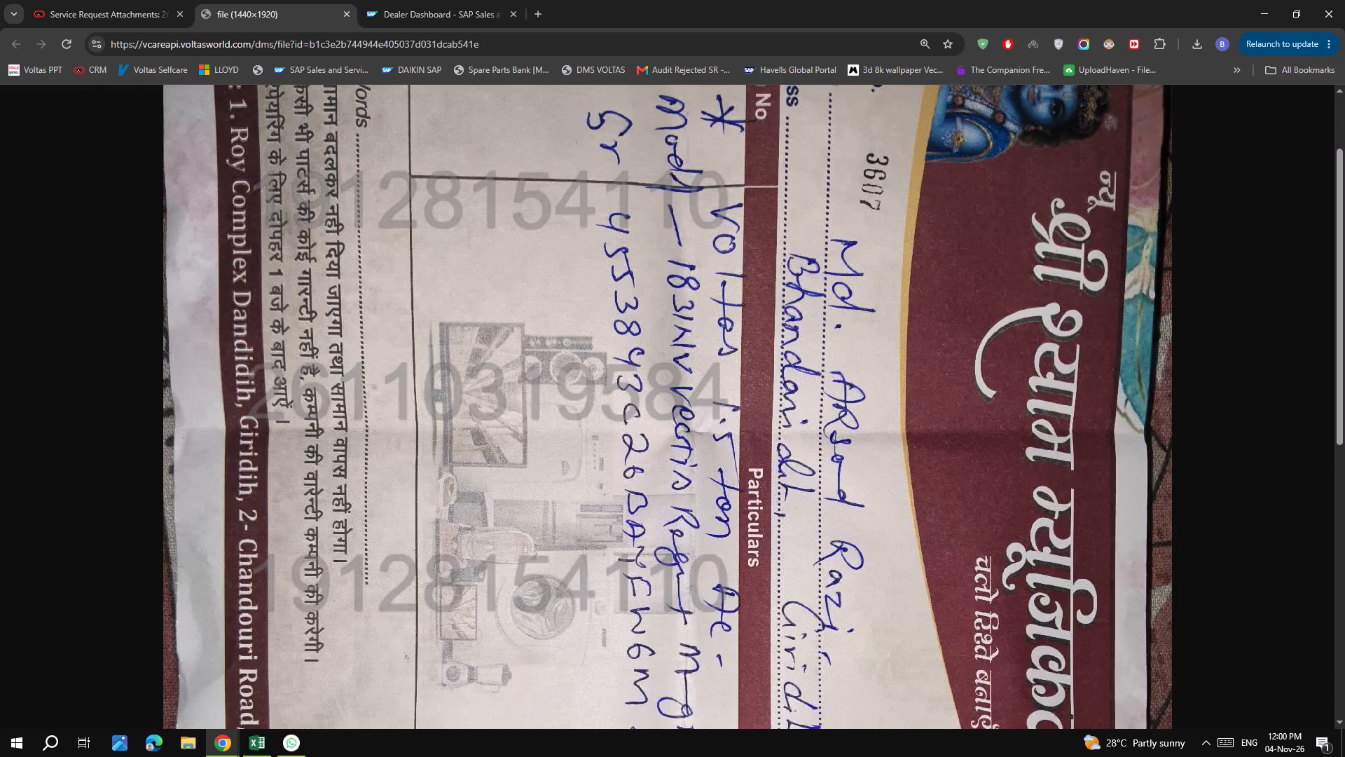
{"action": "scroll", "coordinate": [729, 292], "scroll_direction": "up", "scroll_amount": 5}
{"action": "left_click", "coordinate": [729, 292]}
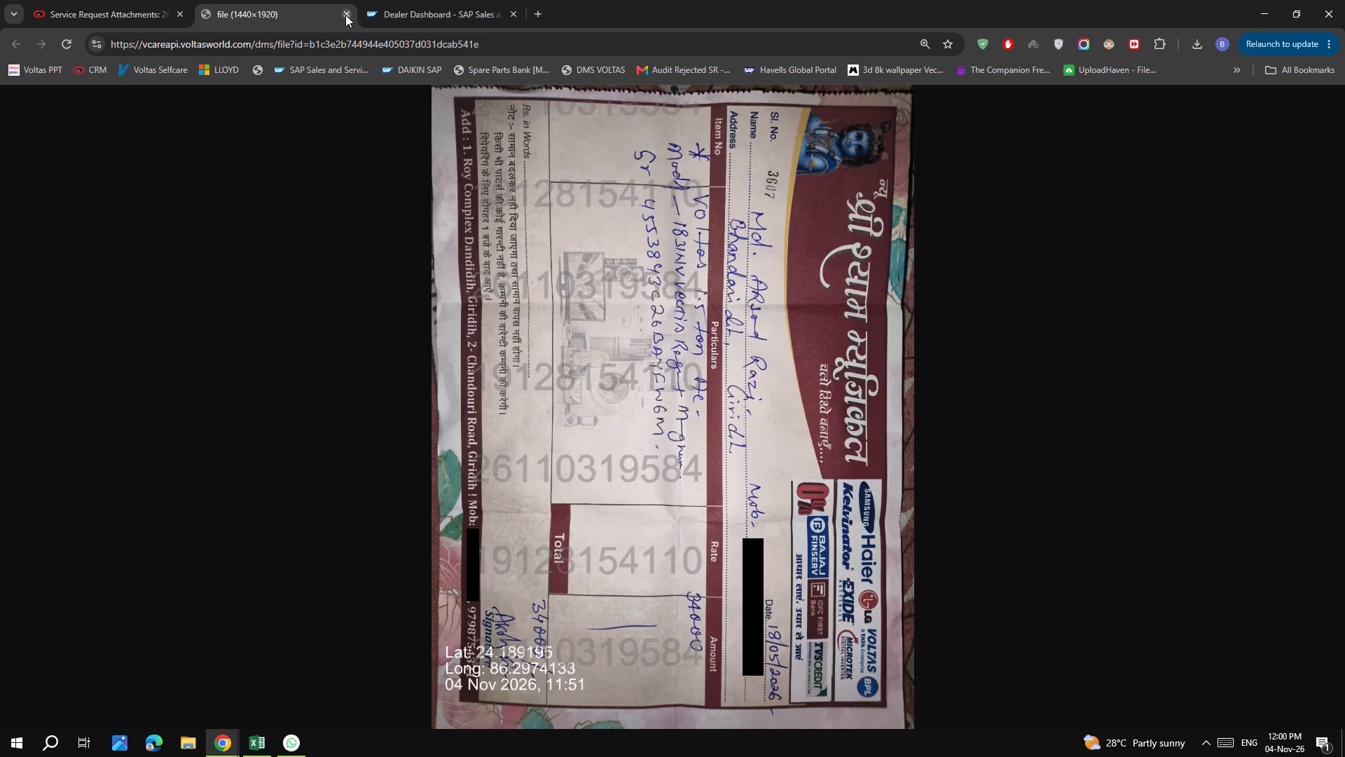
{"action": "left_click", "coordinate": [345, 15]}
{"action": "left_click", "coordinate": [333, 605]}
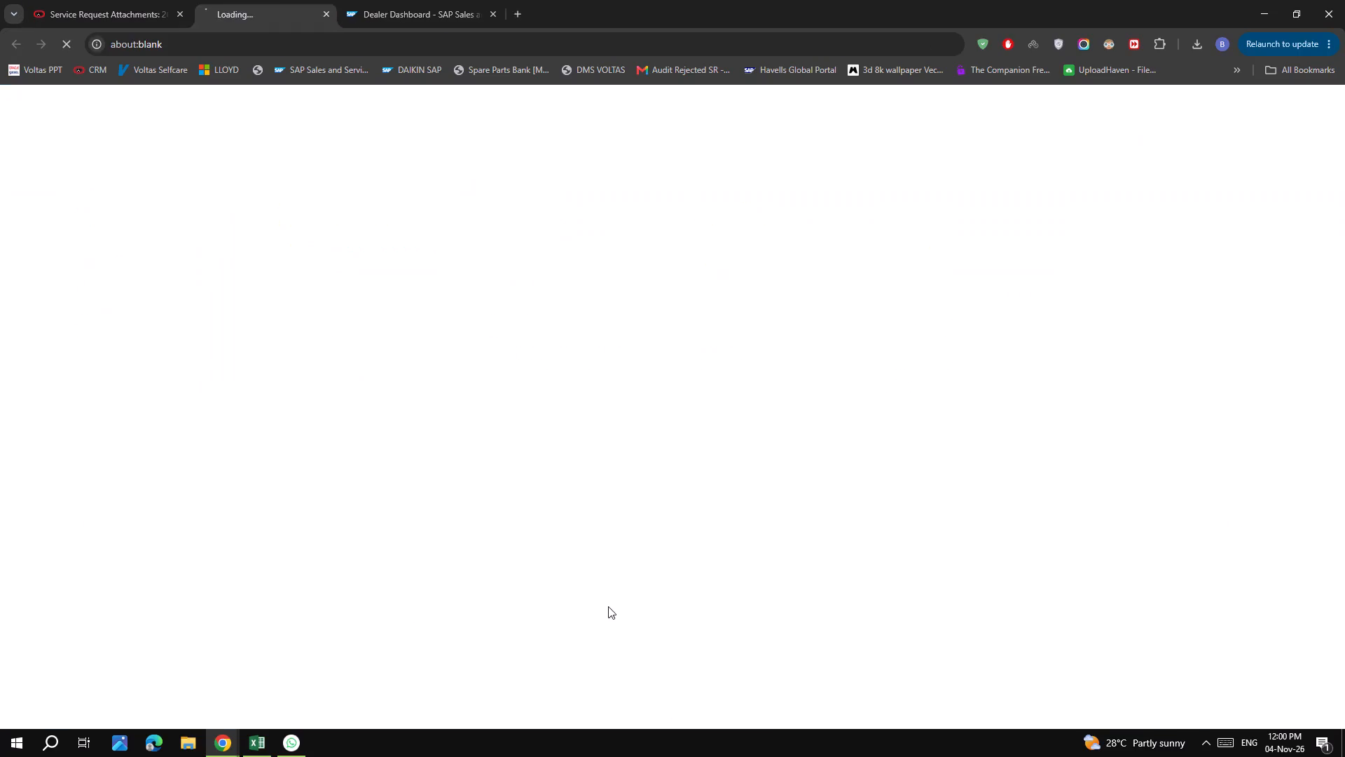
{"action": "left_click", "coordinate": [657, 591]}
{"action": "scroll", "coordinate": [649, 588], "scroll_direction": "up", "scroll_amount": 5}
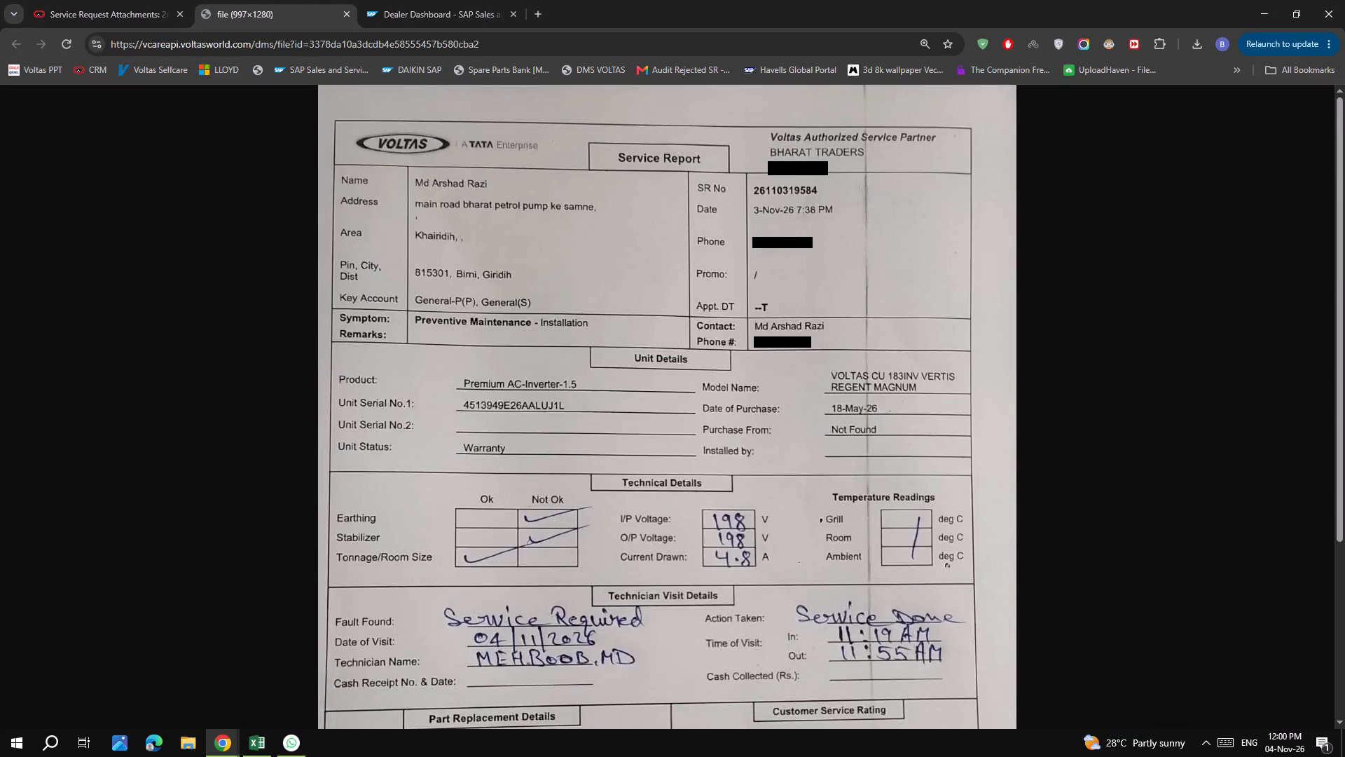
{"action": "left_click", "coordinate": [648, 588]}
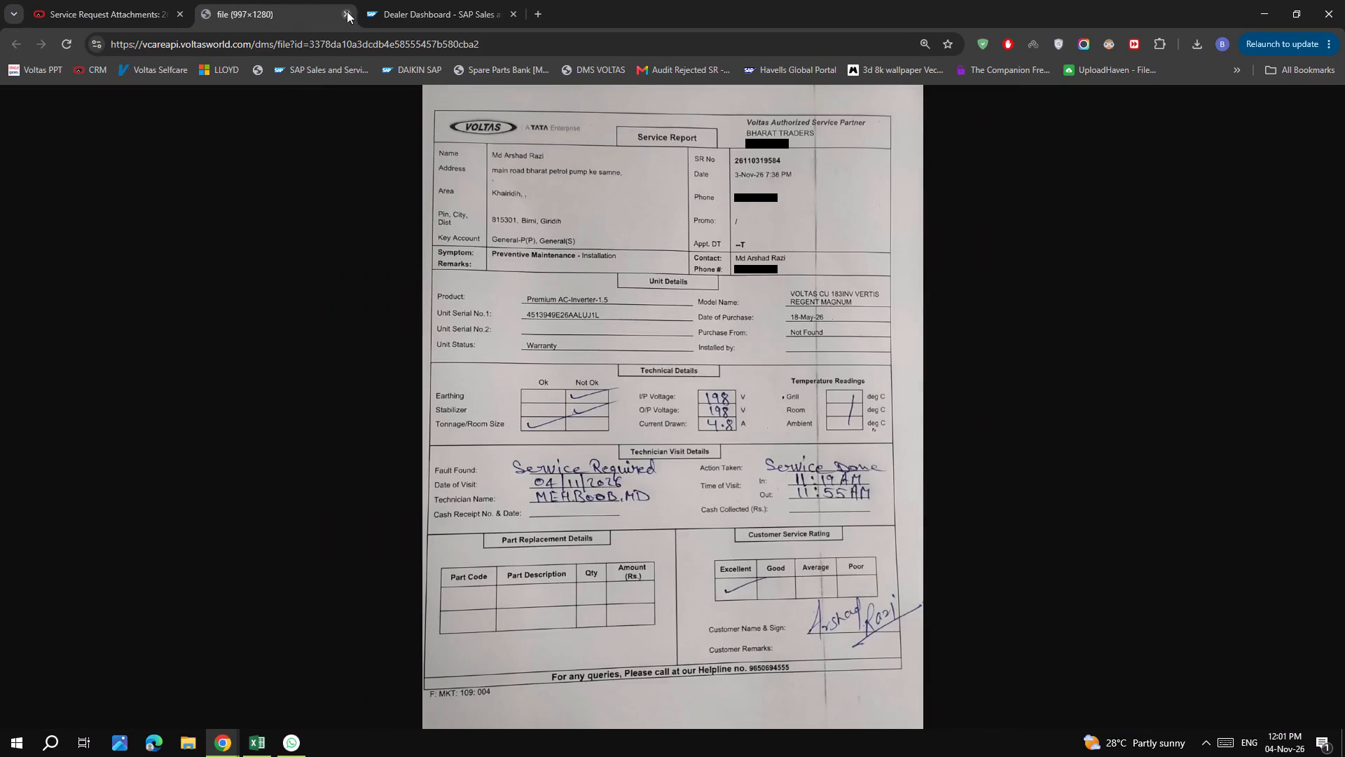
{"action": "left_click", "coordinate": [344, 12]}
{"action": "left_click", "coordinate": [320, 648]}
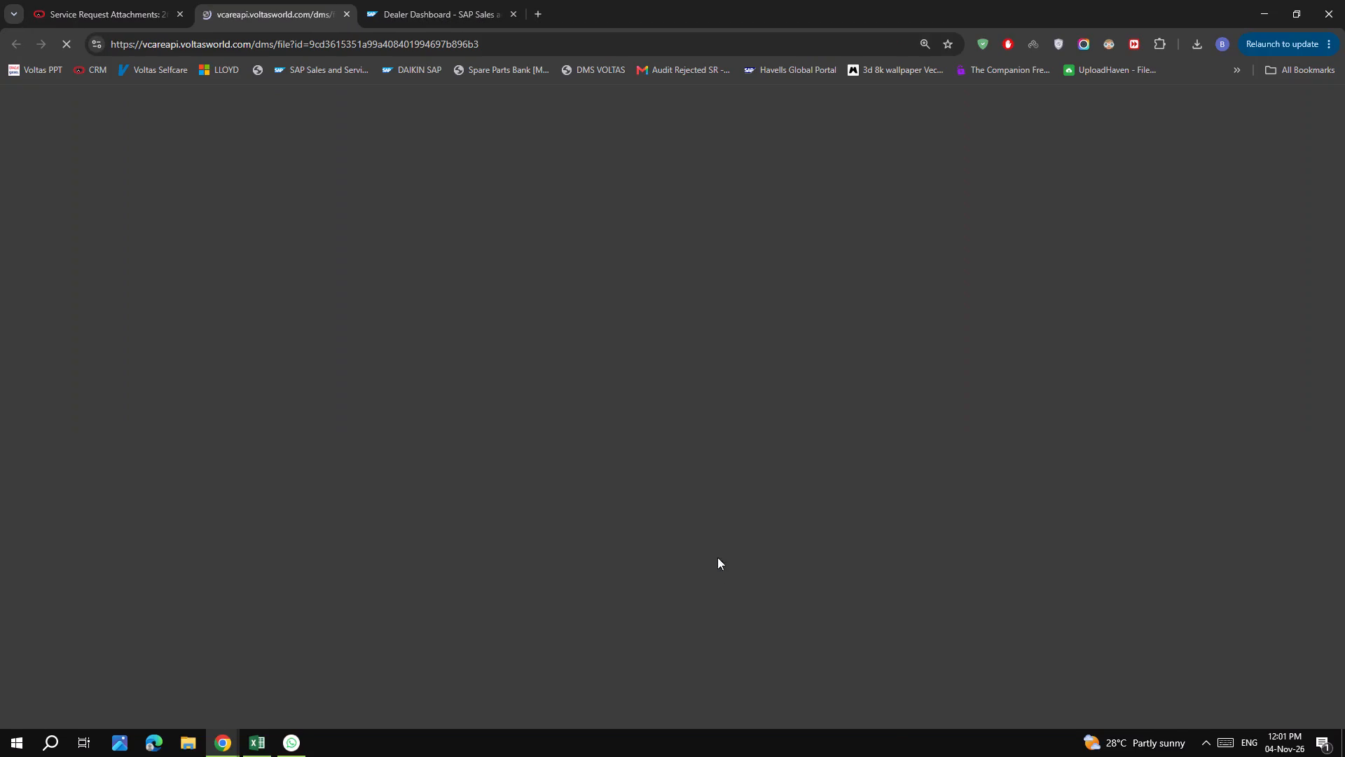
{"action": "left_click", "coordinate": [695, 386]}
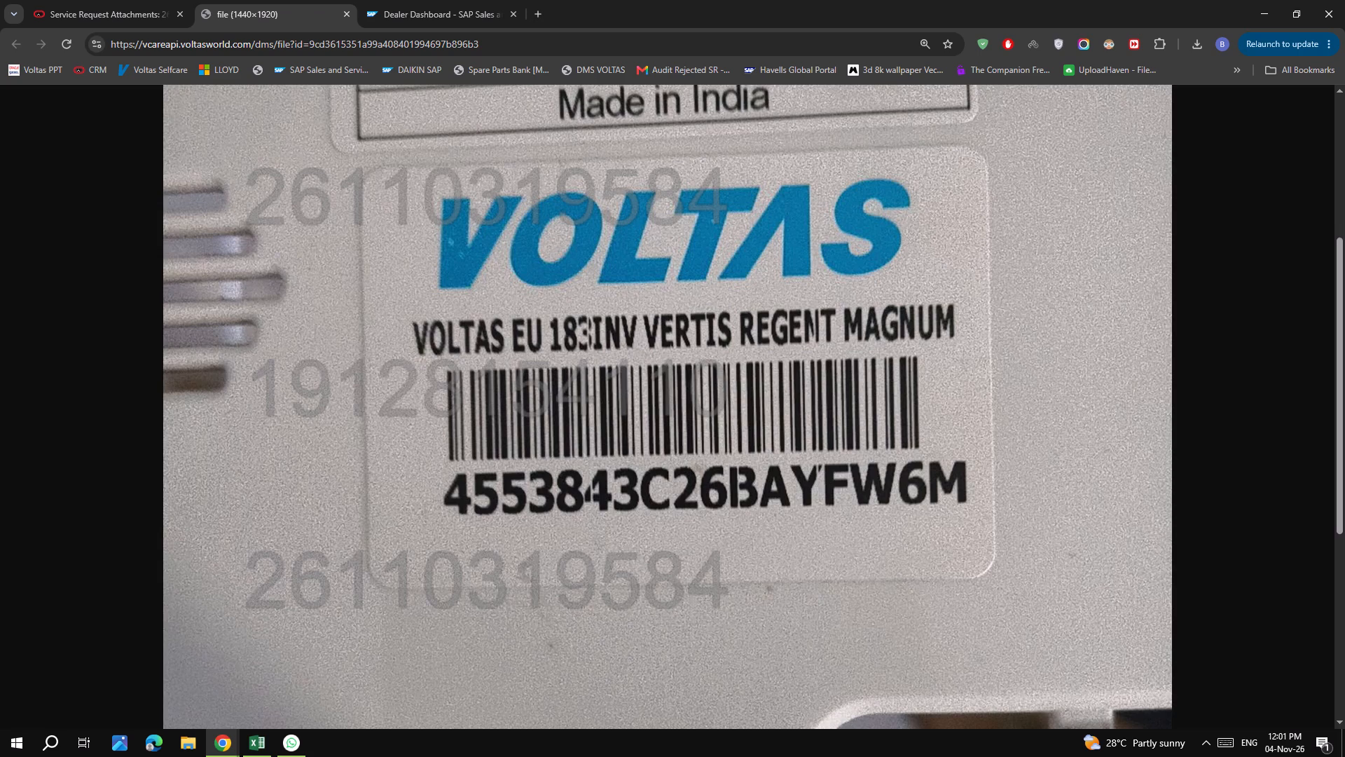
{"action": "scroll", "coordinate": [694, 386], "scroll_direction": "up", "scroll_amount": 6}
{"action": "left_click", "coordinate": [694, 386]}
{"action": "left_click", "coordinate": [345, 11]}
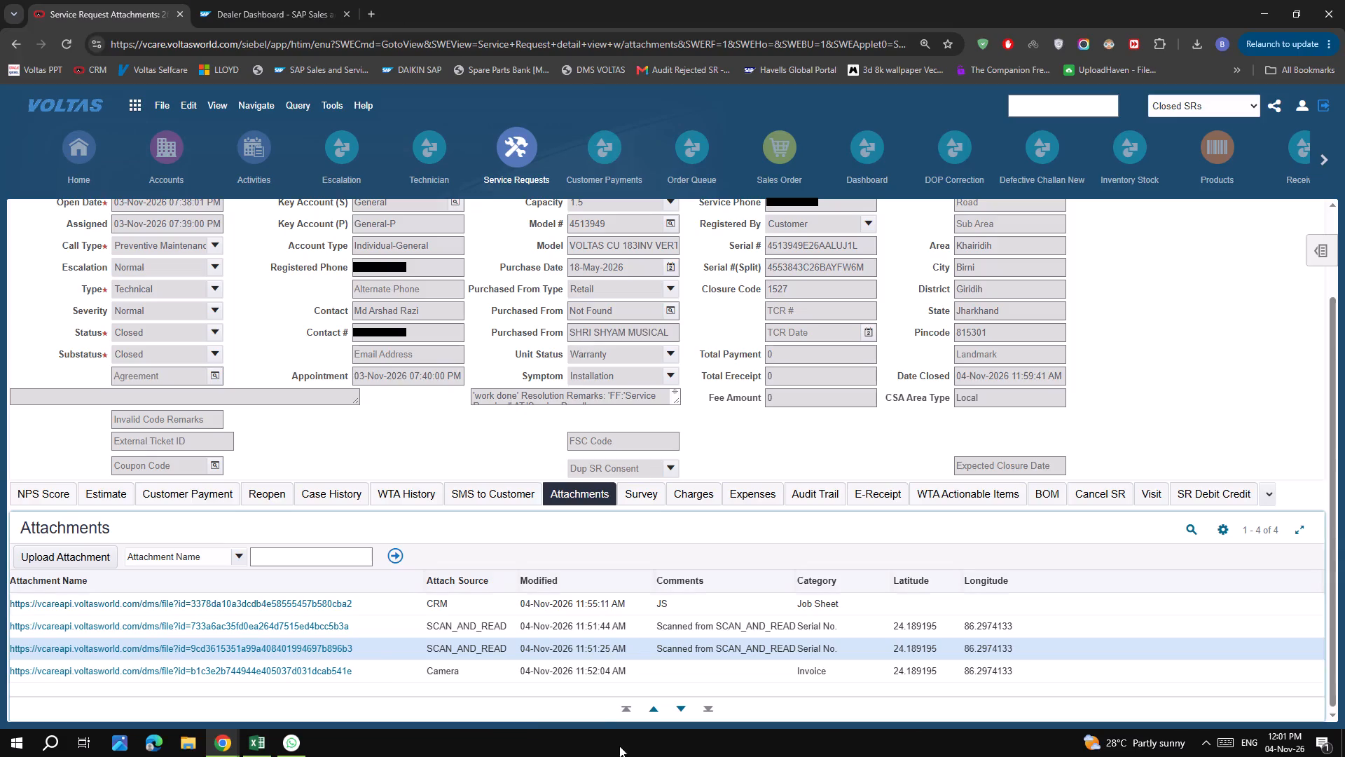
{"action": "left_click", "coordinate": [333, 632]}
{"action": "left_click", "coordinate": [372, 648]}
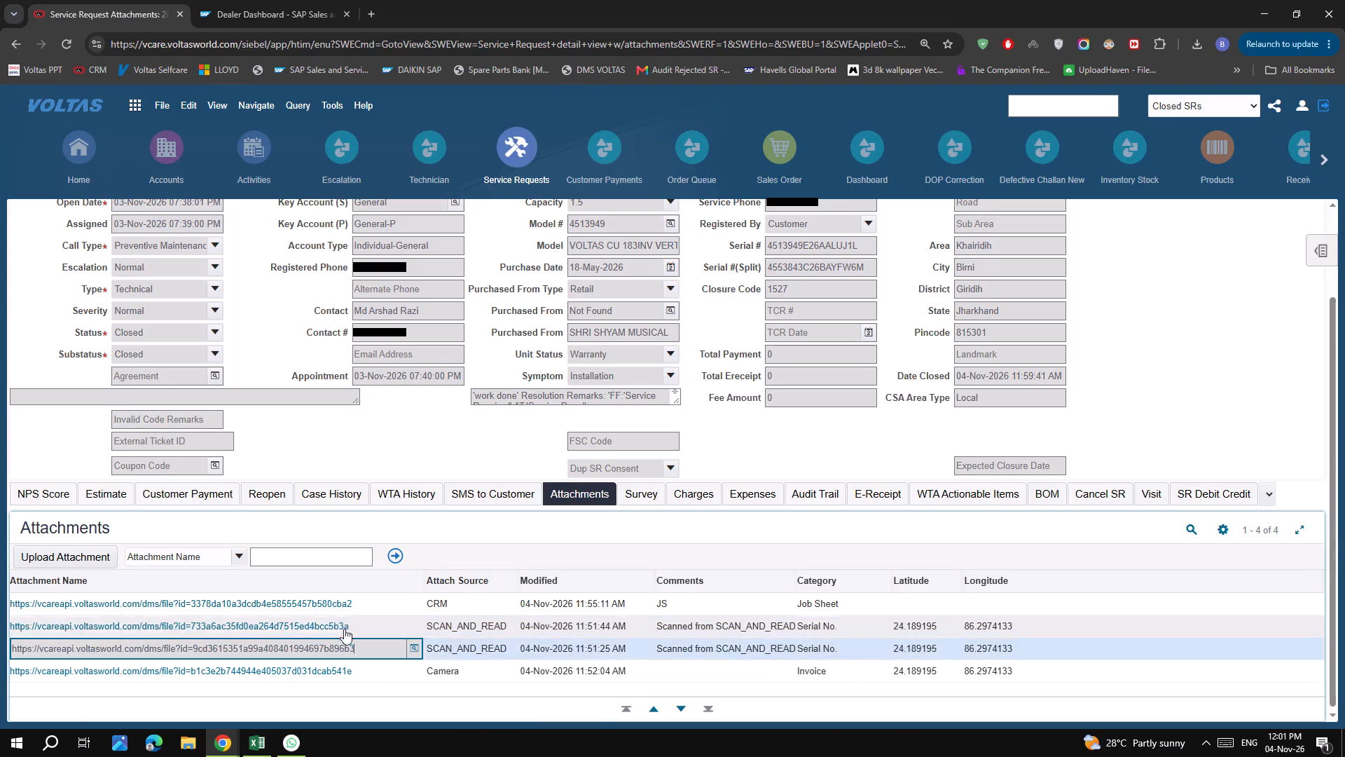
{"action": "left_click", "coordinate": [337, 623]}
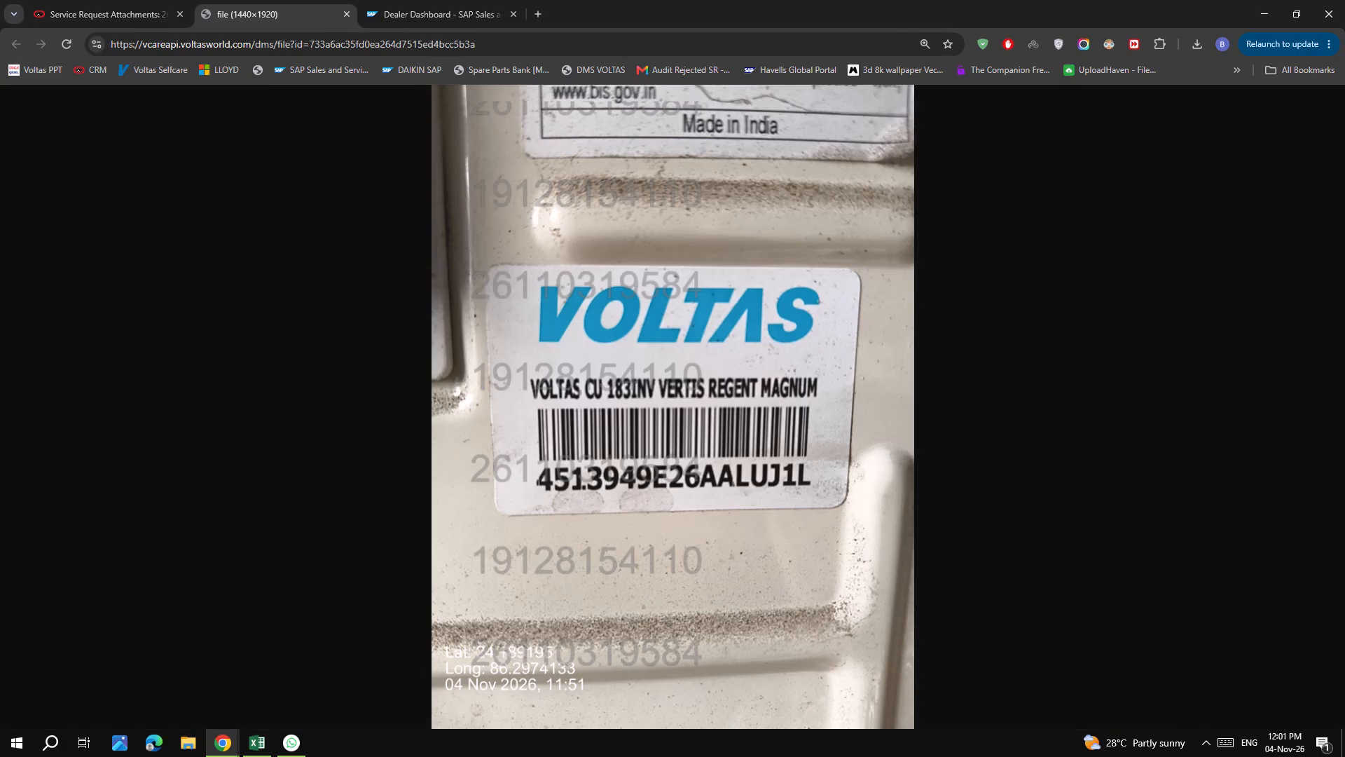
{"action": "left_click", "coordinate": [682, 428]}
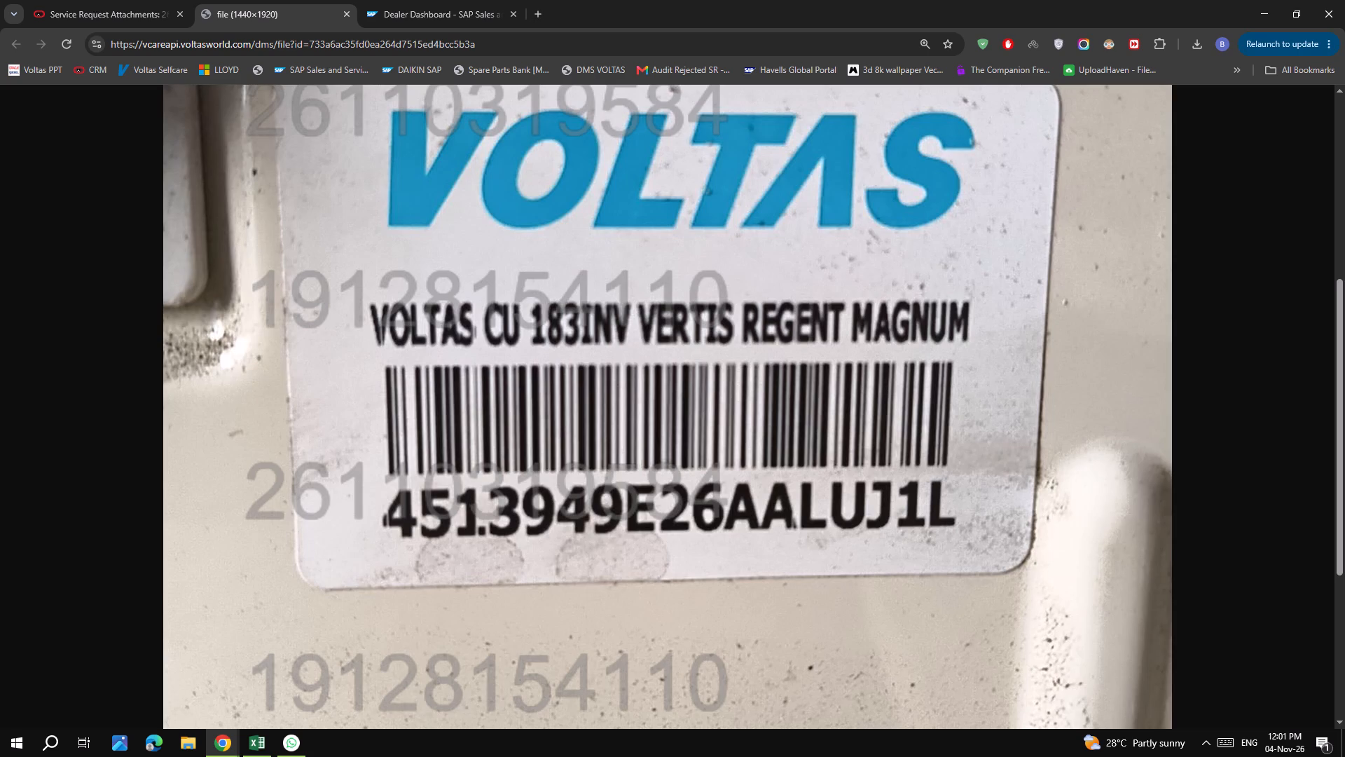
{"action": "scroll", "coordinate": [687, 429], "scroll_direction": "up", "scroll_amount": 11}
{"action": "left_click", "coordinate": [687, 429]}
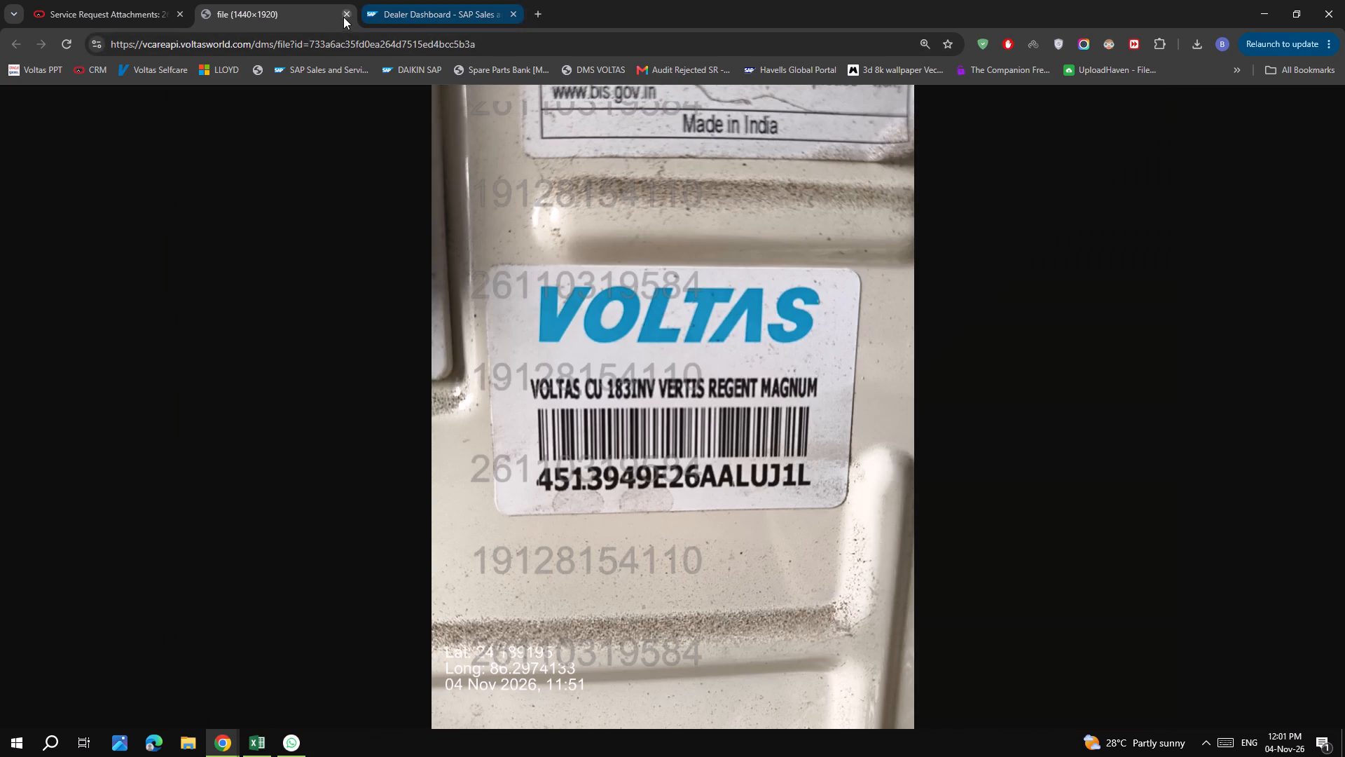
{"action": "left_click", "coordinate": [345, 15]}
{"action": "scroll", "coordinate": [703, 422], "scroll_direction": "up", "scroll_amount": 6}
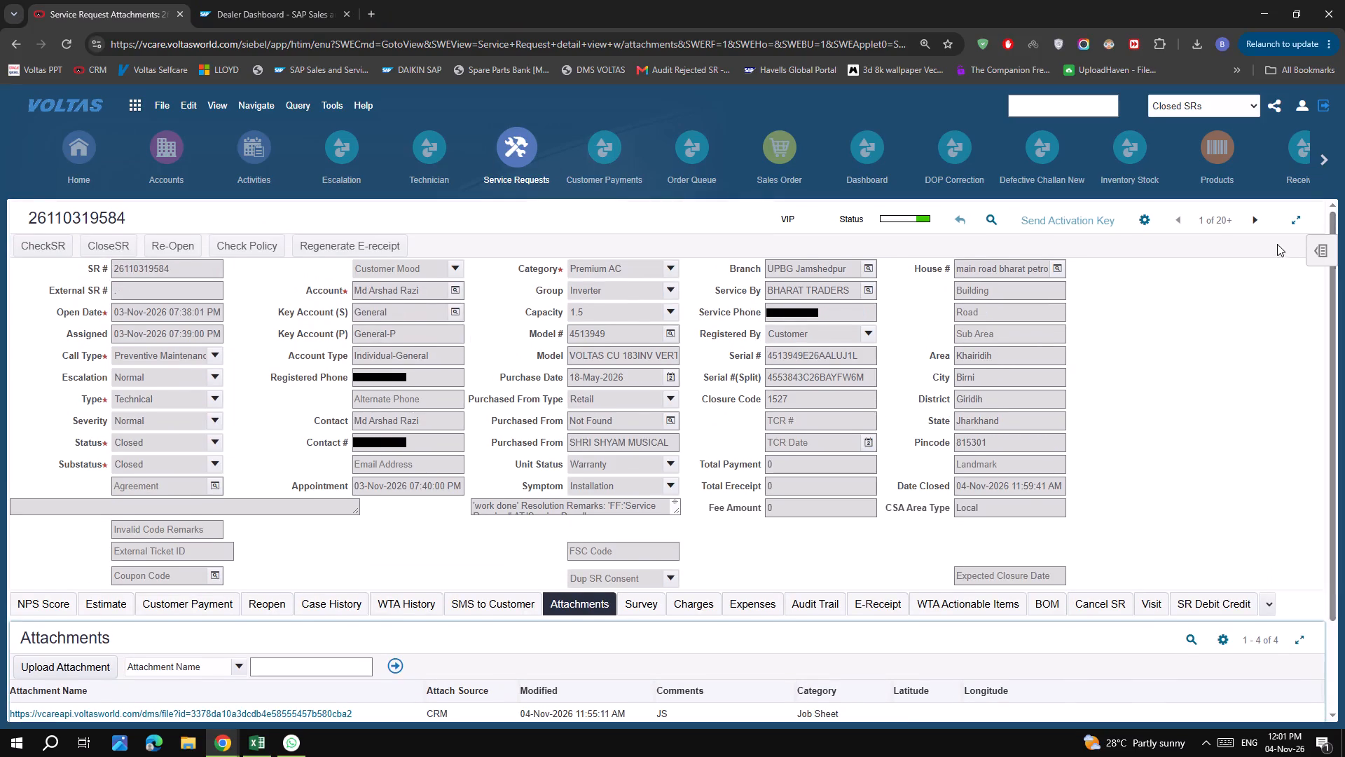
{"action": "left_click", "coordinate": [1262, 219]}
{"action": "scroll", "coordinate": [605, 492], "scroll_direction": "down", "scroll_amount": 6}
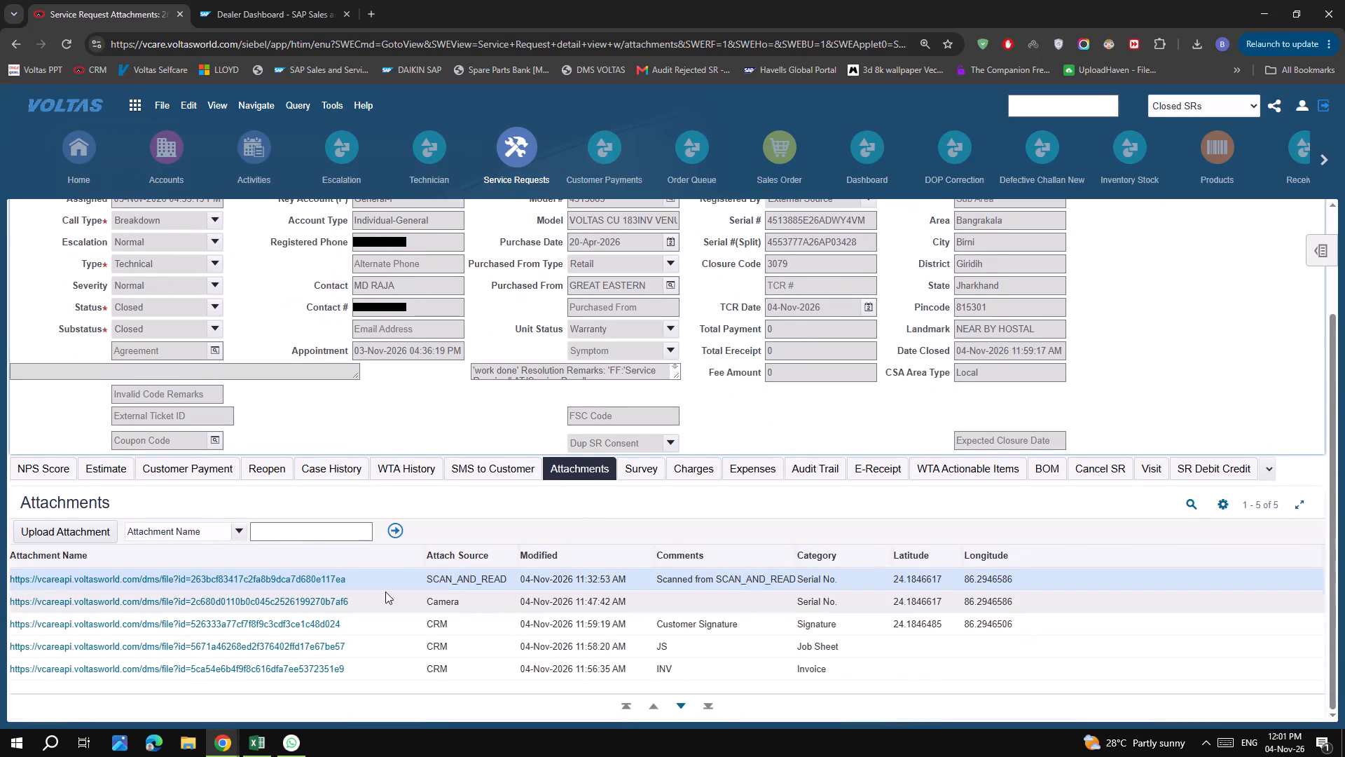
{"action": "left_click", "coordinate": [317, 583]}
{"action": "left_click", "coordinate": [663, 437]}
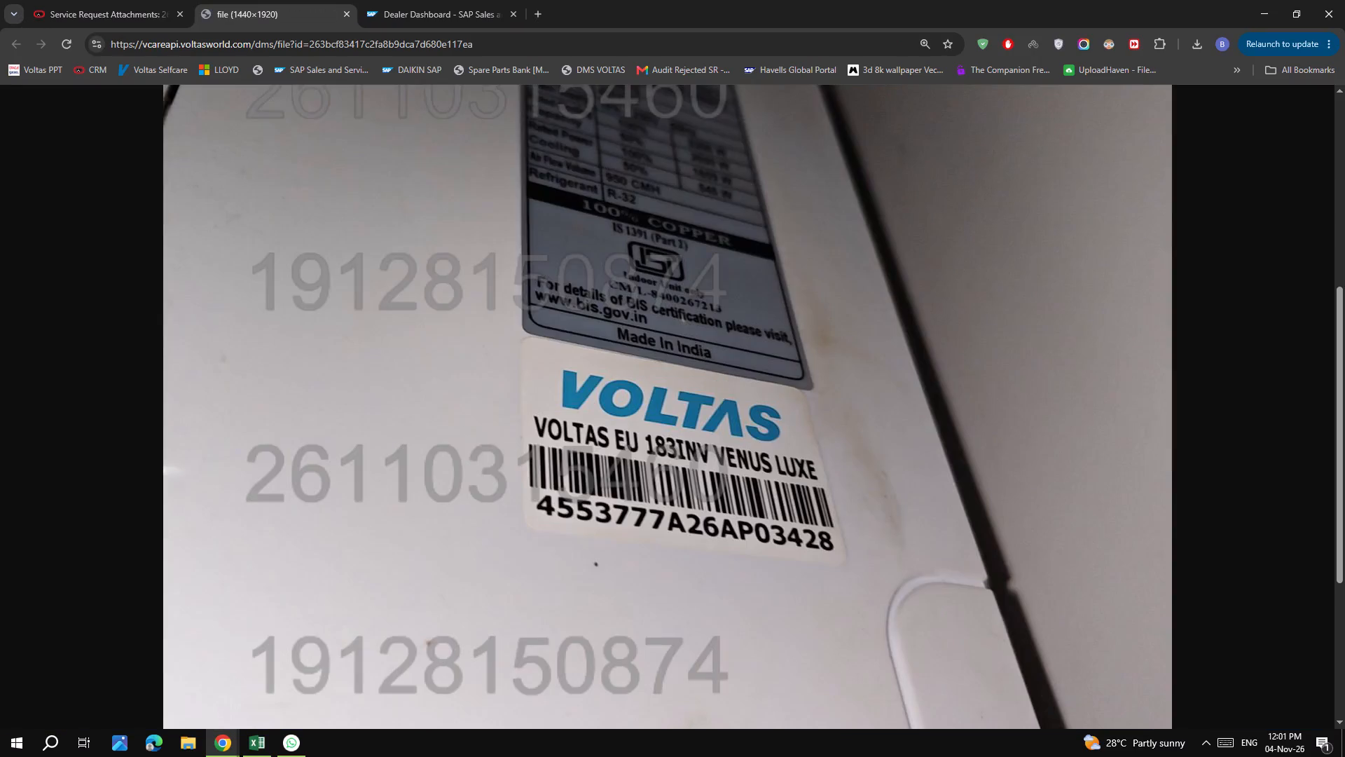
{"action": "left_click", "coordinate": [663, 437]}
{"action": "left_click", "coordinate": [350, 13]}
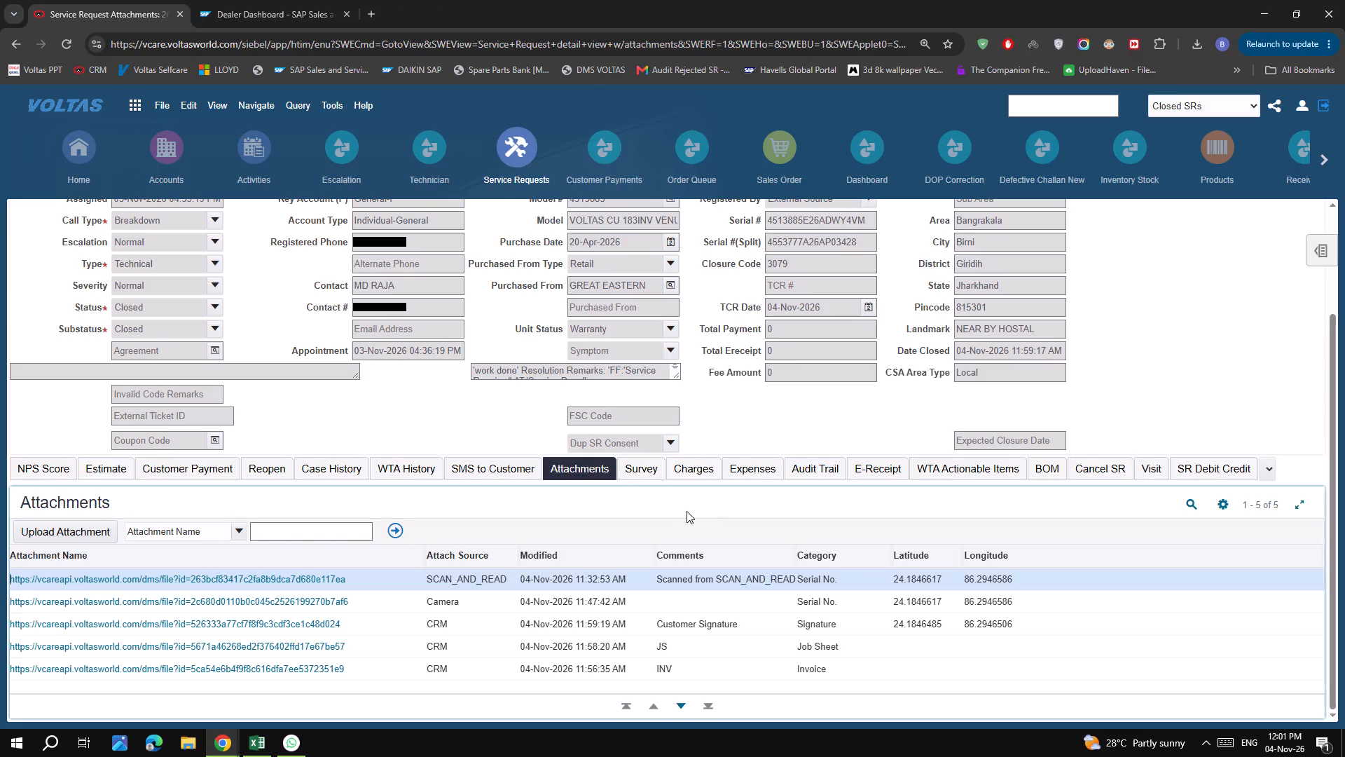
{"action": "left_click", "coordinate": [330, 604]}
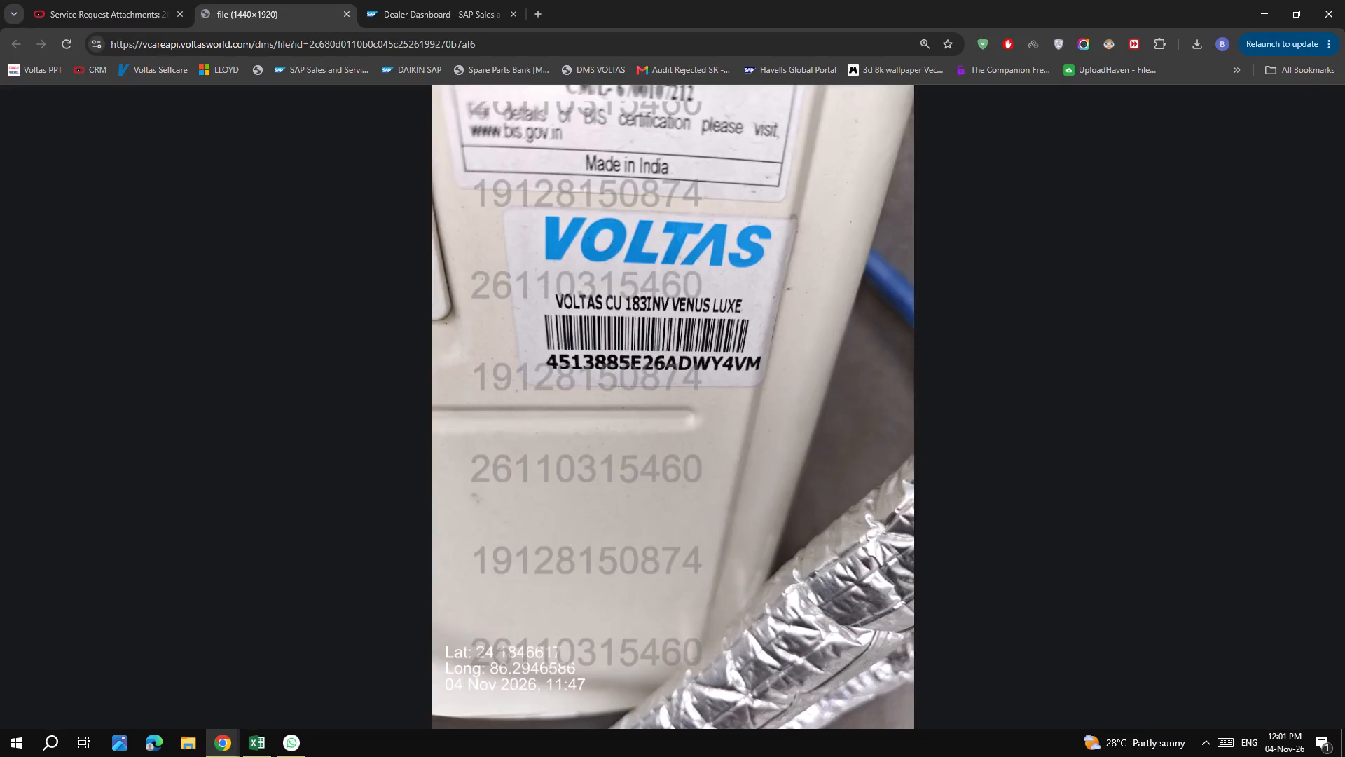
{"action": "left_click", "coordinate": [633, 337]}
{"action": "left_click", "coordinate": [633, 337]}
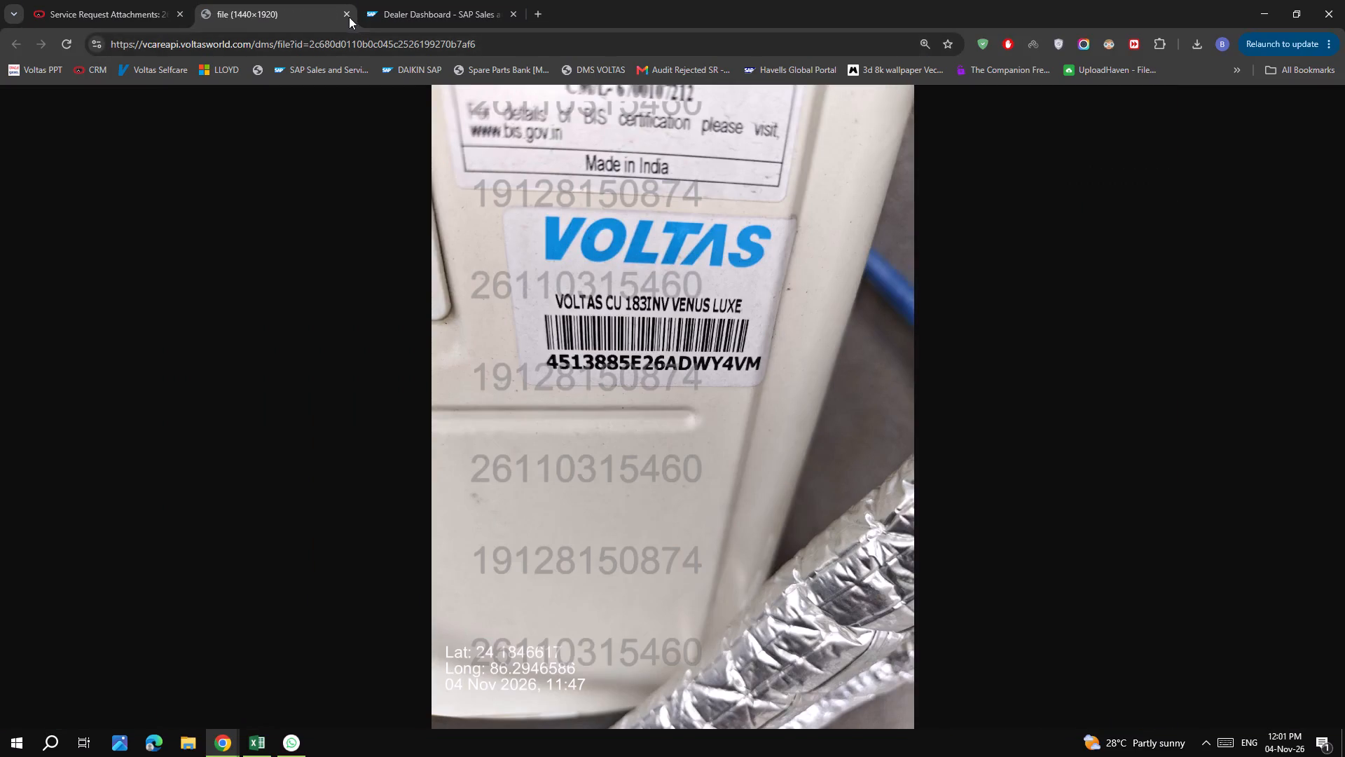
{"action": "left_click", "coordinate": [348, 16]}
{"action": "left_click", "coordinate": [321, 639]}
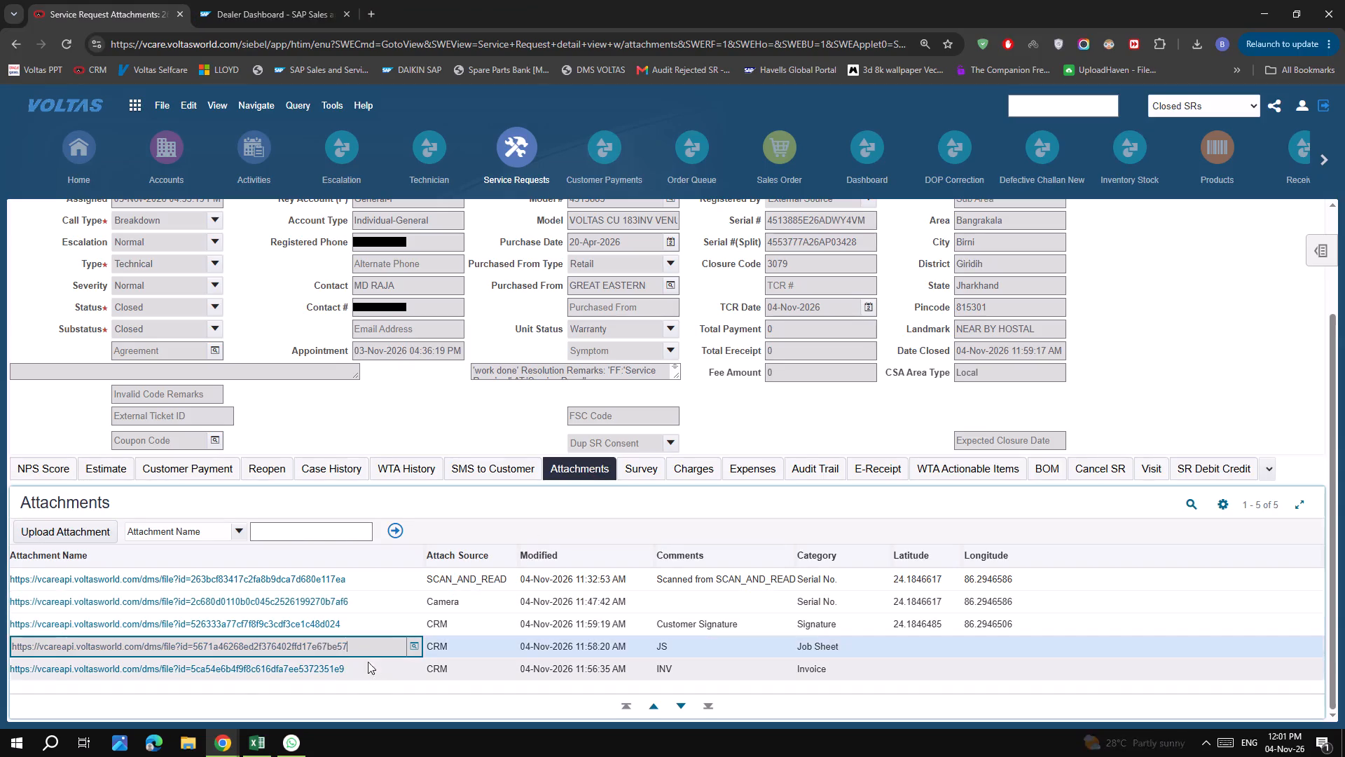
{"action": "left_click", "coordinate": [344, 669]}
{"action": "left_click", "coordinate": [676, 397]}
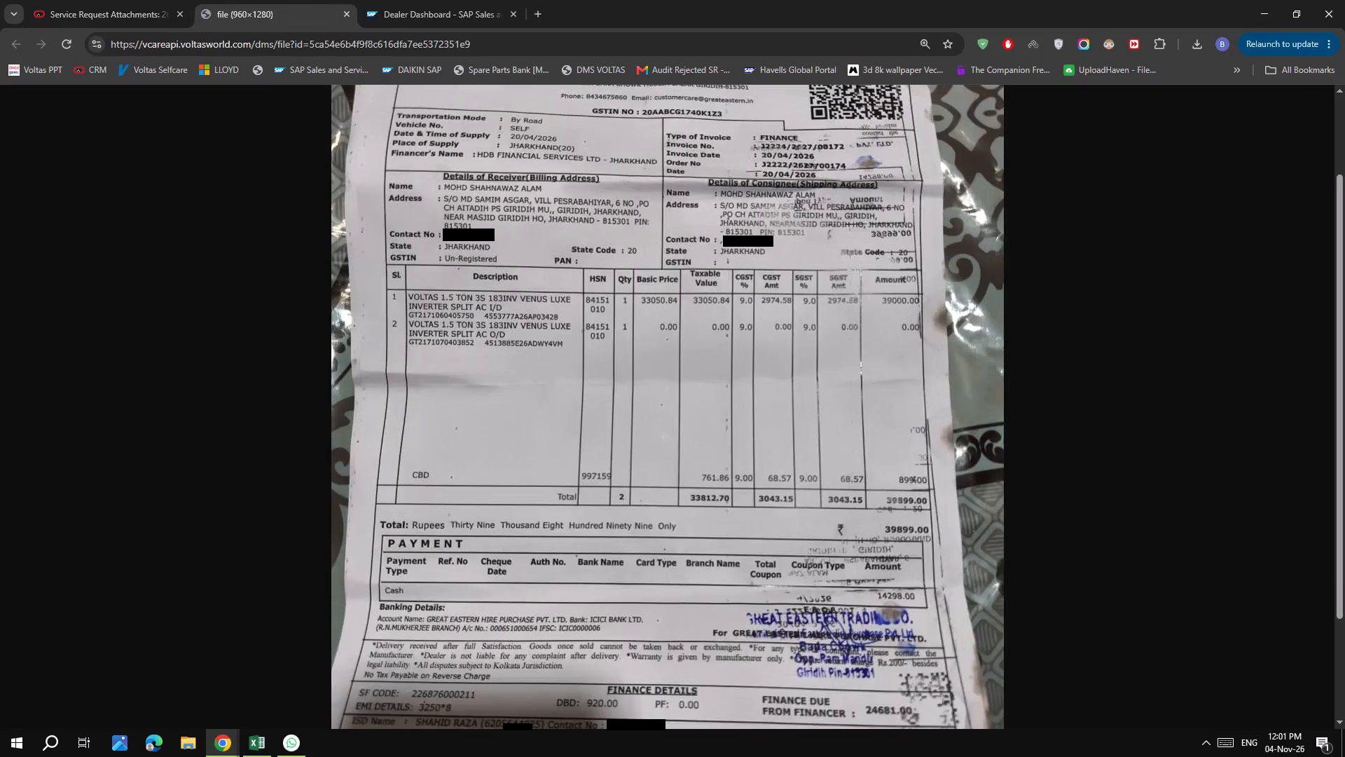
{"action": "scroll", "coordinate": [683, 400], "scroll_direction": "up", "scroll_amount": 5}
{"action": "left_click", "coordinate": [683, 400]}
{"action": "left_click", "coordinate": [341, 13]}
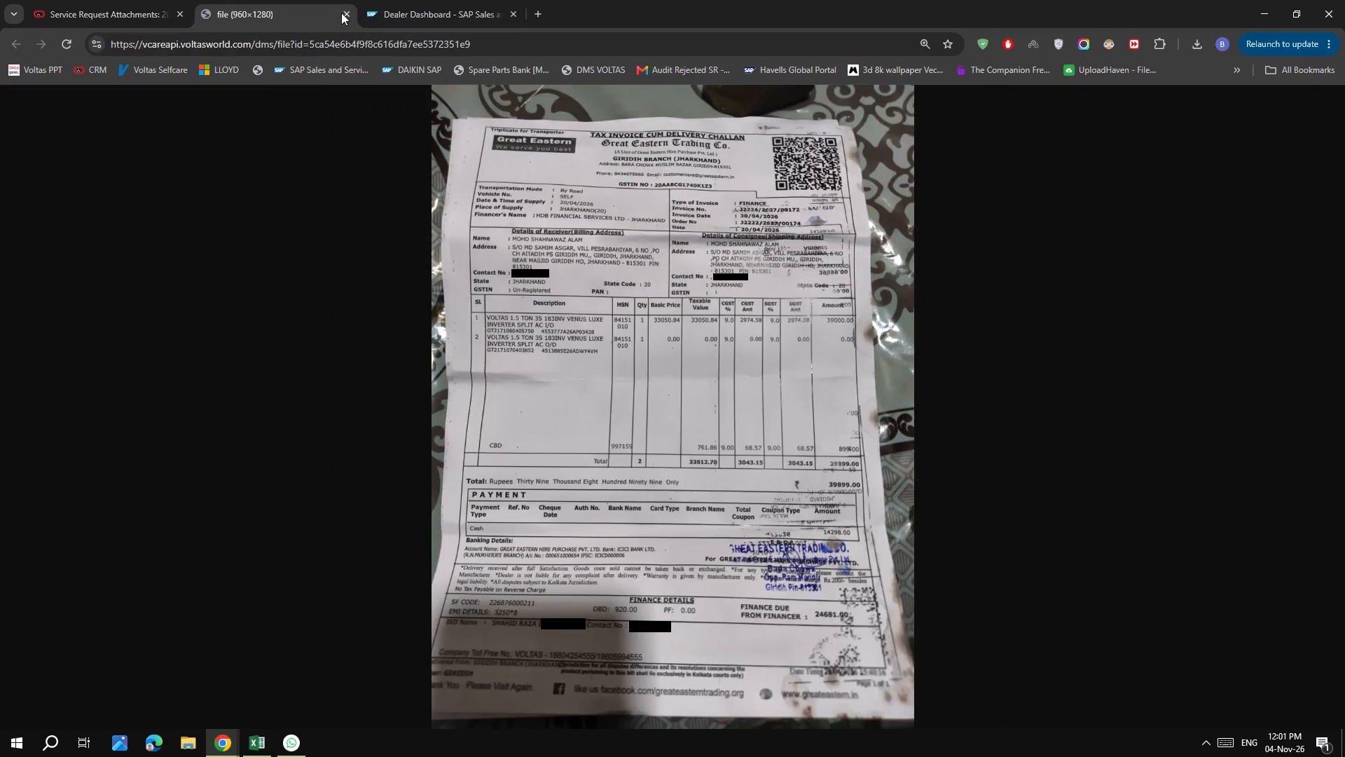
{"action": "left_click", "coordinate": [350, 16]}
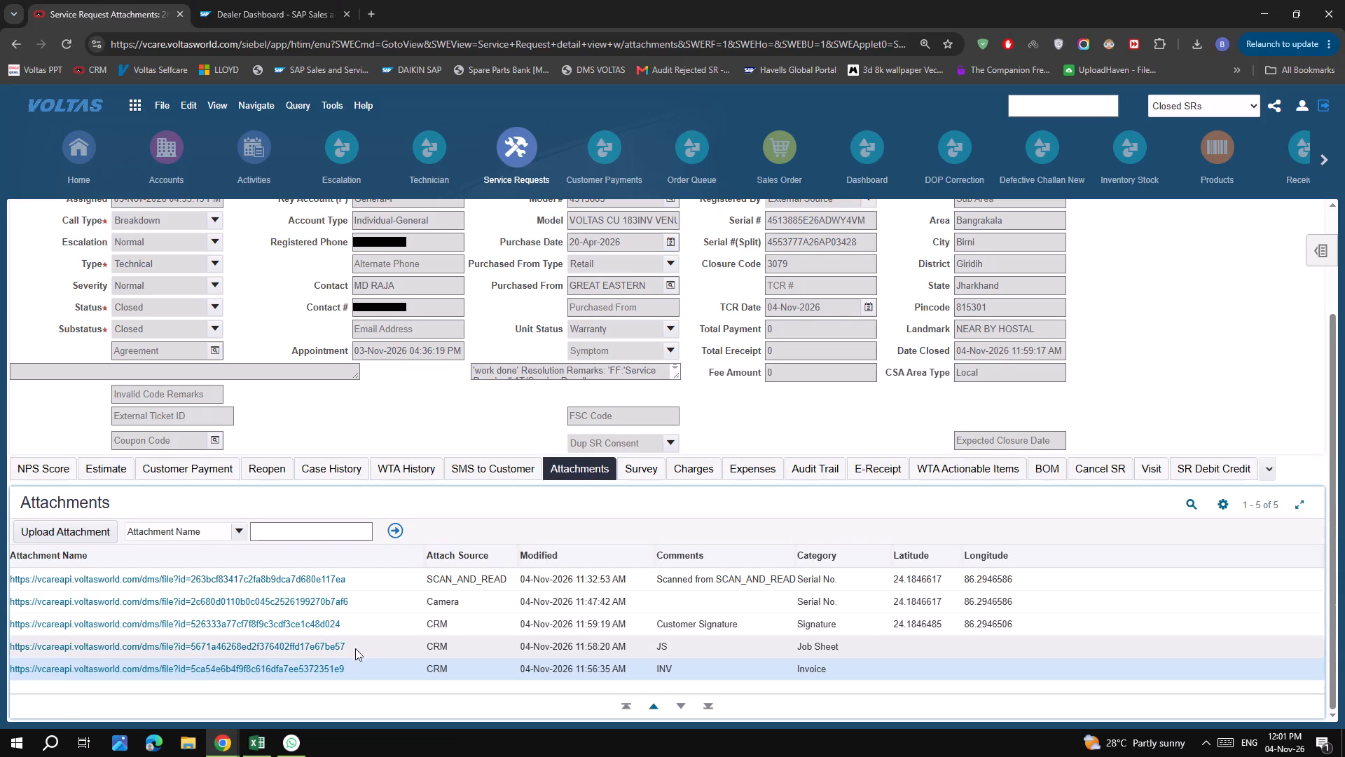
{"action": "left_click", "coordinate": [337, 649]}
{"action": "left_click", "coordinate": [668, 505]}
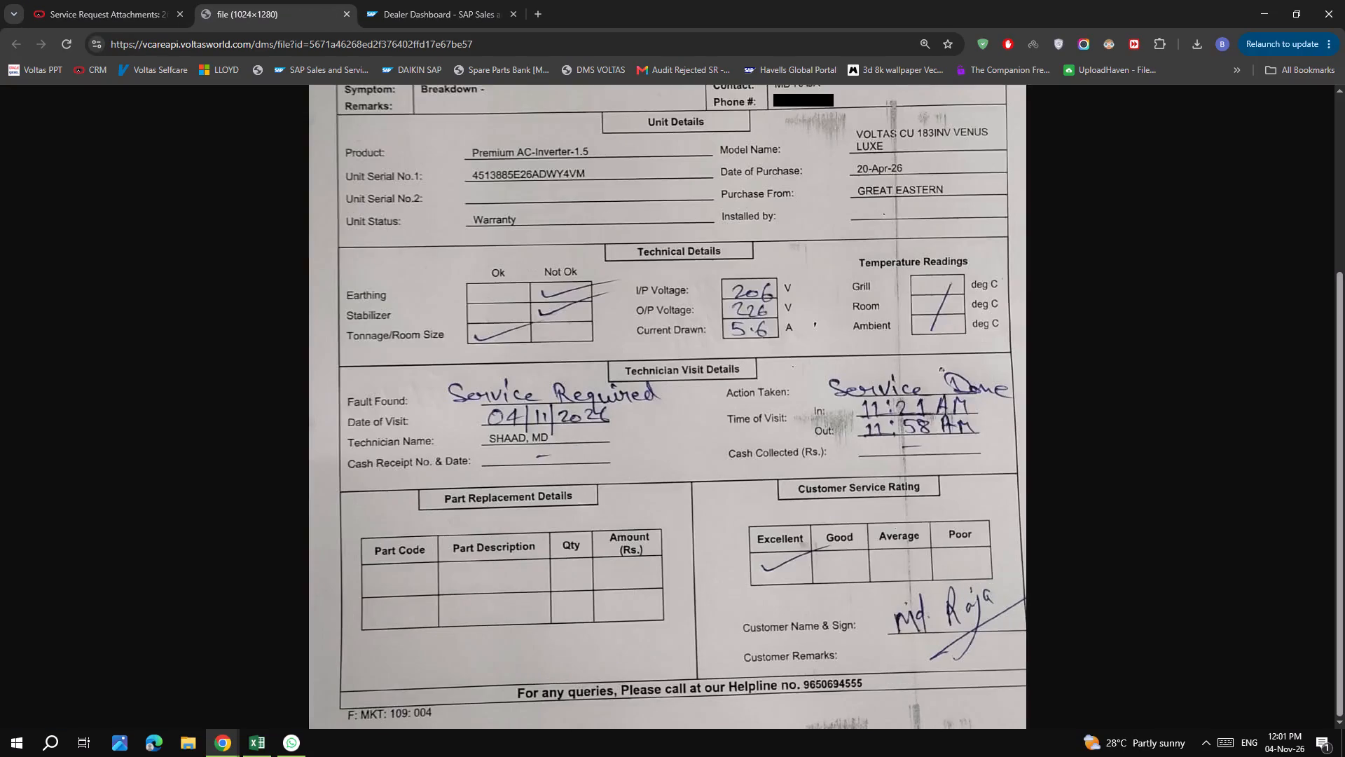
{"action": "left_click", "coordinate": [668, 505]}
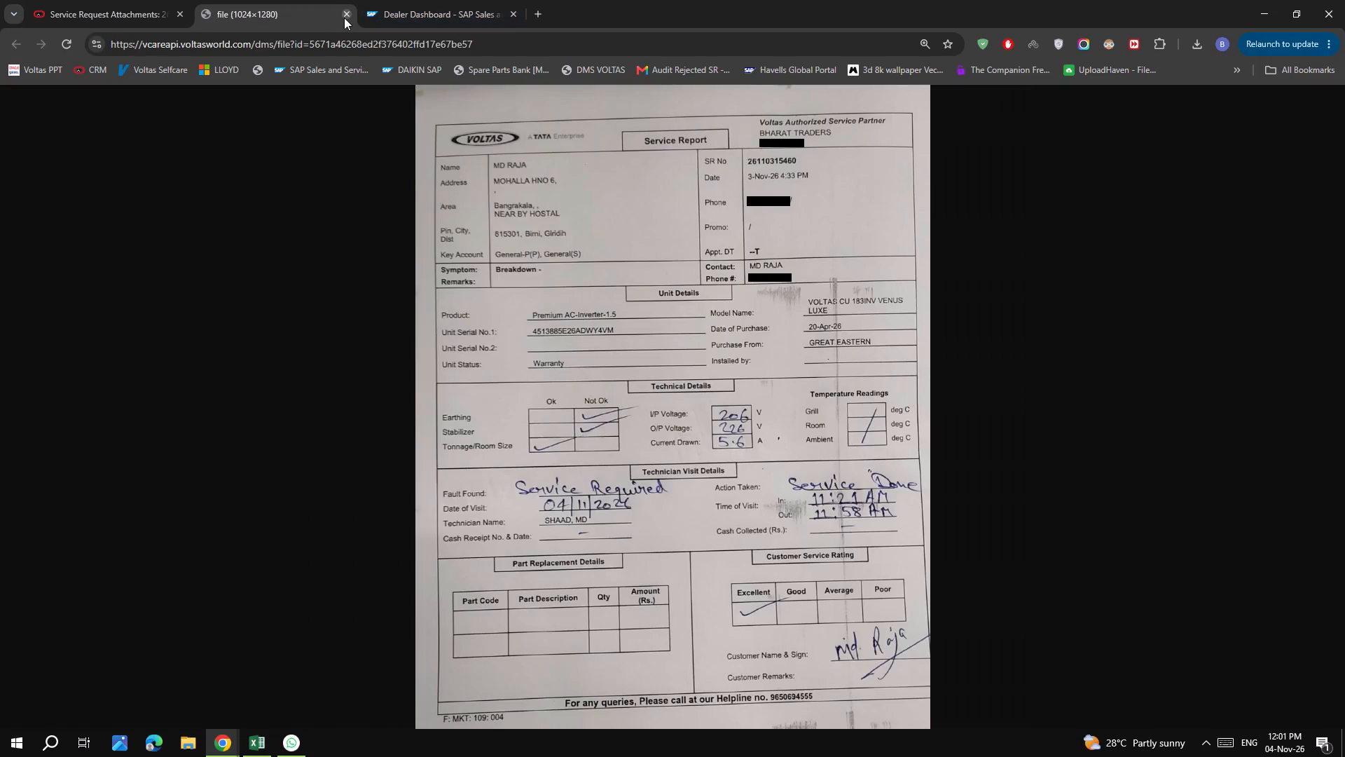
{"action": "left_click", "coordinate": [345, 17]}
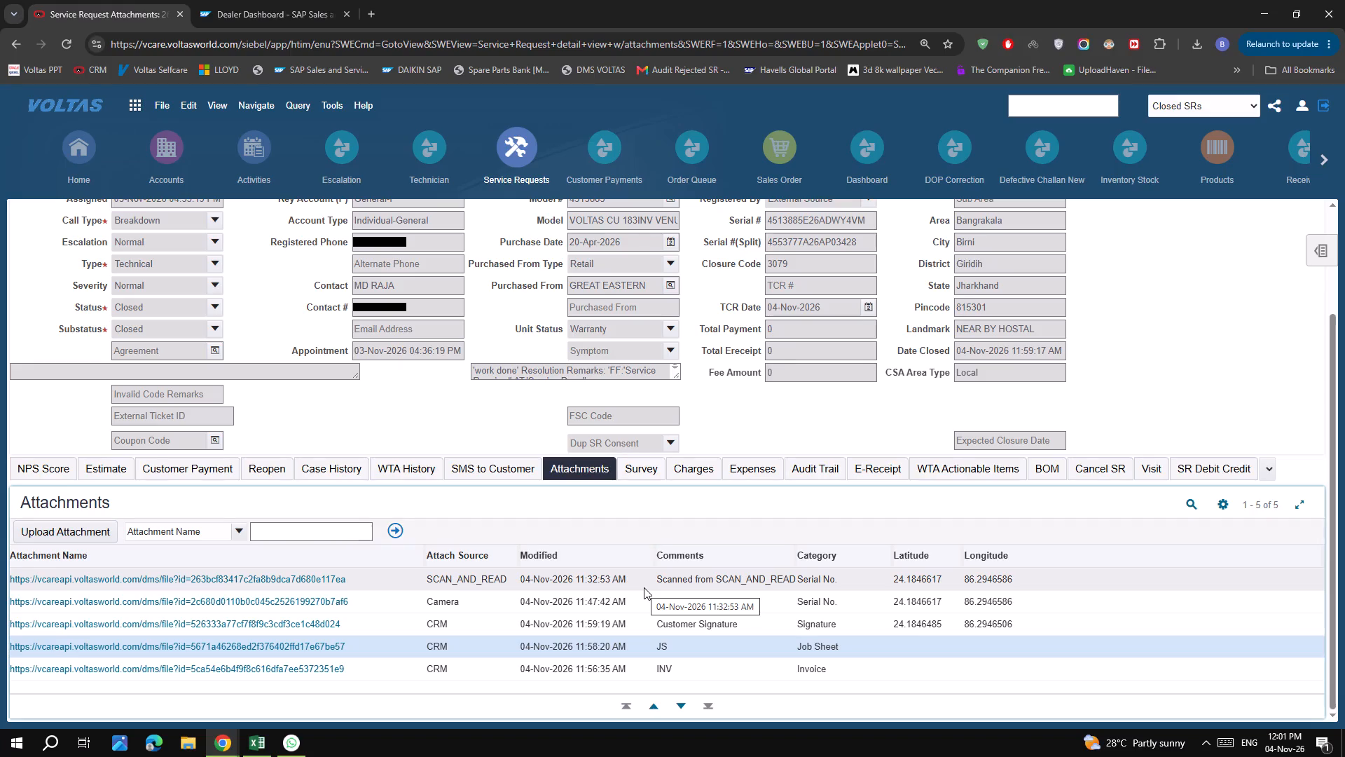
List the Open SRs saved query of service requests, sorted by SR # in descending order.
{"action": "scroll", "coordinate": [621, 270], "scroll_direction": "up", "scroll_amount": 6}
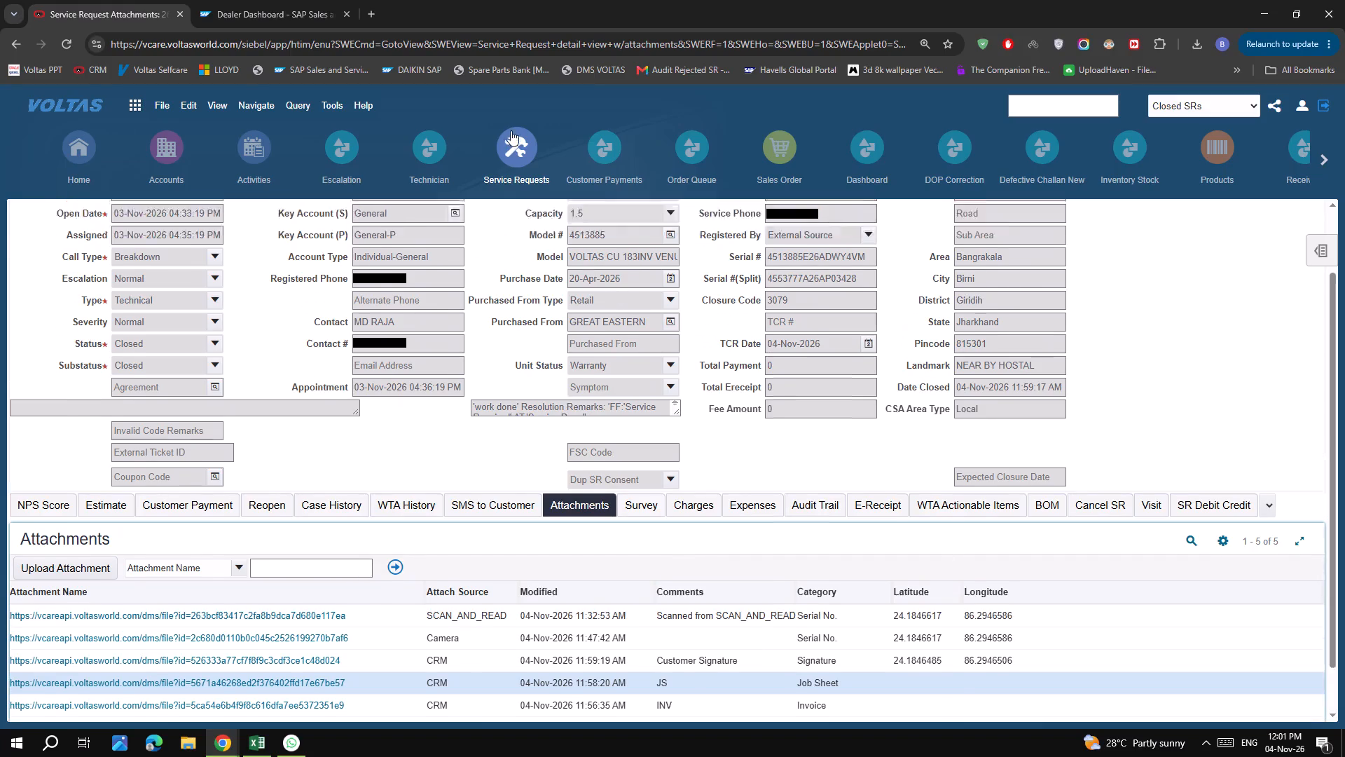
{"action": "left_click", "coordinate": [527, 161]}
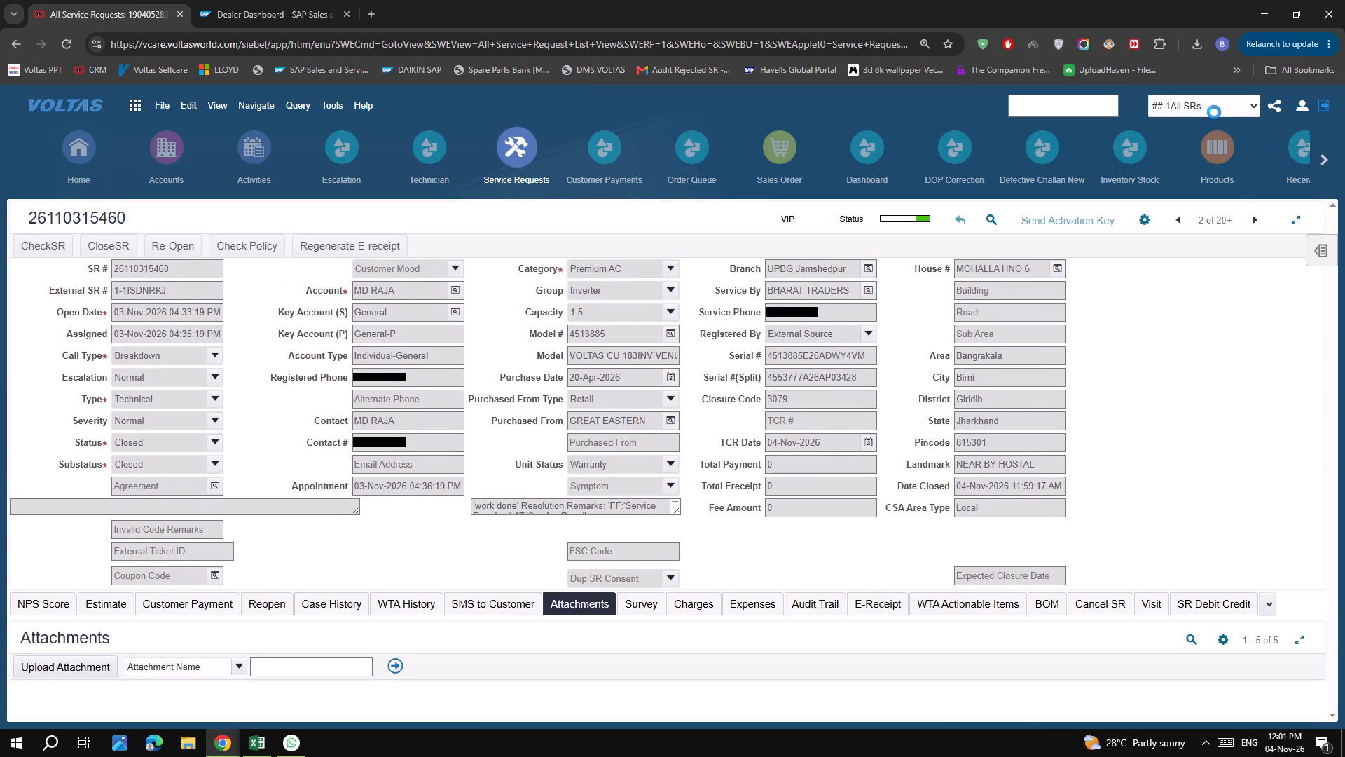
{"action": "left_click", "coordinate": [1214, 108]}
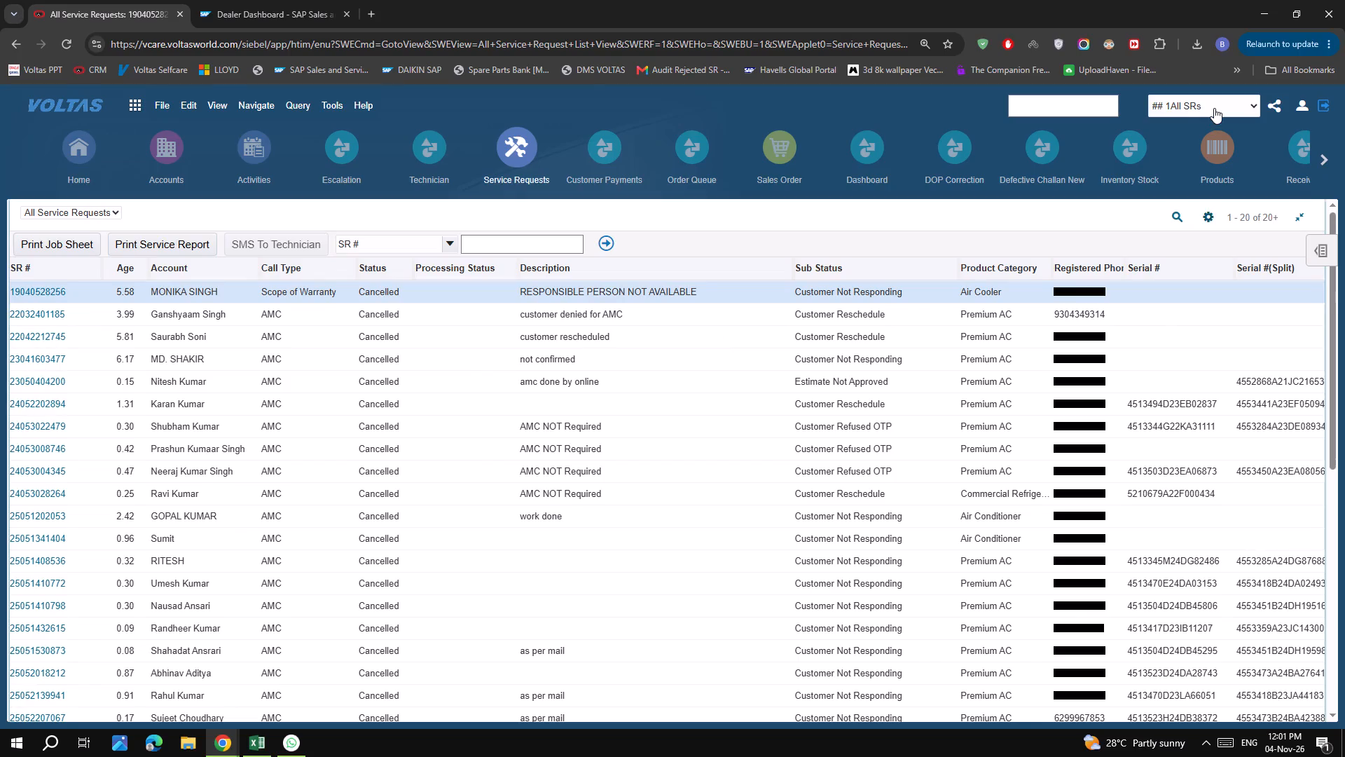
{"action": "left_click", "coordinate": [1177, 347]}
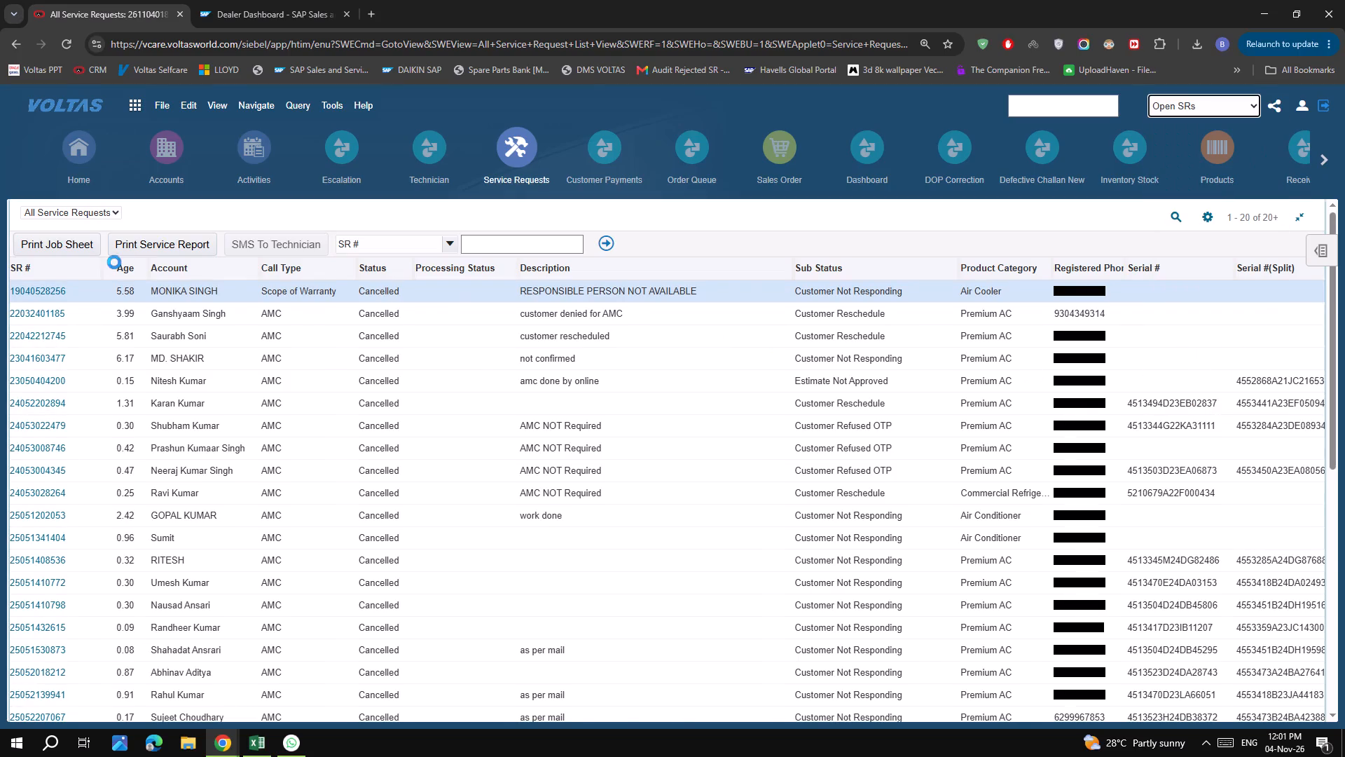
{"action": "left_click", "coordinate": [40, 263]}
{"action": "left_click", "coordinate": [92, 271]}
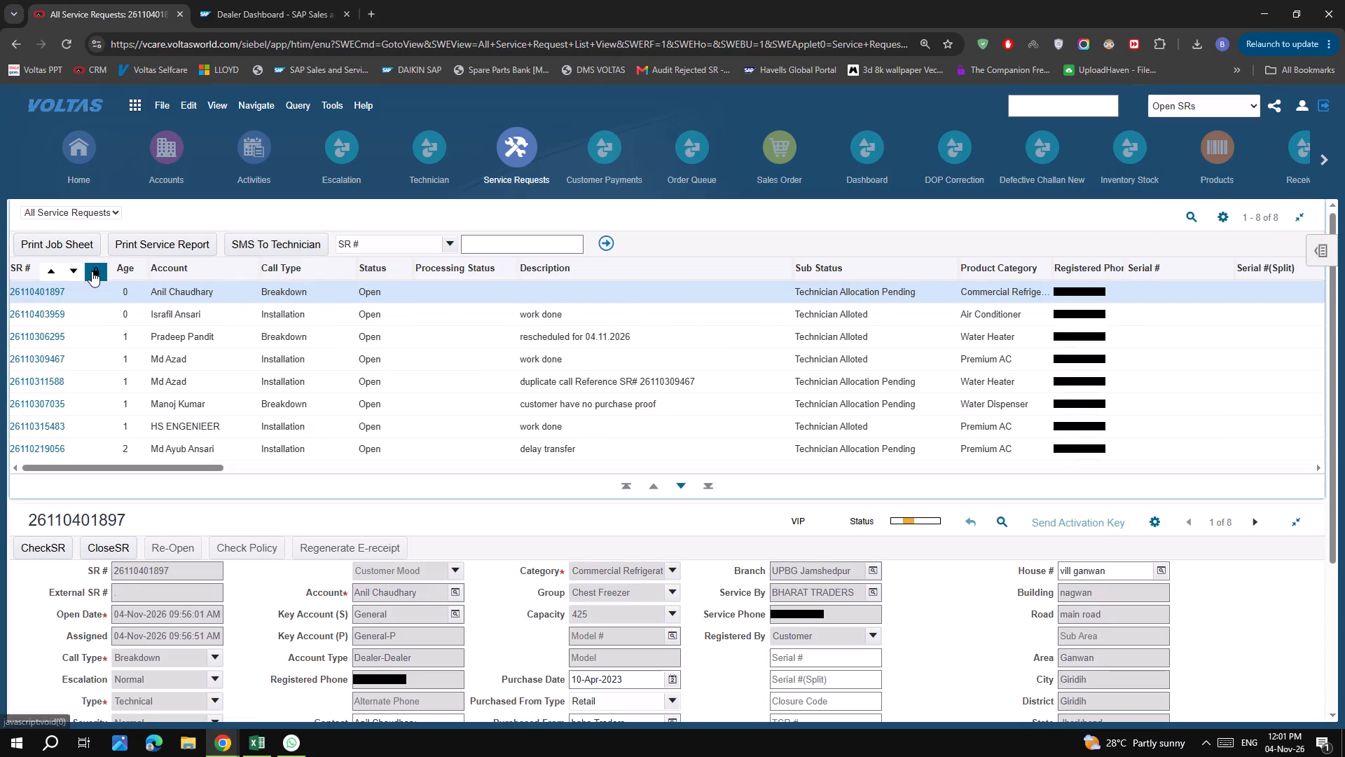
{"action": "left_click", "coordinate": [44, 266]}
{"action": "left_click", "coordinate": [99, 273]}
{"action": "left_click", "coordinate": [39, 271]}
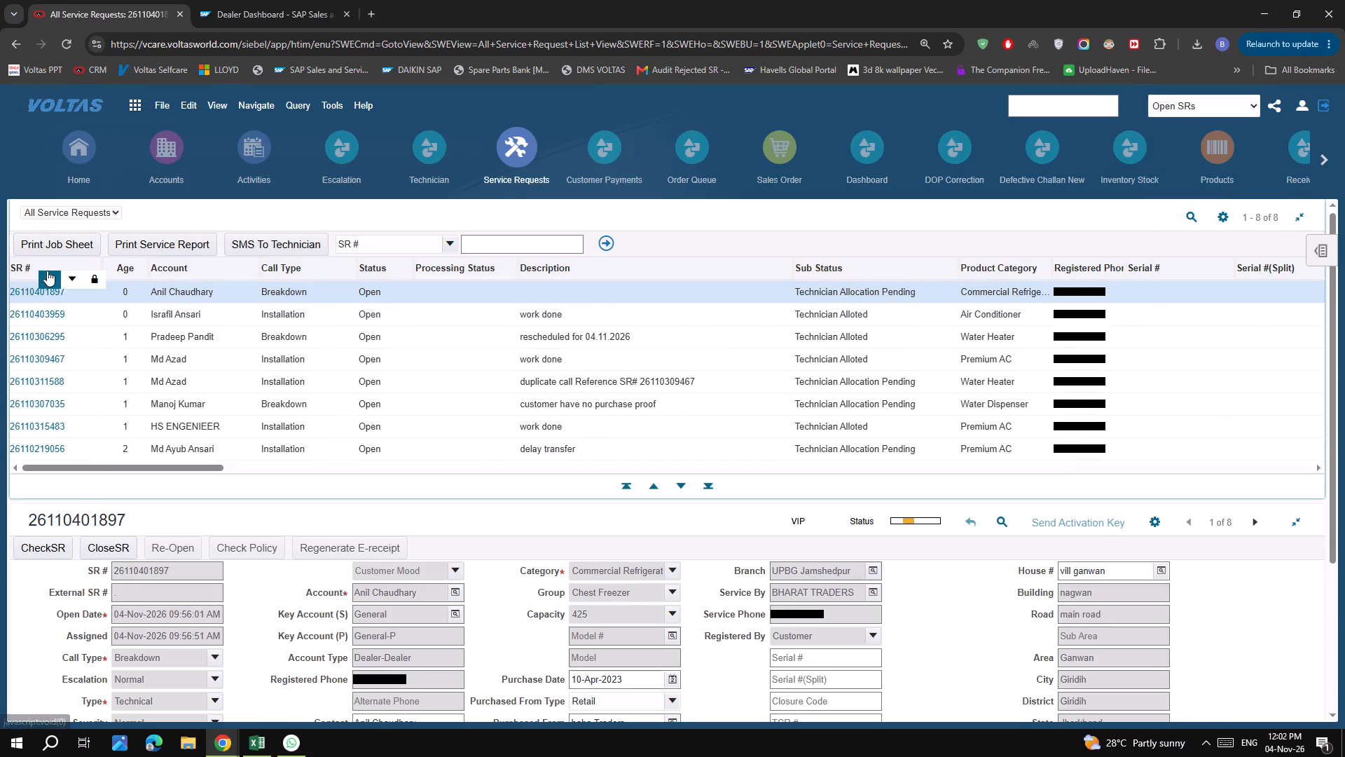
{"action": "left_click", "coordinate": [64, 276]}
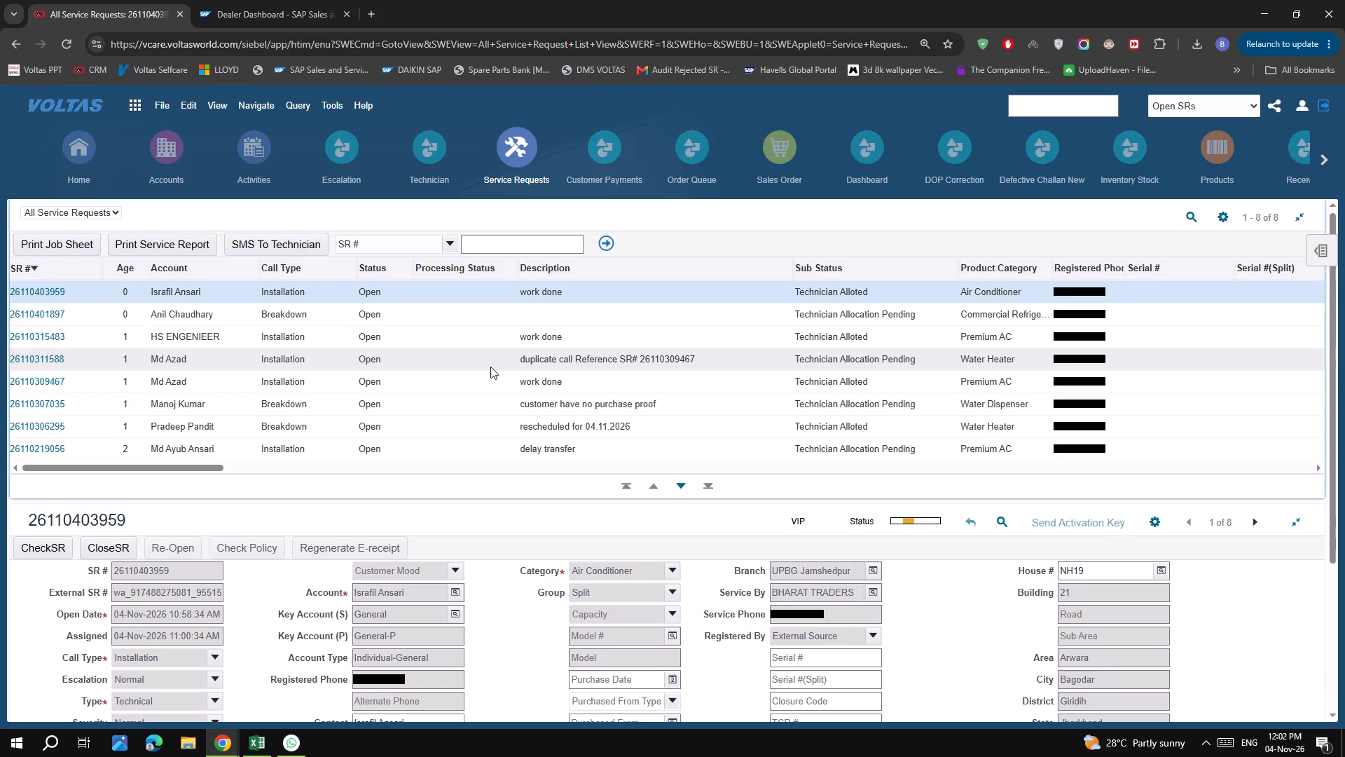
{"action": "left_click", "coordinate": [51, 313]}
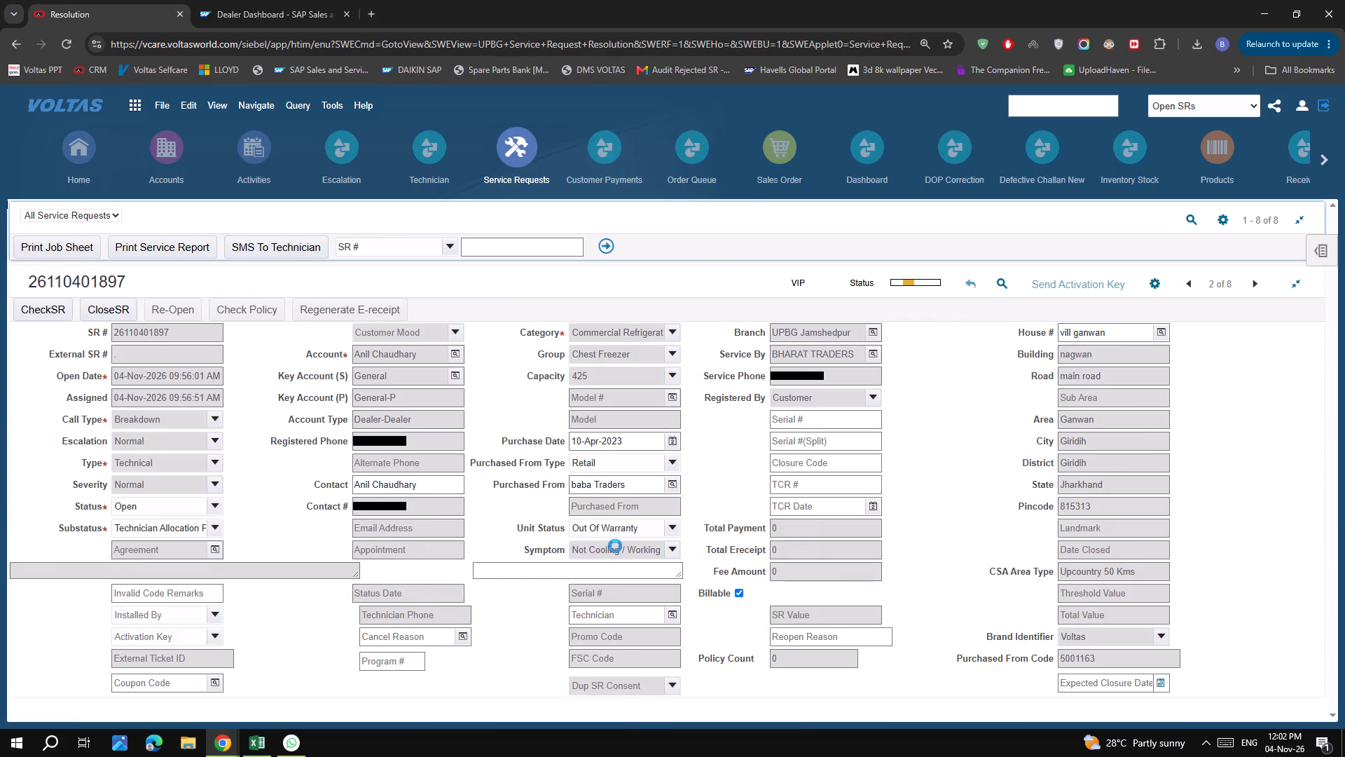
{"action": "scroll", "coordinate": [935, 534], "scroll_direction": "up", "scroll_amount": 7}
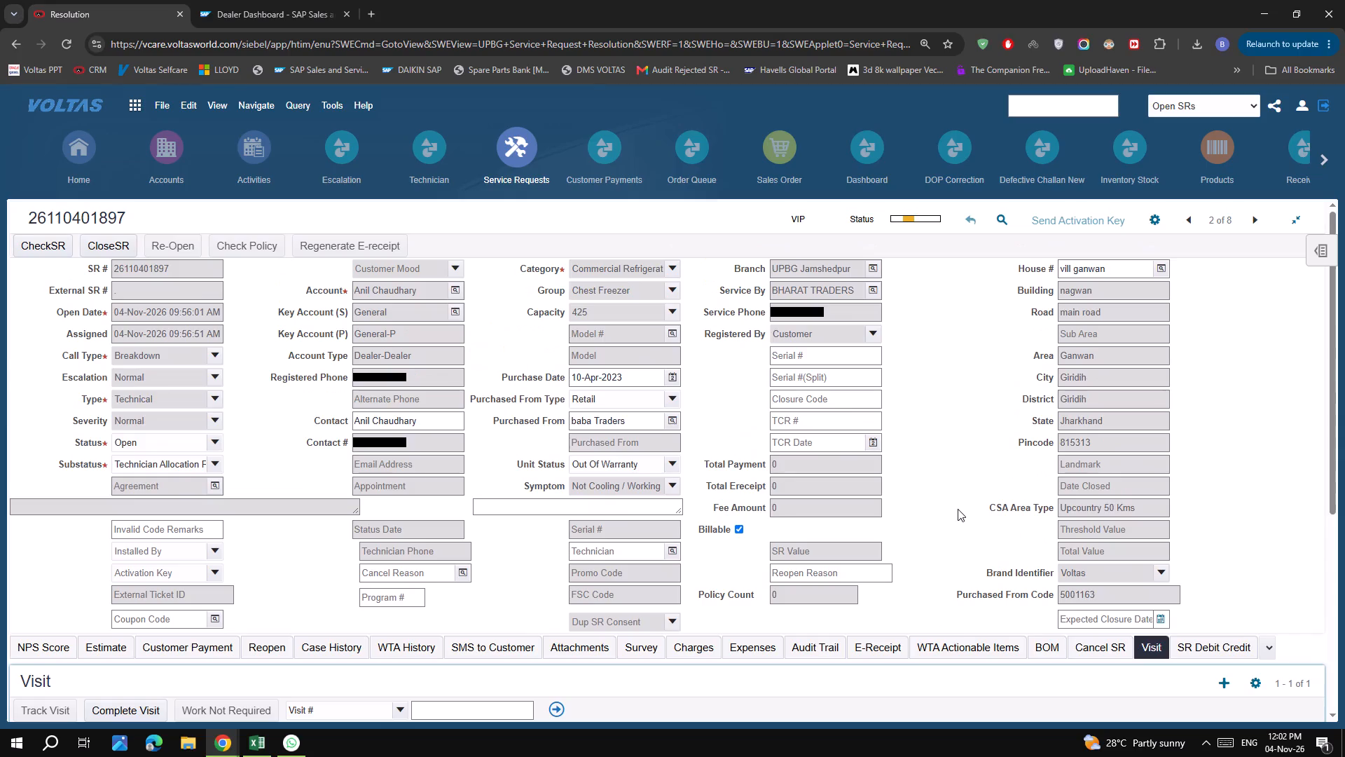
{"action": "scroll", "coordinate": [564, 630], "scroll_direction": "down", "scroll_amount": 6}
{"action": "left_click", "coordinate": [499, 314]}
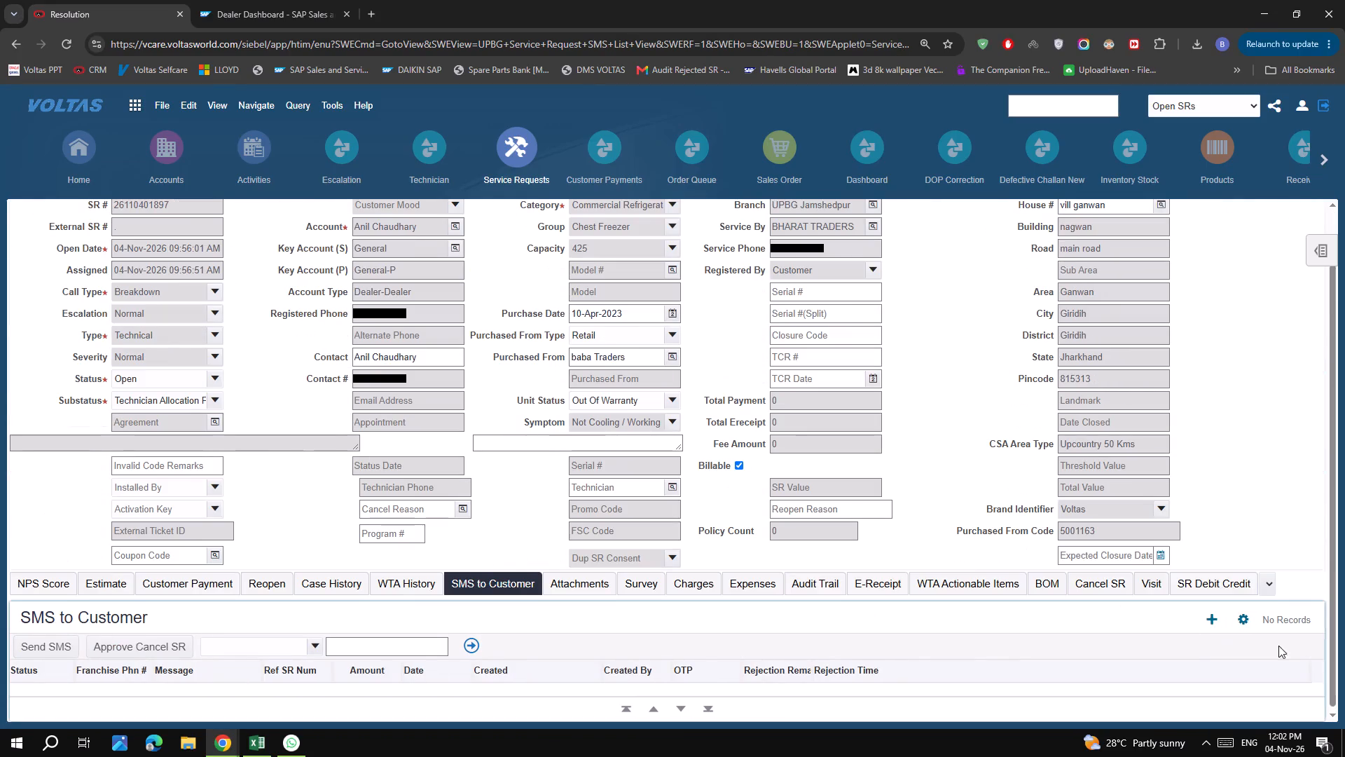
{"action": "left_click", "coordinate": [1151, 590]}
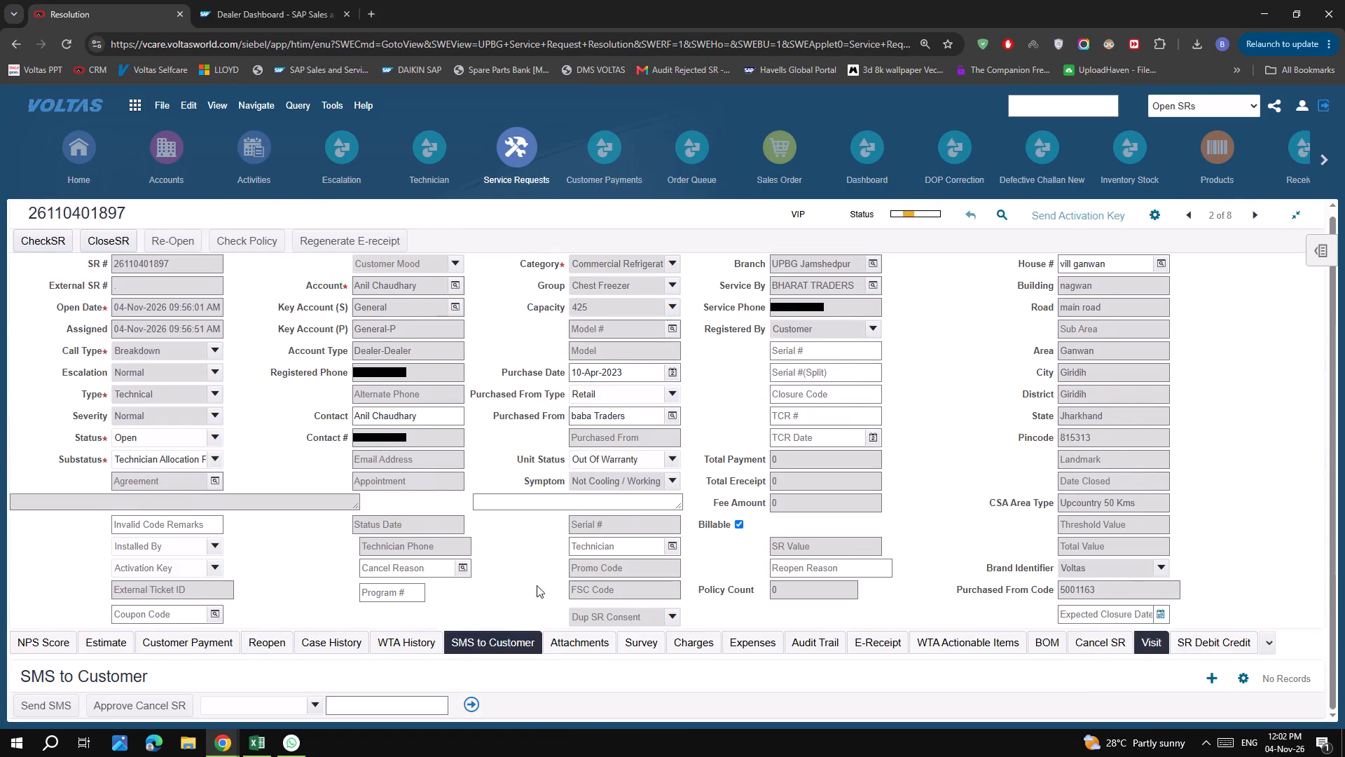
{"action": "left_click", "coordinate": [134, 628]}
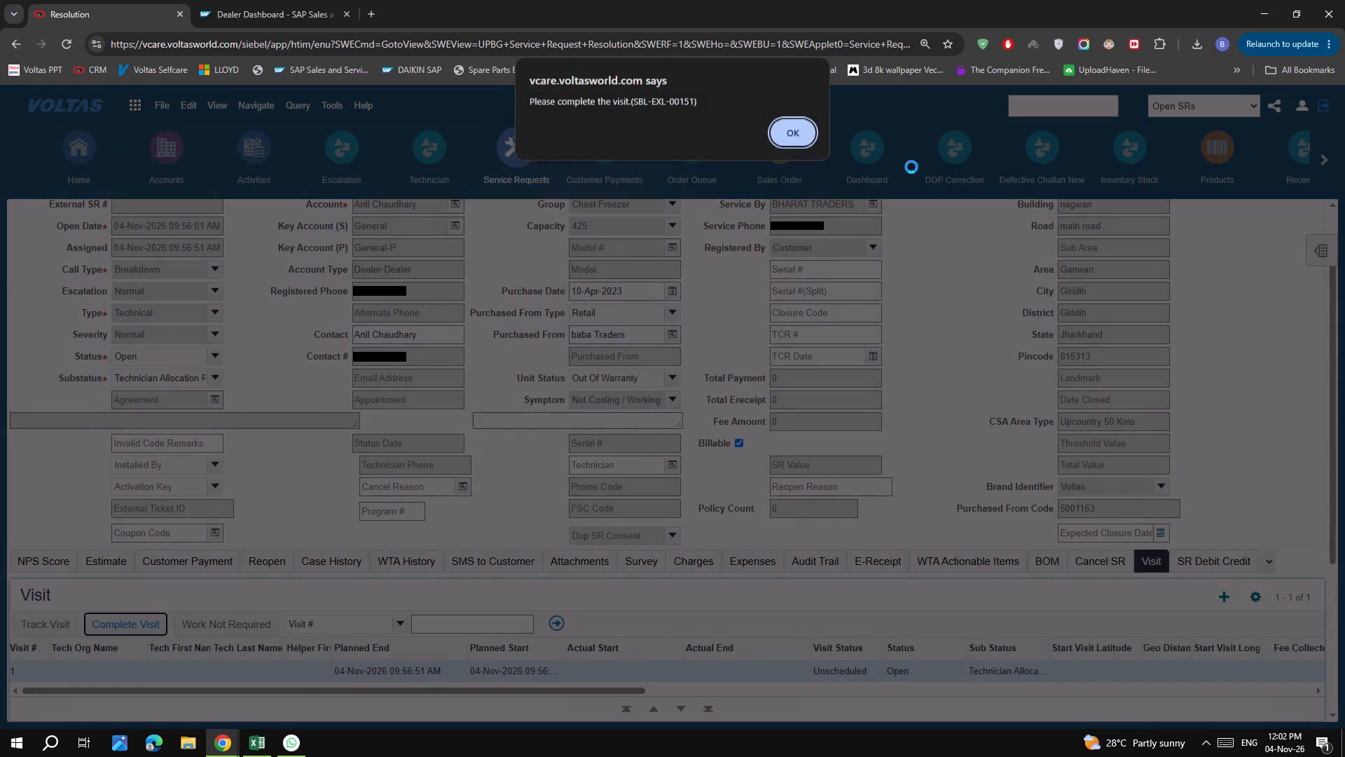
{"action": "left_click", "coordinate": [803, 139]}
{"action": "left_click", "coordinate": [200, 664]}
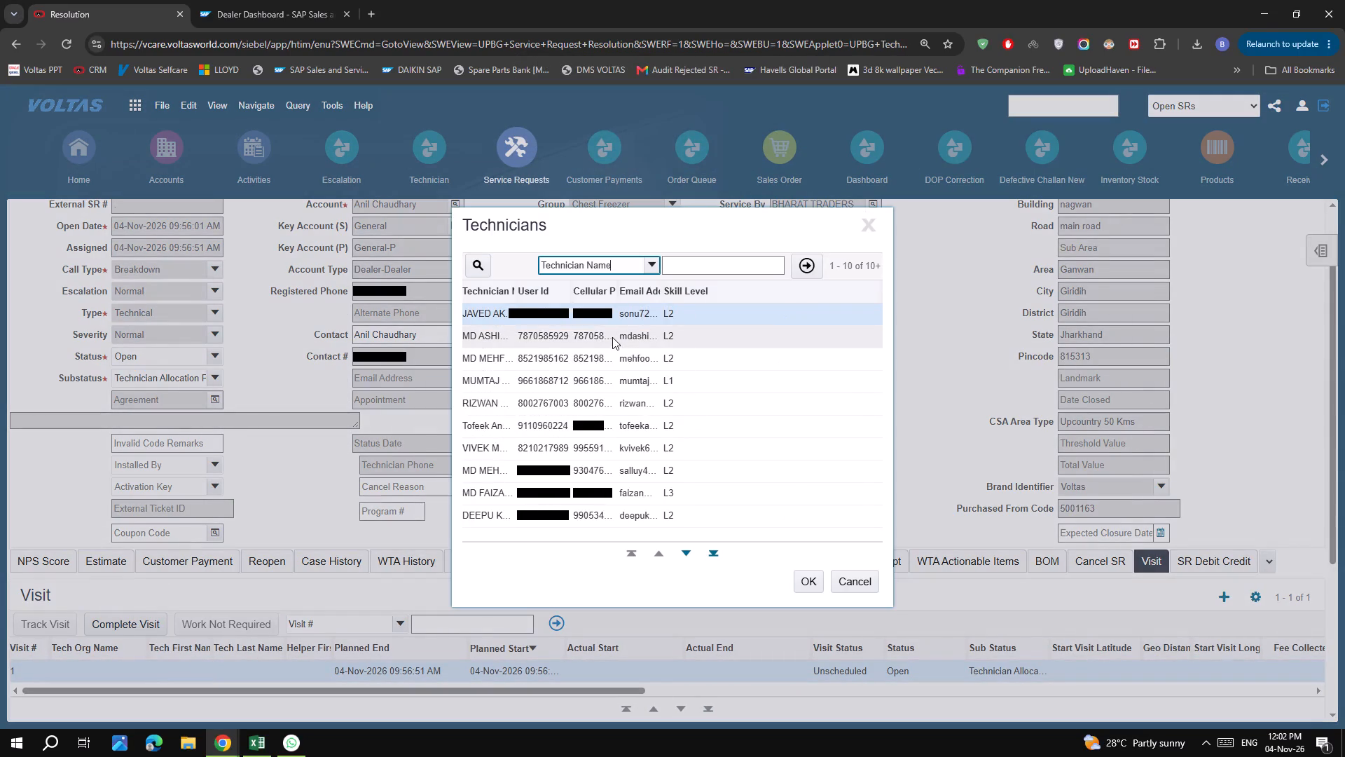
{"action": "left_click", "coordinate": [541, 496]}
{"action": "left_click", "coordinate": [808, 582]}
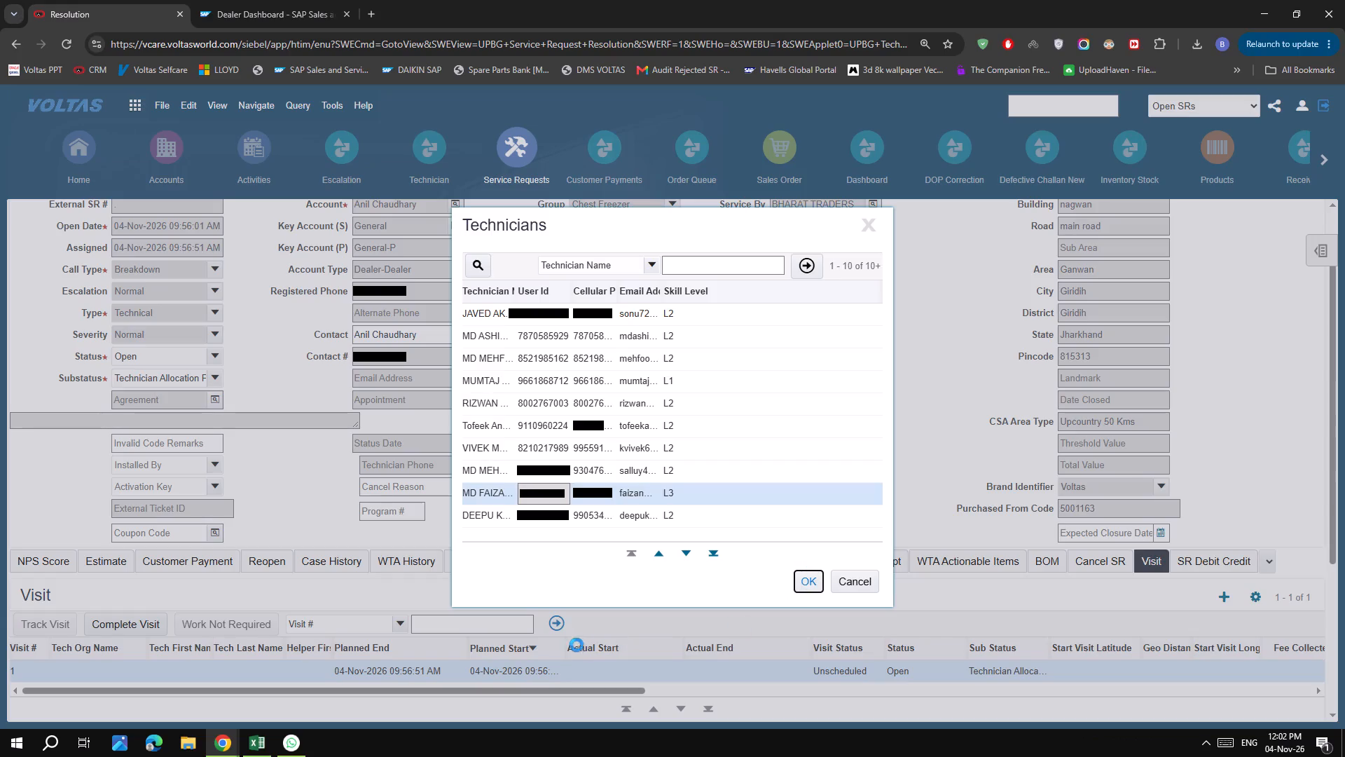
{"action": "left_click", "coordinate": [558, 626]}
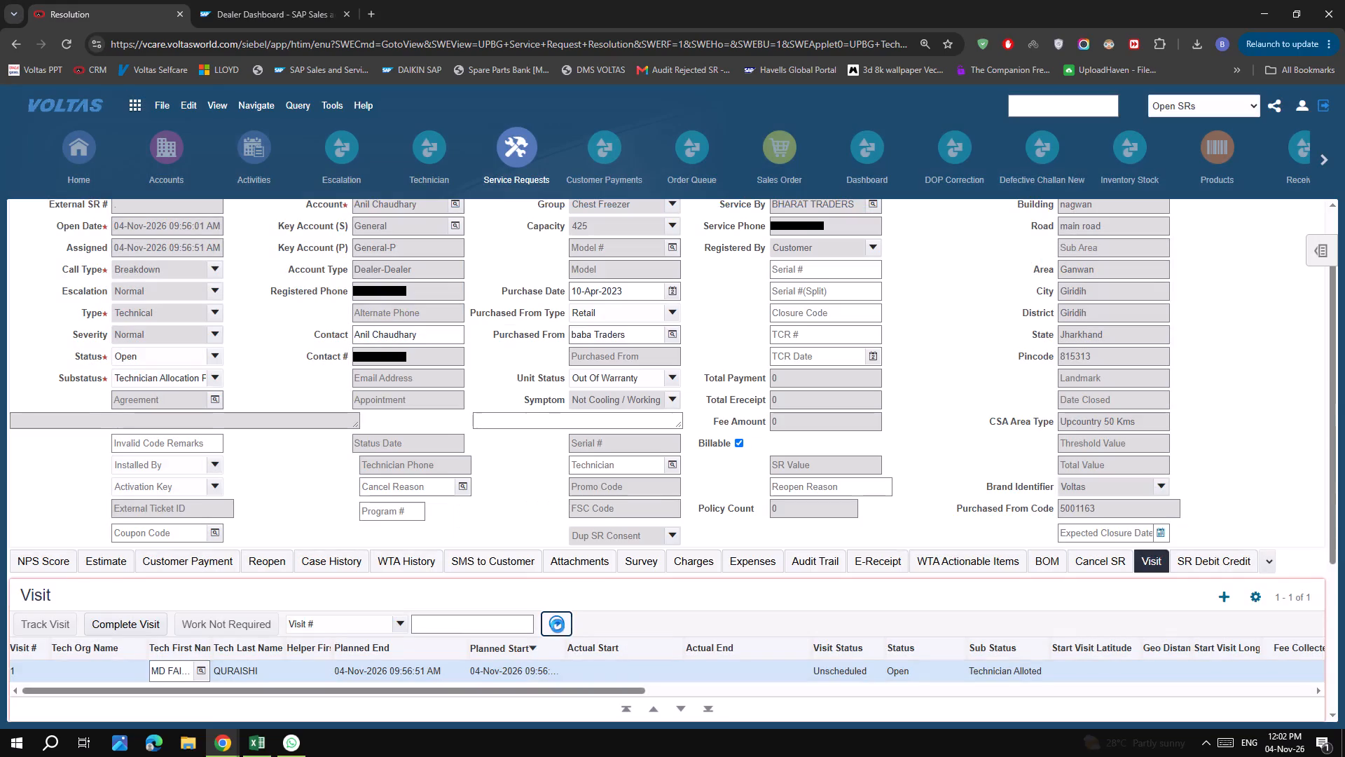
{"action": "double_click", "coordinate": [409, 294]}
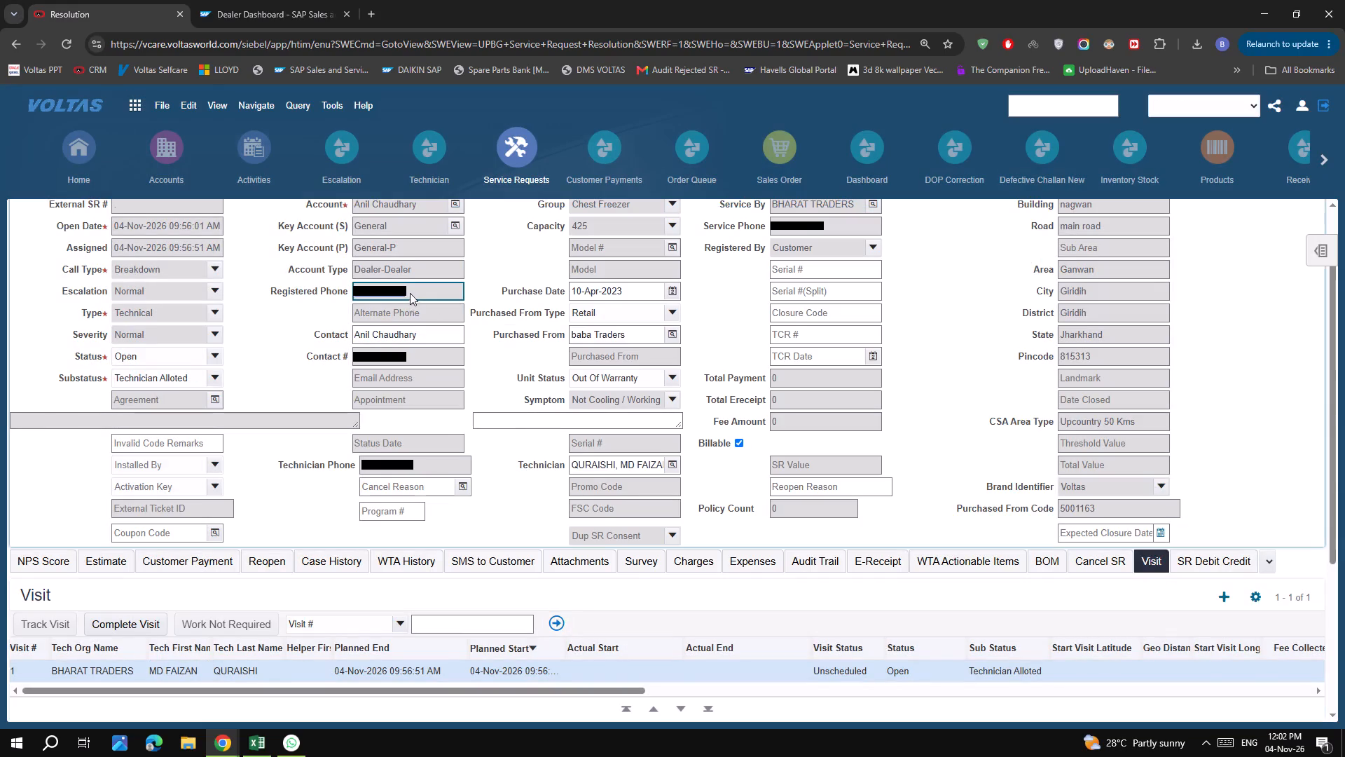
{"action": "triple_click", "coordinate": [416, 210]}
{"action": "right_click", "coordinate": [416, 210]}
{"action": "left_click", "coordinate": [487, 261]}
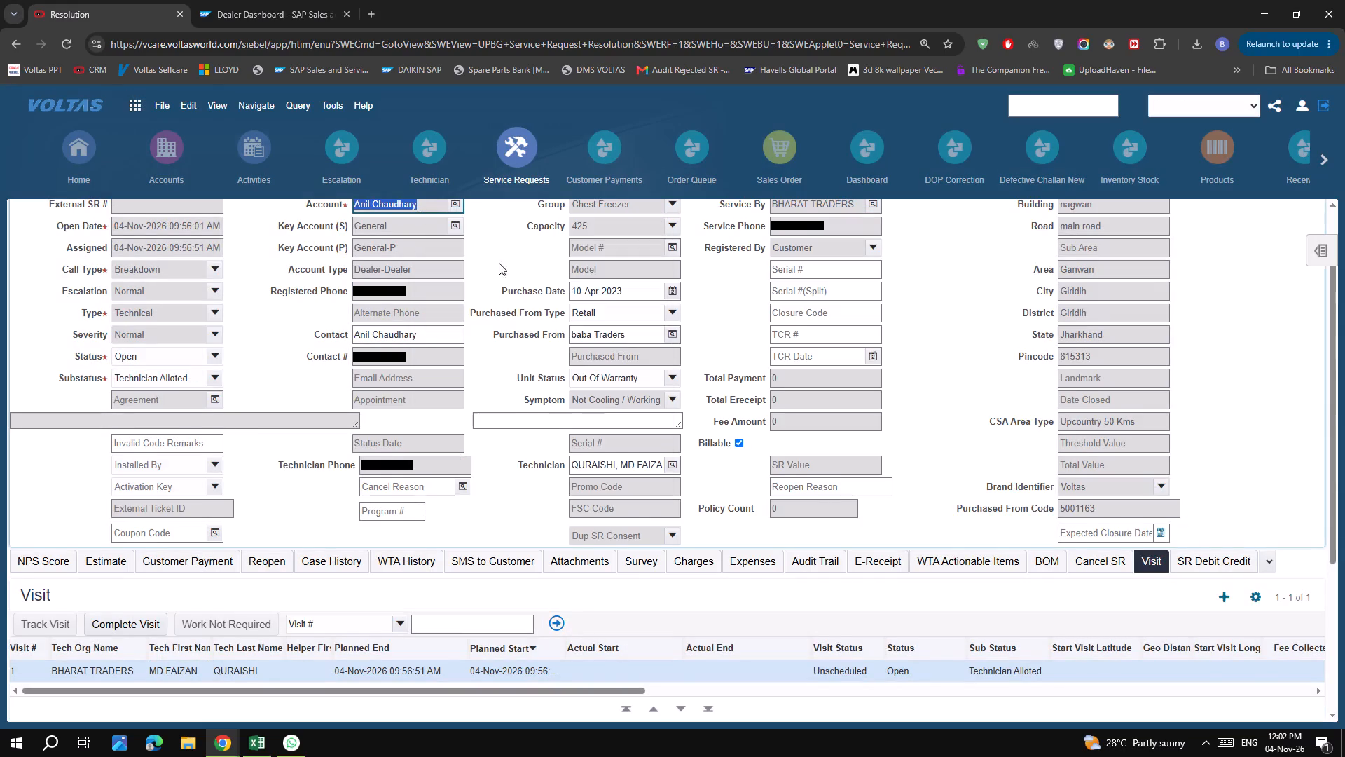
{"action": "scroll", "coordinate": [830, 378], "scroll_direction": "up", "scroll_amount": 7}
{"action": "left_click", "coordinate": [1005, 200]}
{"action": "left_click", "coordinate": [1002, 223]}
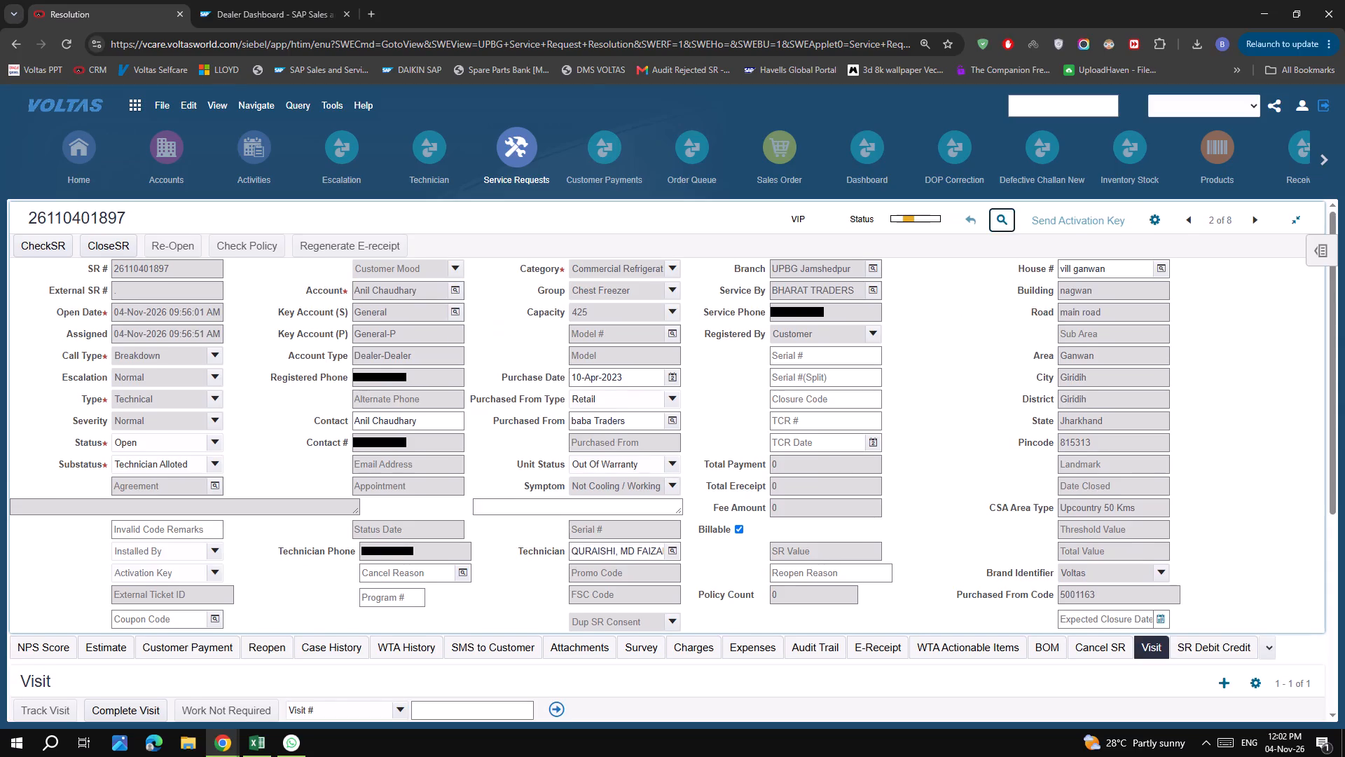
{"action": "right_click", "coordinate": [434, 292]}
{"action": "left_click", "coordinate": [515, 473]}
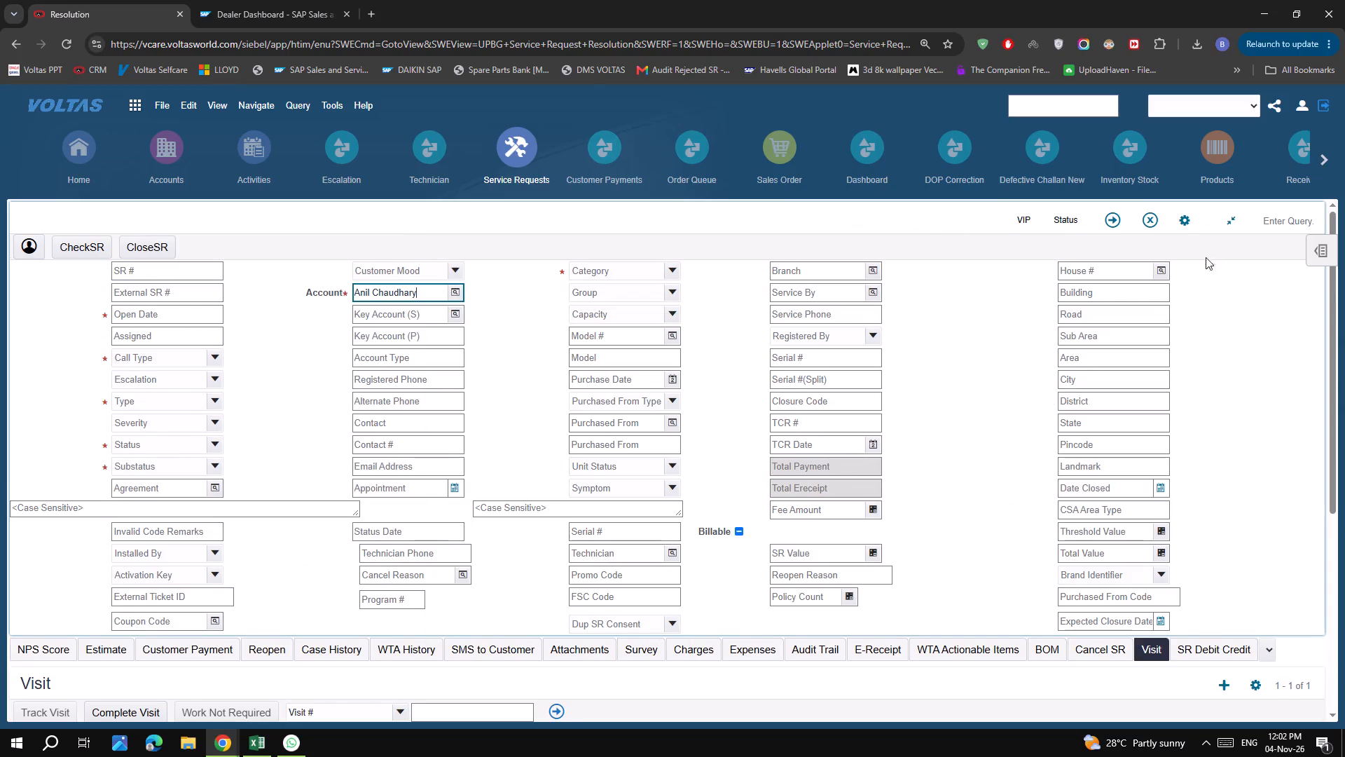
{"action": "left_click", "coordinate": [1110, 226]}
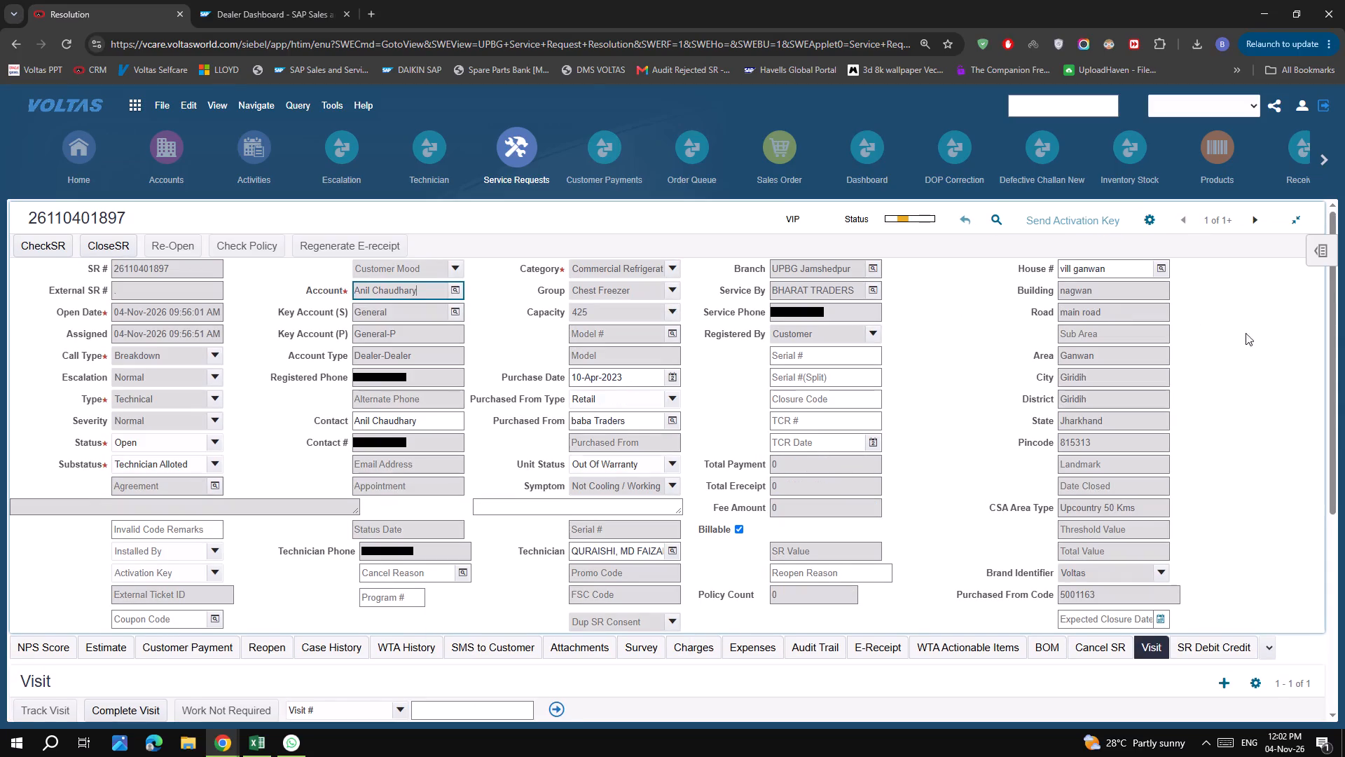
{"action": "left_click", "coordinate": [1253, 215]}
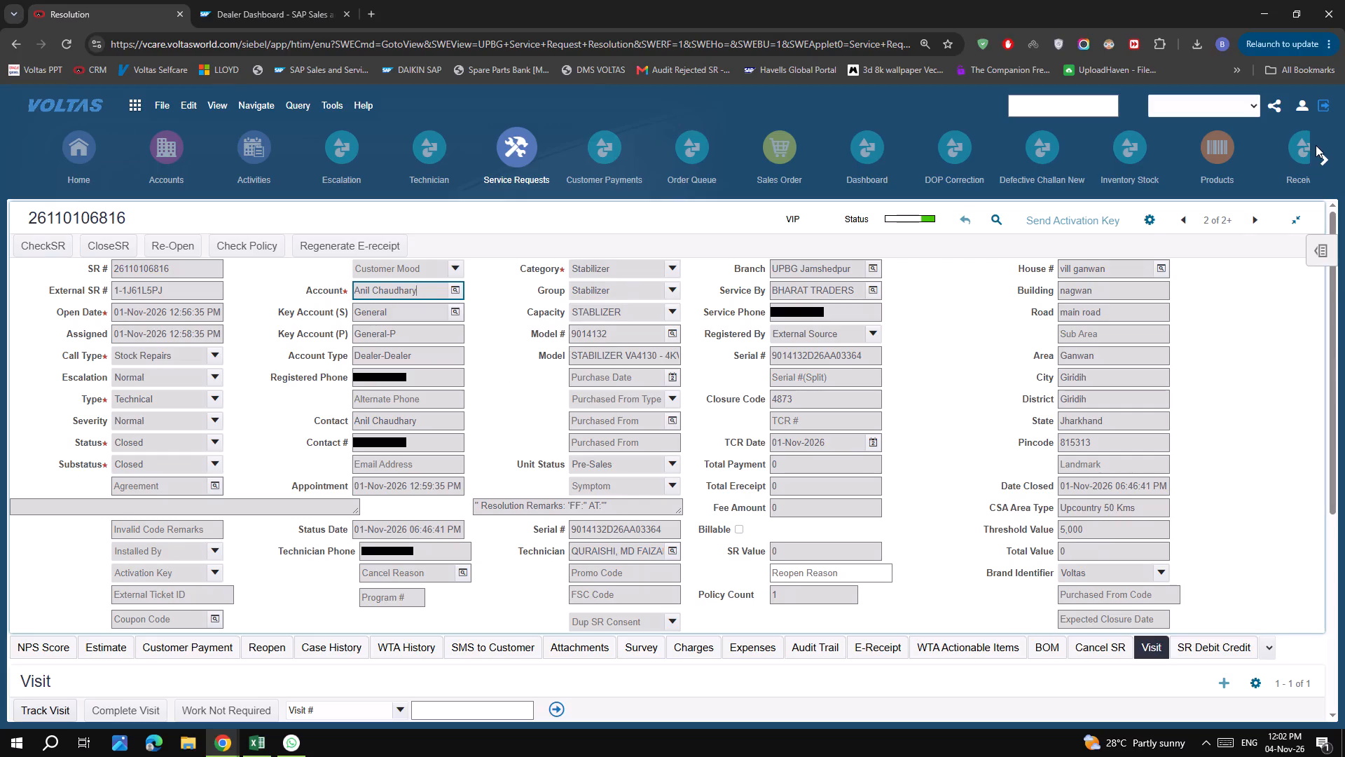
{"action": "scroll", "coordinate": [881, 444], "scroll_direction": "down", "scroll_amount": 7}
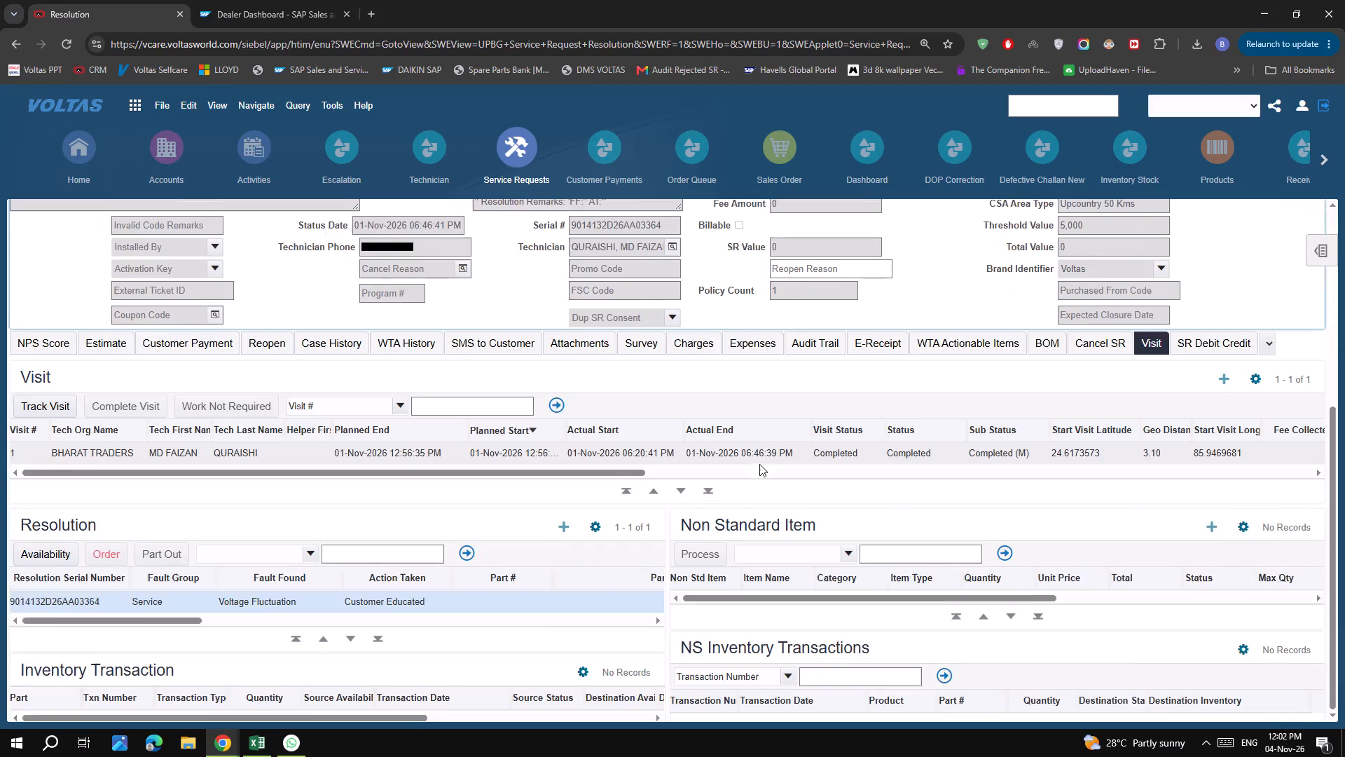
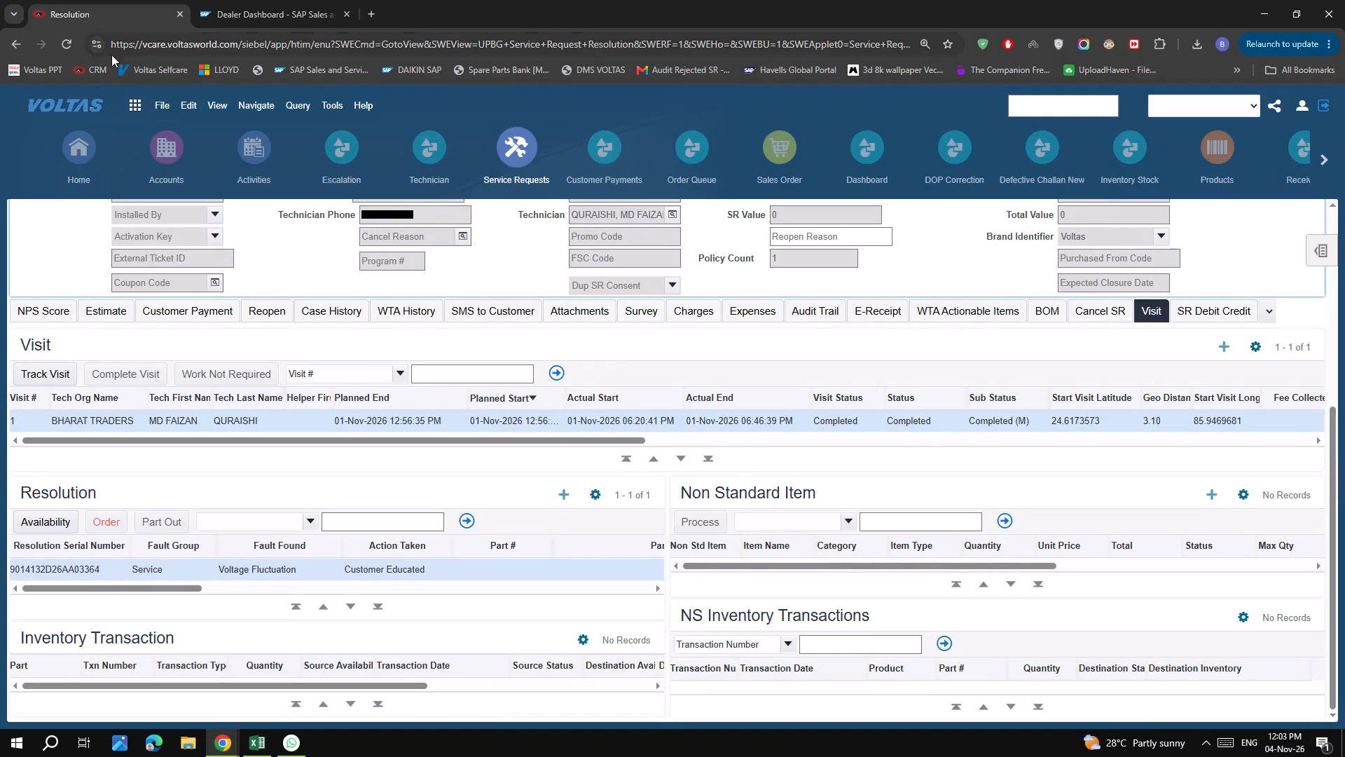
{"action": "left_click", "coordinate": [65, 44]}
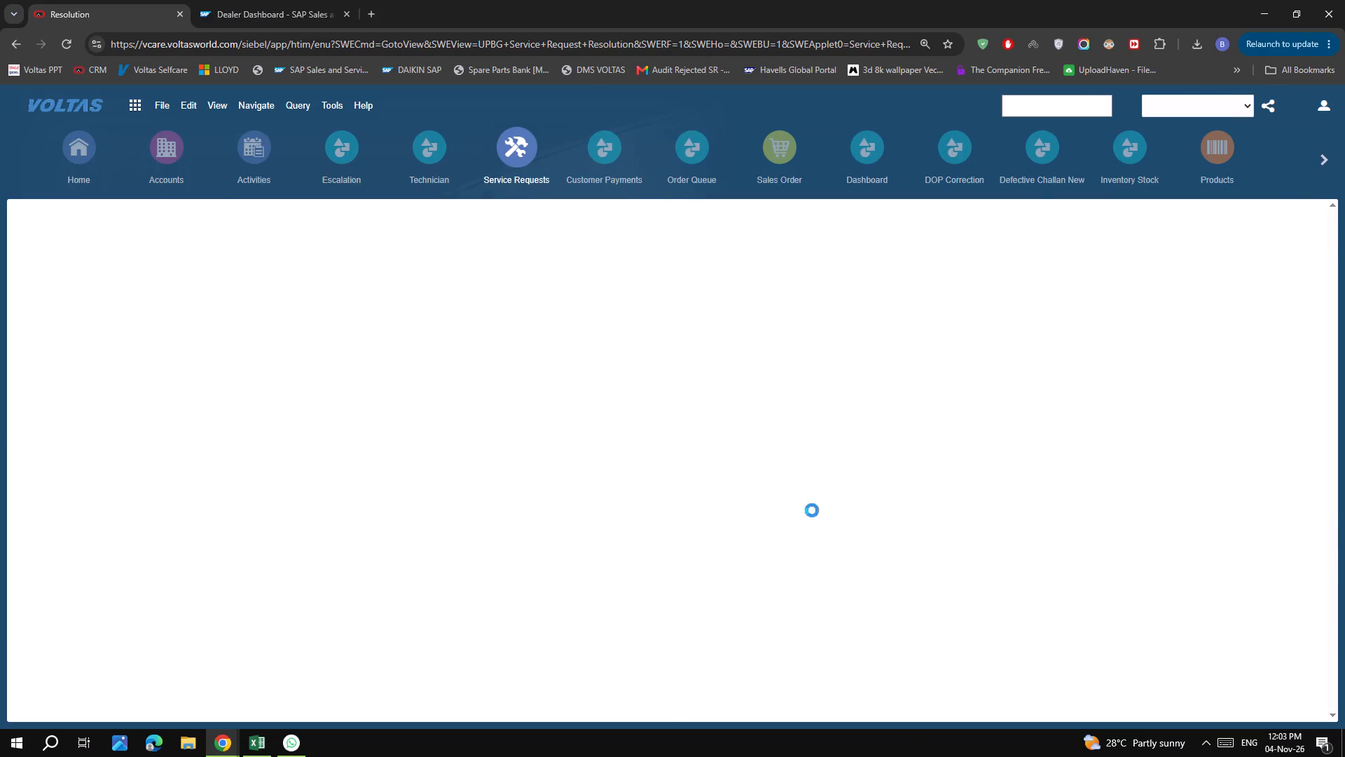
{"action": "scroll", "coordinate": [662, 617], "scroll_direction": "down", "scroll_amount": 6}
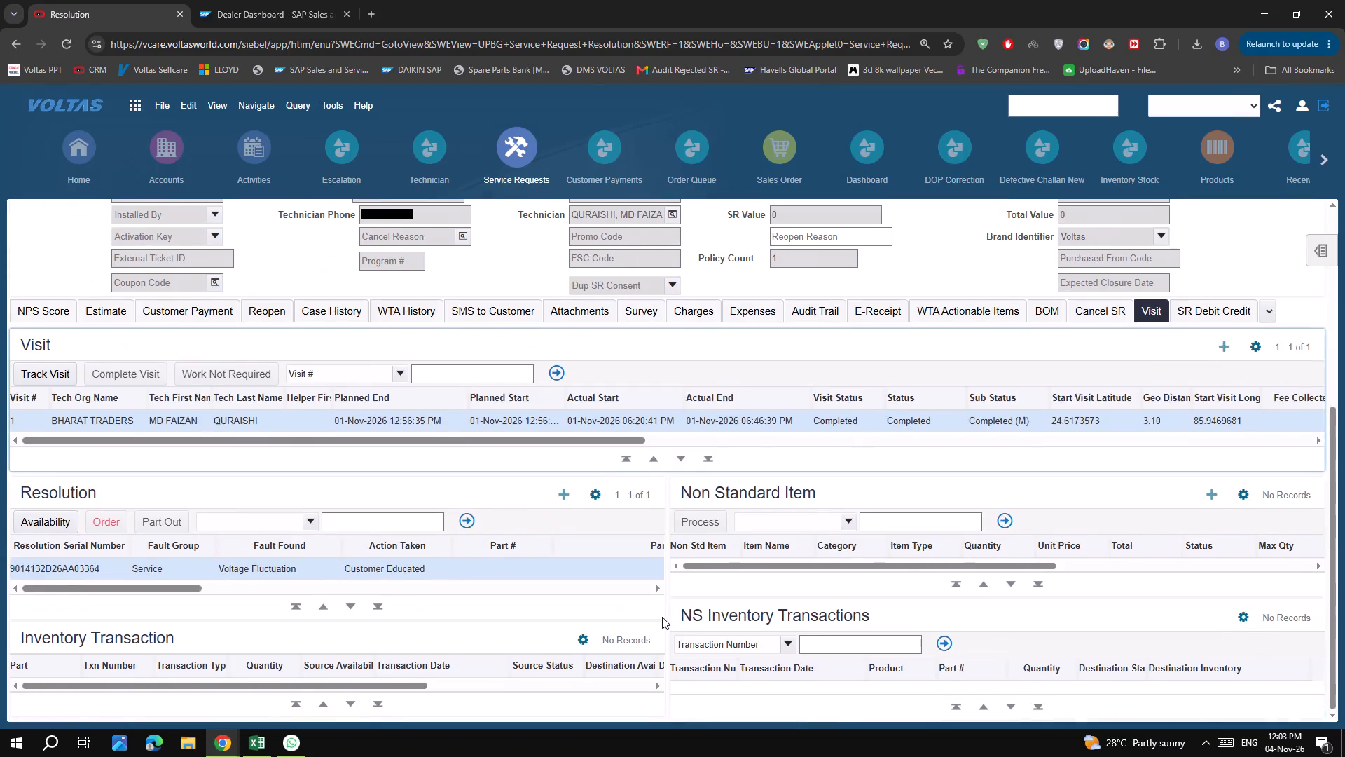
{"action": "scroll", "coordinate": [662, 617], "scroll_direction": "up", "scroll_amount": 7}
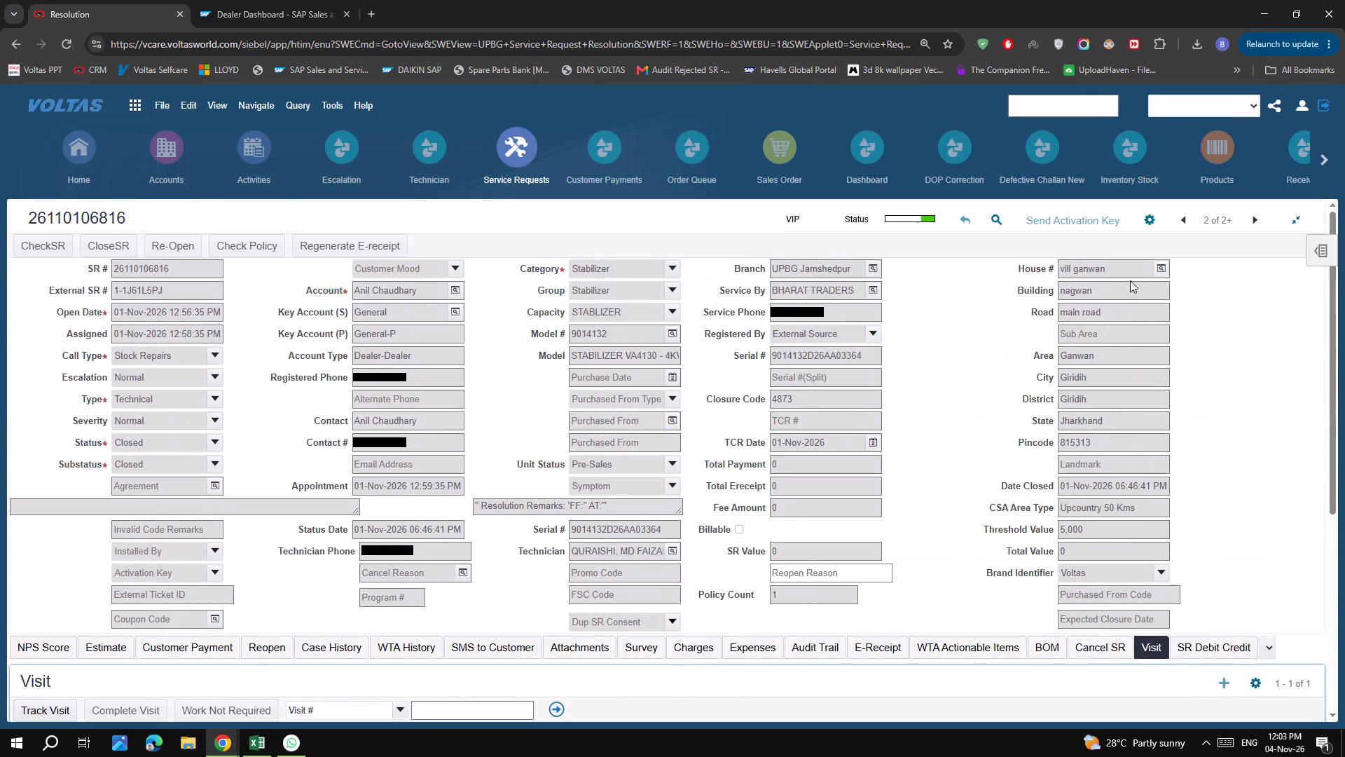
{"action": "left_click", "coordinate": [1178, 217]}
{"action": "scroll", "coordinate": [577, 624], "scroll_direction": "down", "scroll_amount": 6}
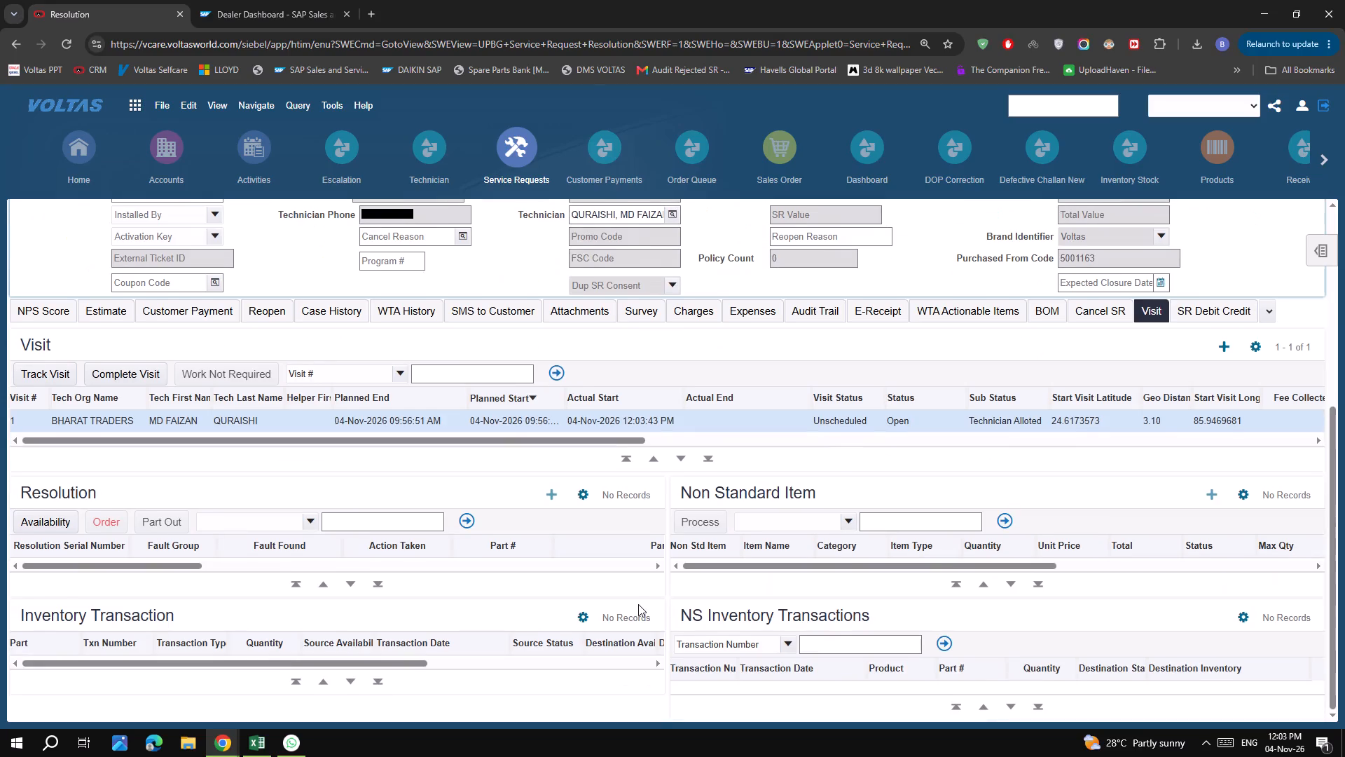
{"action": "scroll", "coordinate": [638, 604], "scroll_direction": "up", "scroll_amount": 7}
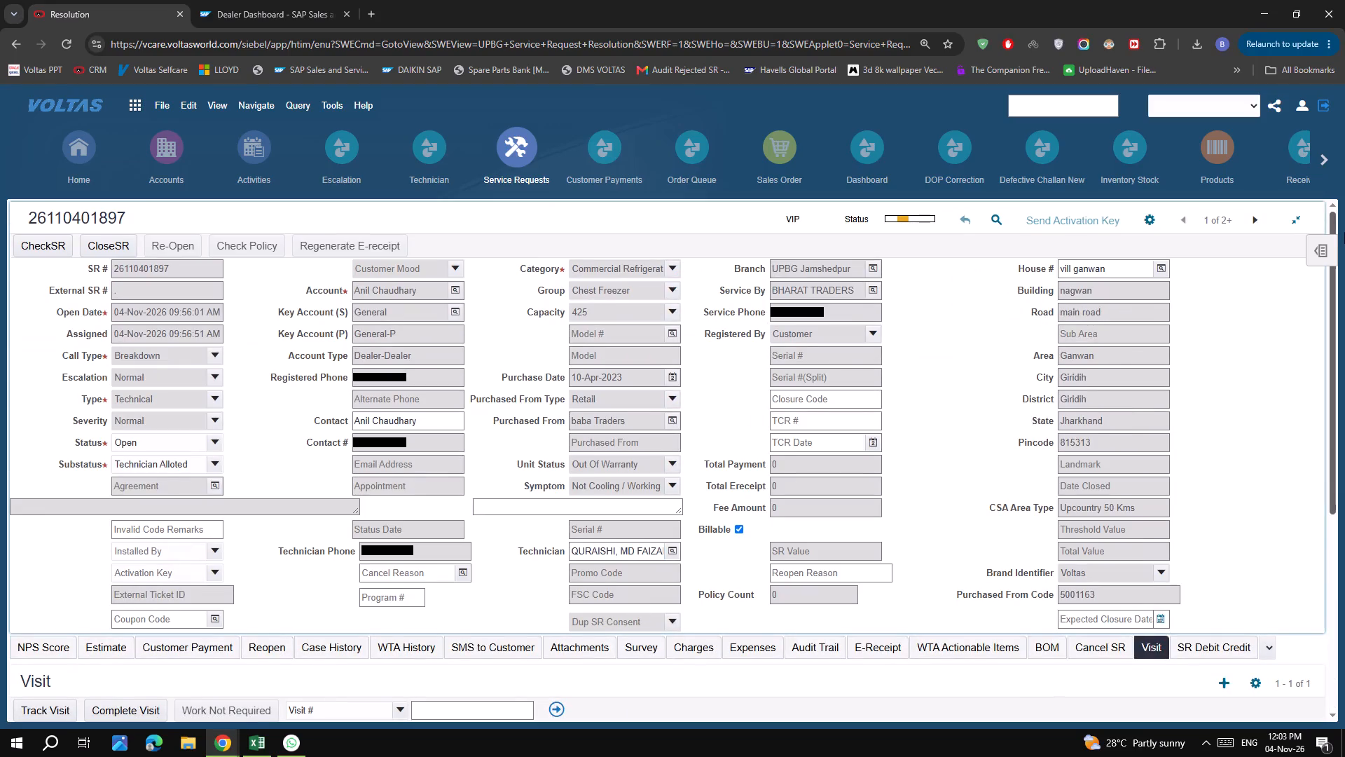
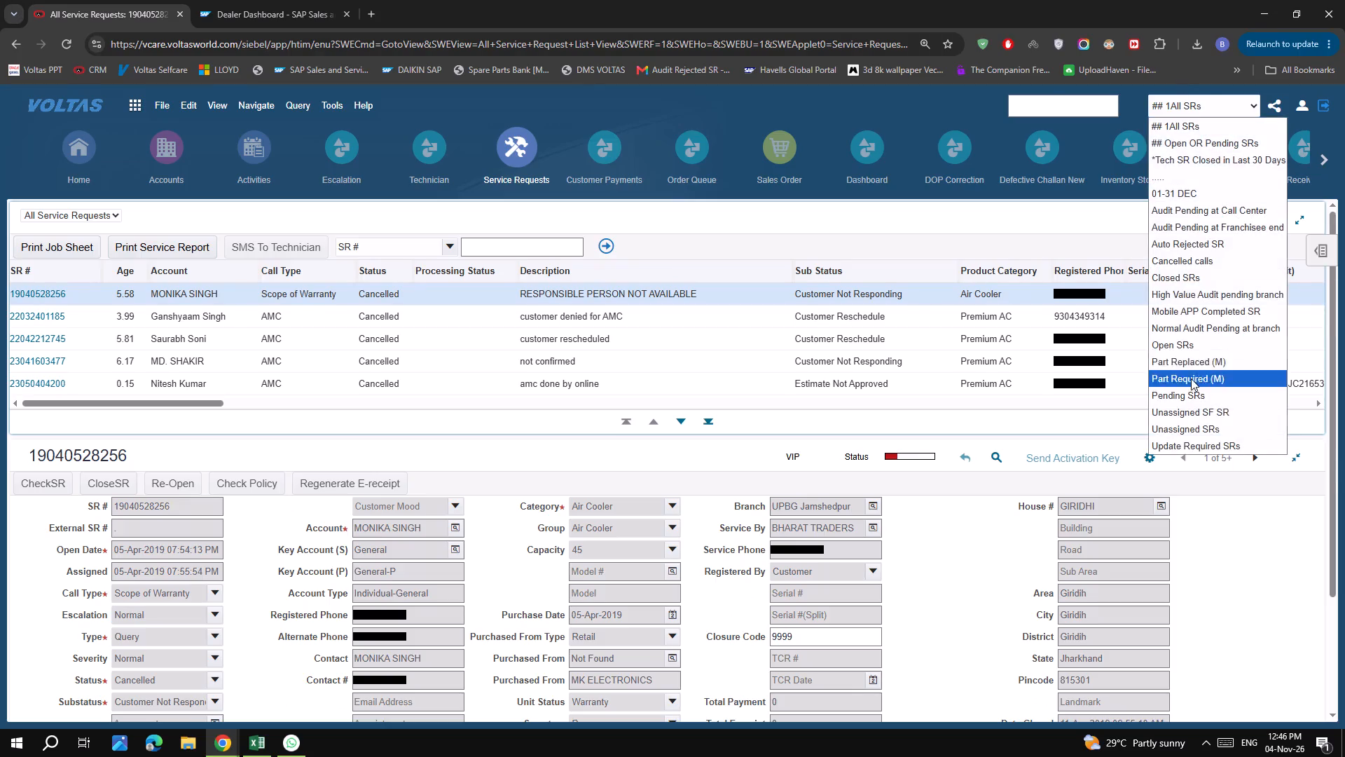
List the Open SRs, sorted by SR # in descending order, and expand the list to show more records.
{"action": "left_click", "coordinate": [1203, 347]}
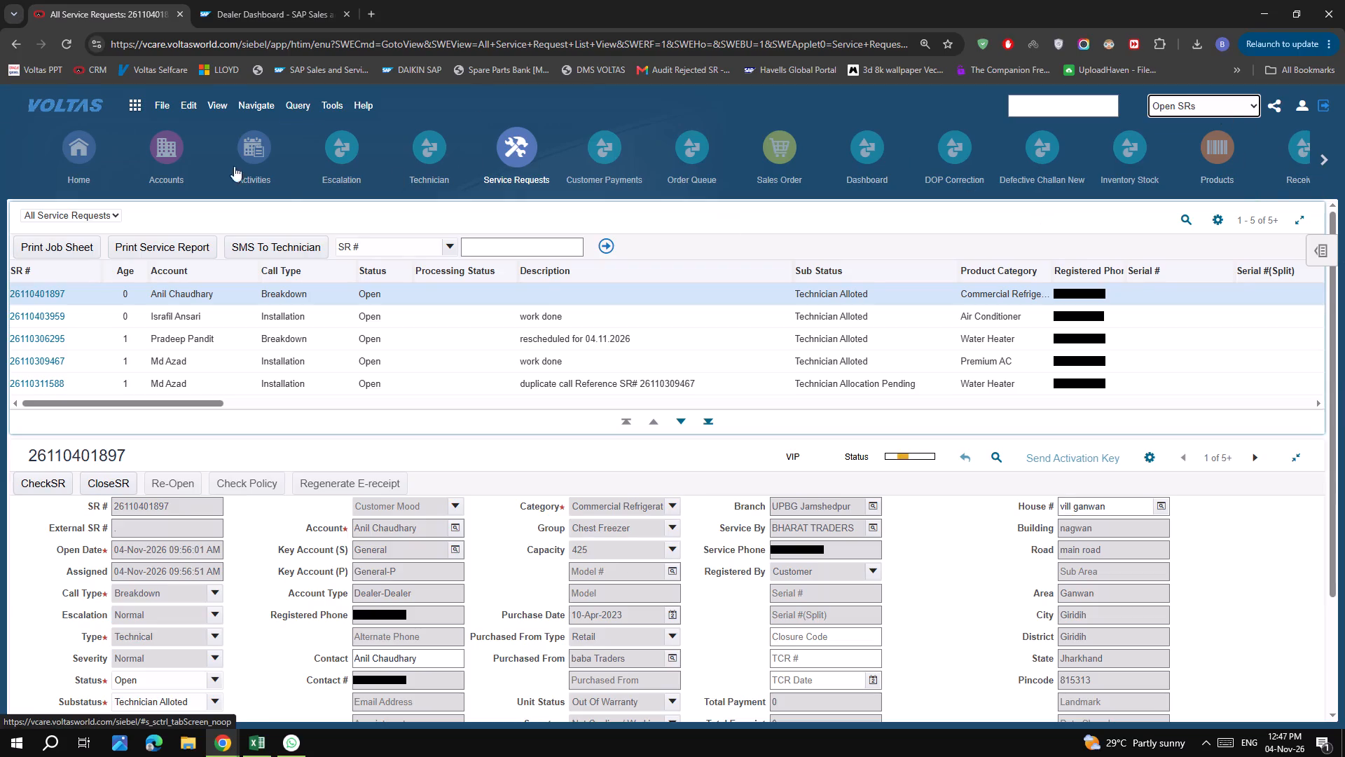
{"action": "left_click", "coordinate": [48, 268]}
{"action": "left_click", "coordinate": [83, 276]}
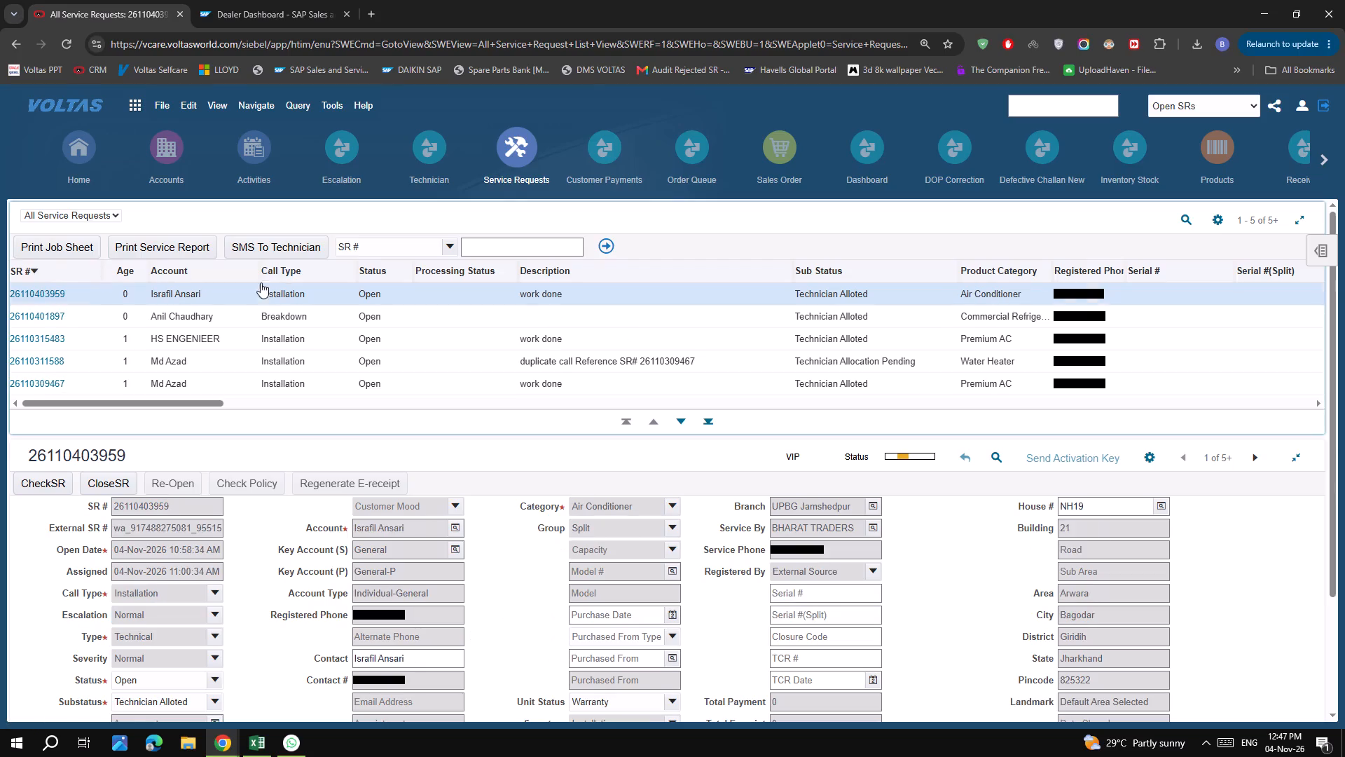
{"action": "left_click", "coordinate": [1294, 225]}
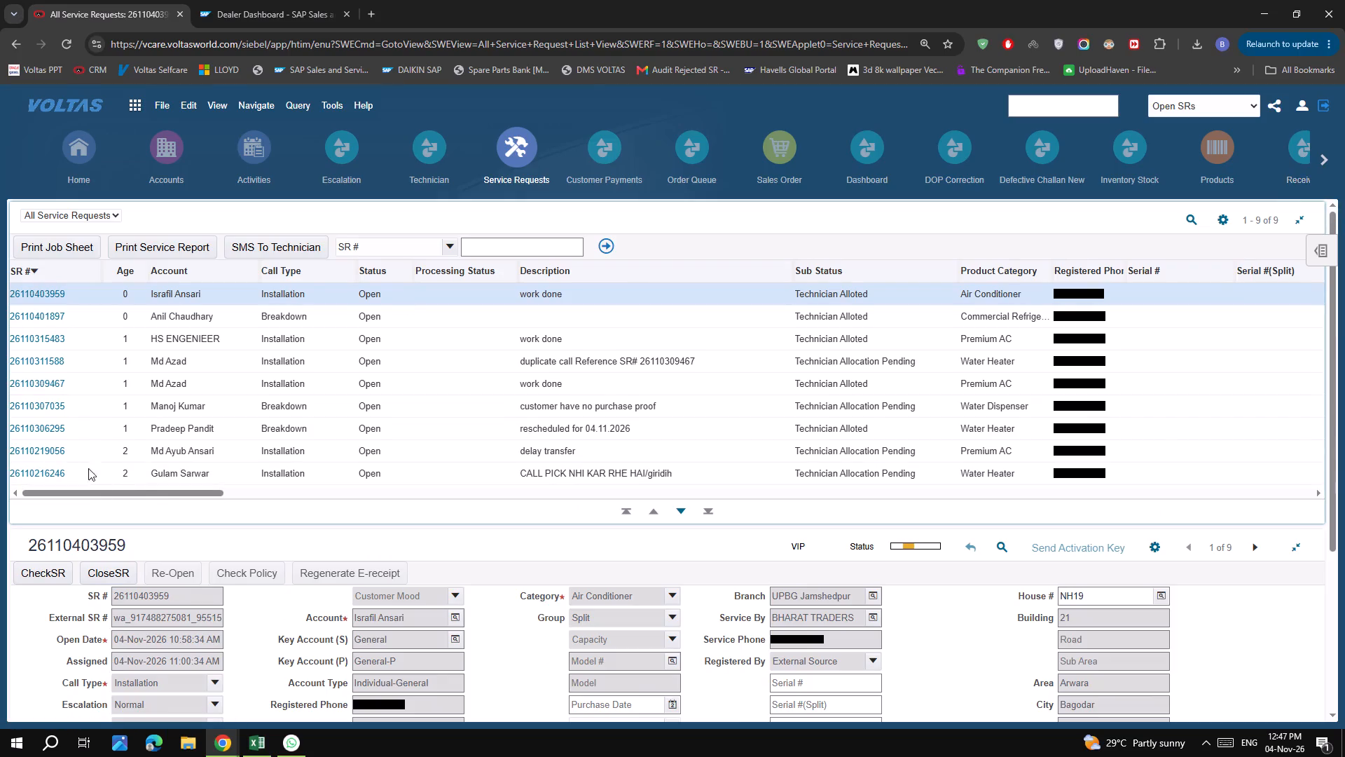
Open the water heater installation request described as "CALL PICK NHI KAR RHE HAI/giridih" and review its request and visit details.
{"action": "left_click", "coordinate": [41, 471]}
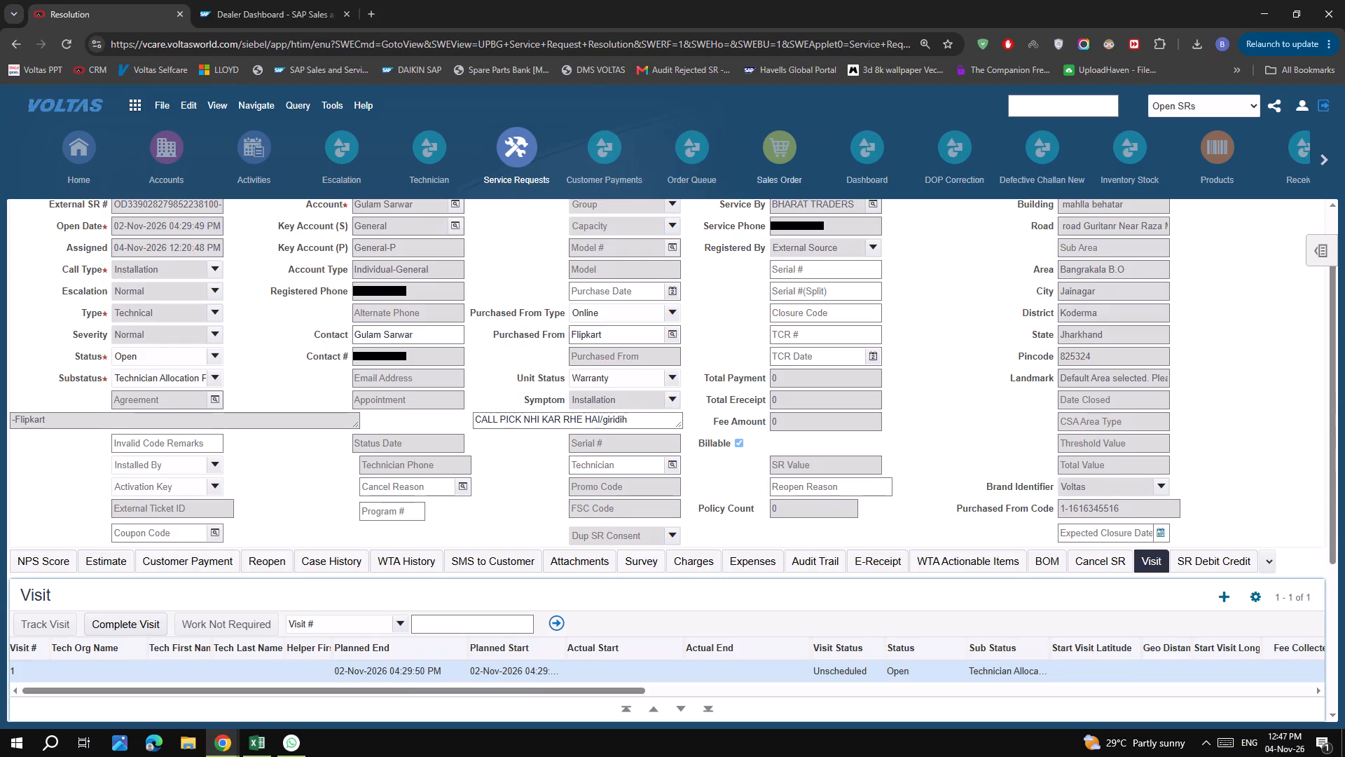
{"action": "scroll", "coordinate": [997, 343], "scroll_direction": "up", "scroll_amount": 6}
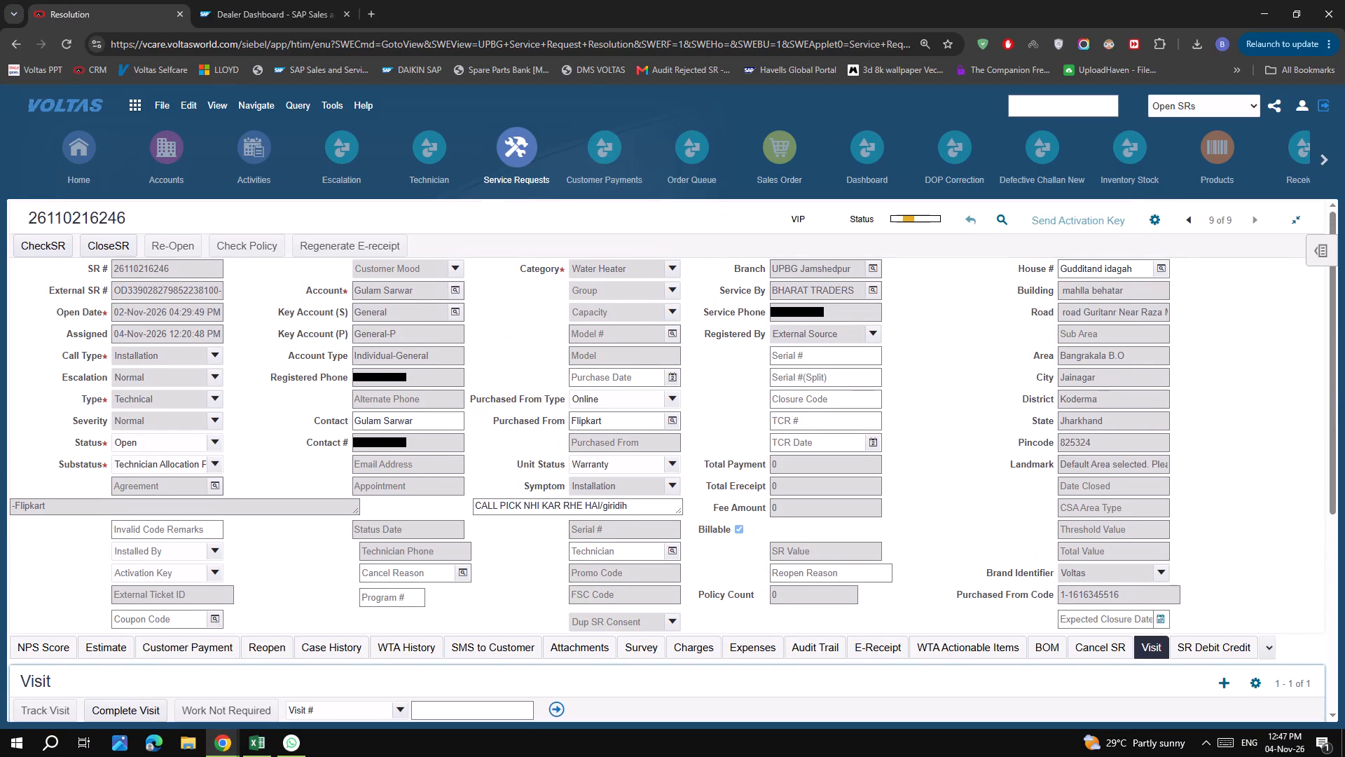
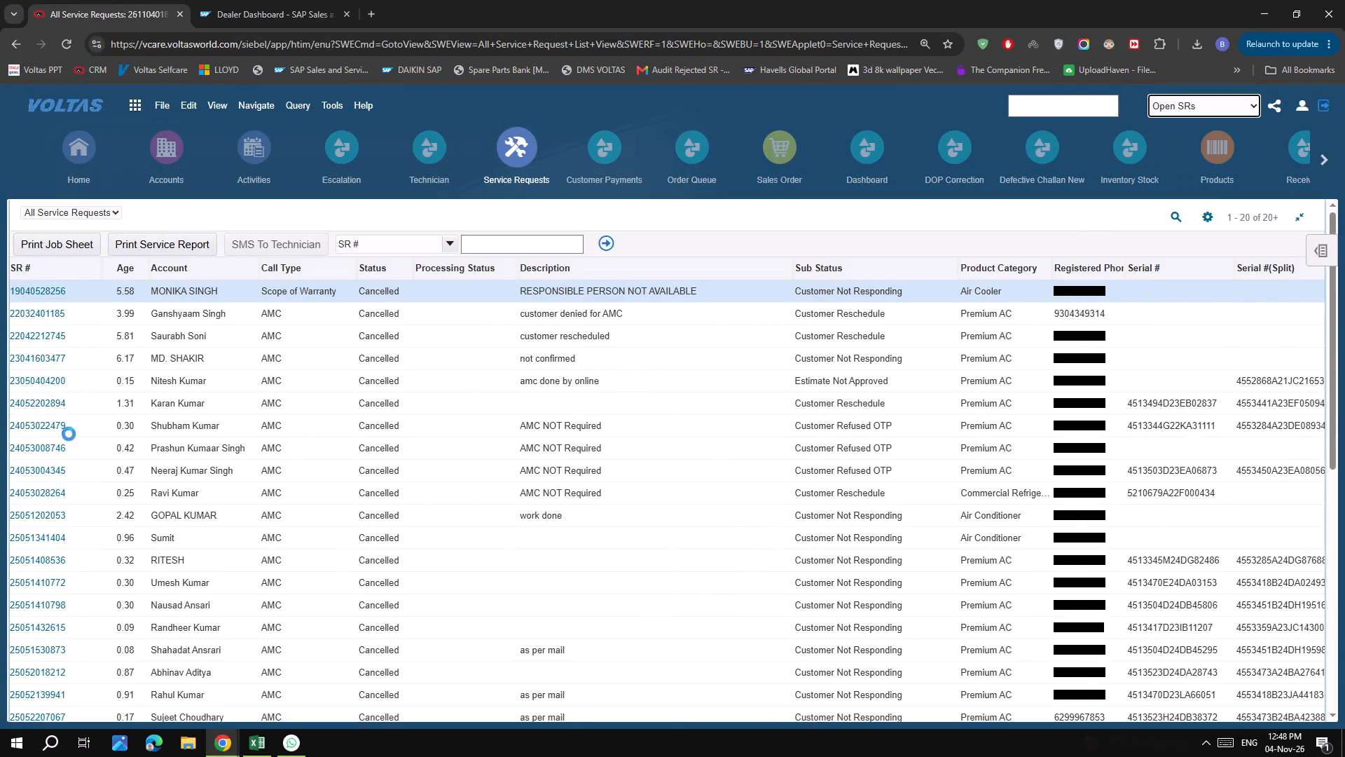
Sort the Open SRs list by SR # in descending order.
{"action": "left_click", "coordinate": [46, 265]}
{"action": "left_click", "coordinate": [74, 274]}
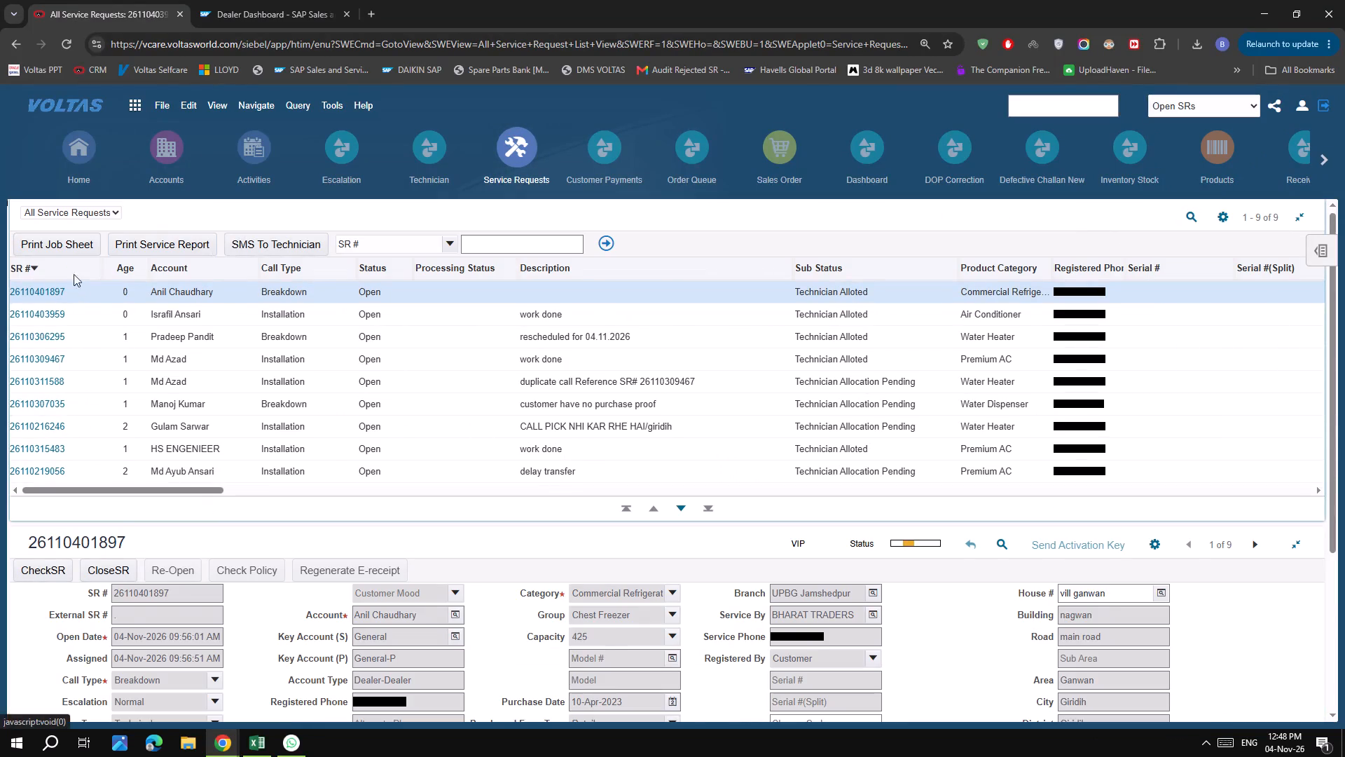
{"action": "left_click", "coordinate": [31, 299]}
{"action": "left_click", "coordinate": [100, 322]}
{"action": "left_click", "coordinate": [48, 293]}
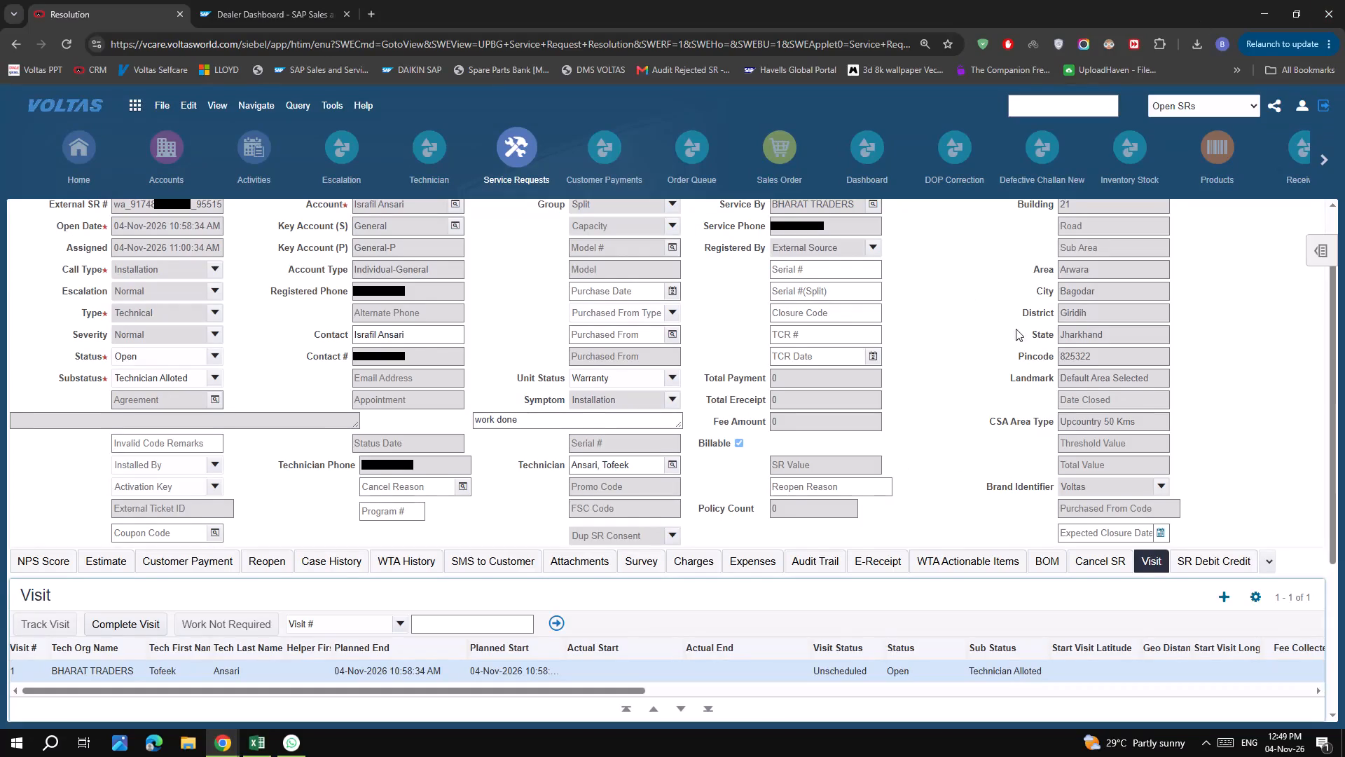
{"action": "scroll", "coordinate": [1002, 325], "scroll_direction": "up", "scroll_amount": 7}
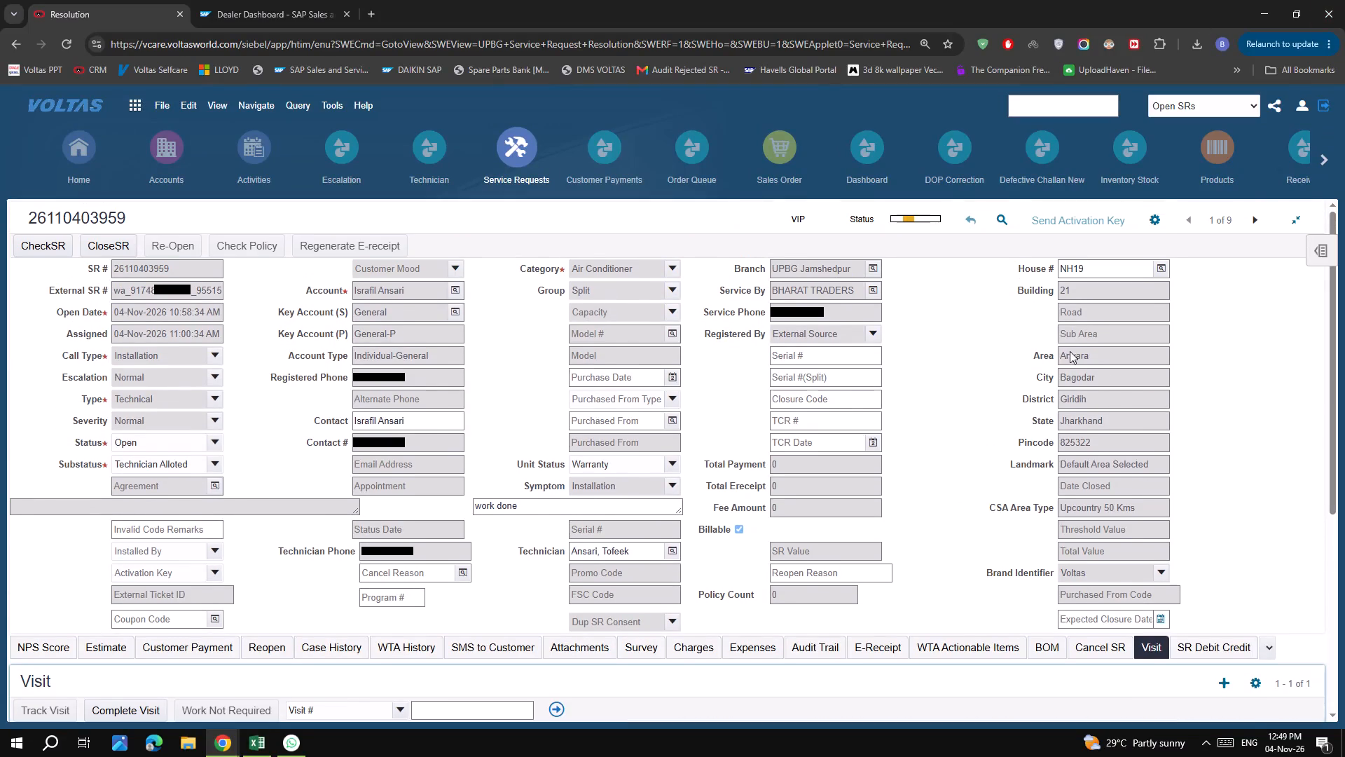
{"action": "left_click_drag", "start_coordinate": [429, 295], "coordinate": [291, 295]}
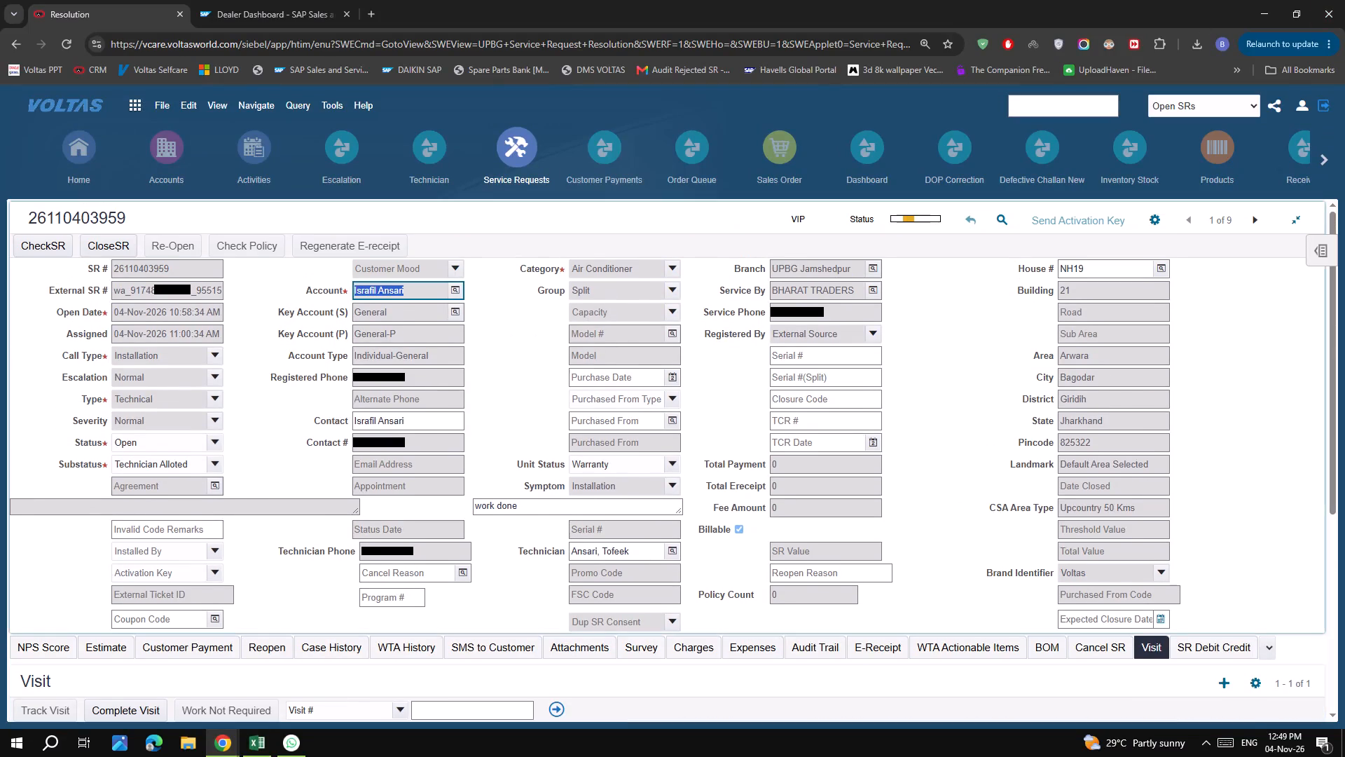
{"action": "left_click", "coordinate": [744, 374]}
{"action": "scroll", "coordinate": [751, 375], "scroll_direction": "down", "scroll_amount": 5}
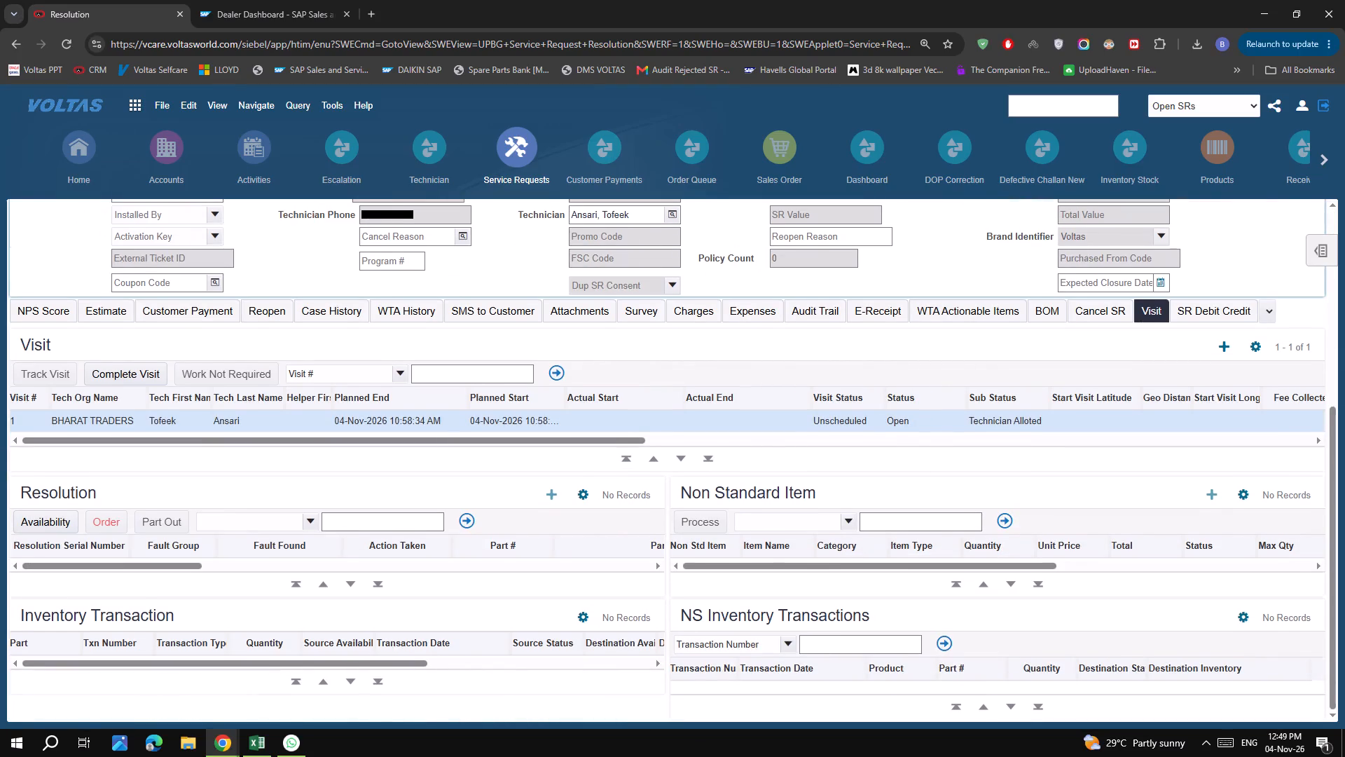
{"action": "scroll", "coordinate": [1036, 260], "scroll_direction": "up", "scroll_amount": 7}
{"action": "left_click", "coordinate": [1251, 223]}
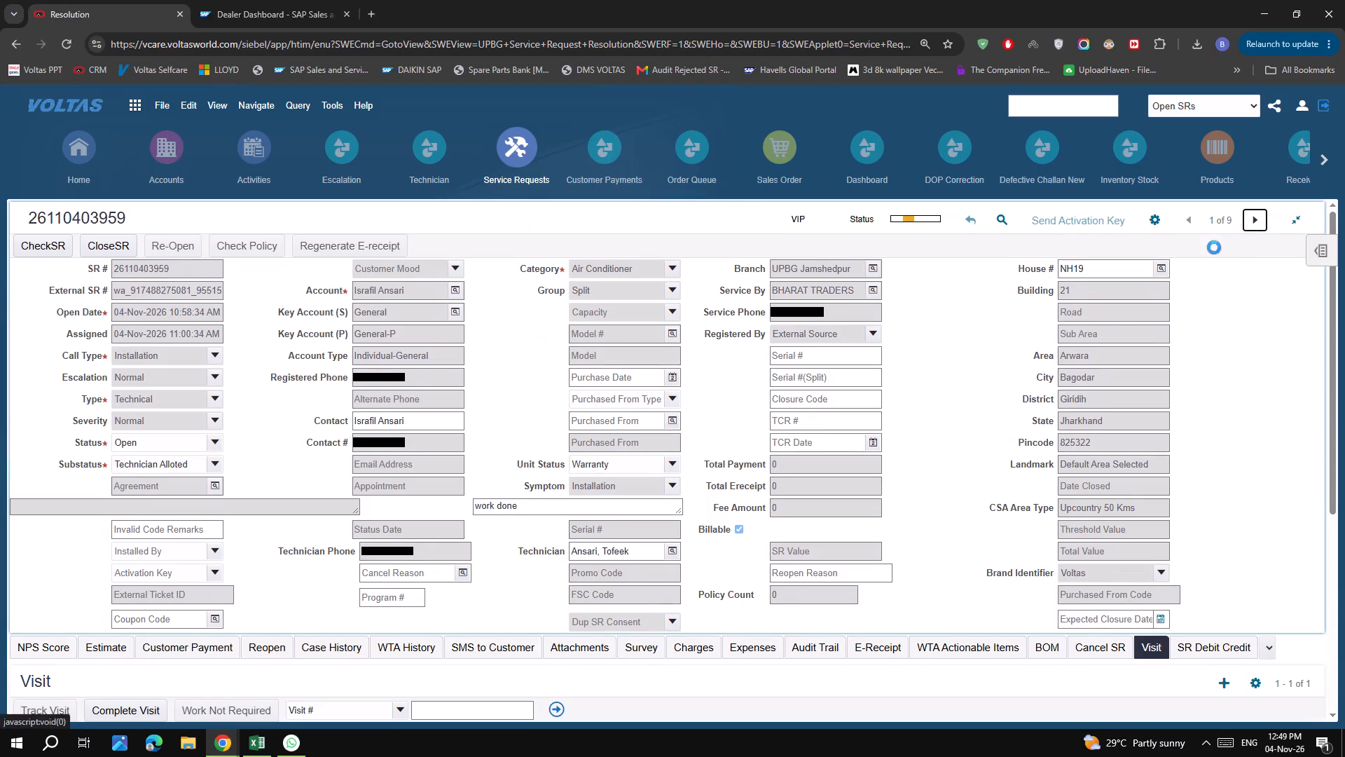
{"action": "left_click", "coordinate": [1253, 216]}
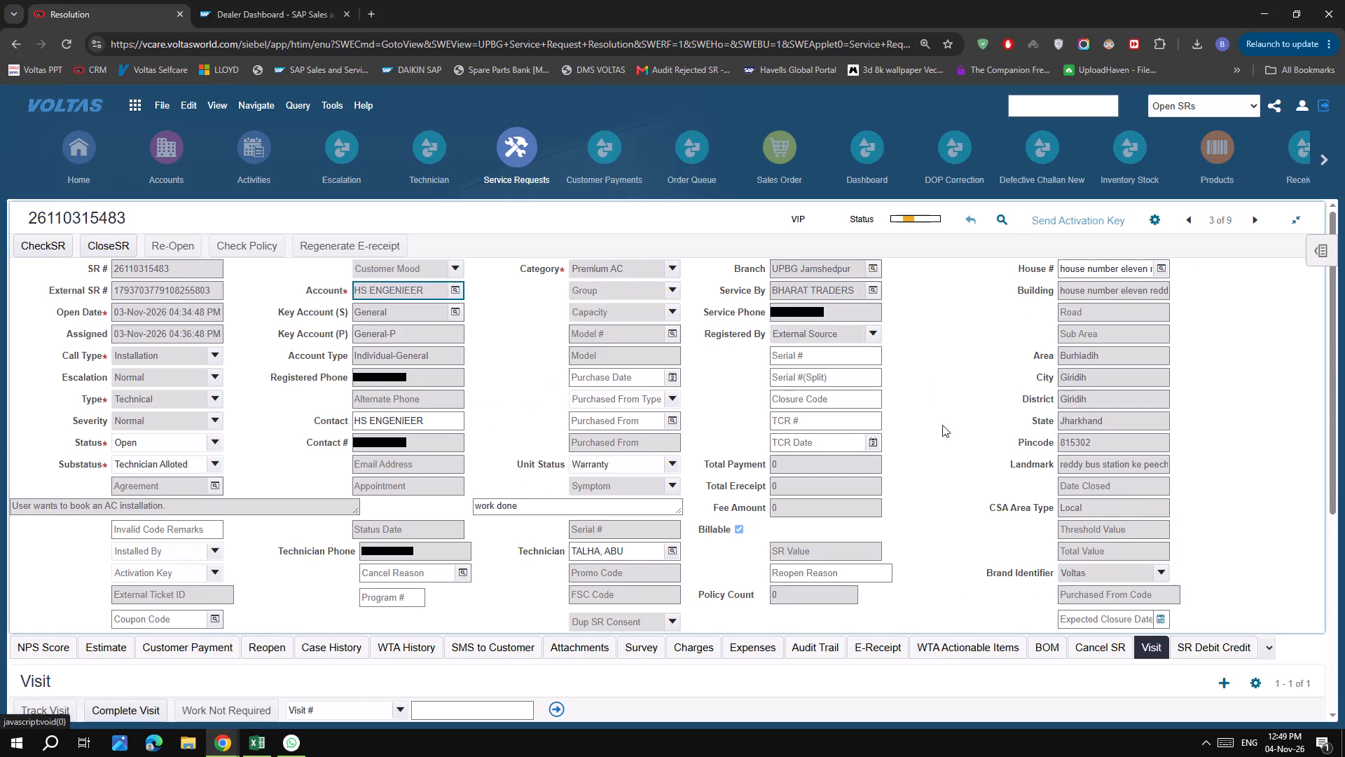
{"action": "scroll", "coordinate": [493, 493], "scroll_direction": "down", "scroll_amount": 7}
{"action": "scroll", "coordinate": [573, 484], "scroll_direction": "up", "scroll_amount": 7}
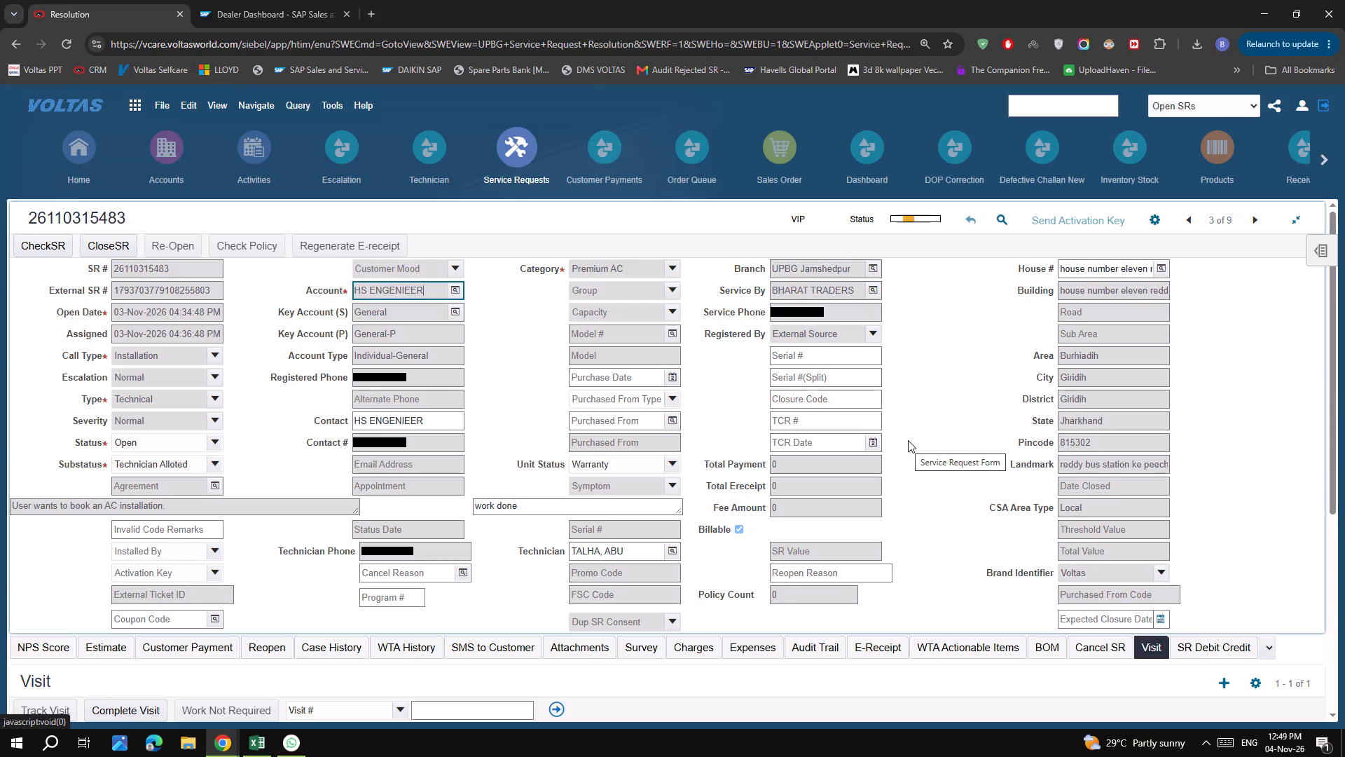
{"action": "left_click", "coordinate": [947, 411]}
{"action": "left_click", "coordinate": [1252, 224]}
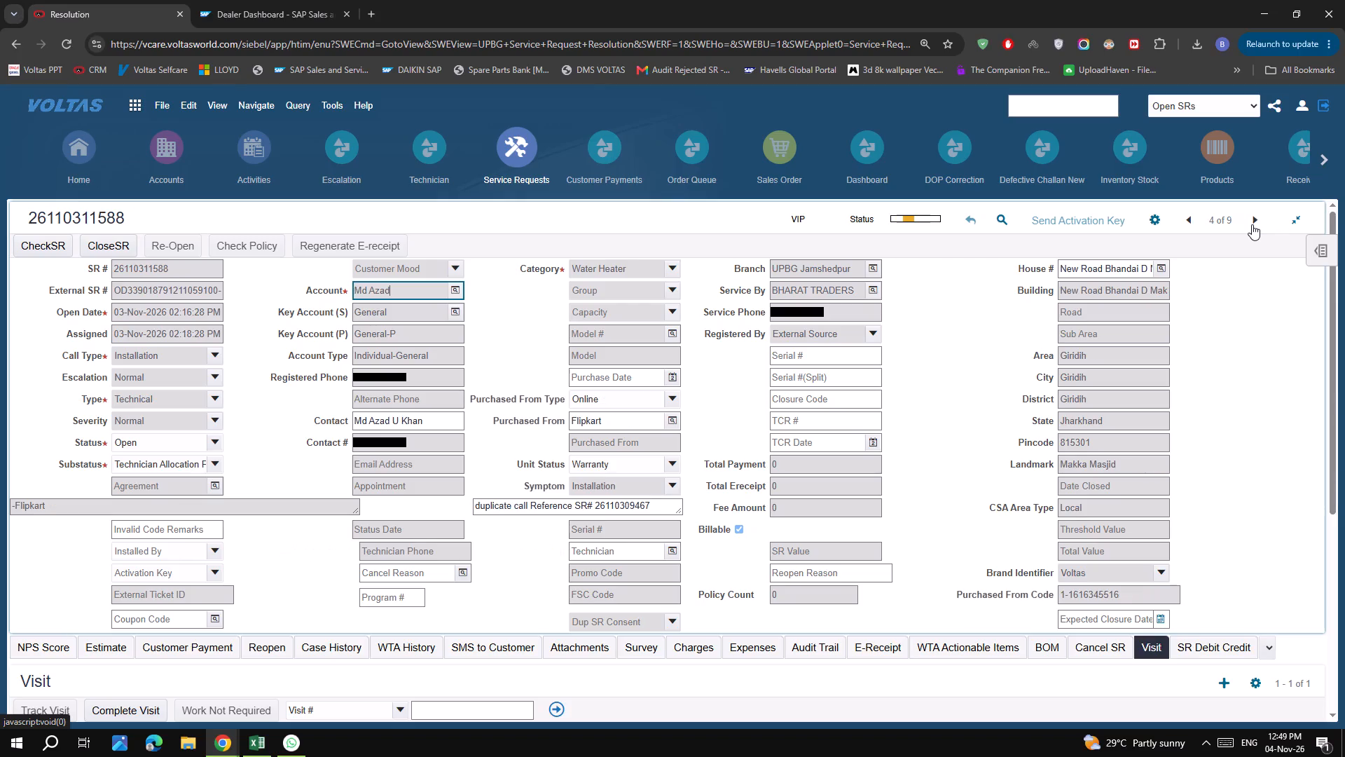
{"action": "left_click", "coordinate": [1252, 224]}
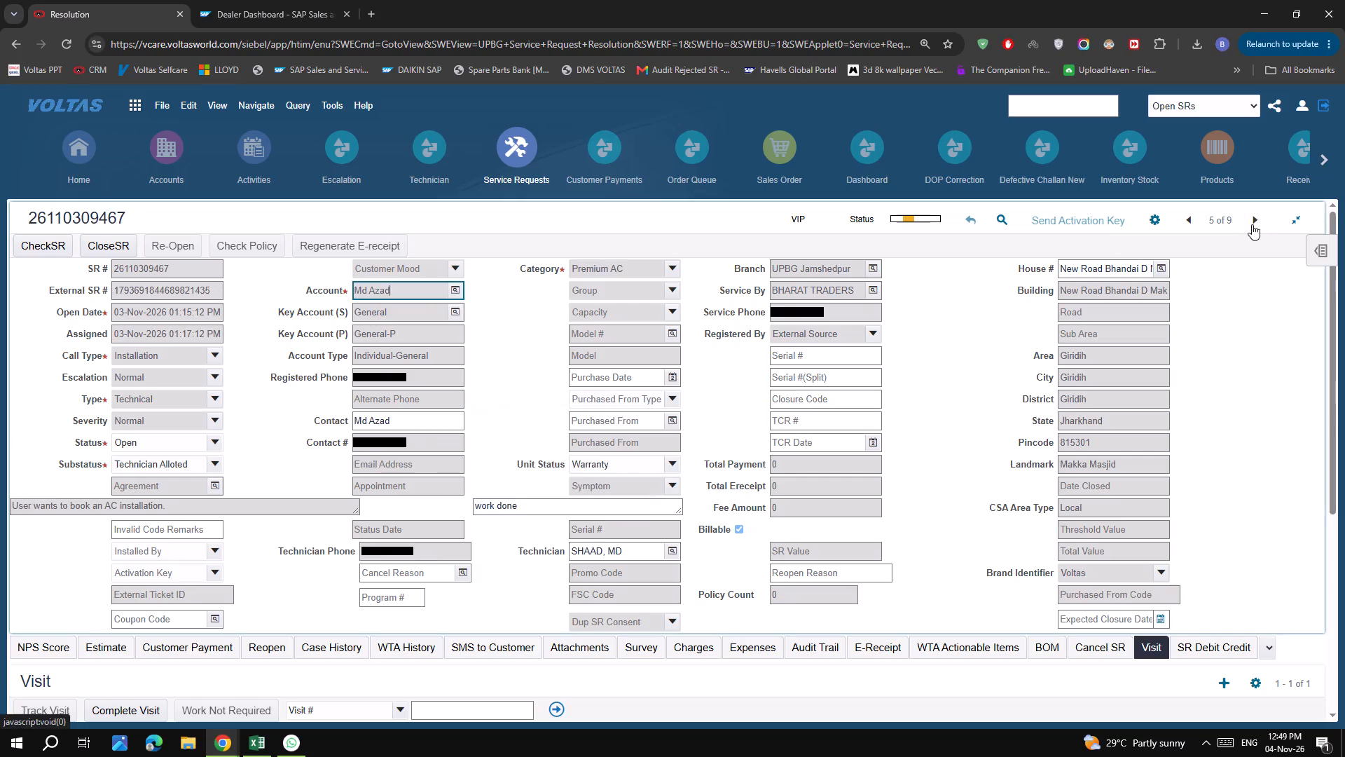
{"action": "scroll", "coordinate": [971, 429], "scroll_direction": "down", "scroll_amount": 4}
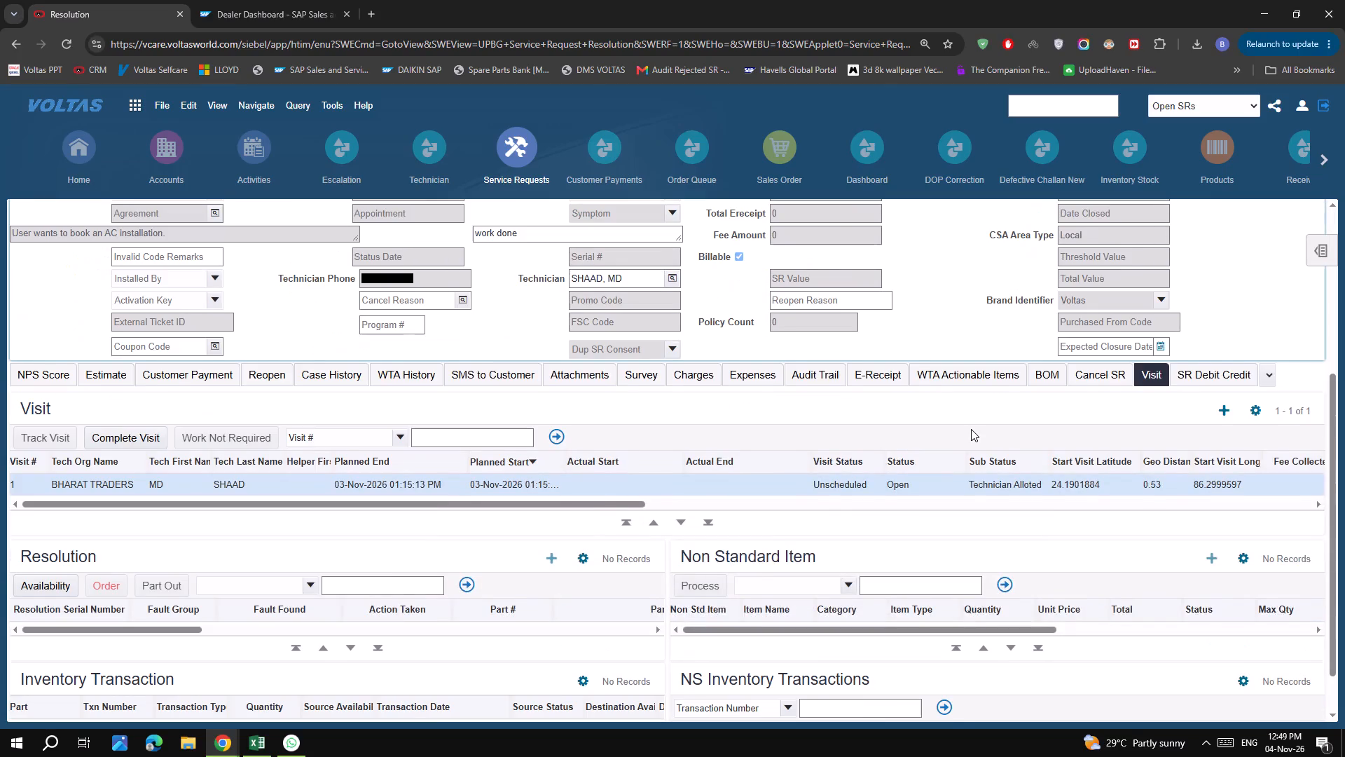
{"action": "scroll", "coordinate": [971, 429], "scroll_direction": "up", "scroll_amount": 5}
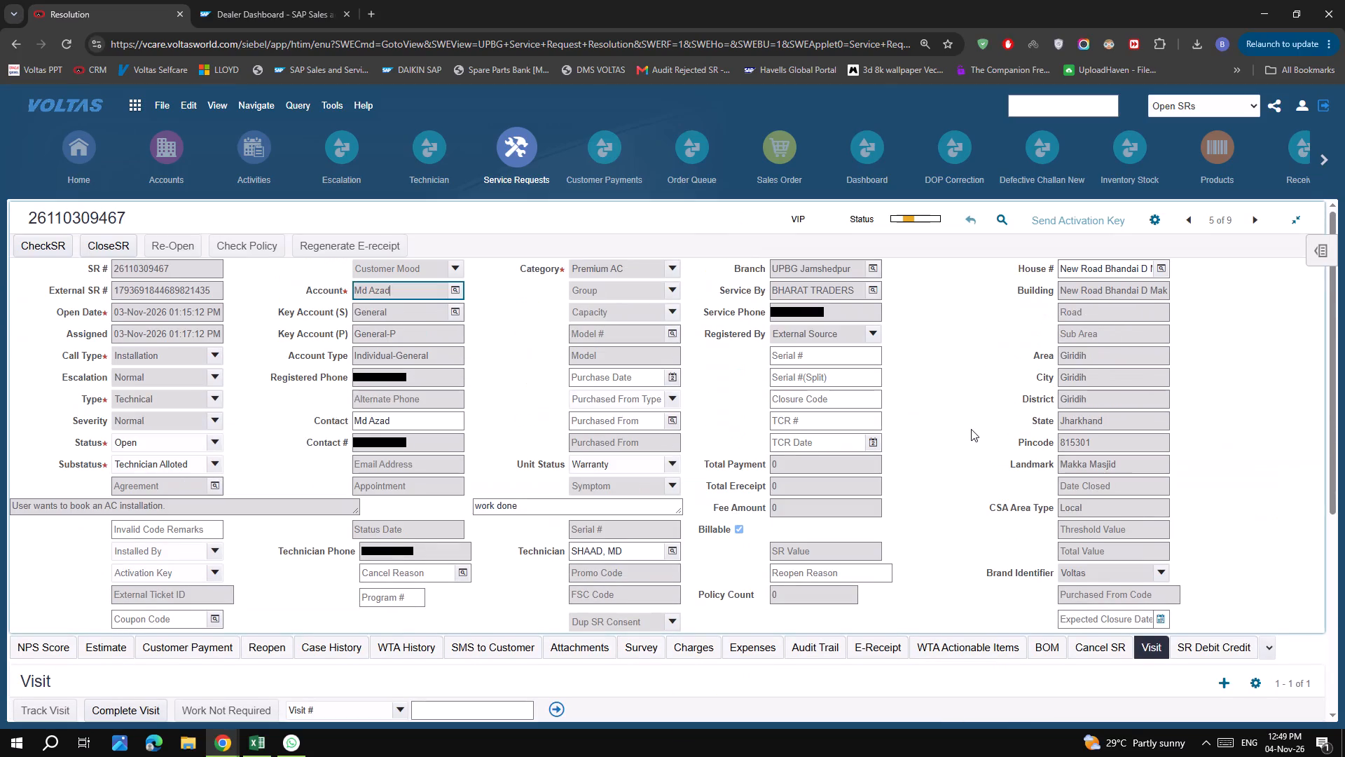
{"action": "left_click", "coordinate": [972, 427]}
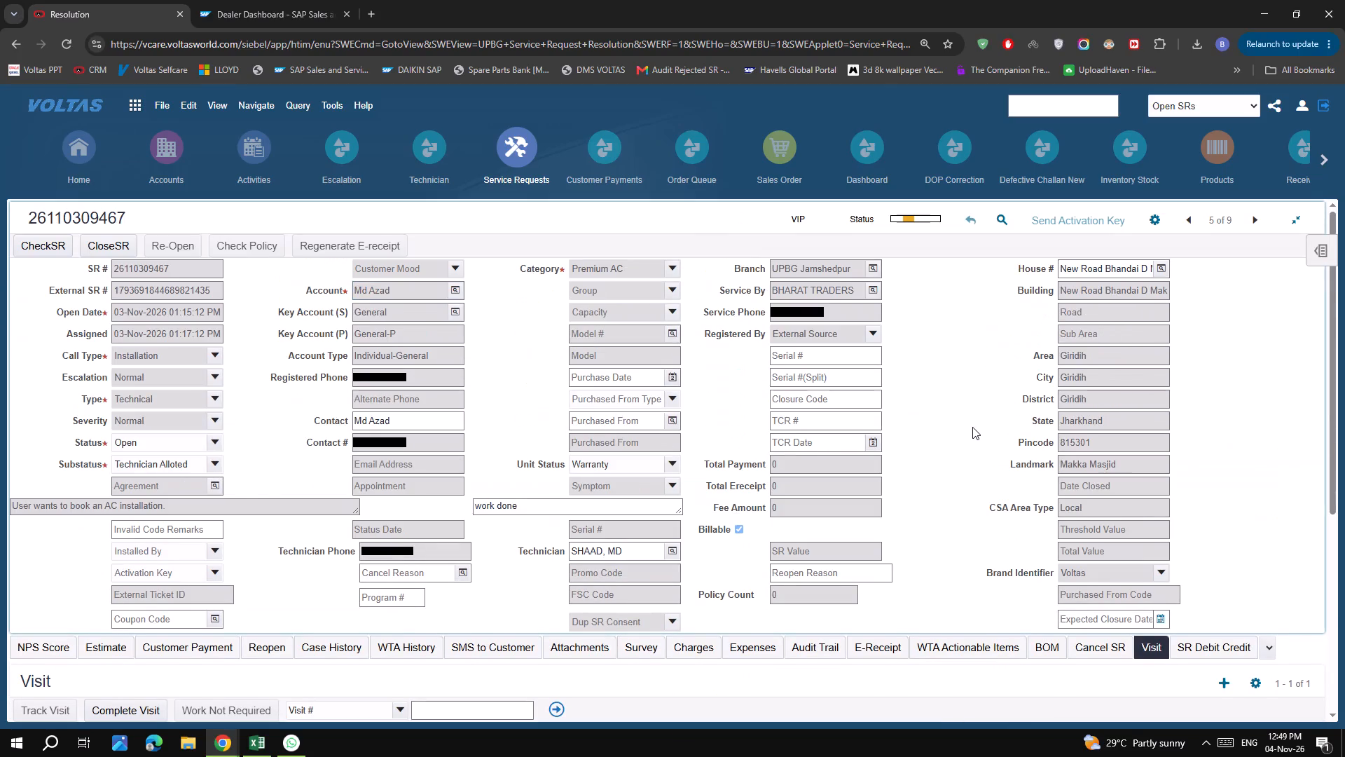
{"action": "left_click_drag", "start_coordinate": [357, 510], "coordinate": [204, 510]}
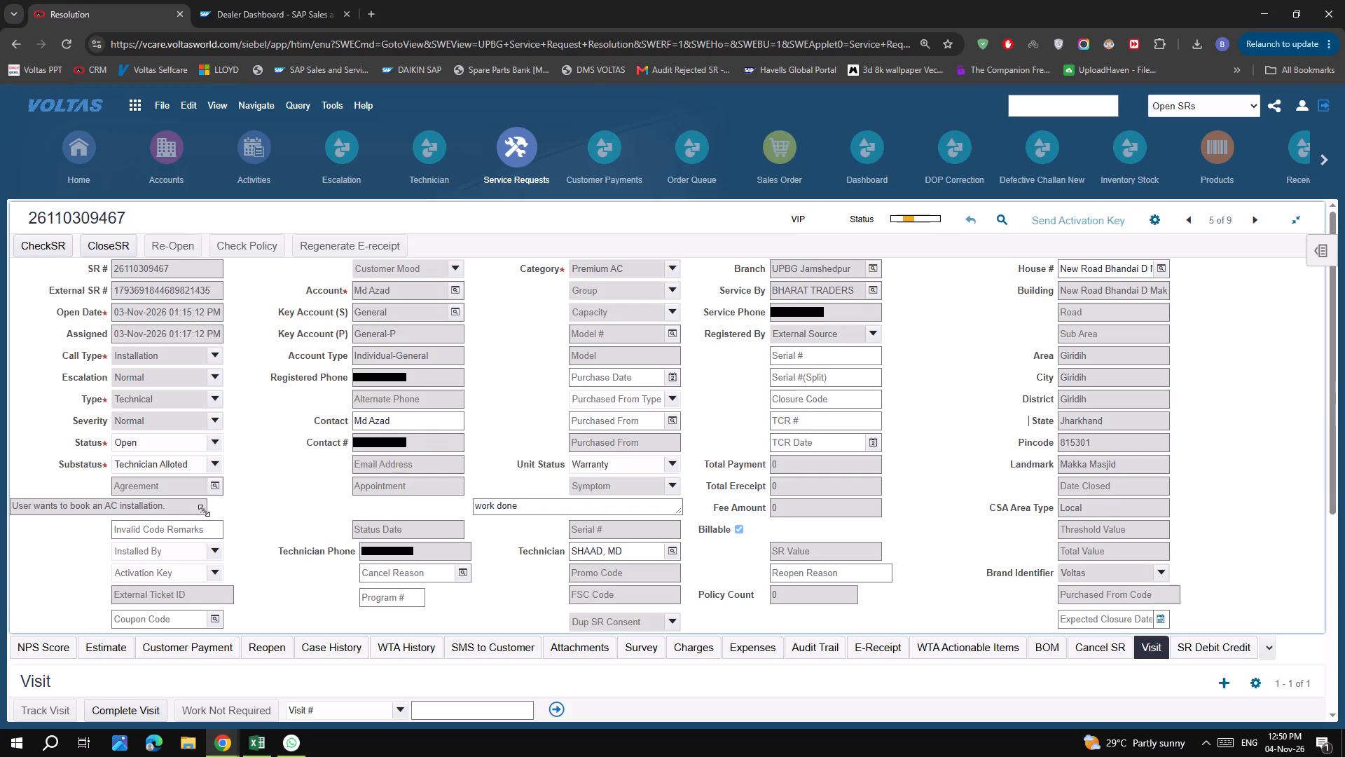
{"action": "left_click_drag", "start_coordinate": [204, 510], "coordinate": [202, 510]}
{"action": "left_click", "coordinate": [300, 500]}
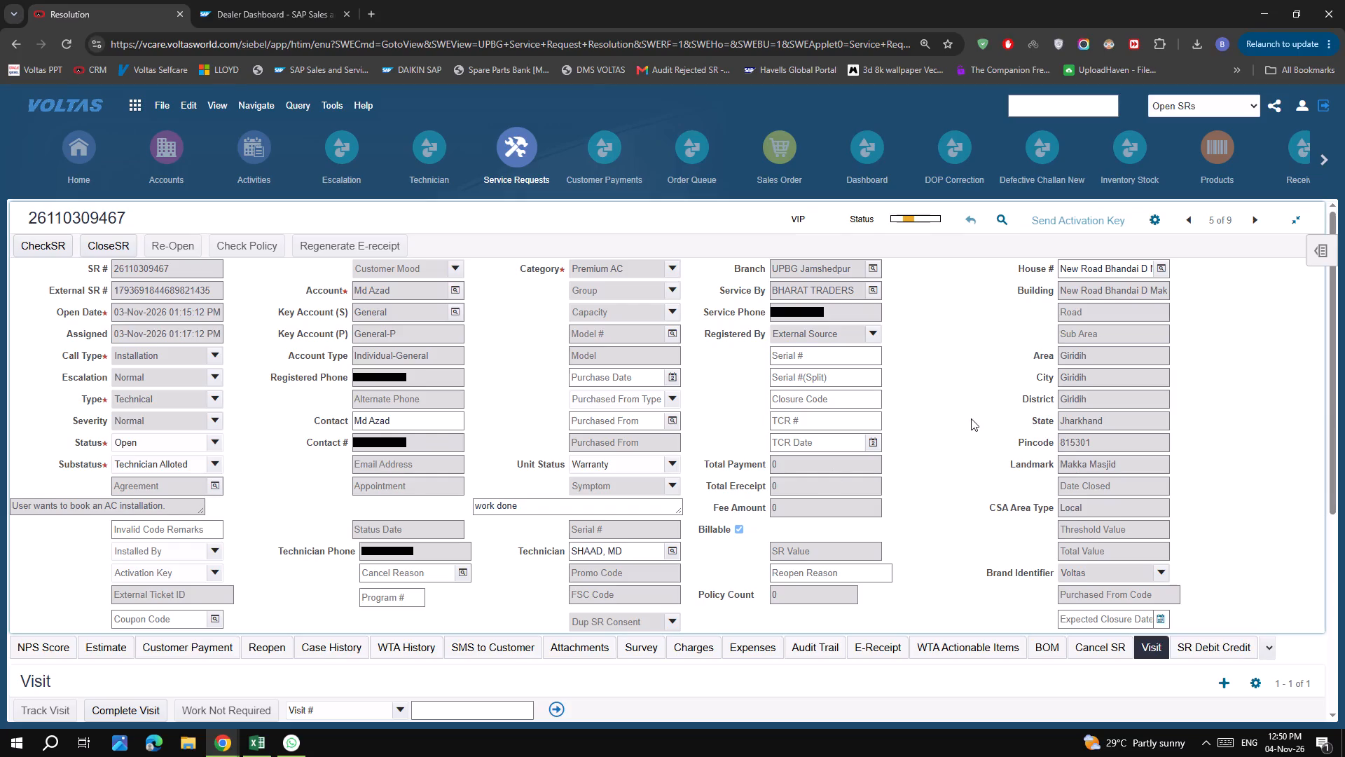
{"action": "left_click", "coordinate": [983, 413]}
{"action": "scroll", "coordinate": [983, 415], "scroll_direction": "down", "scroll_amount": 5}
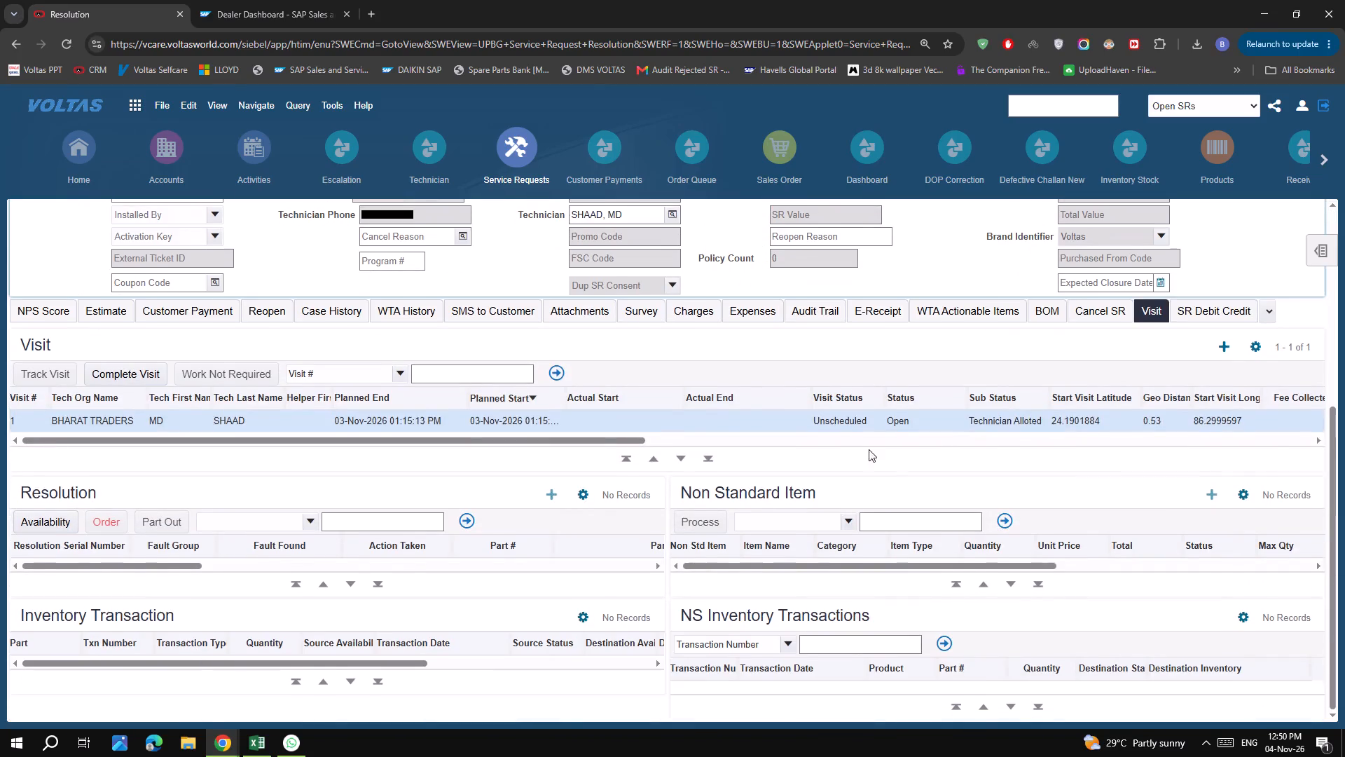
{"action": "scroll", "coordinate": [892, 458], "scroll_direction": "up", "scroll_amount": 7}
{"action": "scroll", "coordinate": [913, 452], "scroll_direction": "down", "scroll_amount": 7}
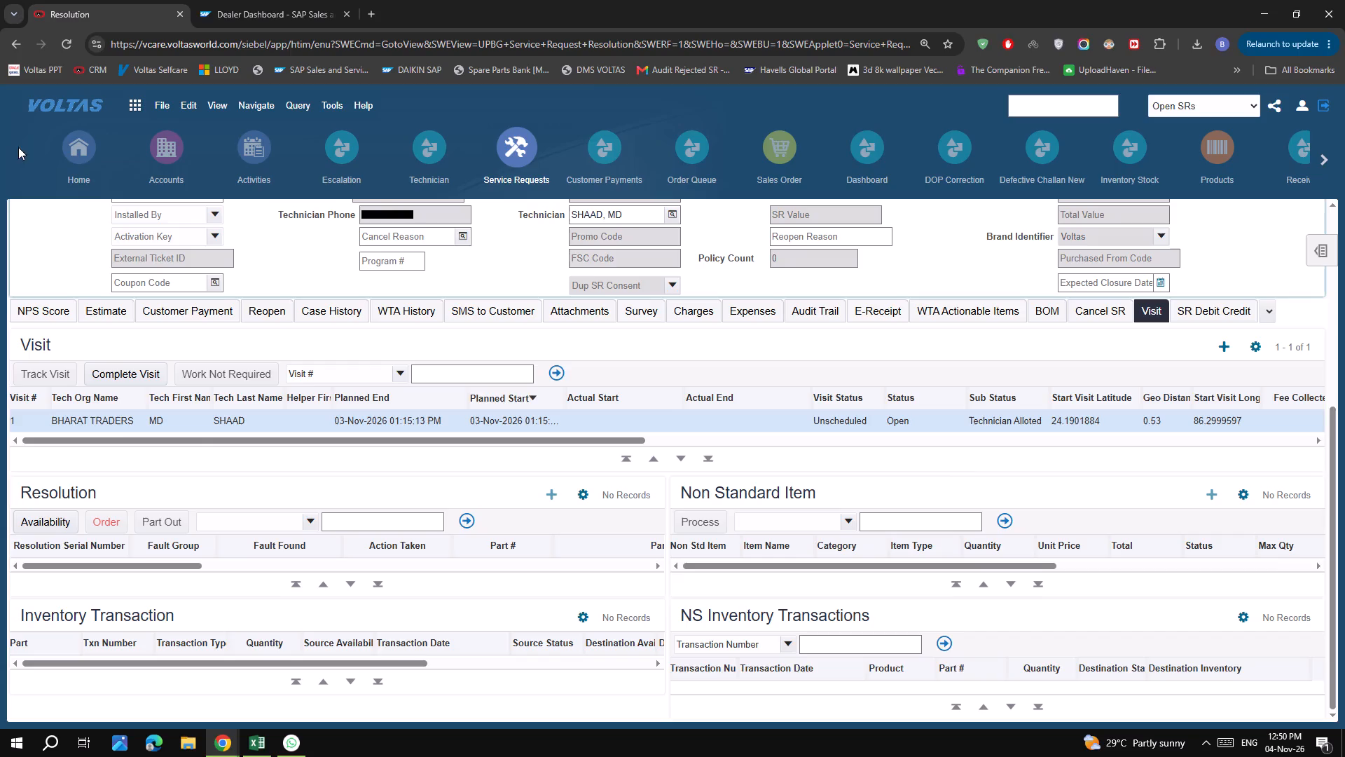
{"action": "left_click", "coordinate": [75, 43]}
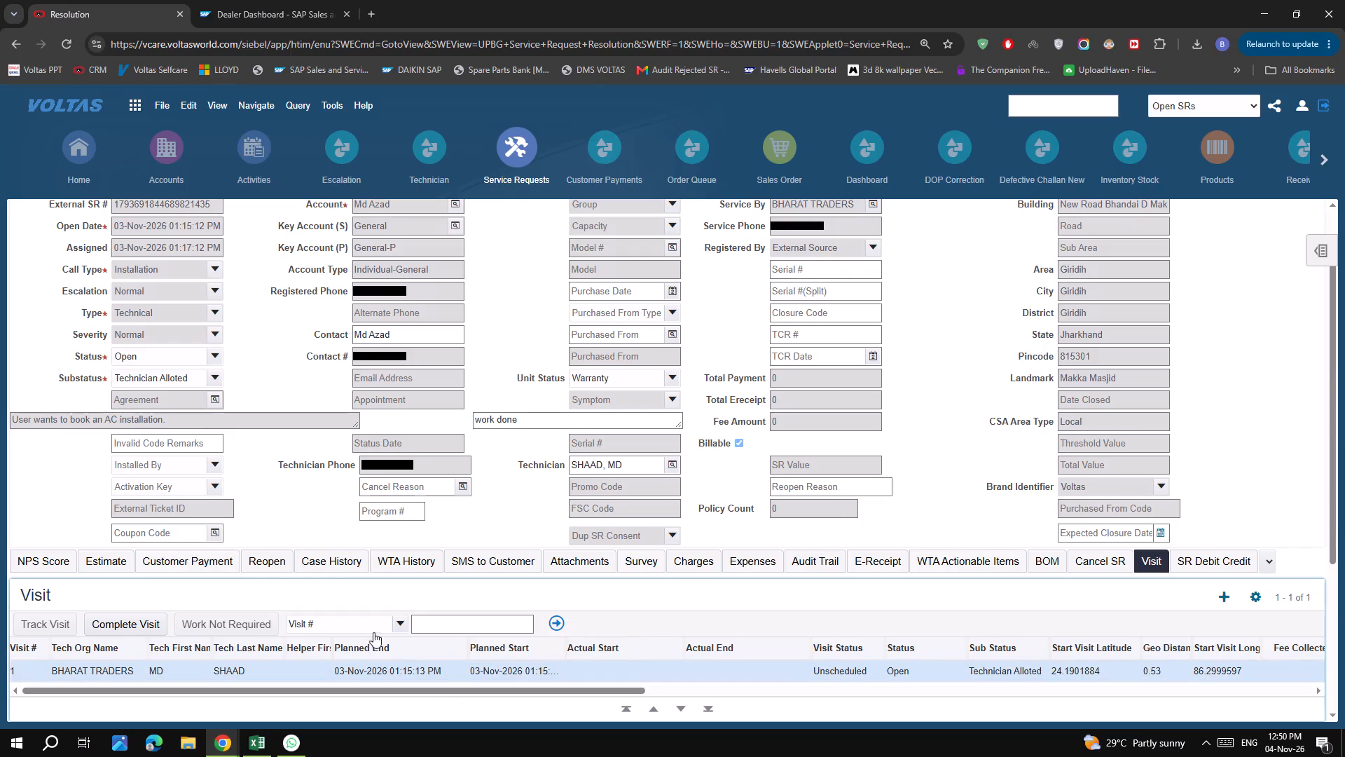
{"action": "scroll", "coordinate": [523, 493], "scroll_direction": "up", "scroll_amount": 7}
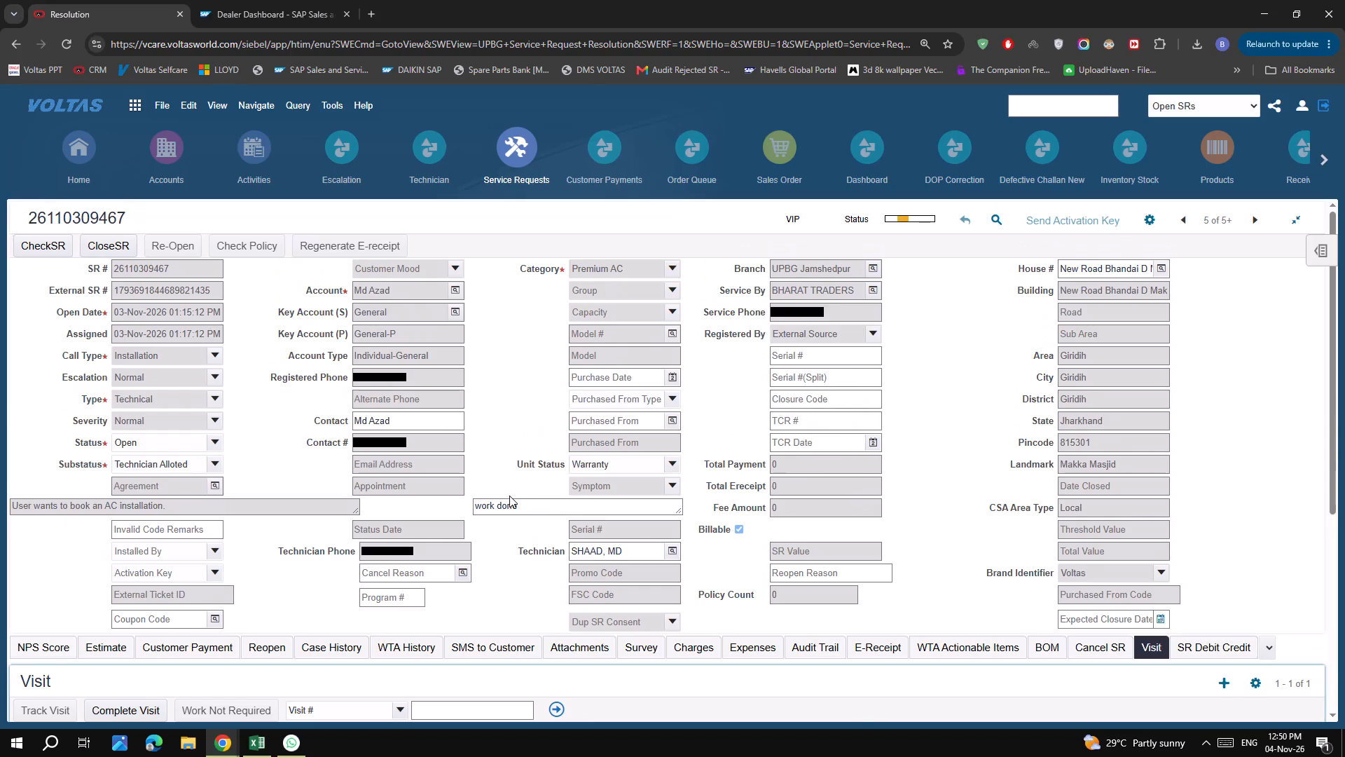
{"action": "scroll", "coordinate": [609, 480], "scroll_direction": "down", "scroll_amount": 5}
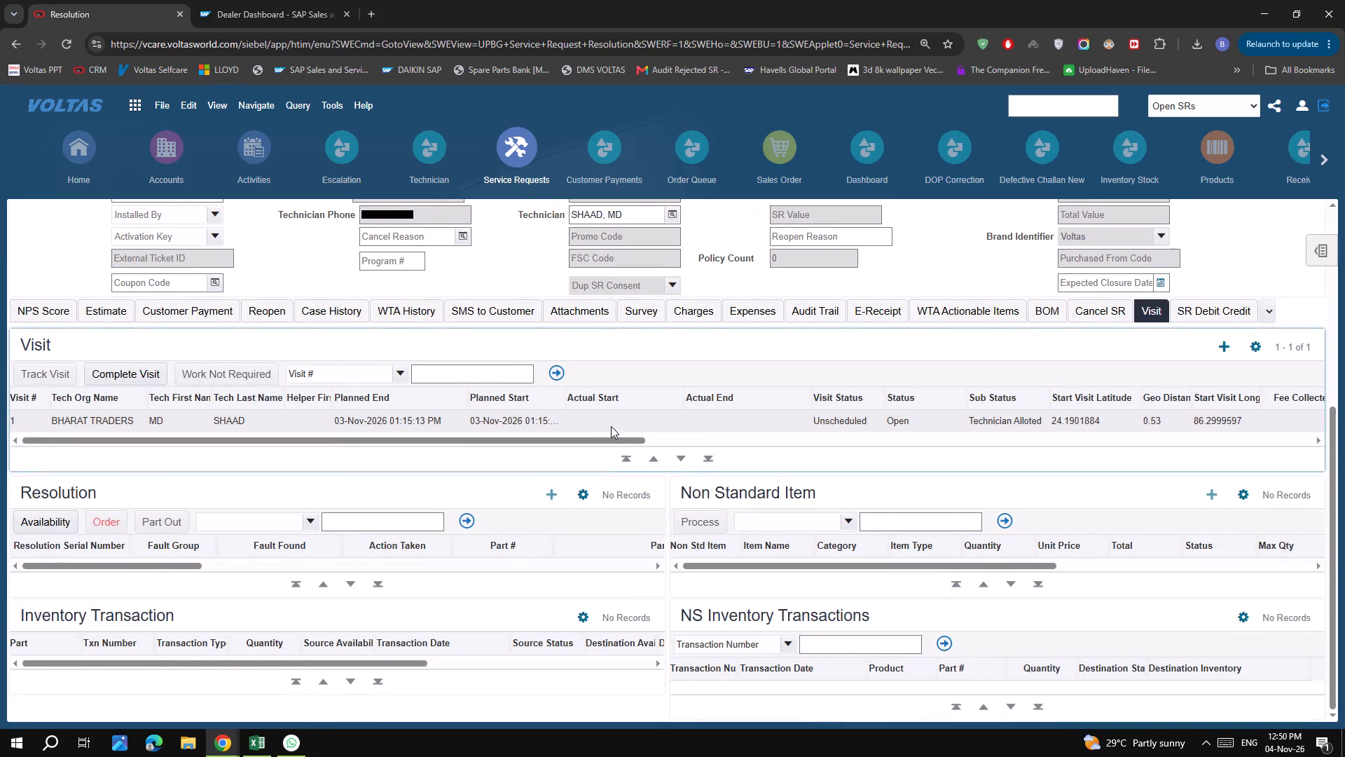
{"action": "scroll", "coordinate": [611, 425], "scroll_direction": "up", "scroll_amount": 6}
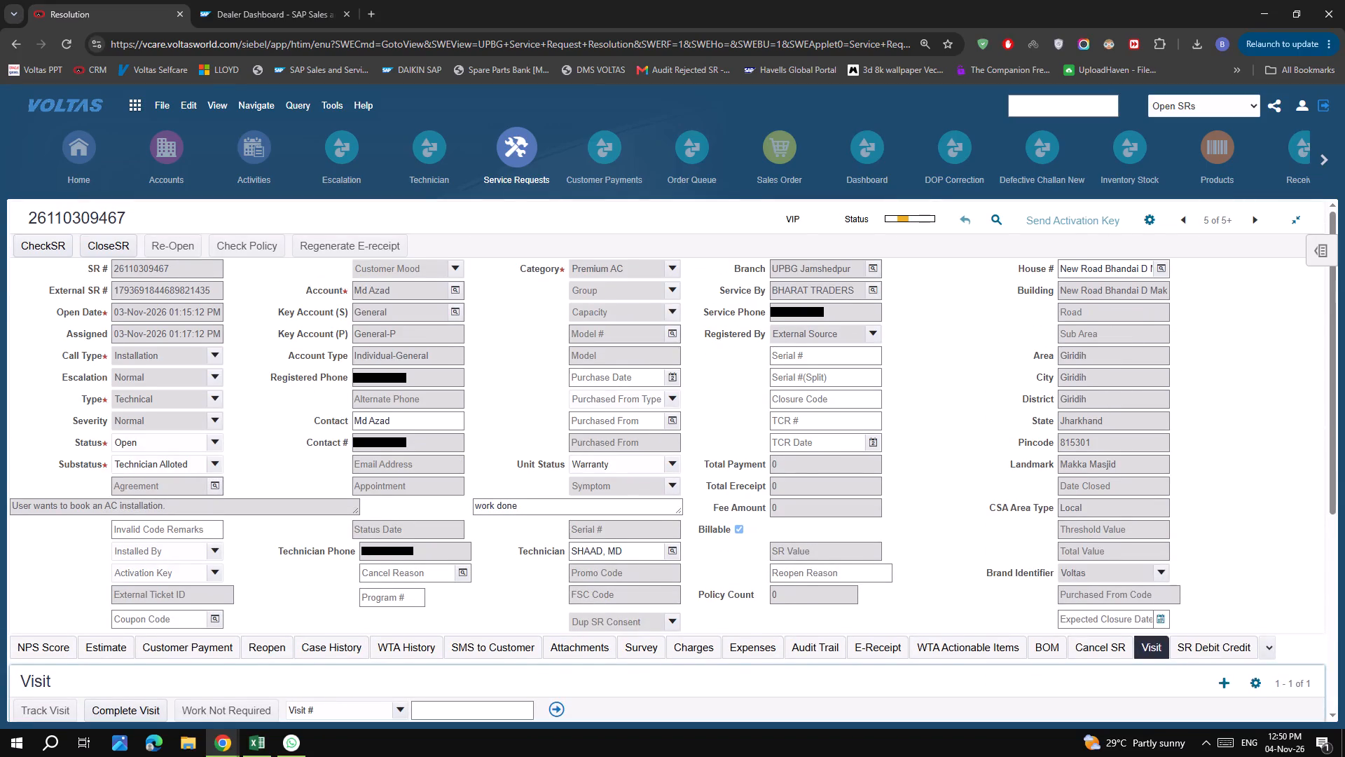
{"action": "scroll", "coordinate": [921, 414], "scroll_direction": "down", "scroll_amount": 4}
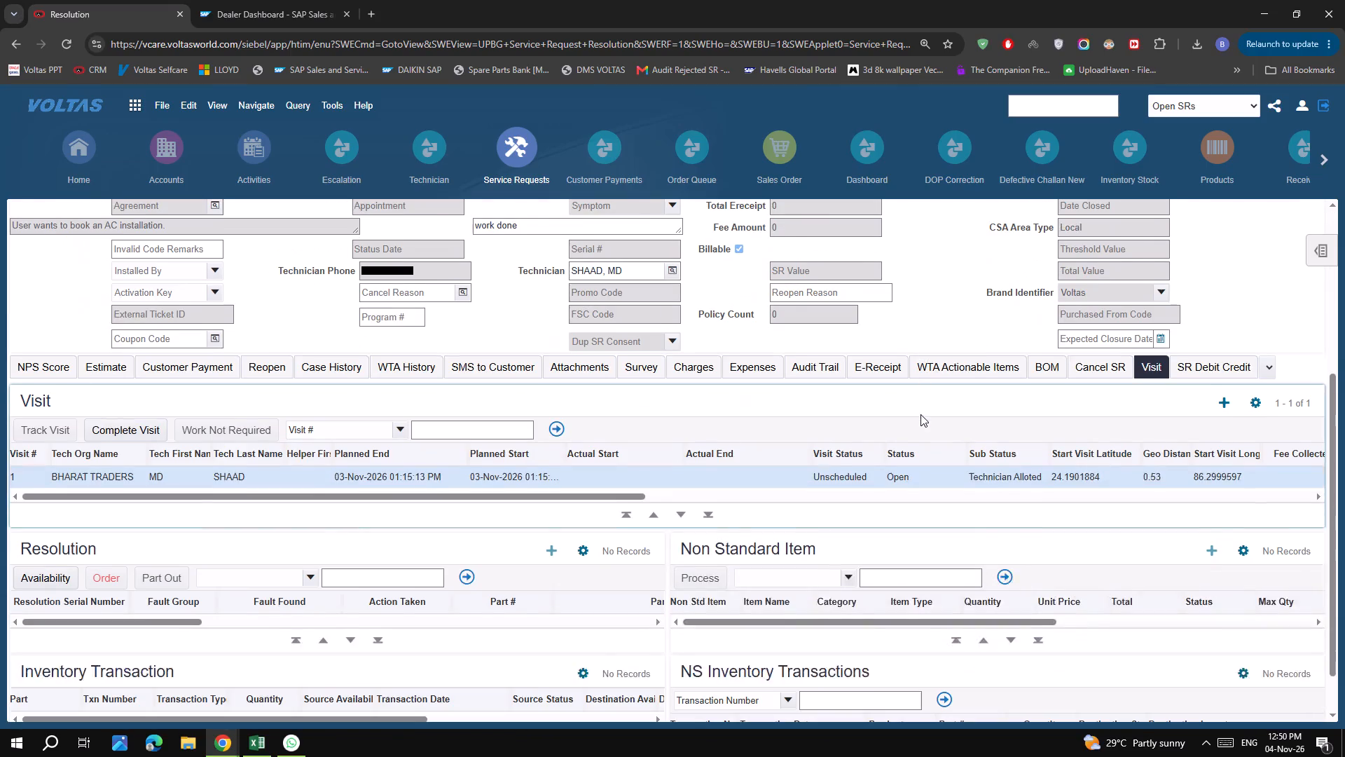
{"action": "left_click_drag", "start_coordinate": [1166, 477], "coordinate": [1096, 481]}
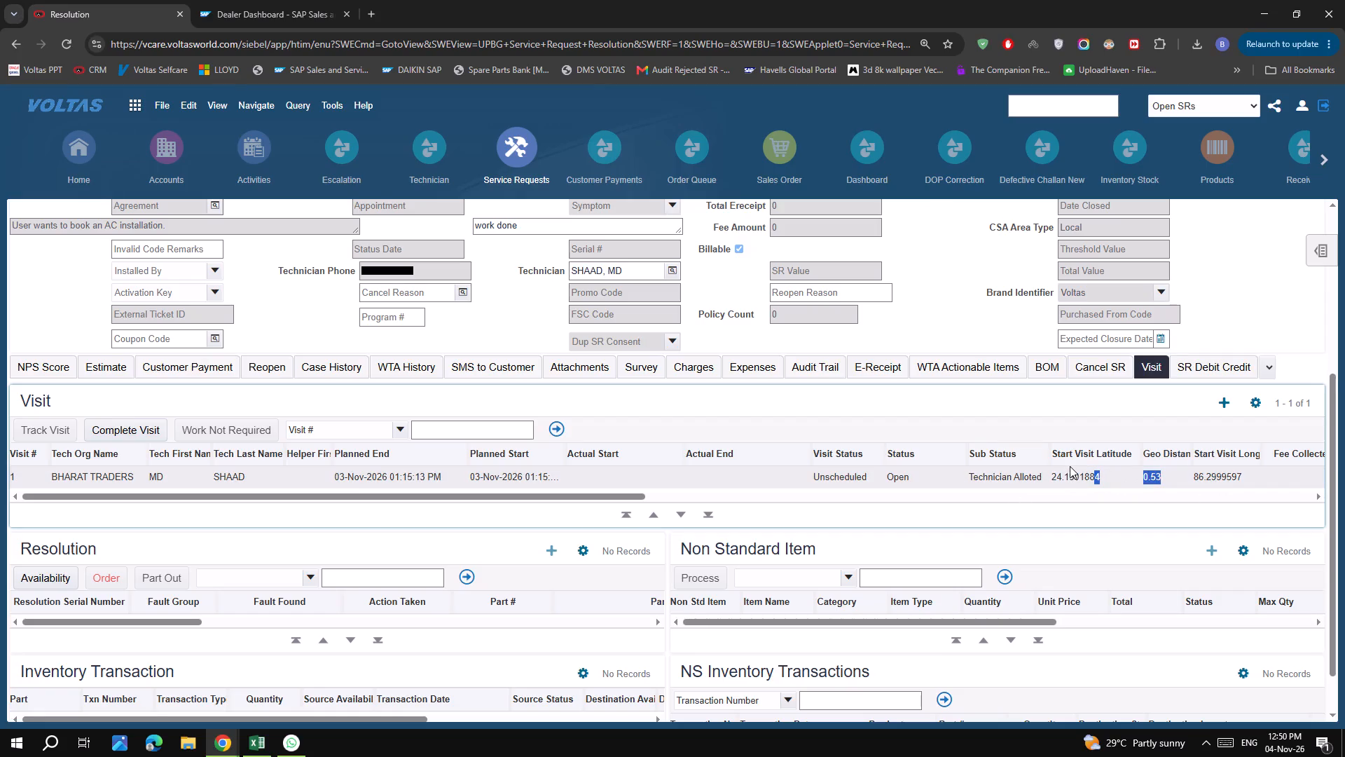
{"action": "left_click", "coordinate": [925, 304]}
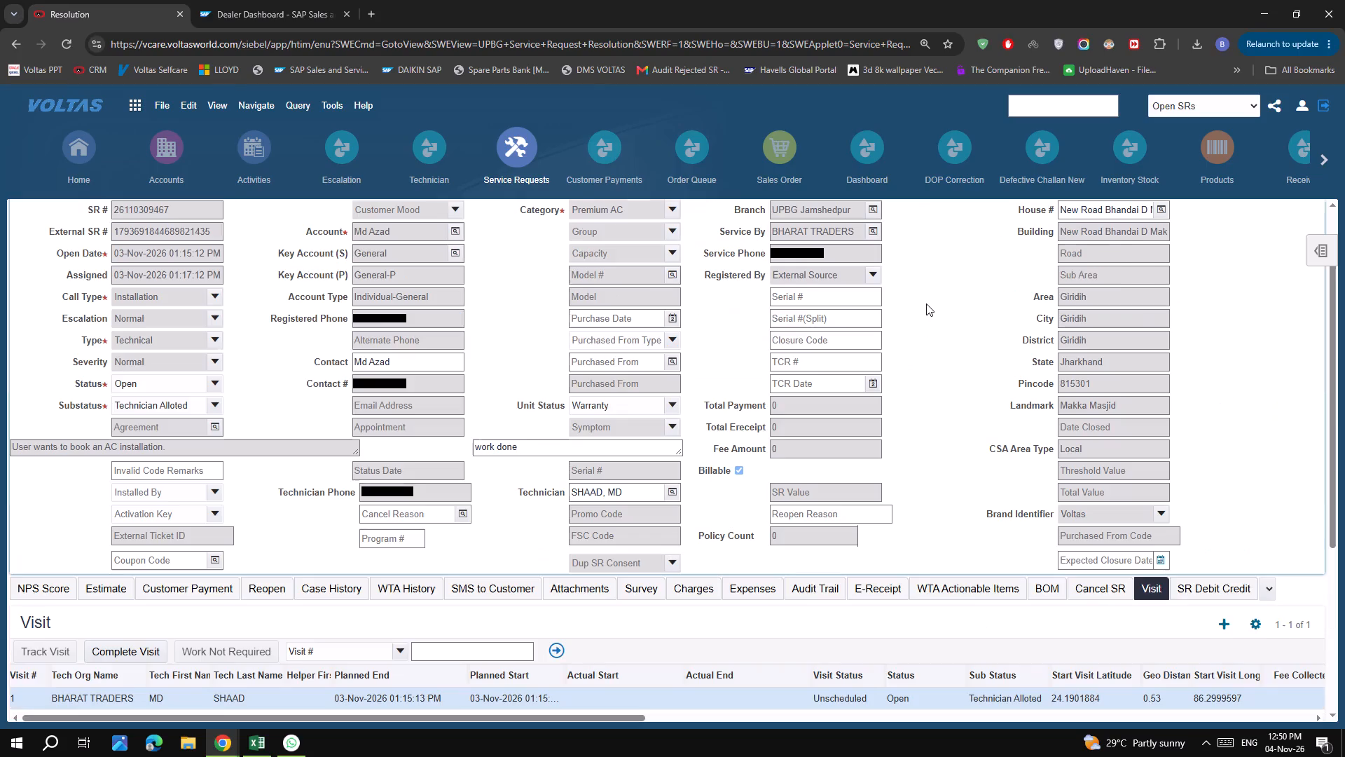
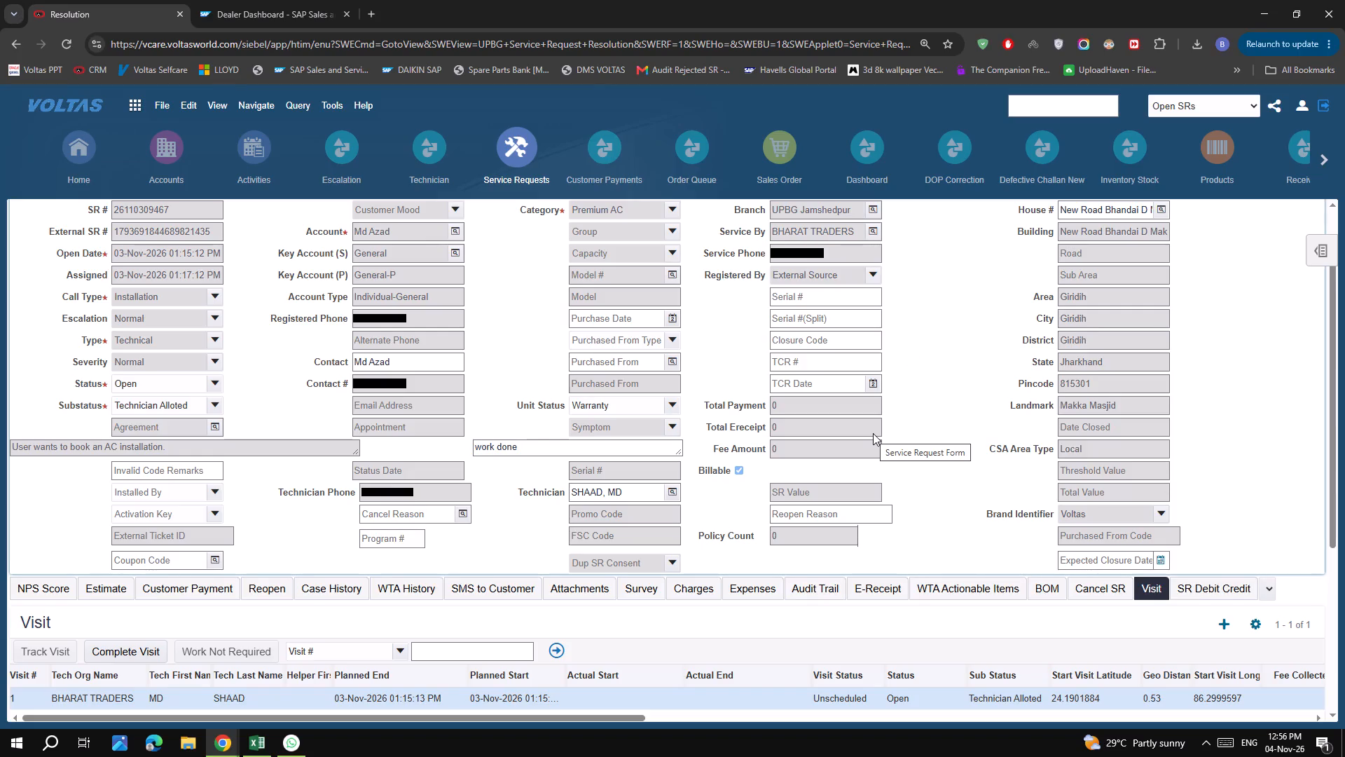
{"action": "scroll", "coordinate": [535, 475], "scroll_direction": "down", "scroll_amount": 6}
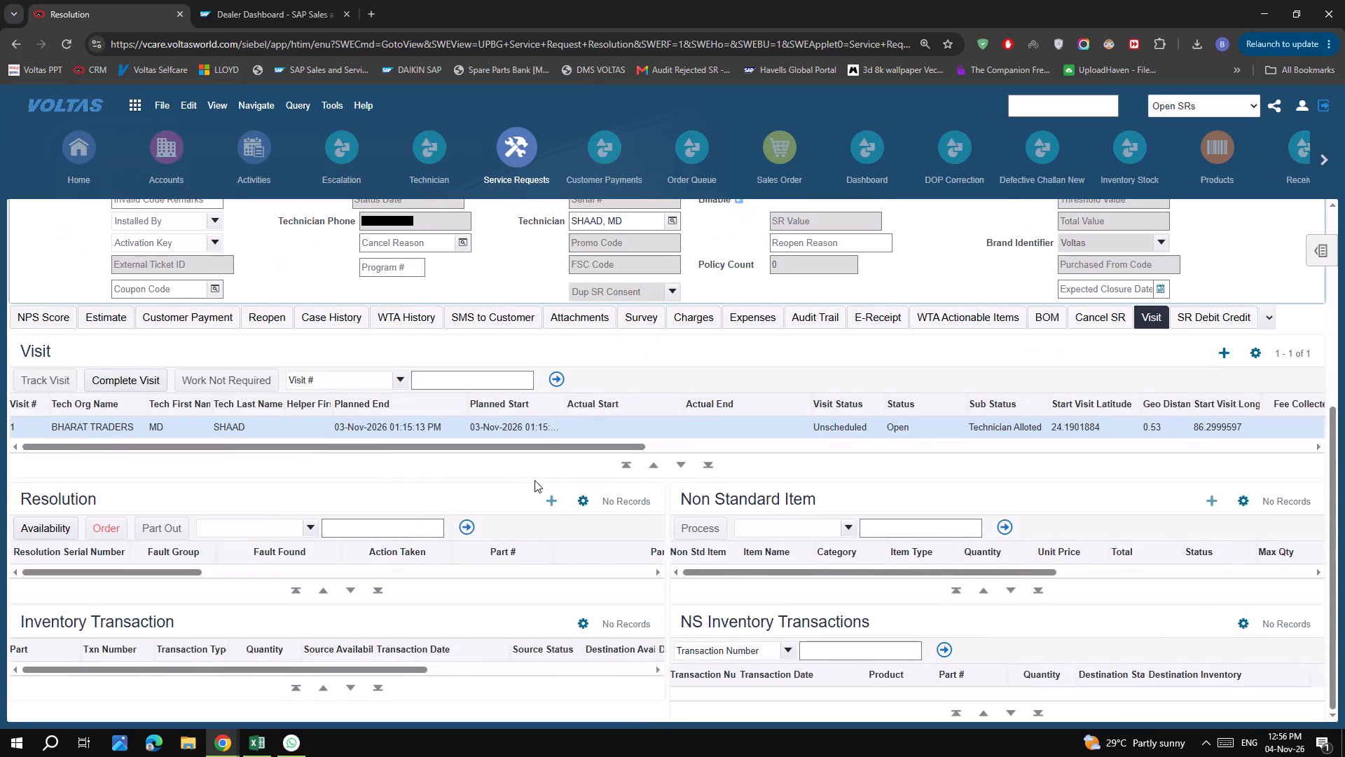
{"action": "scroll", "coordinate": [559, 470], "scroll_direction": "up", "scroll_amount": 7}
{"action": "left_click", "coordinate": [71, 44]}
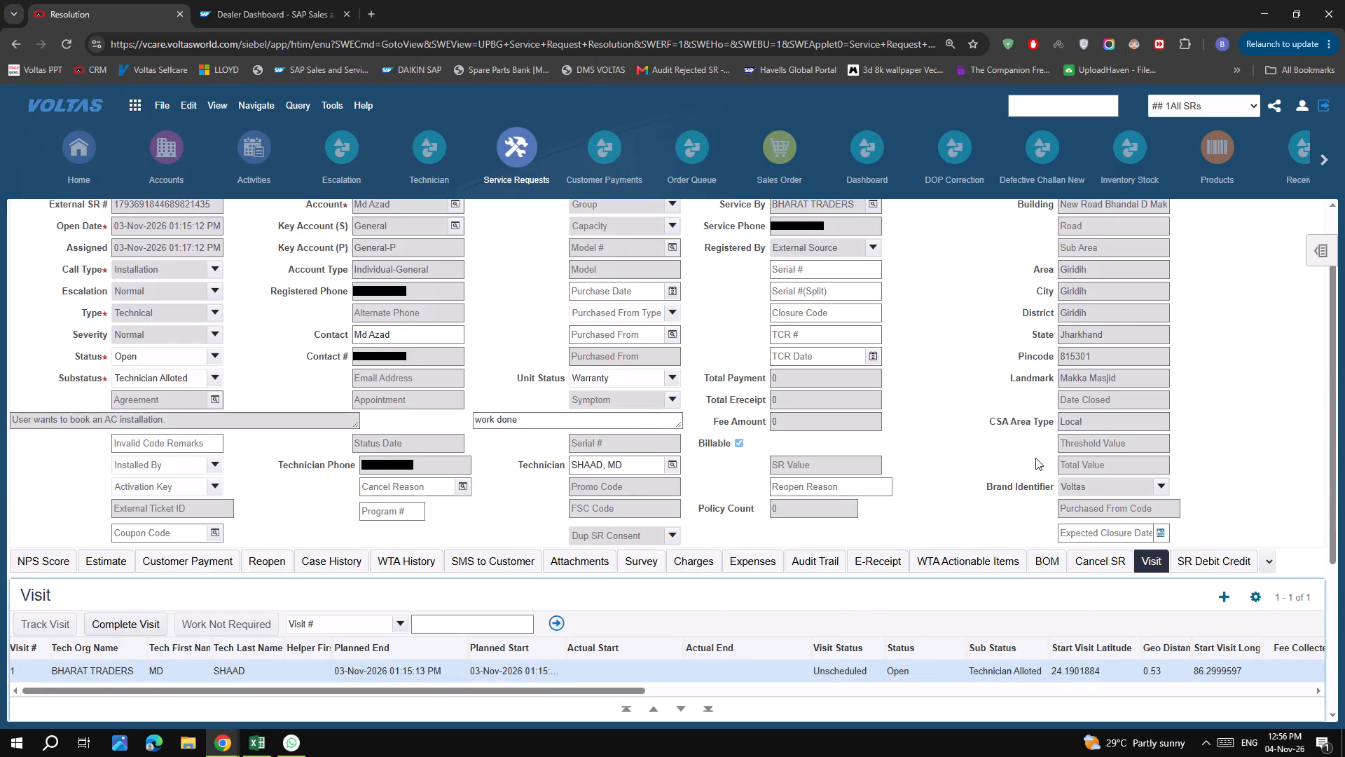
{"action": "scroll", "coordinate": [898, 465], "scroll_direction": "down", "scroll_amount": 6}
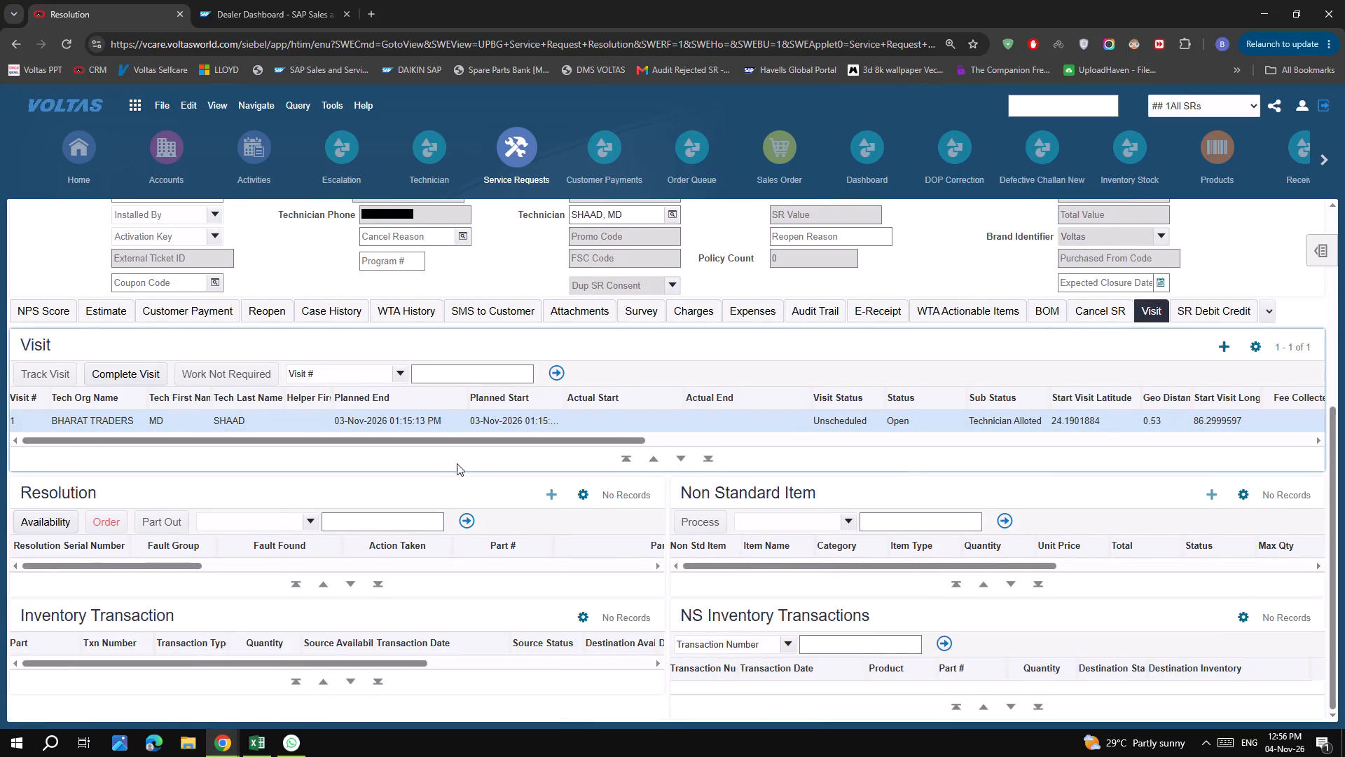
{"action": "scroll", "coordinate": [579, 446], "scroll_direction": "up", "scroll_amount": 6}
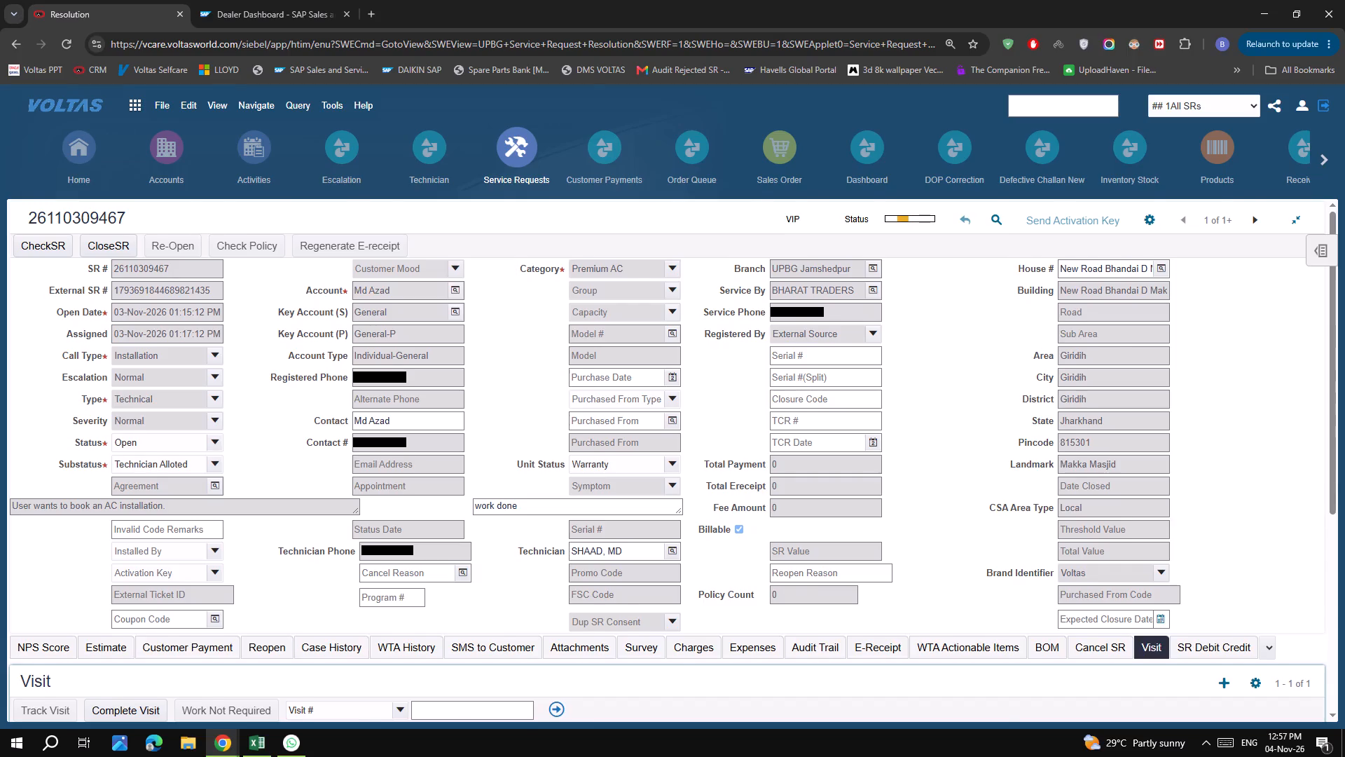
{"action": "scroll", "coordinate": [764, 449], "scroll_direction": "down", "scroll_amount": 6}
{"action": "left_click_drag", "start_coordinate": [442, 441], "coordinate": [601, 460]}
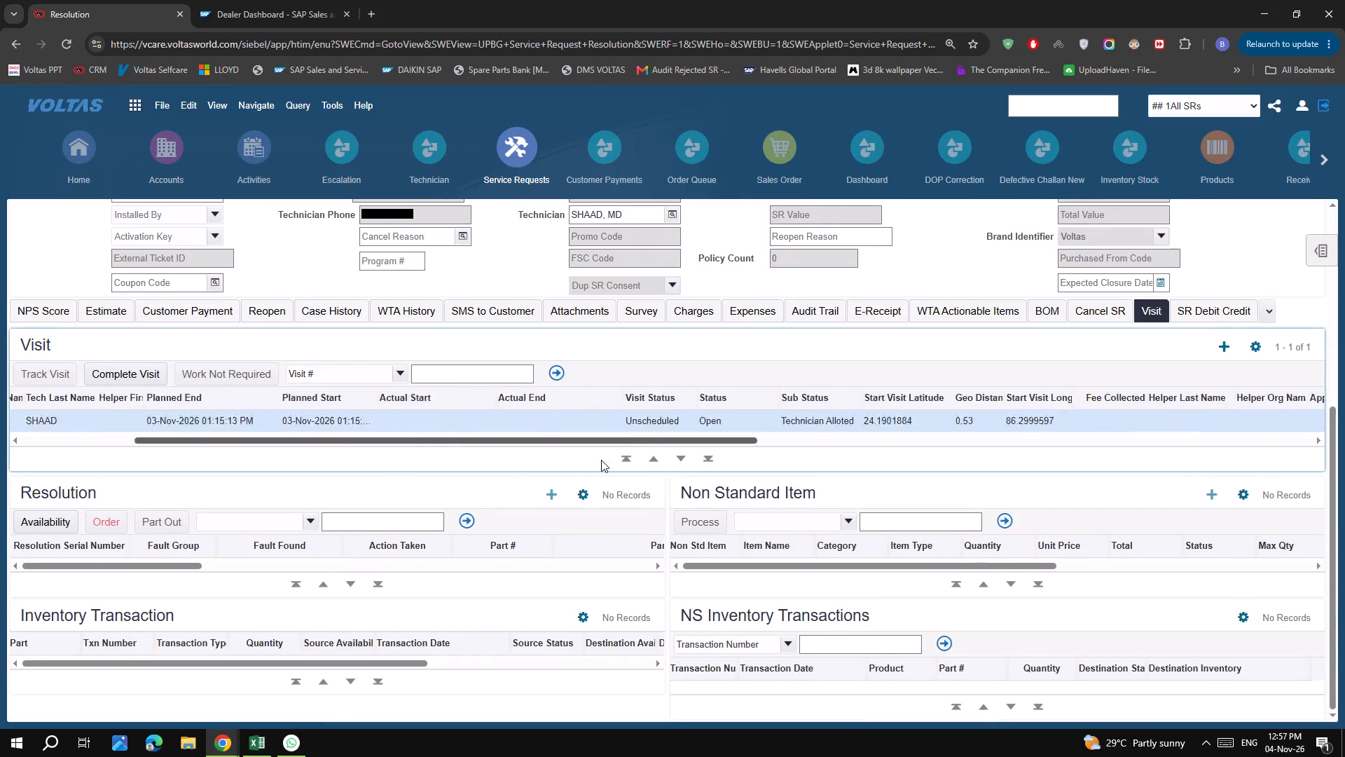
{"action": "left_click_drag", "start_coordinate": [601, 460], "coordinate": [131, 474]}
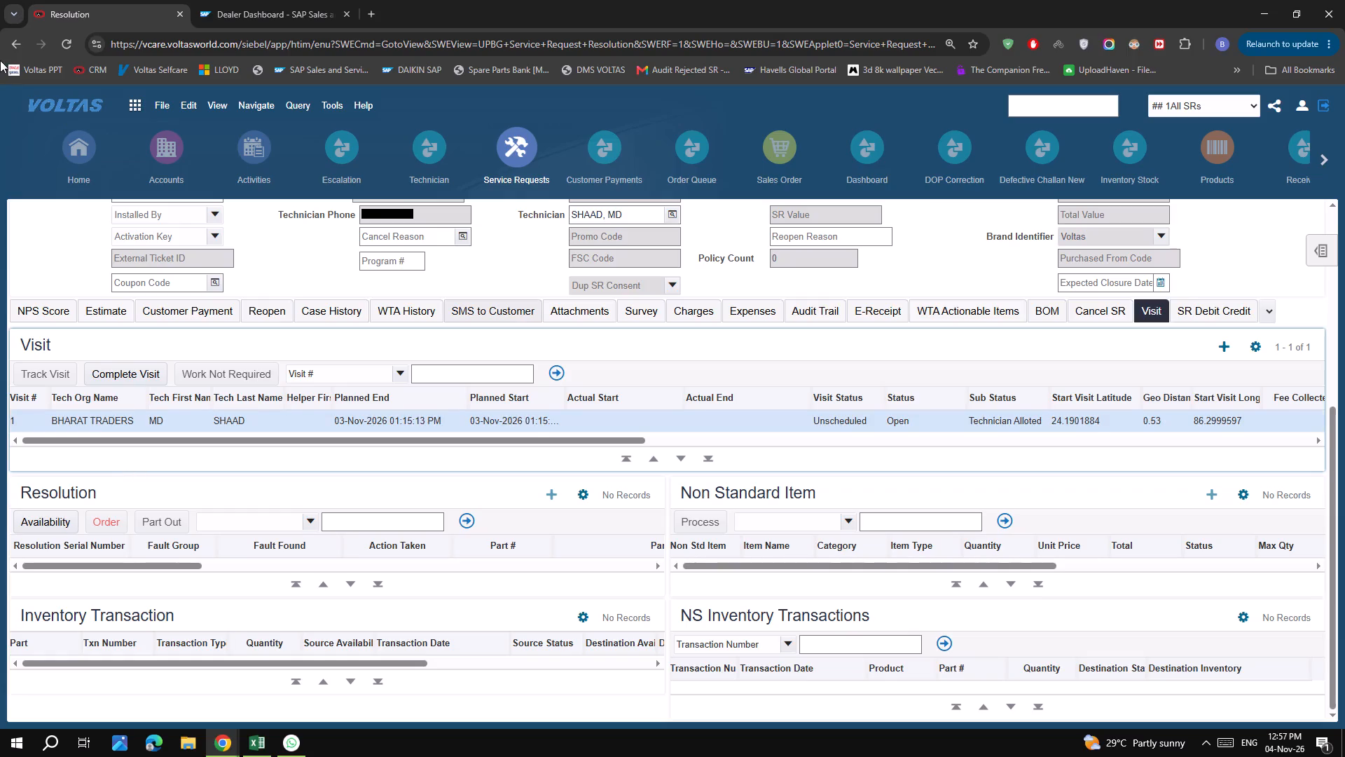
{"action": "left_click", "coordinate": [65, 43]}
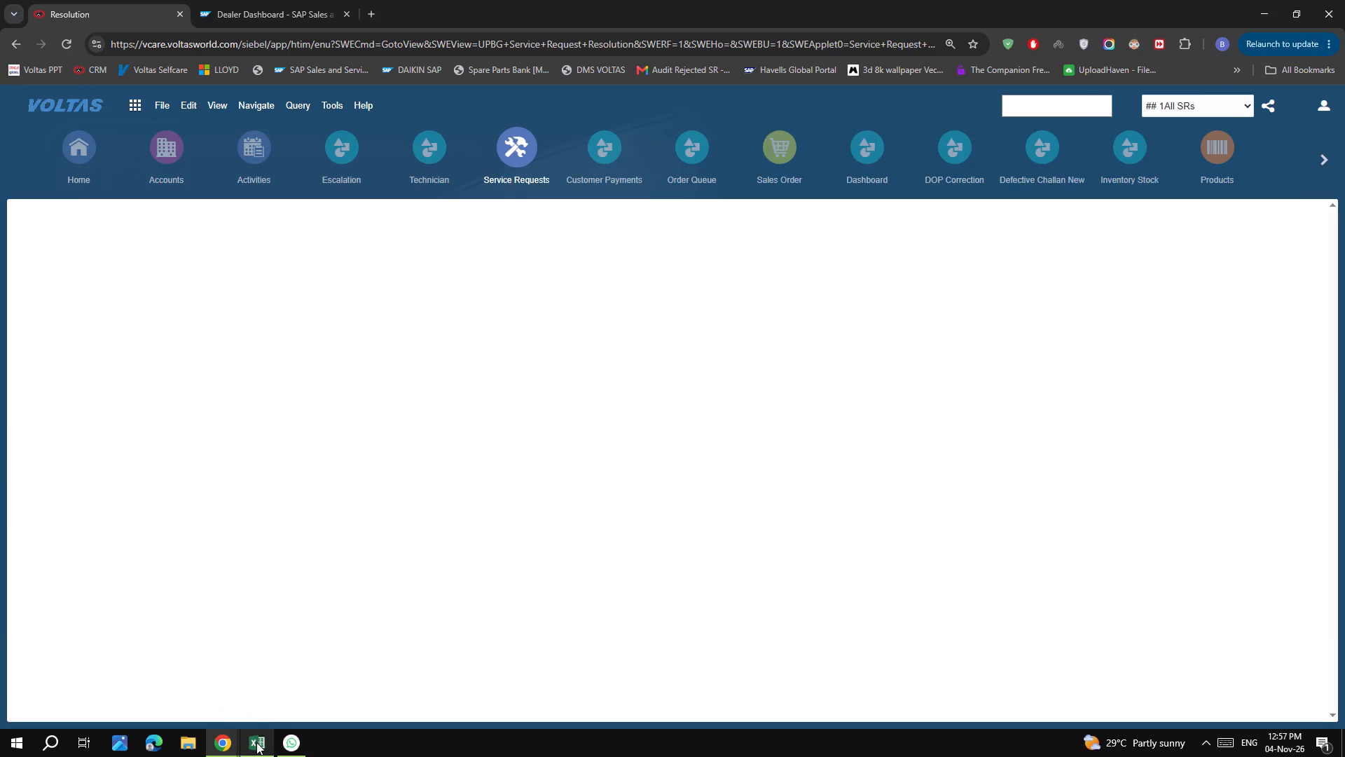
Switch to Excel and close its start window.
{"action": "left_click", "coordinate": [256, 743]}
{"action": "left_click", "coordinate": [1001, 29]}
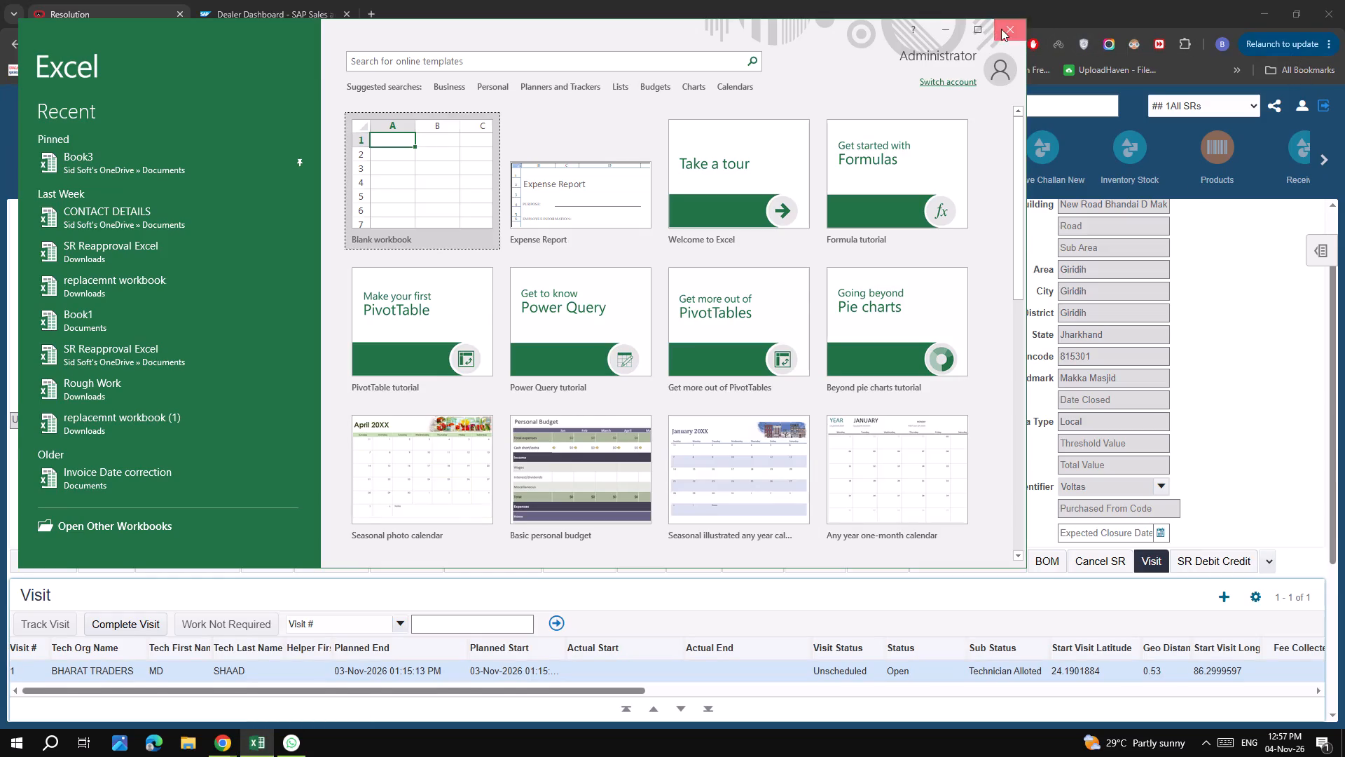
{"action": "scroll", "coordinate": [650, 495], "scroll_direction": "up", "scroll_amount": 4}
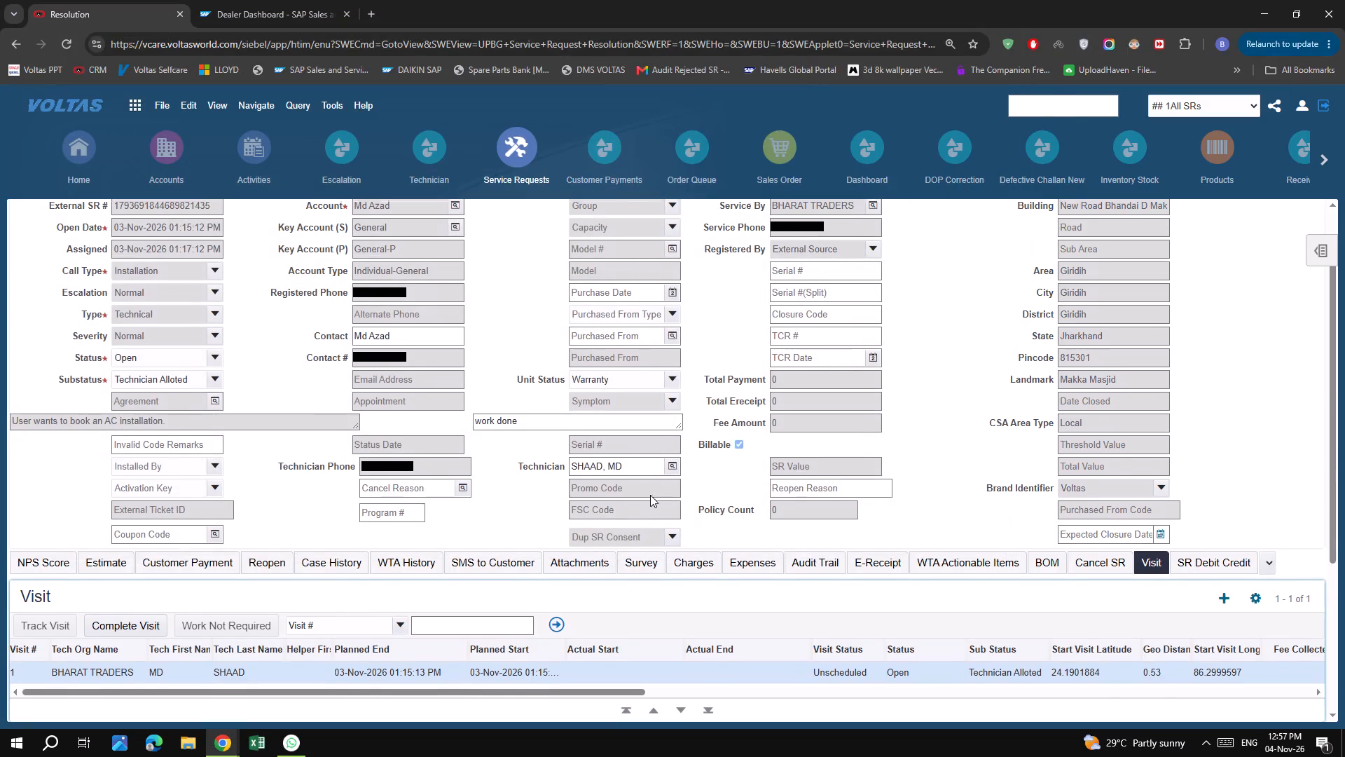
{"action": "scroll", "coordinate": [650, 495], "scroll_direction": "up", "scroll_amount": 3}
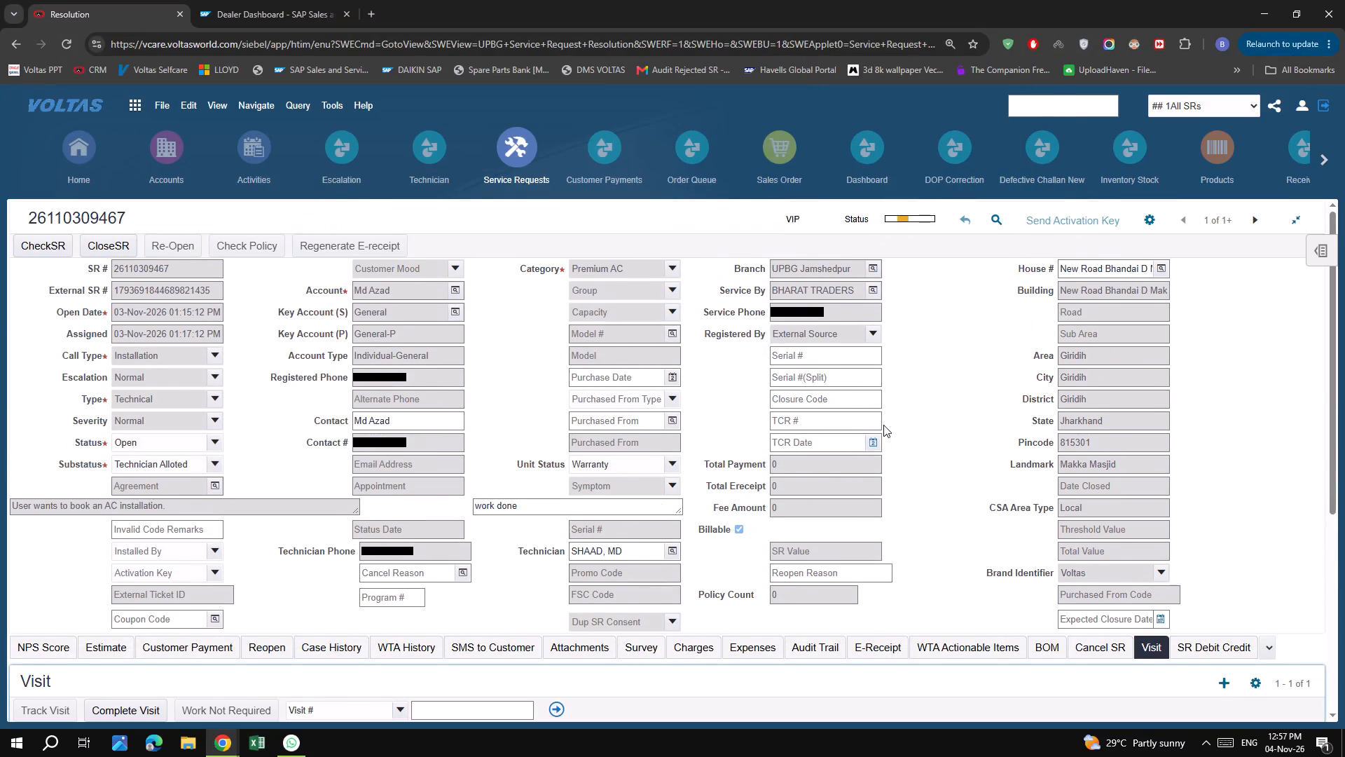
{"action": "left_click_drag", "start_coordinate": [357, 510], "coordinate": [324, 511]}
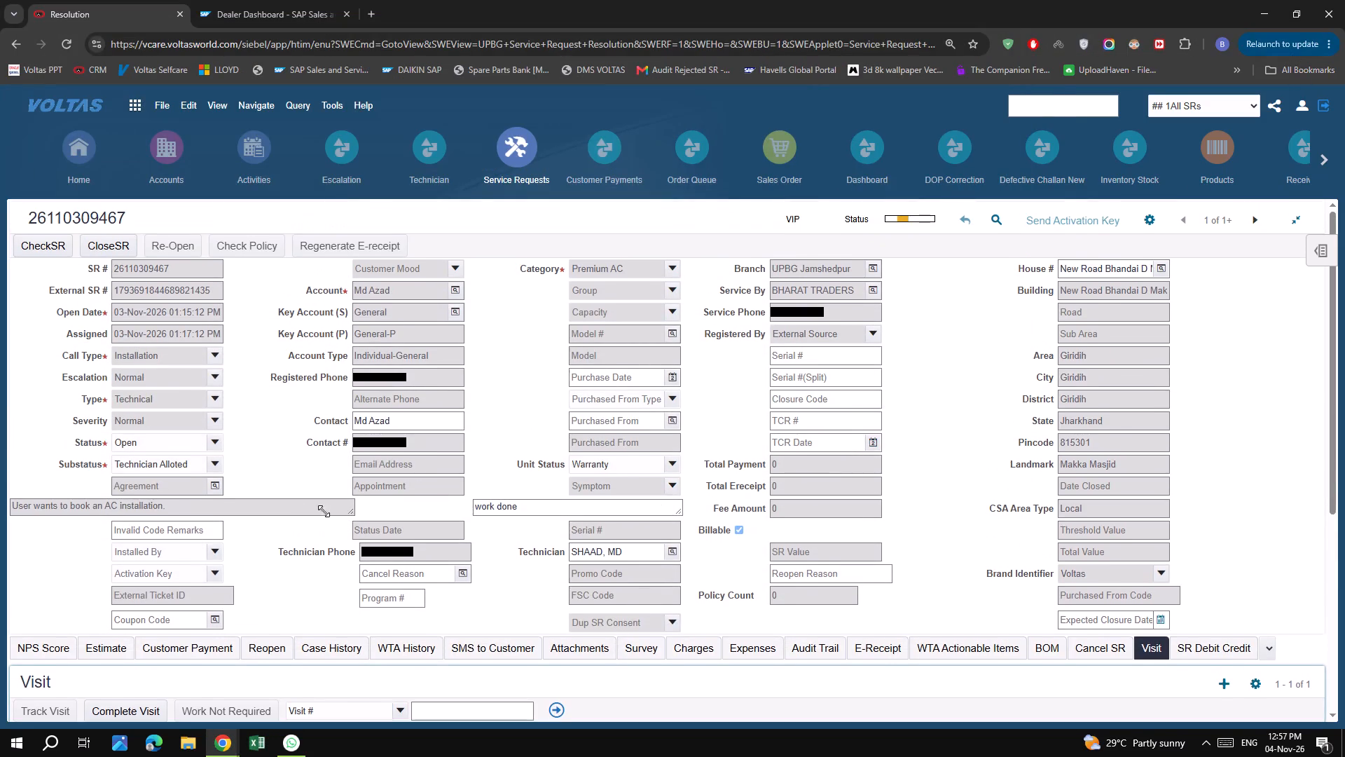
{"action": "left_click_drag", "start_coordinate": [324, 511], "coordinate": [180, 508]}
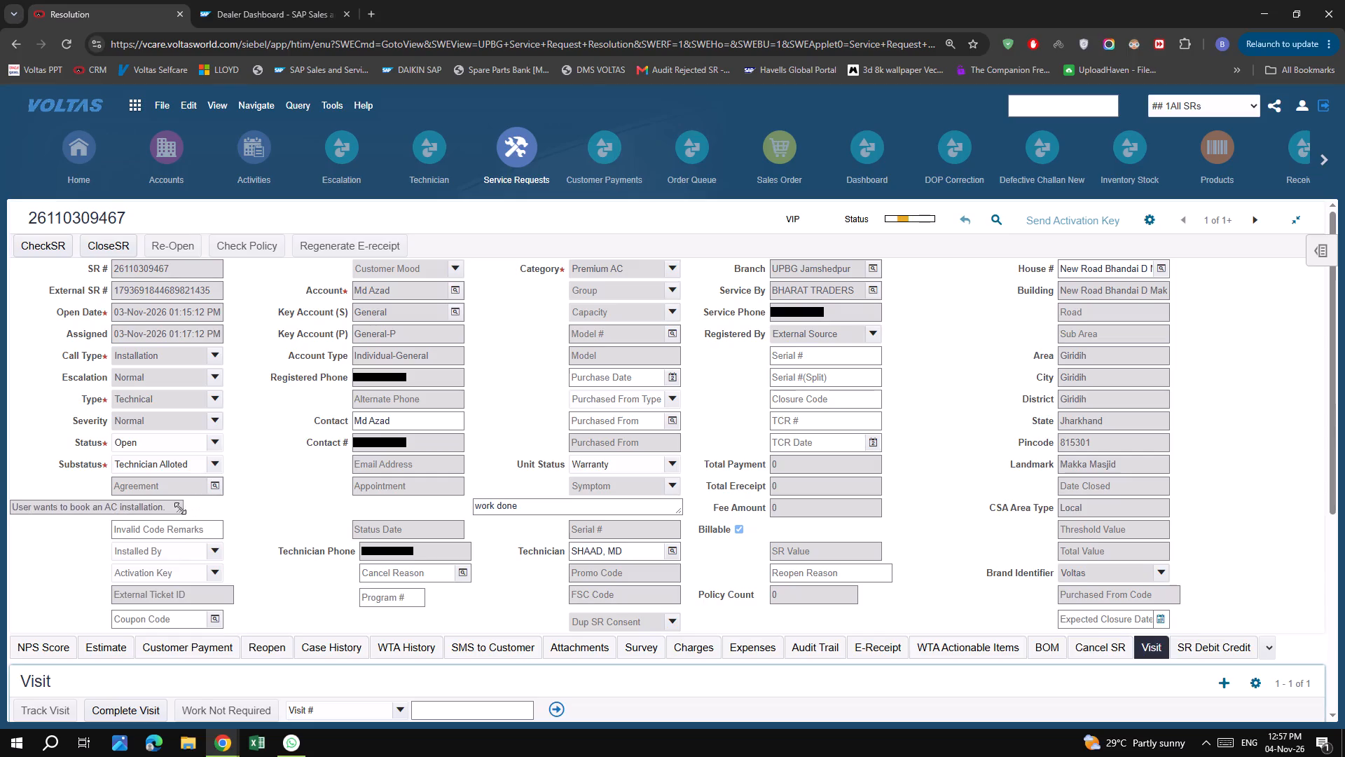
{"action": "left_click_drag", "start_coordinate": [180, 508], "coordinate": [169, 507]}
{"action": "left_click", "coordinate": [306, 500]}
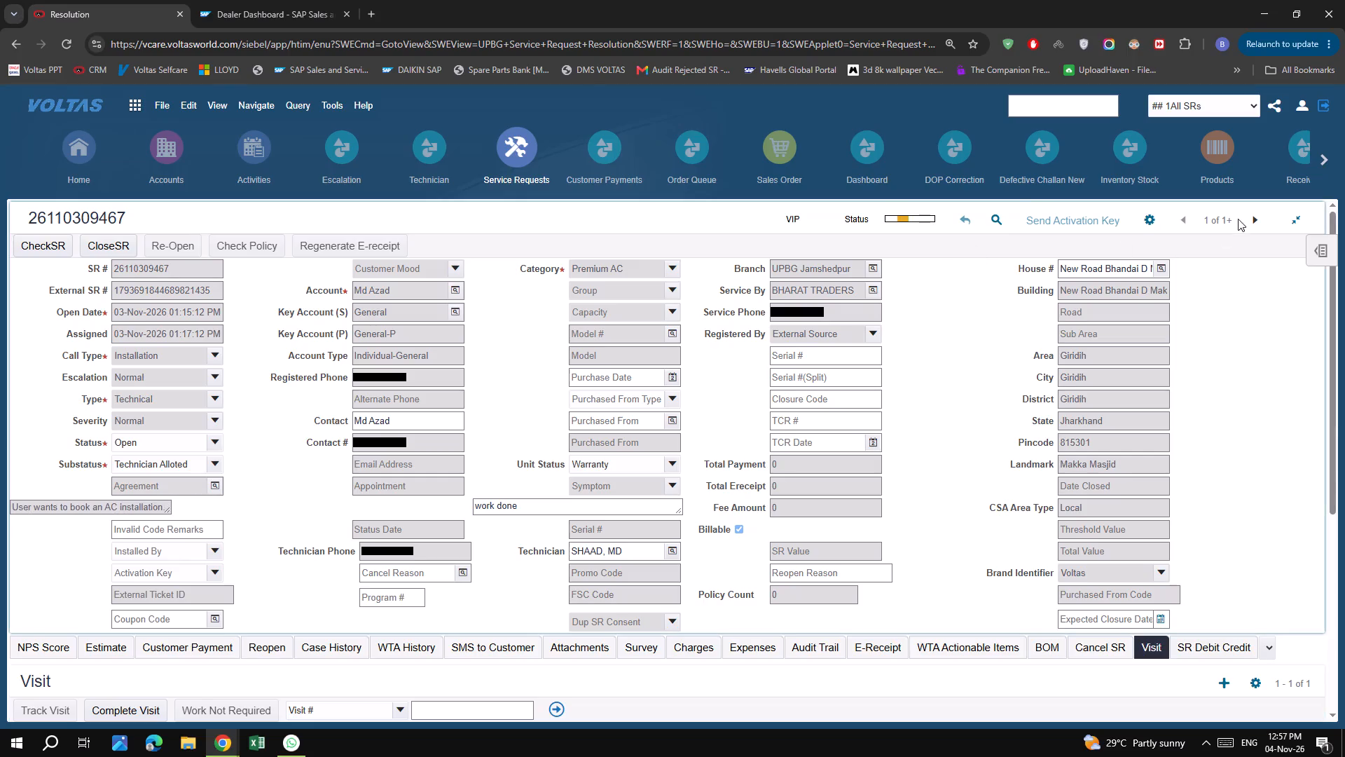
{"action": "scroll", "coordinate": [975, 425], "scroll_direction": "down", "scroll_amount": 4}
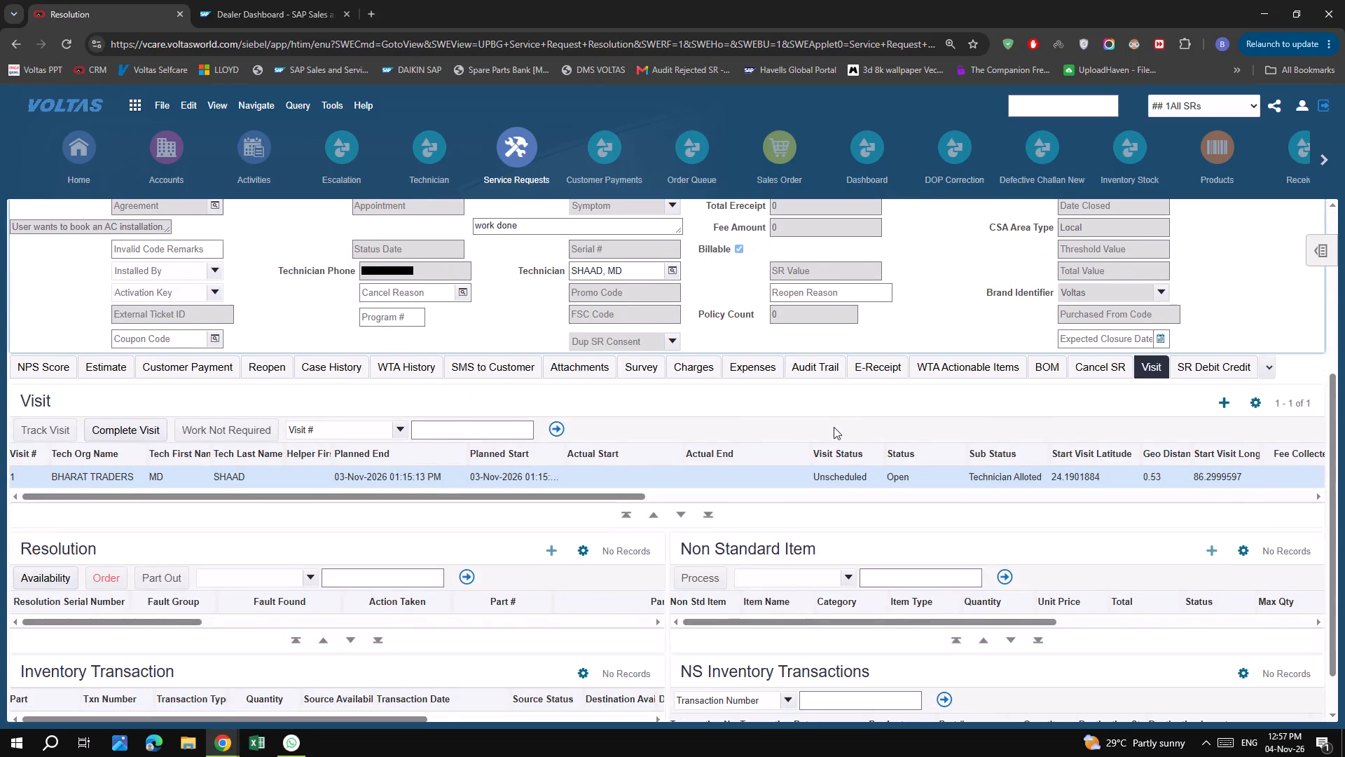
{"action": "scroll", "coordinate": [834, 426], "scroll_direction": "up", "scroll_amount": 6}
Return to the full service requests list and apply the Open SRs saved query.
{"action": "left_click", "coordinate": [515, 151]}
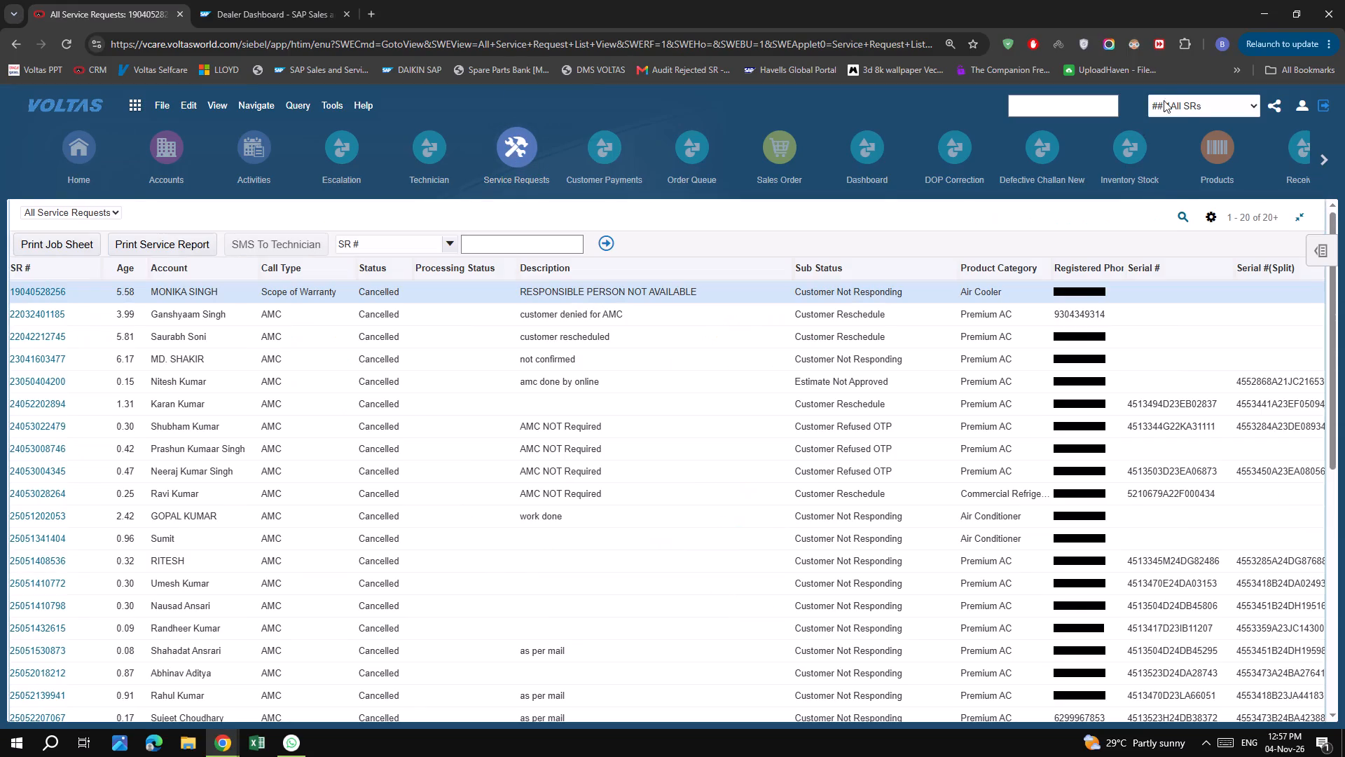
{"action": "left_click", "coordinate": [1180, 101]}
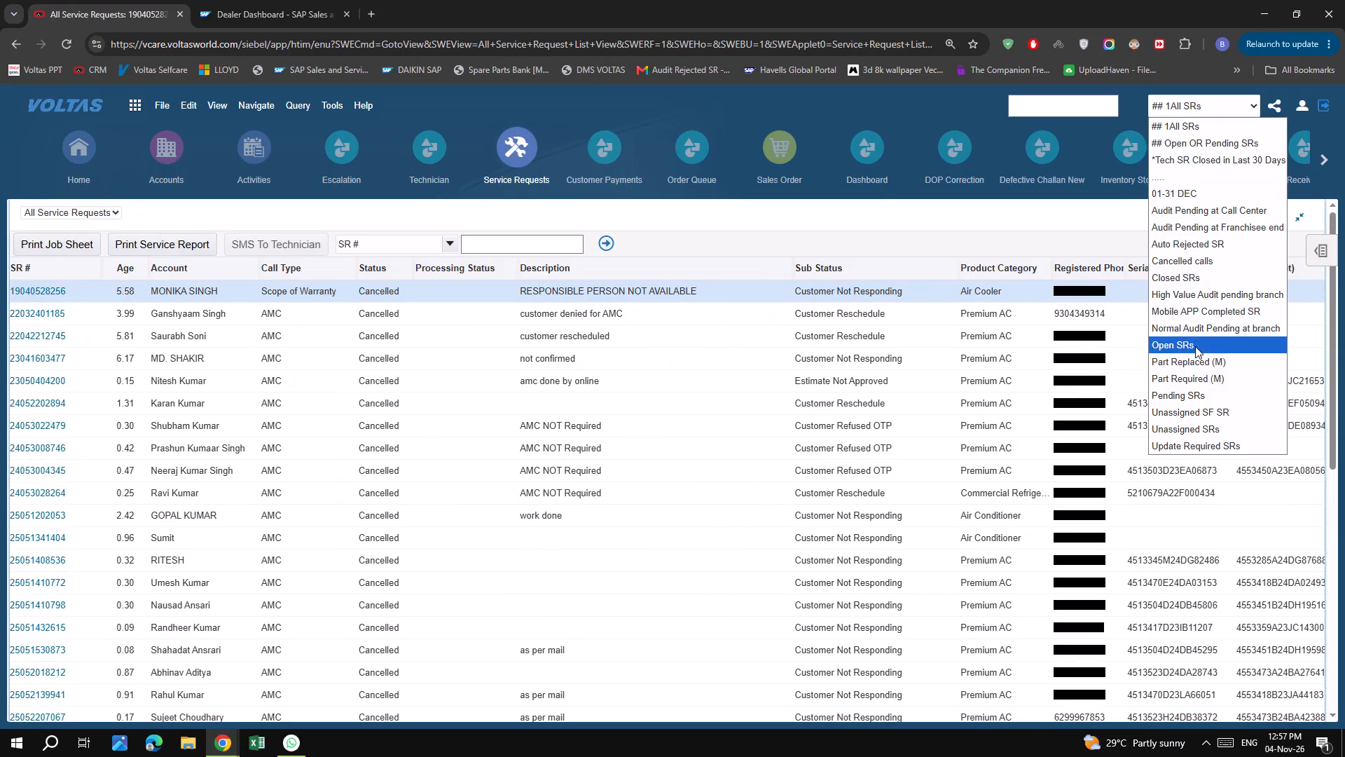
{"action": "left_click", "coordinate": [1196, 346]}
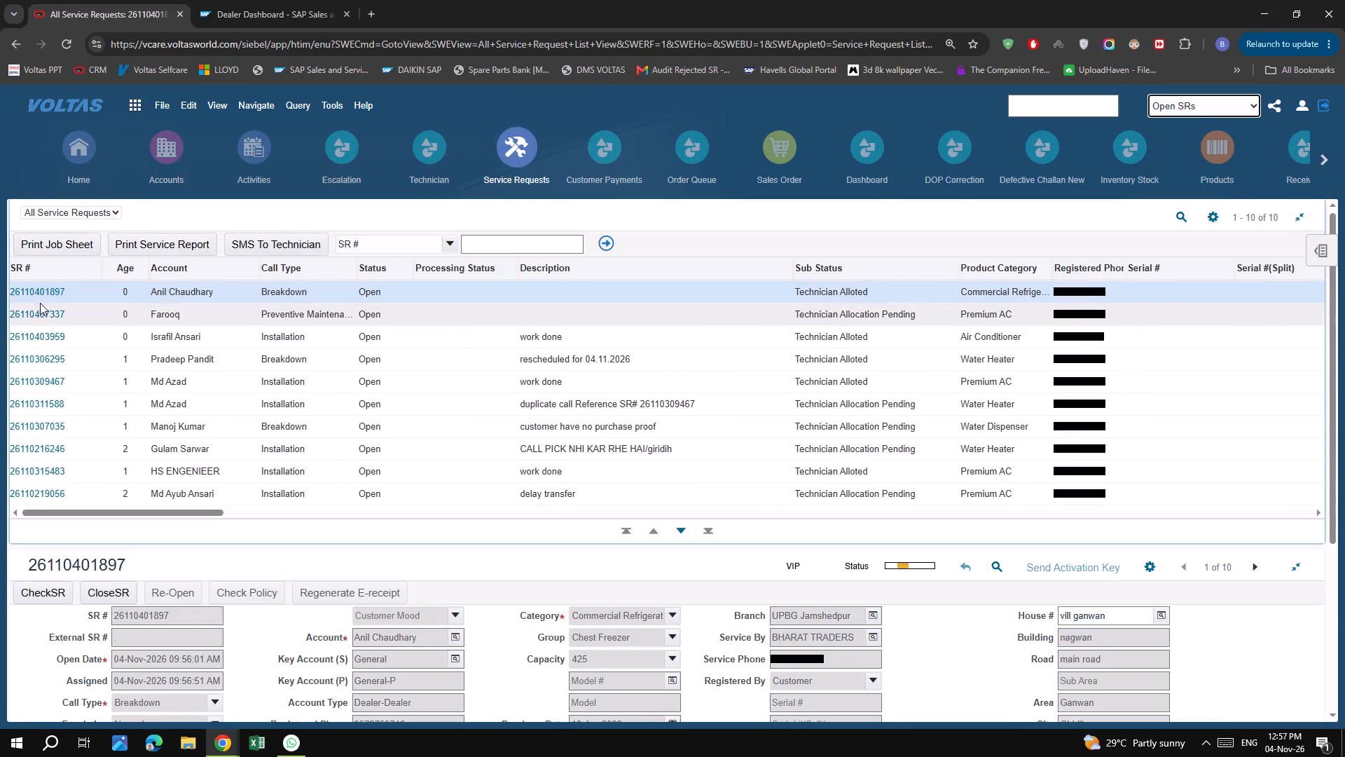
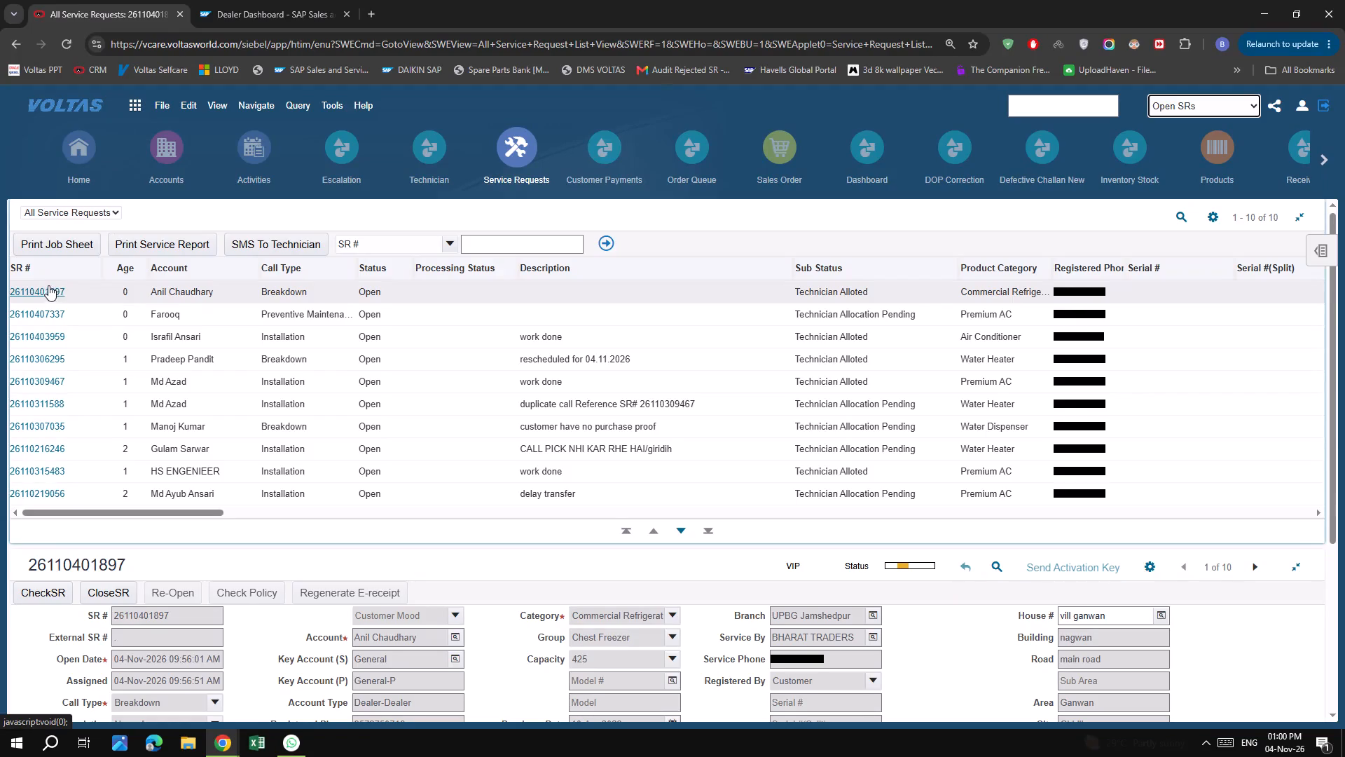
{"action": "left_click", "coordinate": [45, 318]}
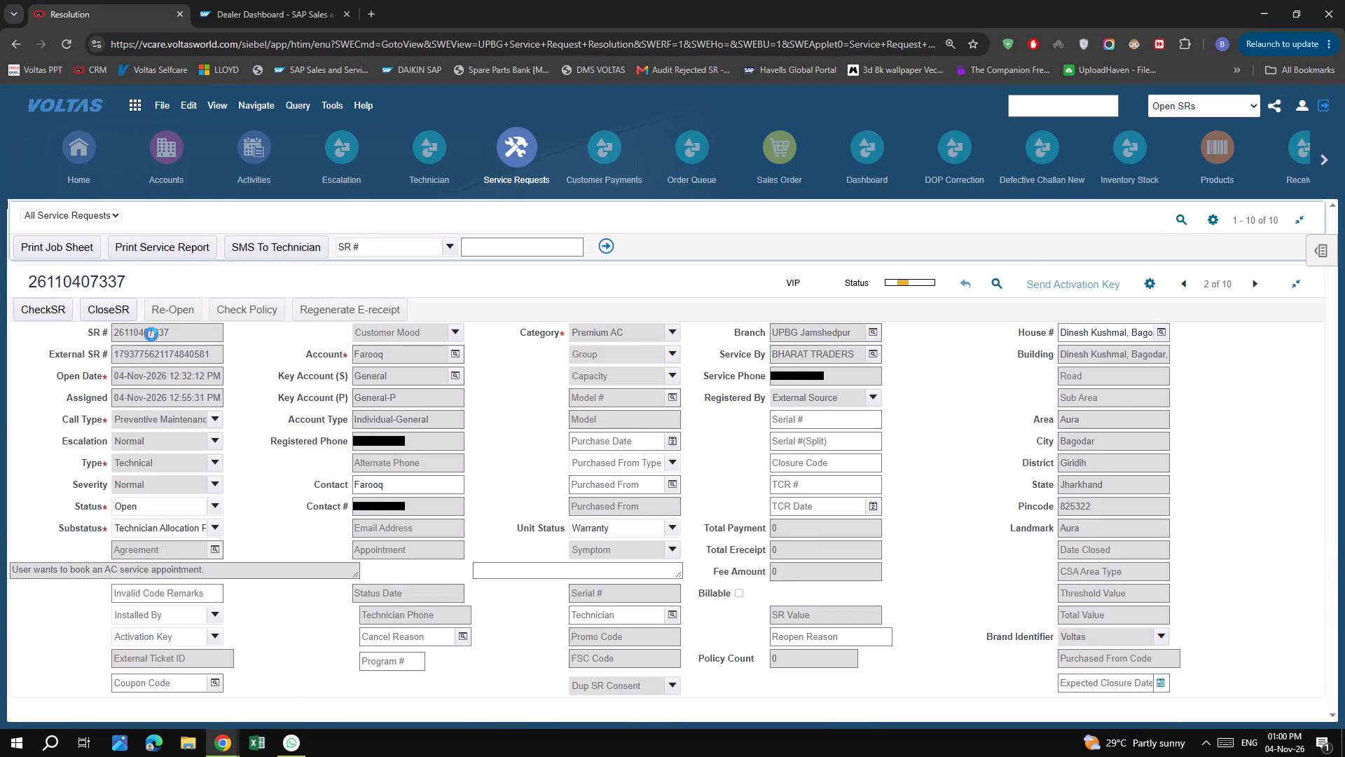
{"action": "scroll", "coordinate": [264, 416], "scroll_direction": "up", "scroll_amount": 7}
{"action": "double_click", "coordinate": [167, 266]}
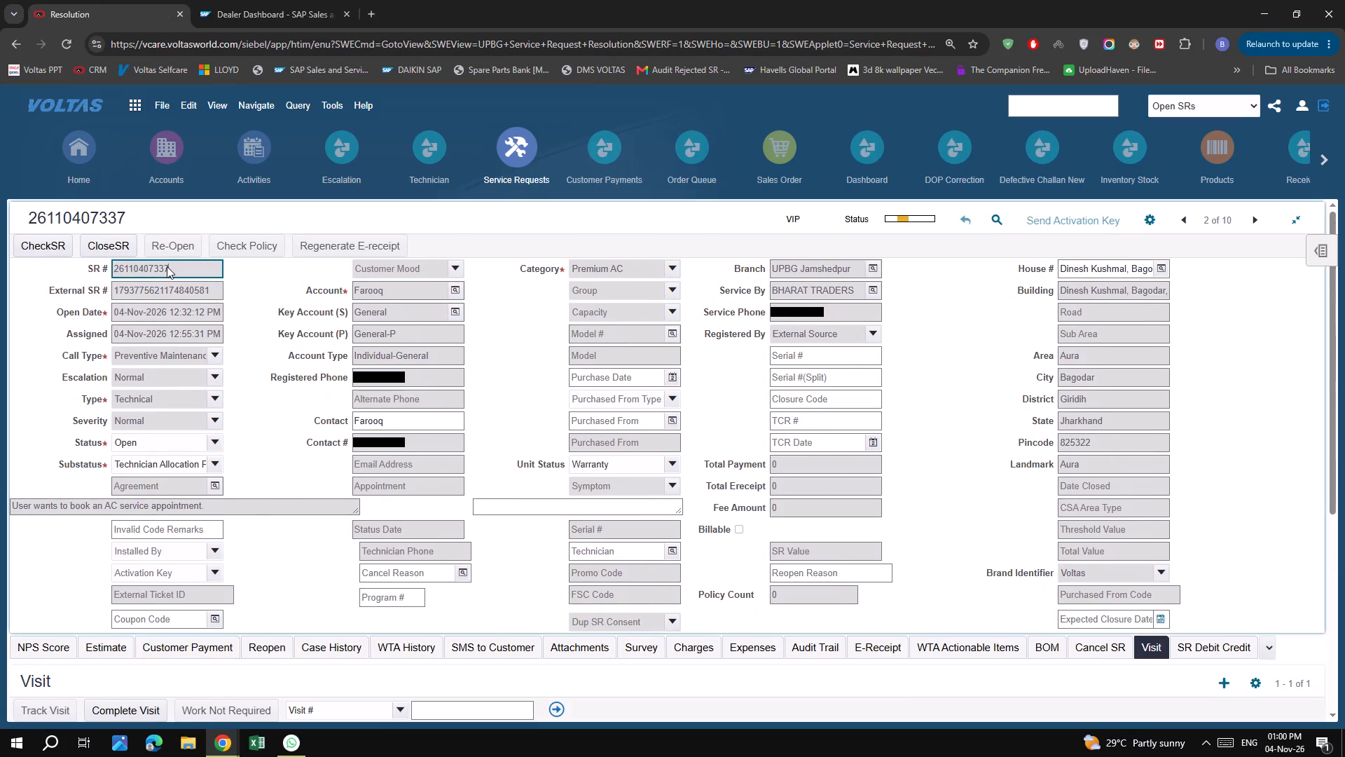
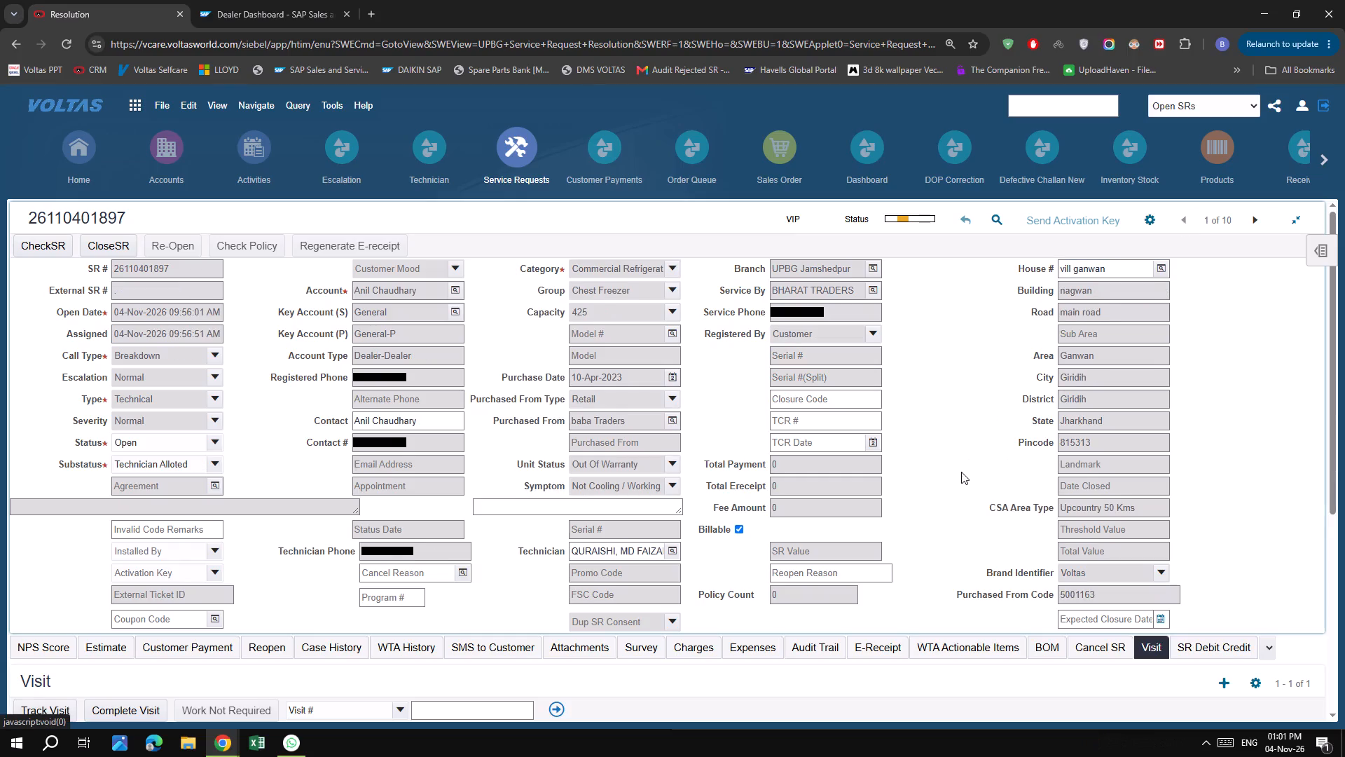
{"action": "left_click", "coordinate": [1261, 224]}
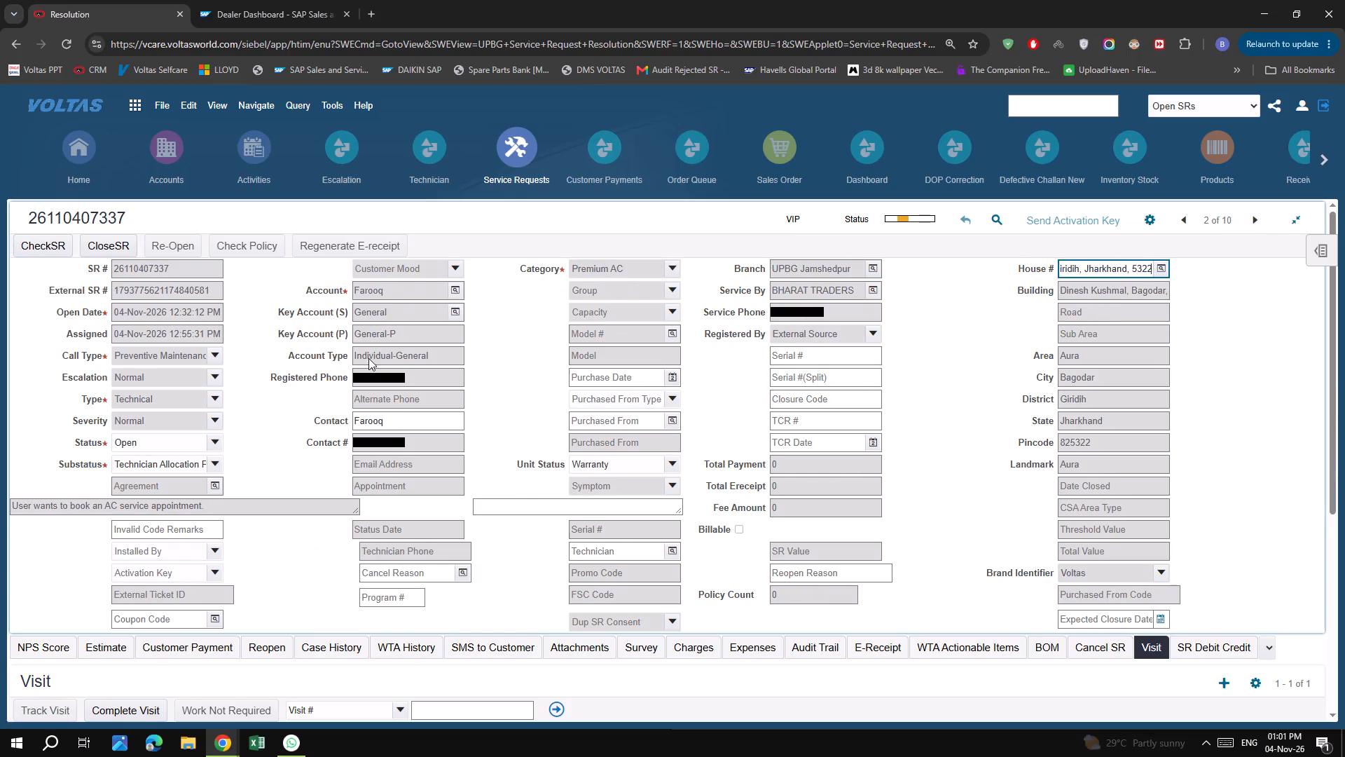
{"action": "scroll", "coordinate": [315, 491], "scroll_direction": "down", "scroll_amount": 6}
{"action": "left_click", "coordinate": [129, 374]}
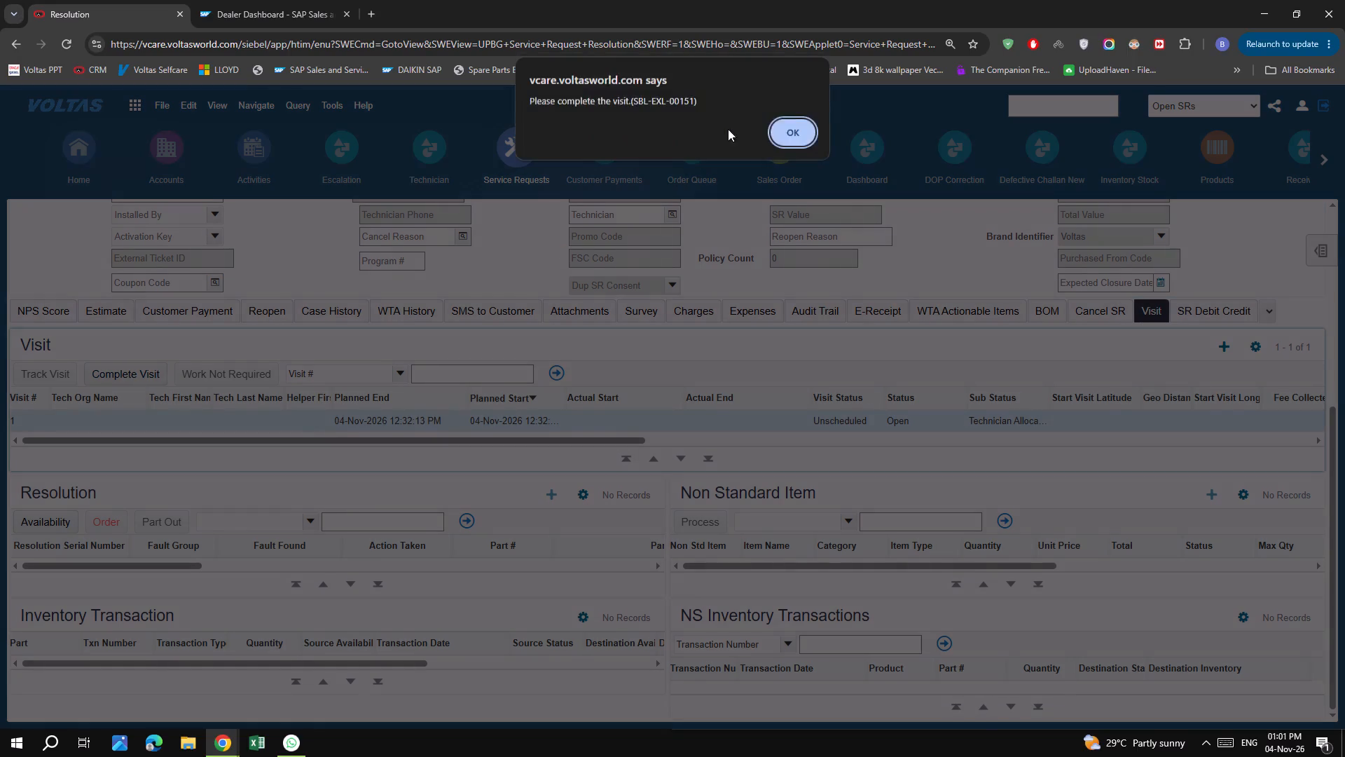
{"action": "left_click", "coordinate": [782, 132]}
{"action": "left_click", "coordinate": [203, 421]}
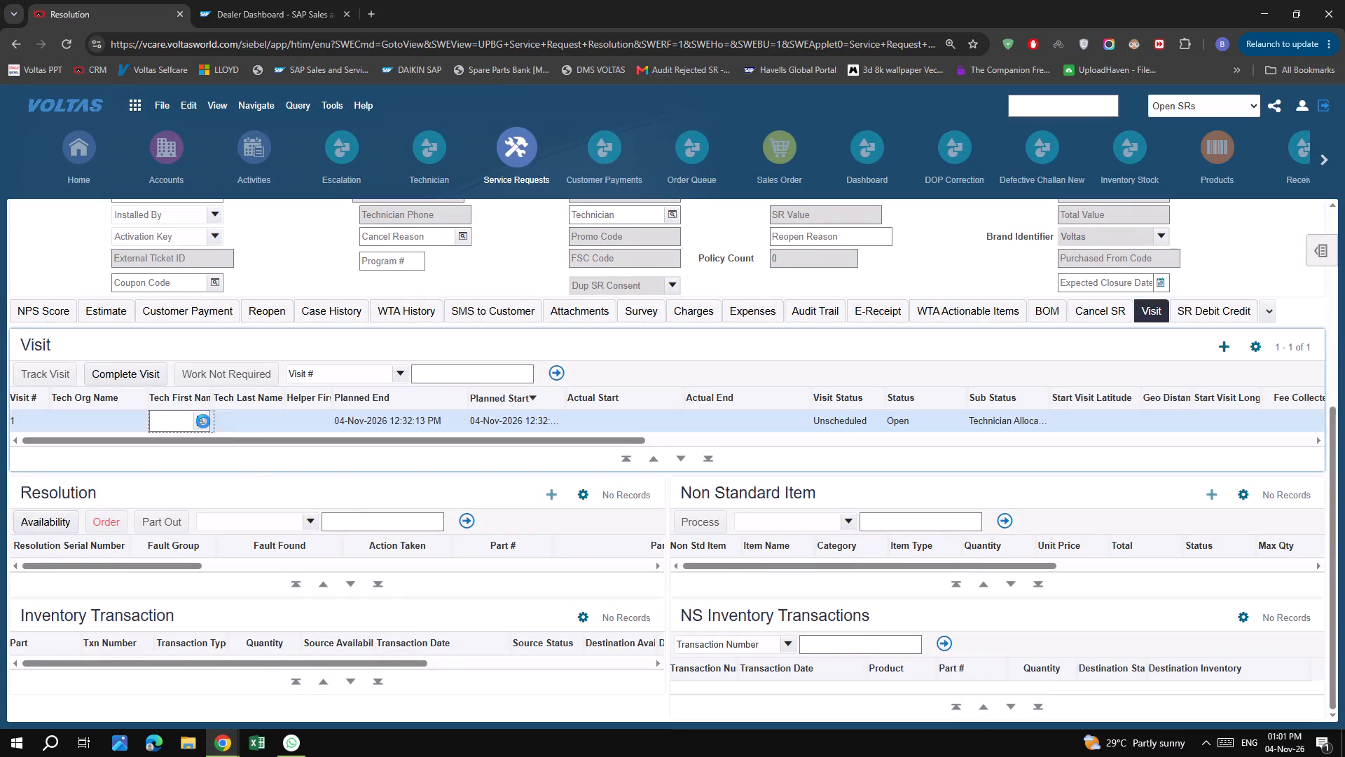
{"action": "left_click", "coordinate": [558, 402]}
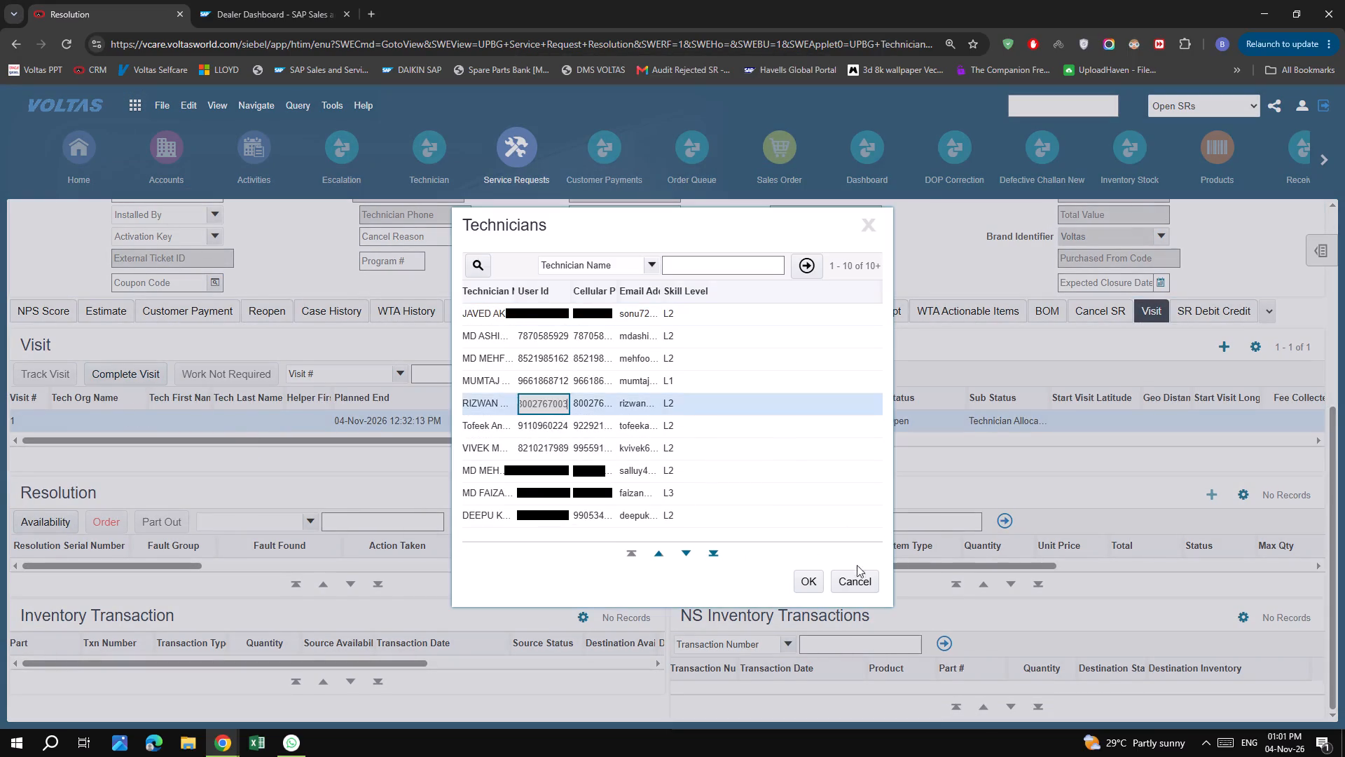
{"action": "left_click", "coordinate": [818, 585]}
{"action": "left_click", "coordinate": [555, 376]}
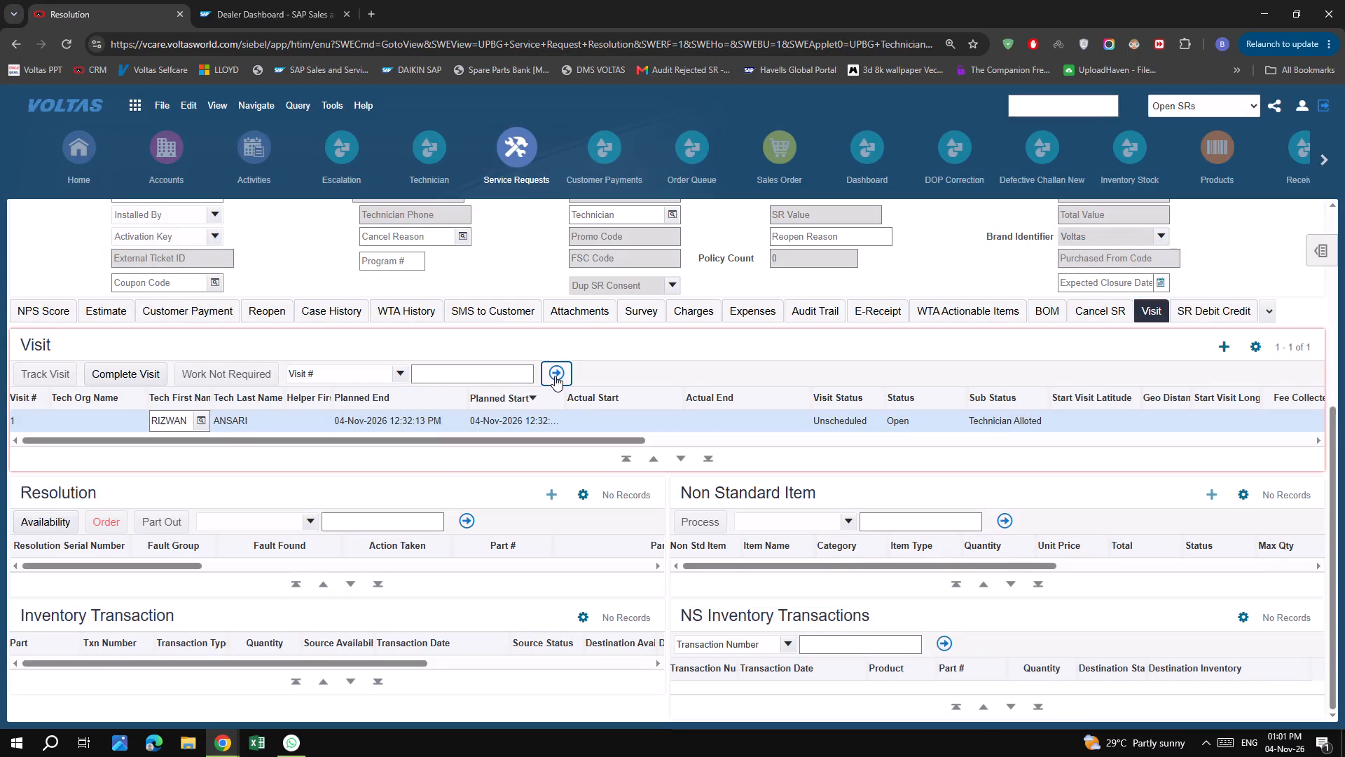
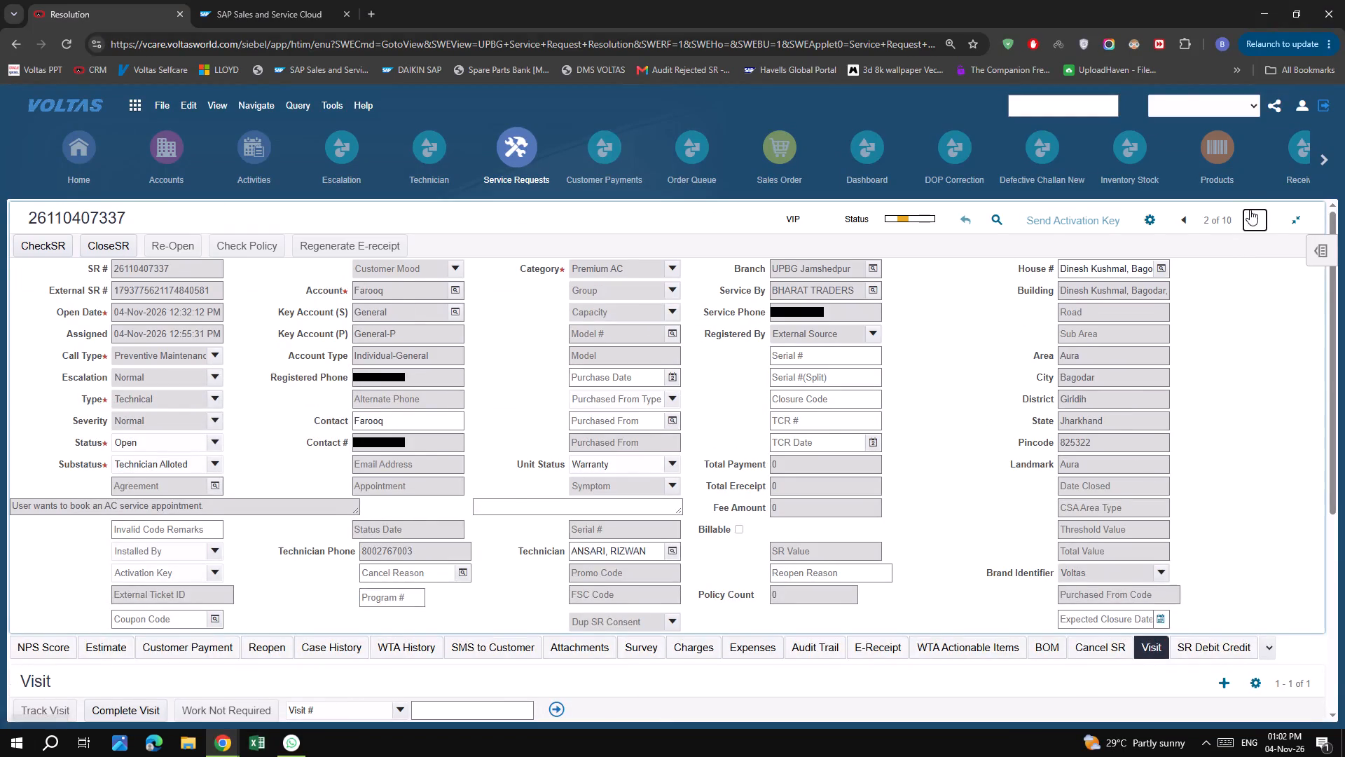
Review the visit, resolution and inventory transaction details of the current open service request.
{"action": "scroll", "coordinate": [512, 557], "scroll_direction": "down", "scroll_amount": 6}
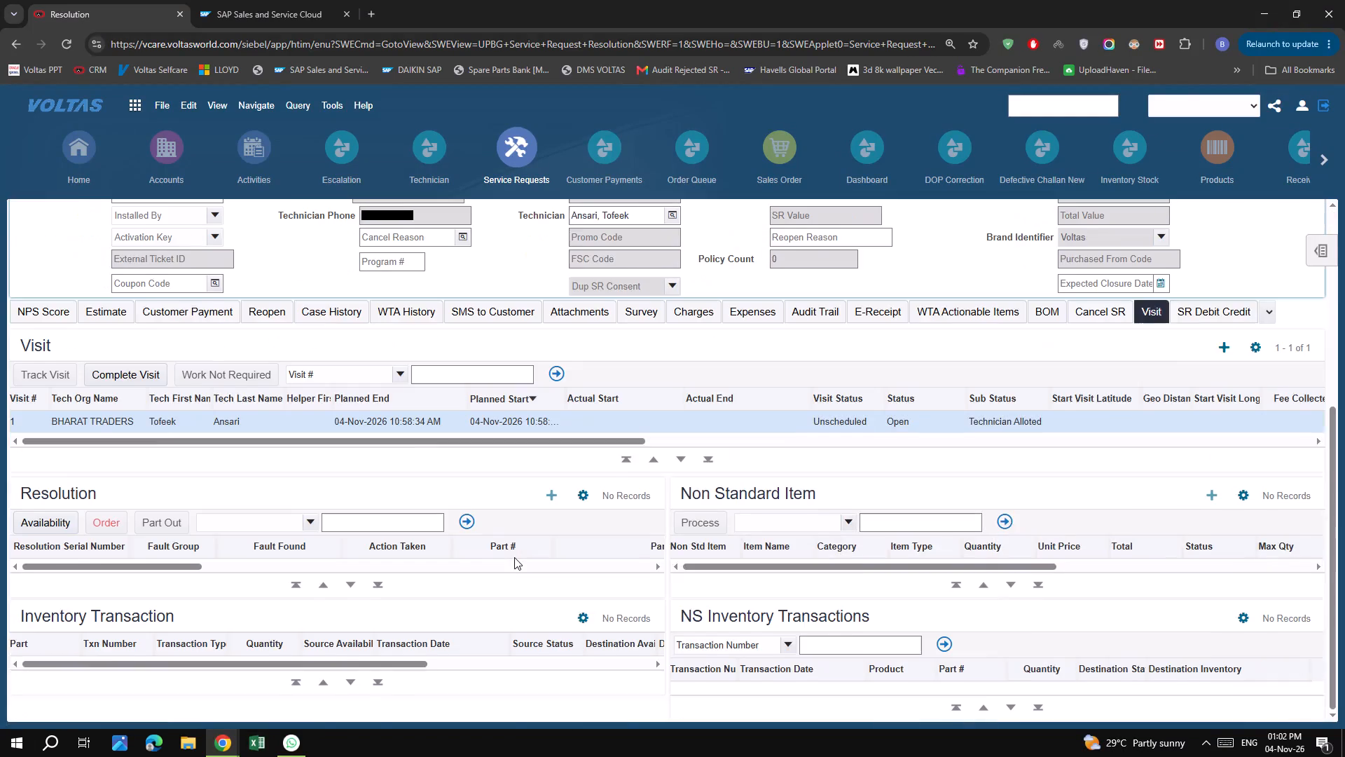
{"action": "scroll", "coordinate": [537, 549], "scroll_direction": "up", "scroll_amount": 7}
{"action": "scroll", "coordinate": [668, 493], "scroll_direction": "down", "scroll_amount": 6}
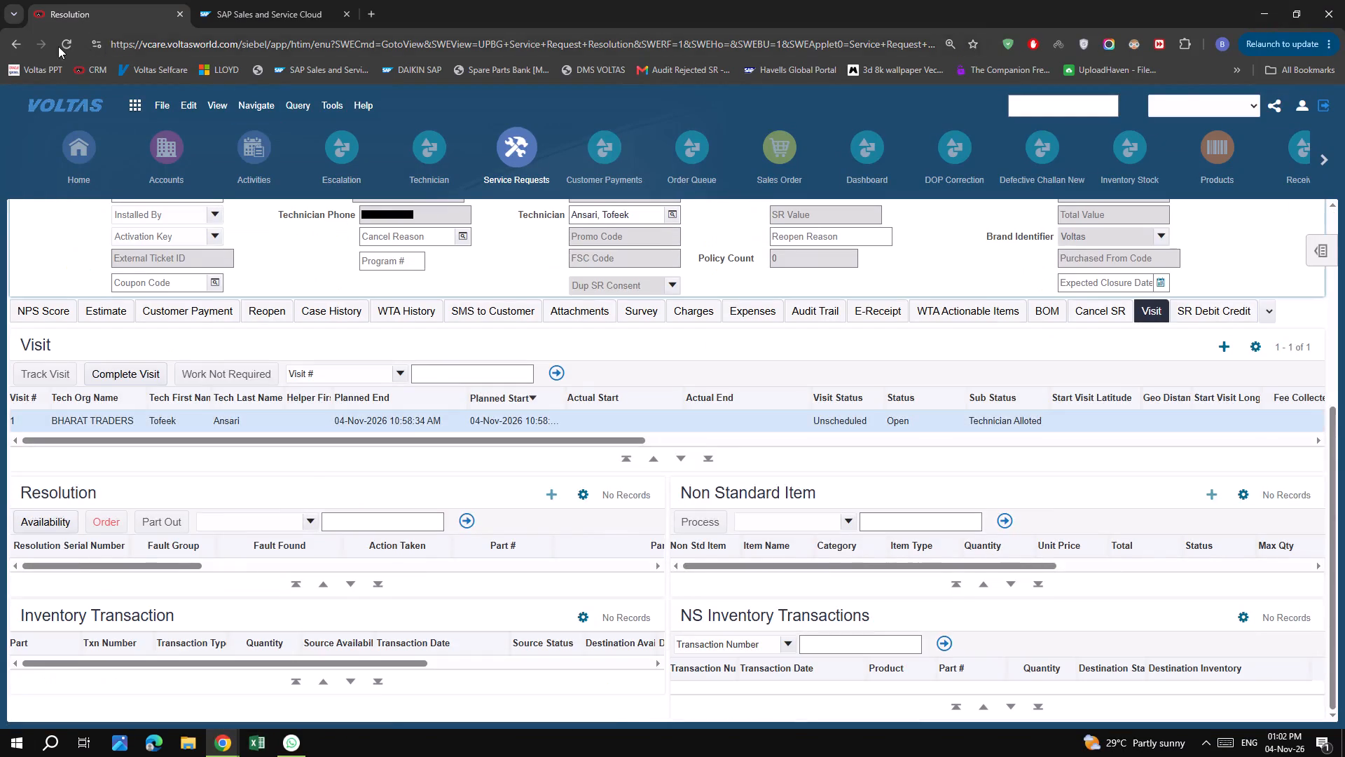
Reload the service request resolution page.
{"action": "left_click", "coordinate": [50, 44]}
{"action": "left_click", "coordinate": [64, 44]}
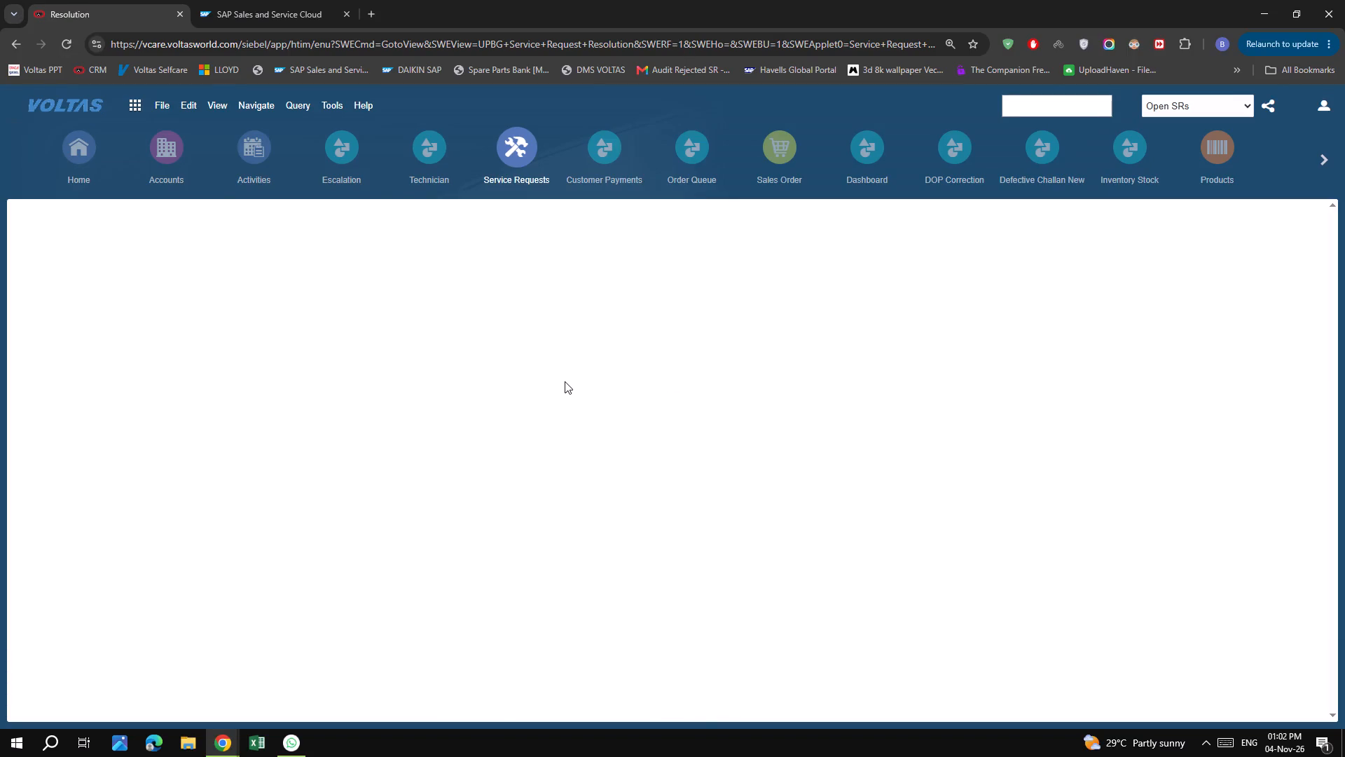
{"action": "scroll", "coordinate": [1098, 354], "scroll_direction": "up", "scroll_amount": 7}
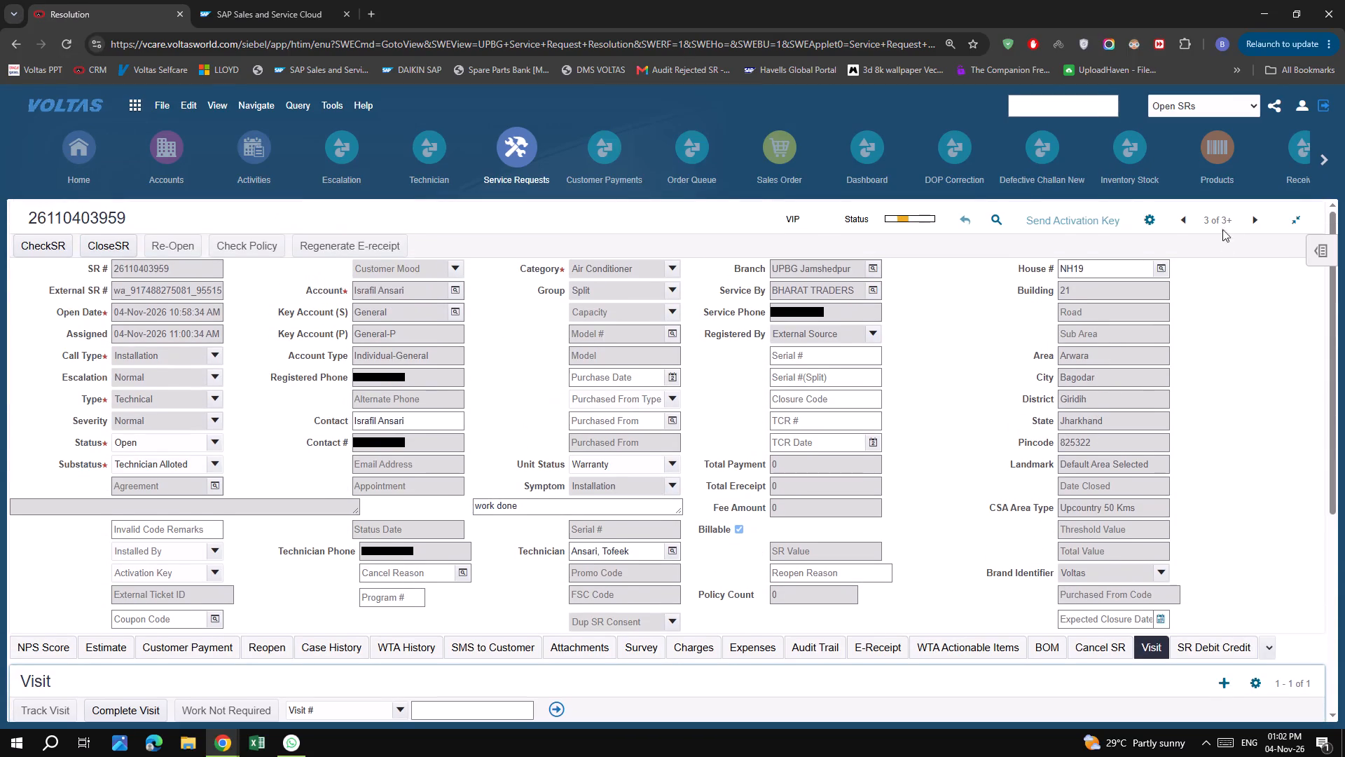
{"action": "left_click", "coordinate": [1250, 220]}
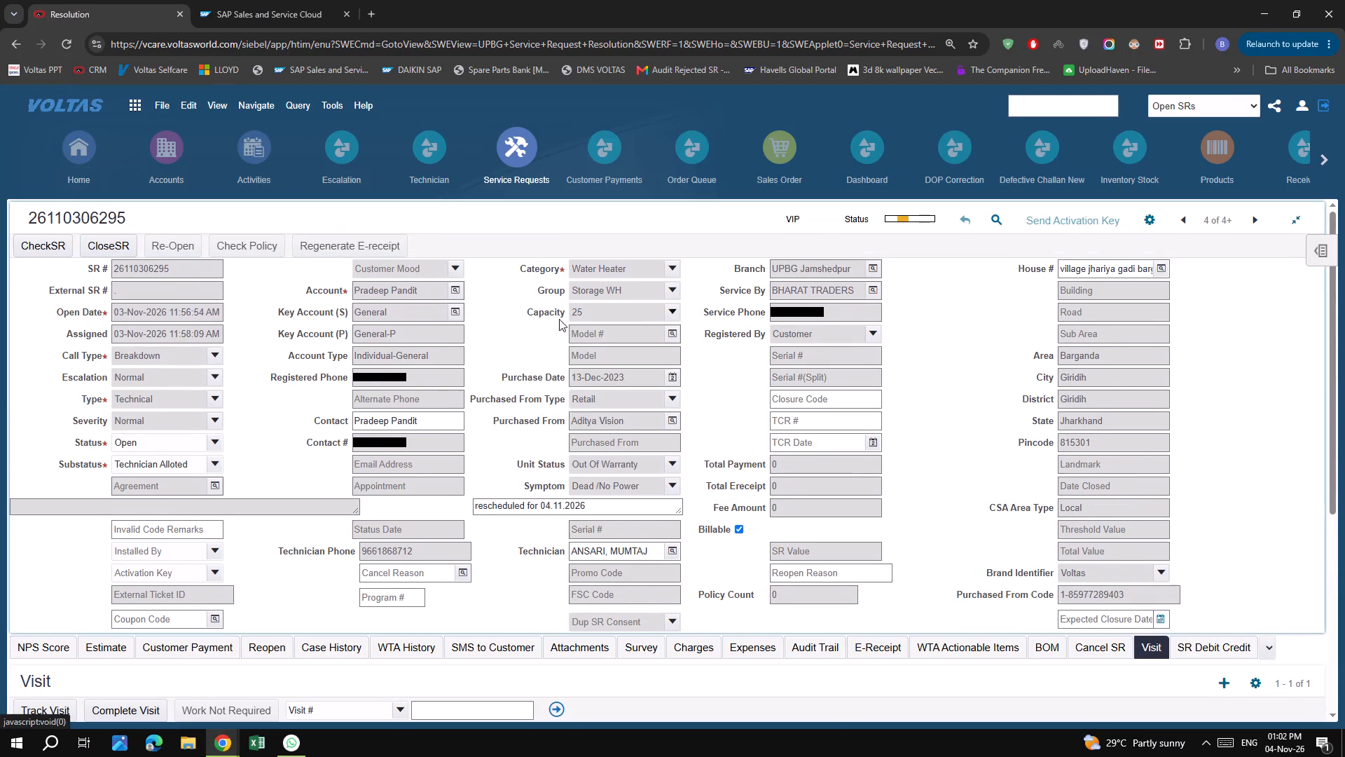
{"action": "scroll", "coordinate": [580, 464], "scroll_direction": "down", "scroll_amount": 6}
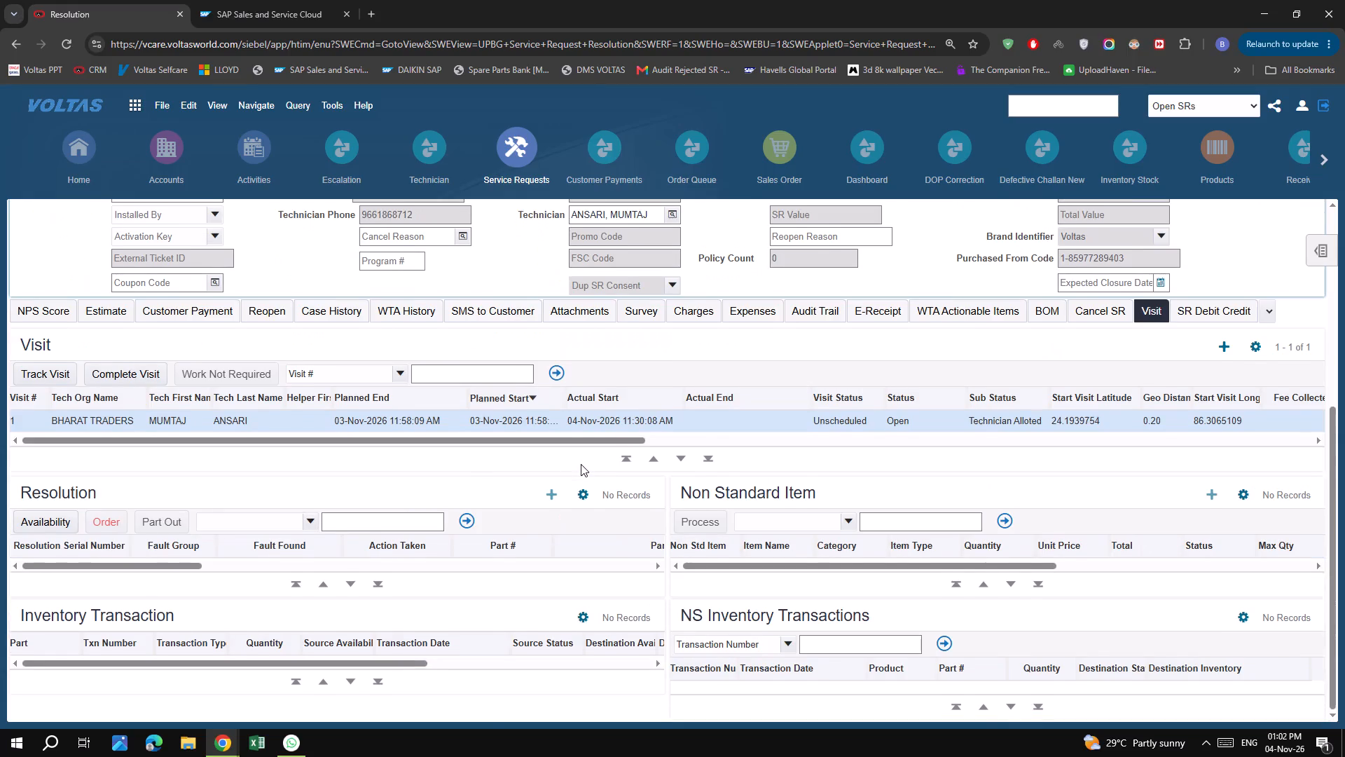
{"action": "scroll", "coordinate": [581, 464], "scroll_direction": "up", "scroll_amount": 7}
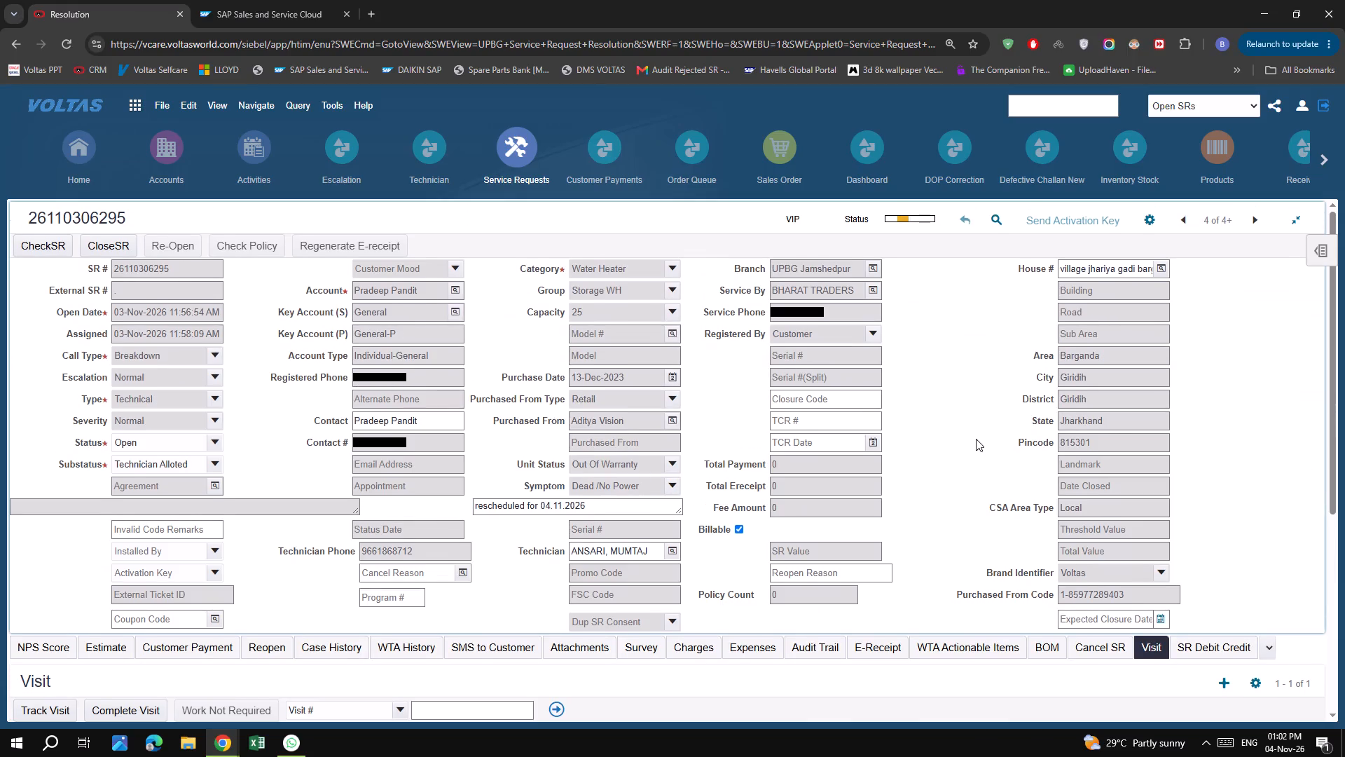
{"action": "left_click", "coordinate": [1252, 218]}
{"action": "left_click", "coordinate": [1252, 218]}
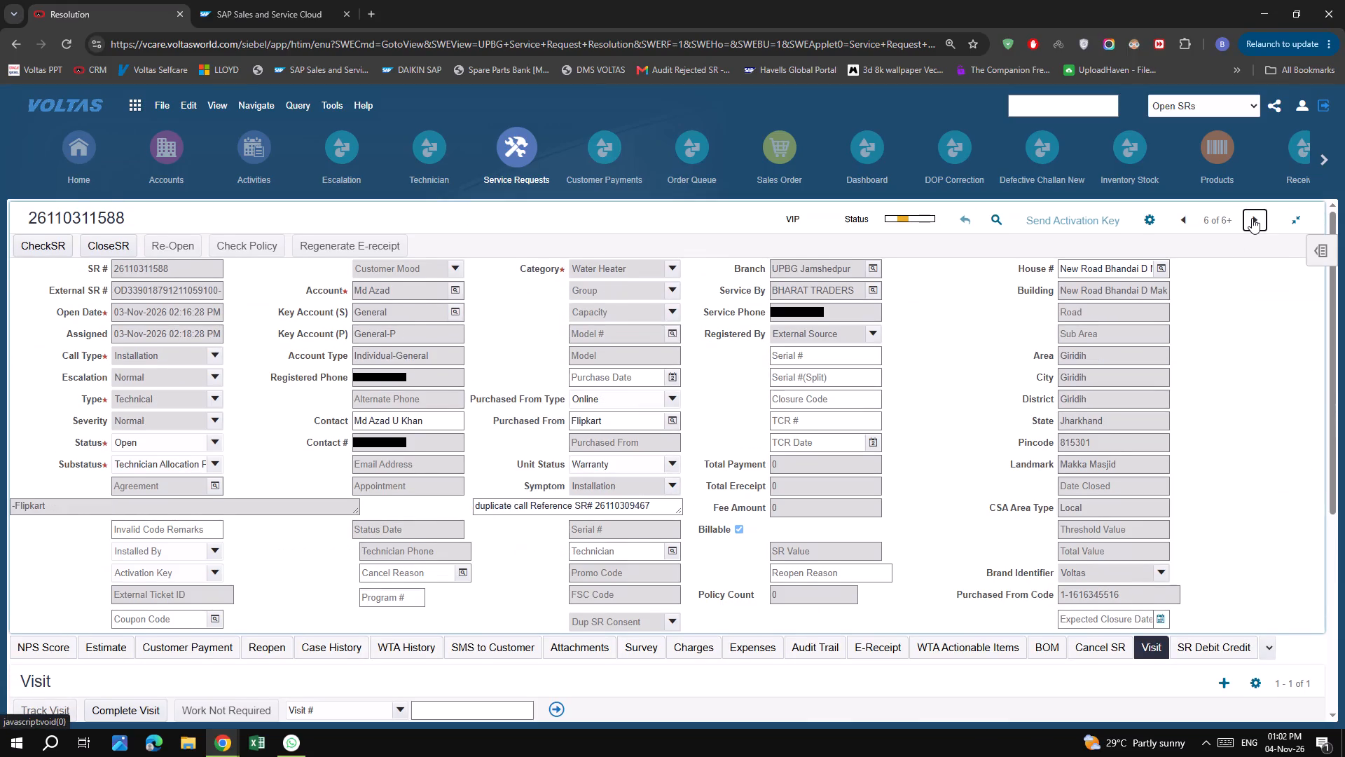
{"action": "left_click", "coordinate": [1252, 218]}
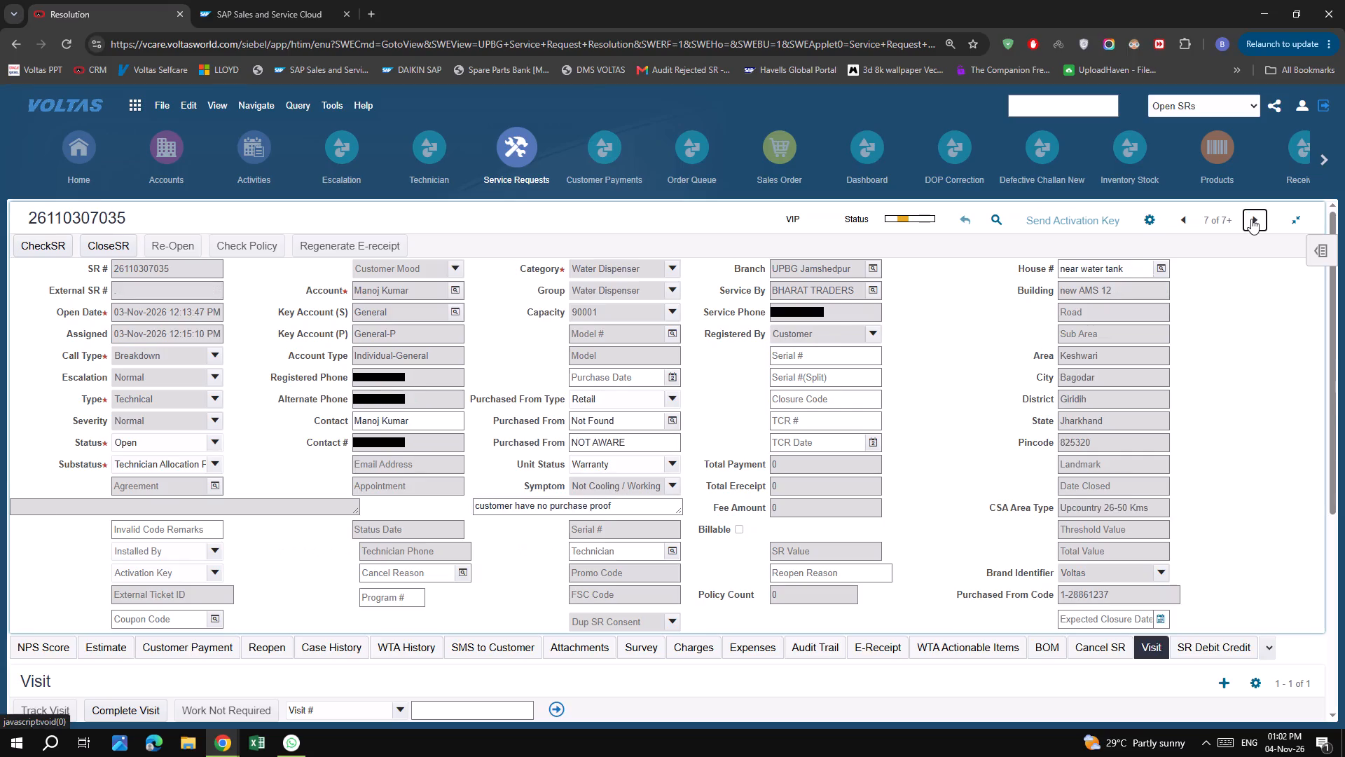
{"action": "left_click", "coordinate": [1251, 219]}
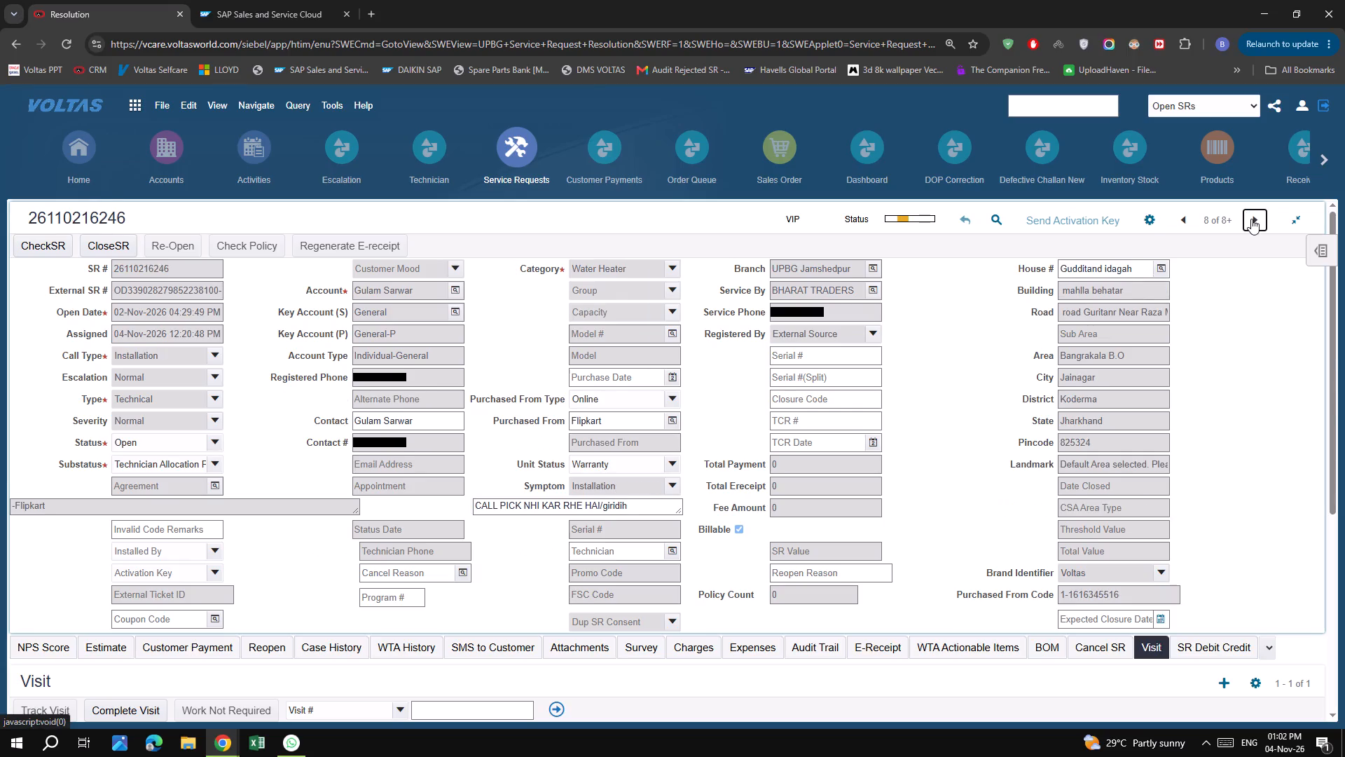
{"action": "left_click", "coordinate": [1251, 219]}
{"action": "left_click", "coordinate": [1251, 219]}
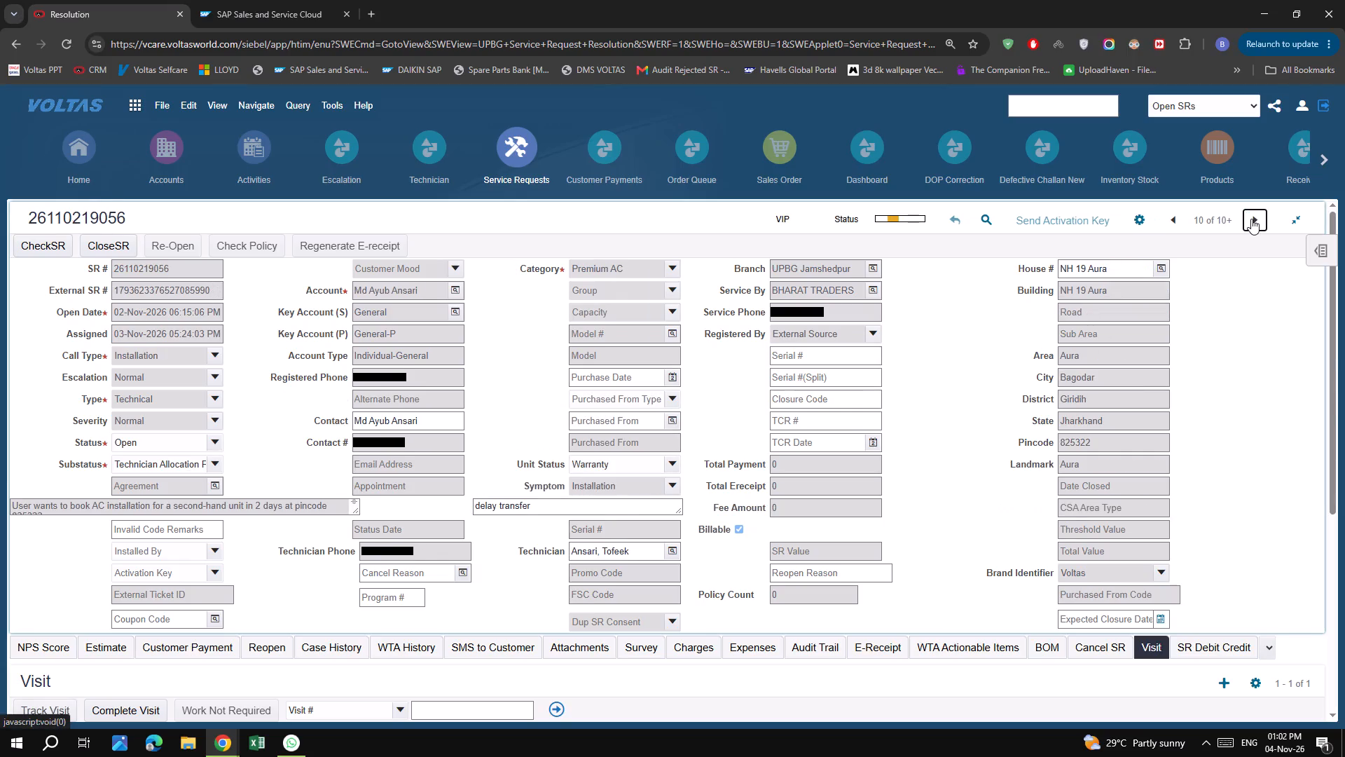
{"action": "left_click", "coordinate": [1177, 221]}
{"action": "left_click", "coordinate": [988, 430]}
{"action": "scroll", "coordinate": [988, 430], "scroll_direction": "down", "scroll_amount": 6}
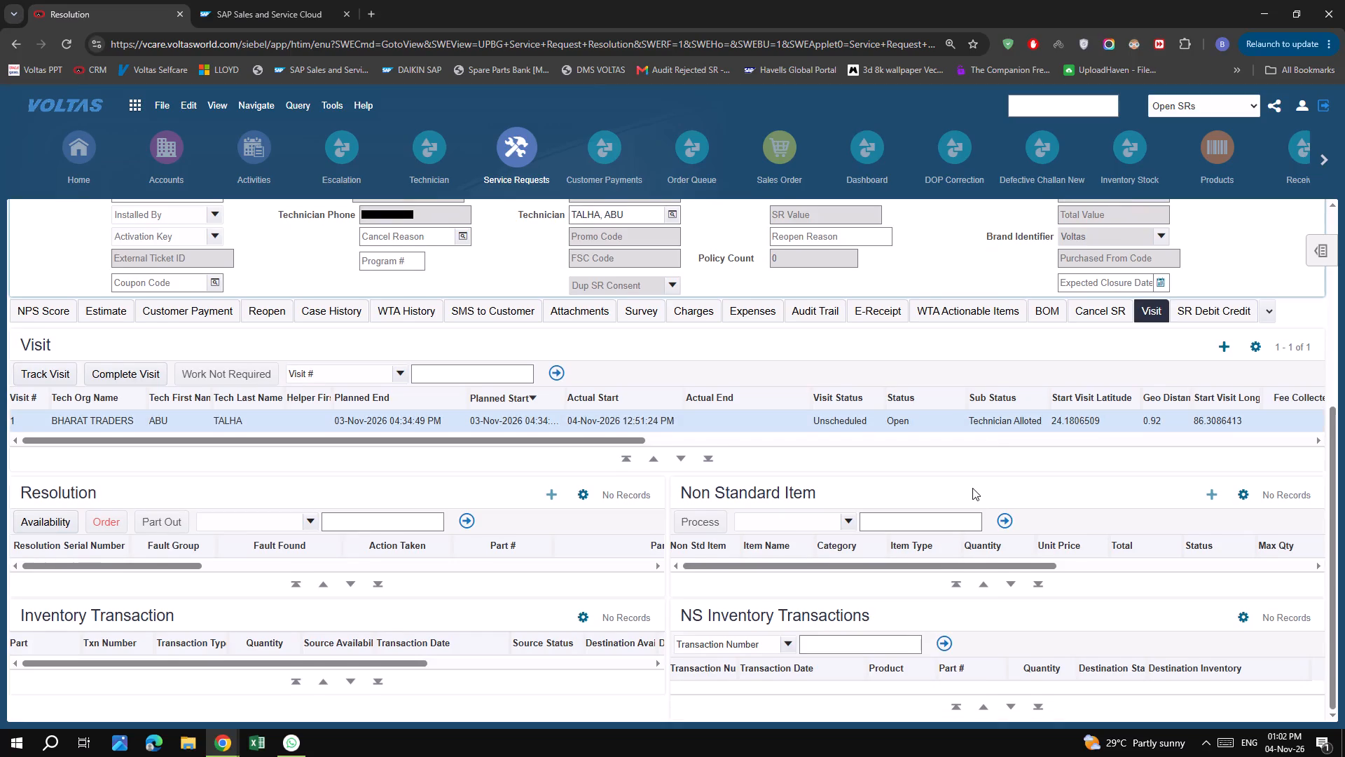
{"action": "scroll", "coordinate": [972, 487], "scroll_direction": "up", "scroll_amount": 7}
{"action": "left_click", "coordinate": [1250, 227]}
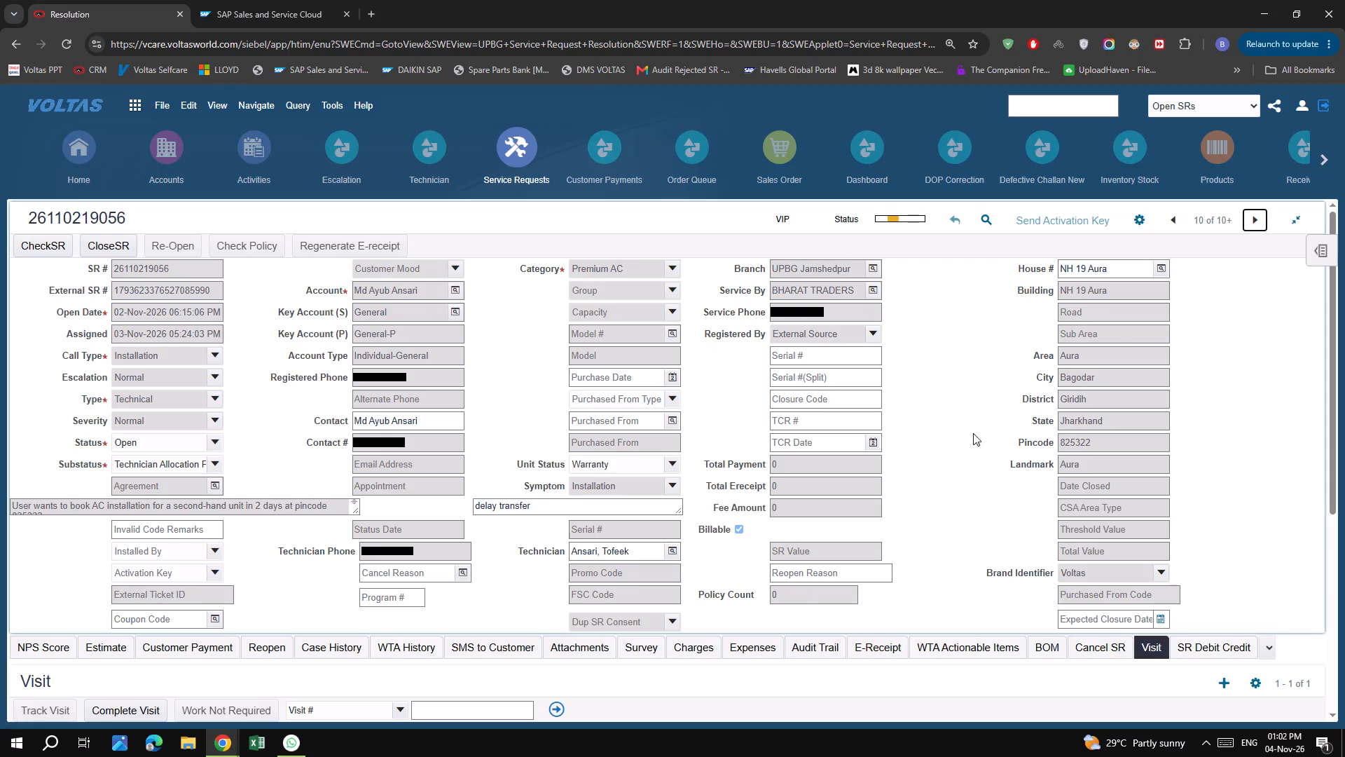
{"action": "left_click", "coordinate": [946, 425]}
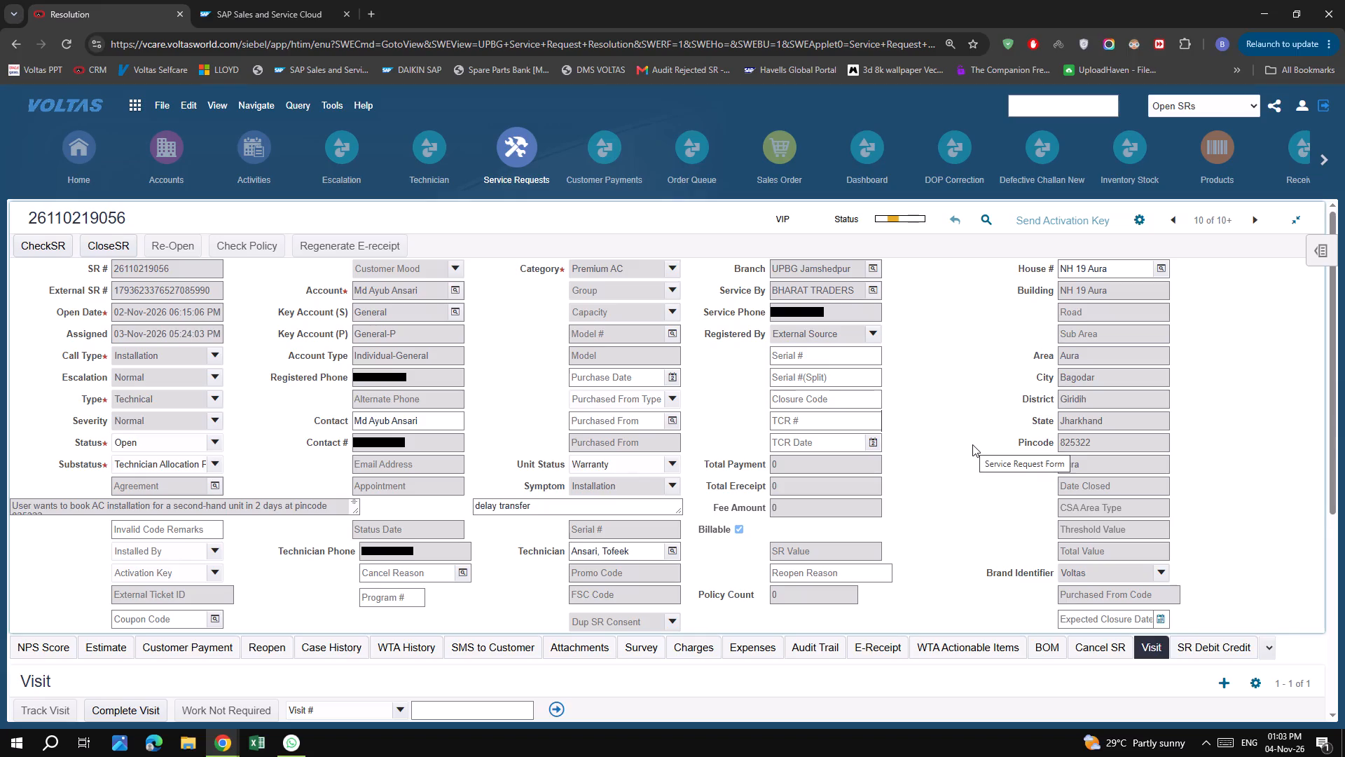
Reload the service request list with the Open SRs query and sort it by SR # in descending order.
{"action": "left_click", "coordinate": [488, 142]}
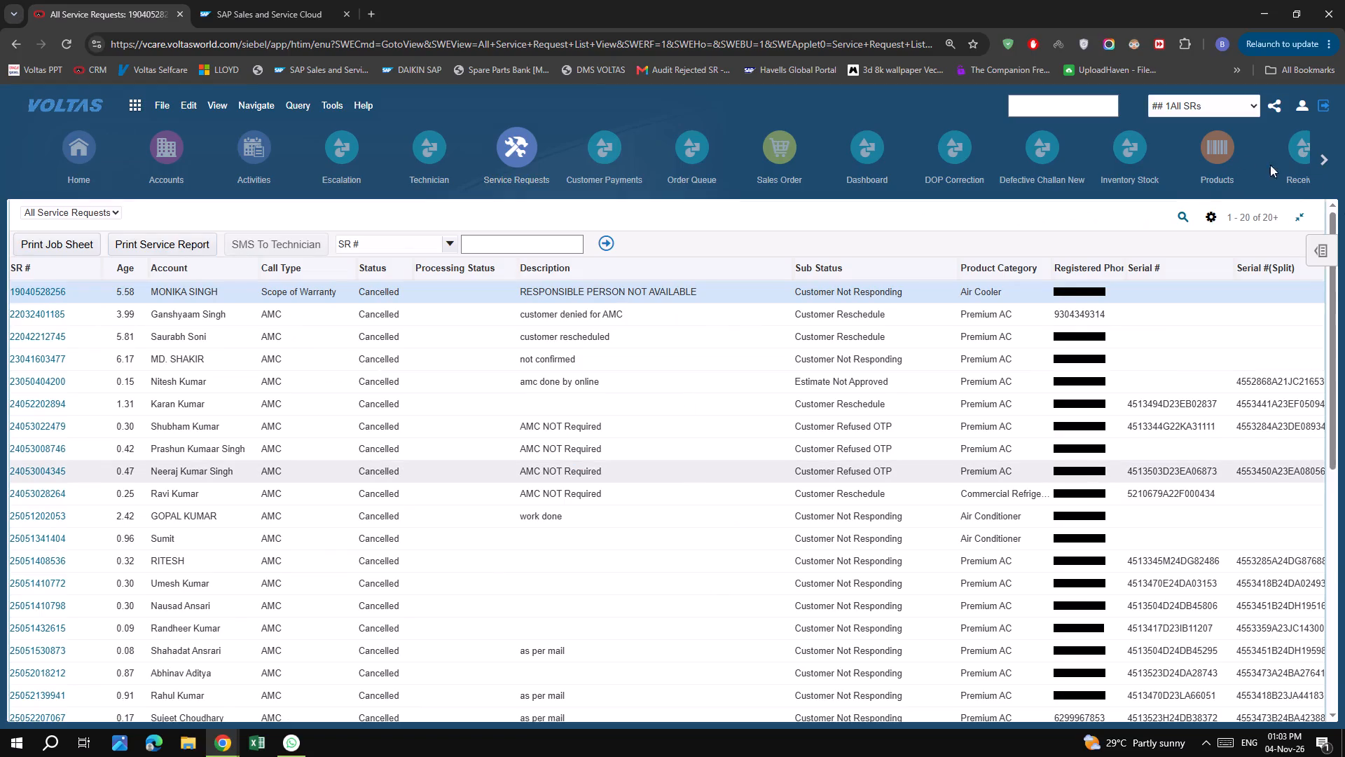
{"action": "left_click", "coordinate": [1211, 110]}
{"action": "left_click", "coordinate": [1218, 348]}
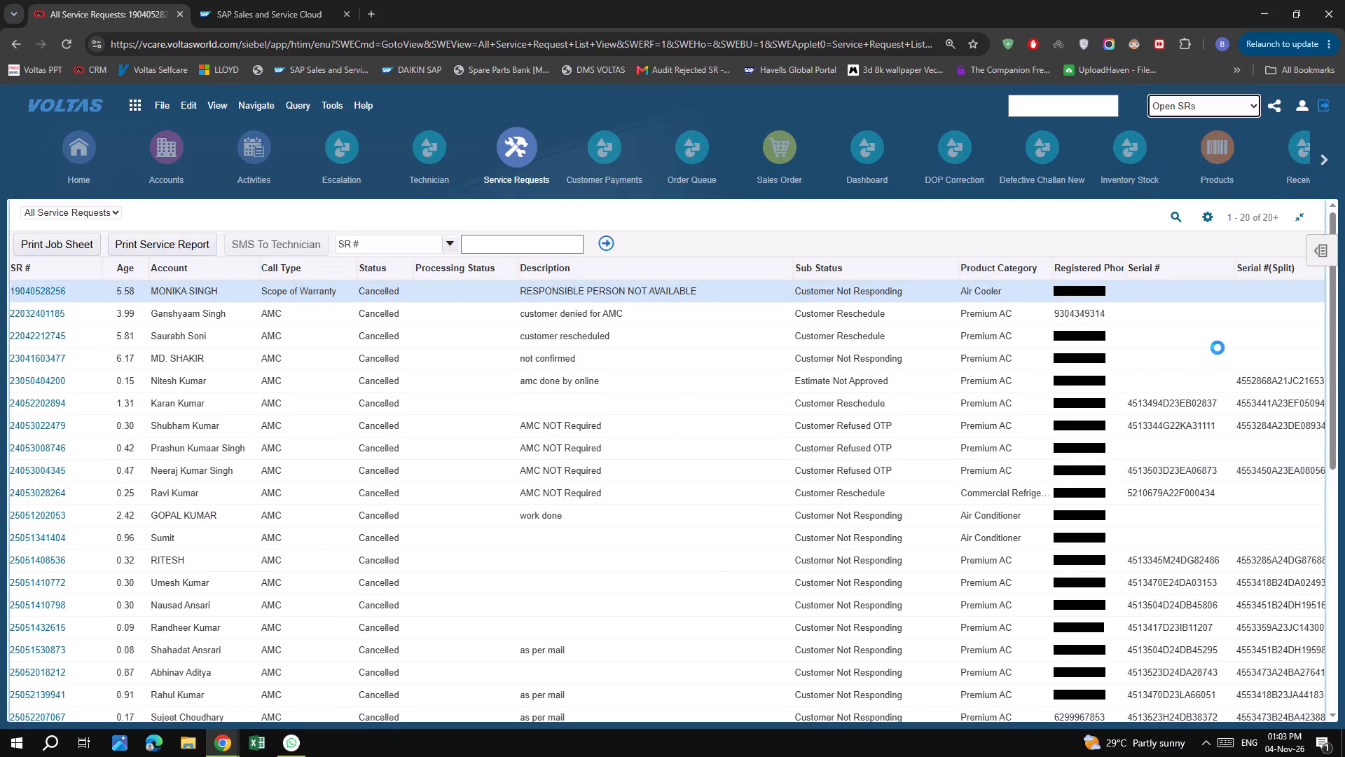
{"action": "left_click", "coordinate": [42, 264]}
{"action": "left_click", "coordinate": [75, 276]}
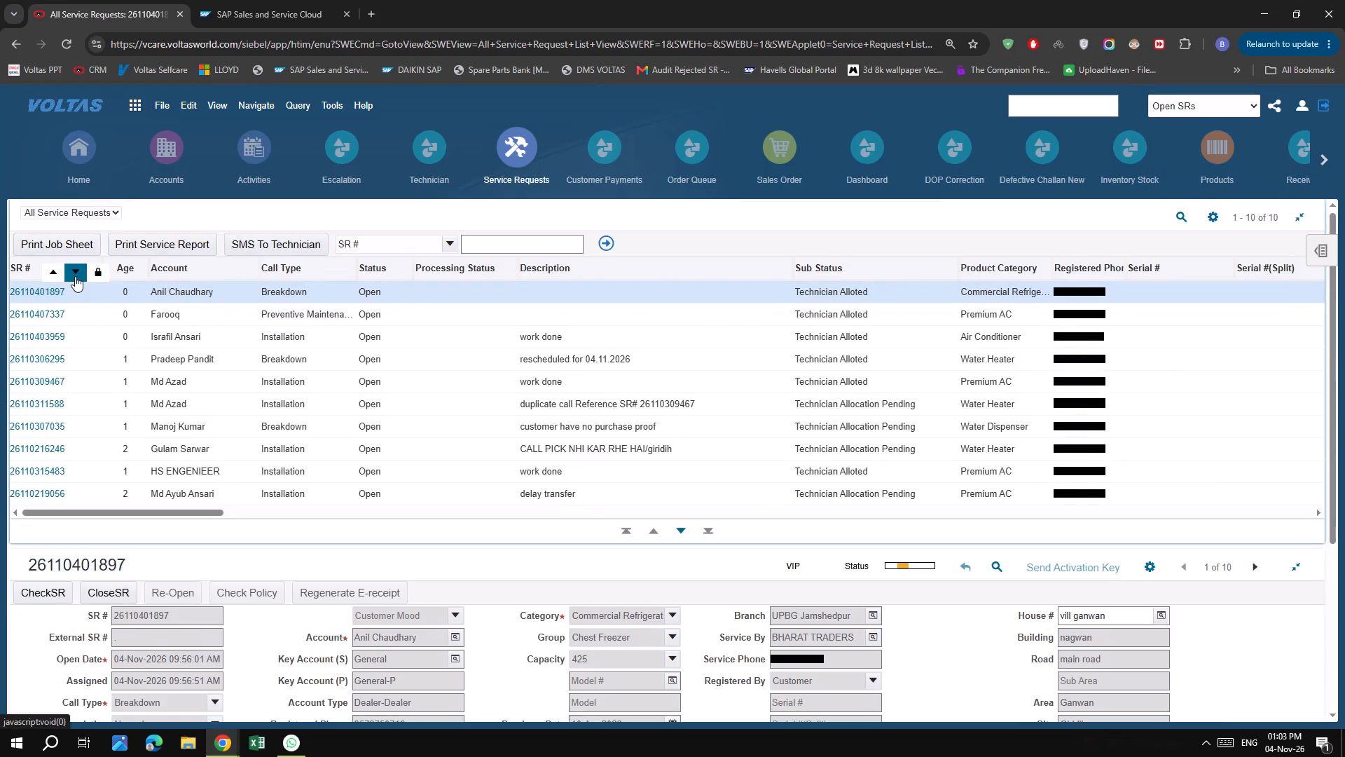
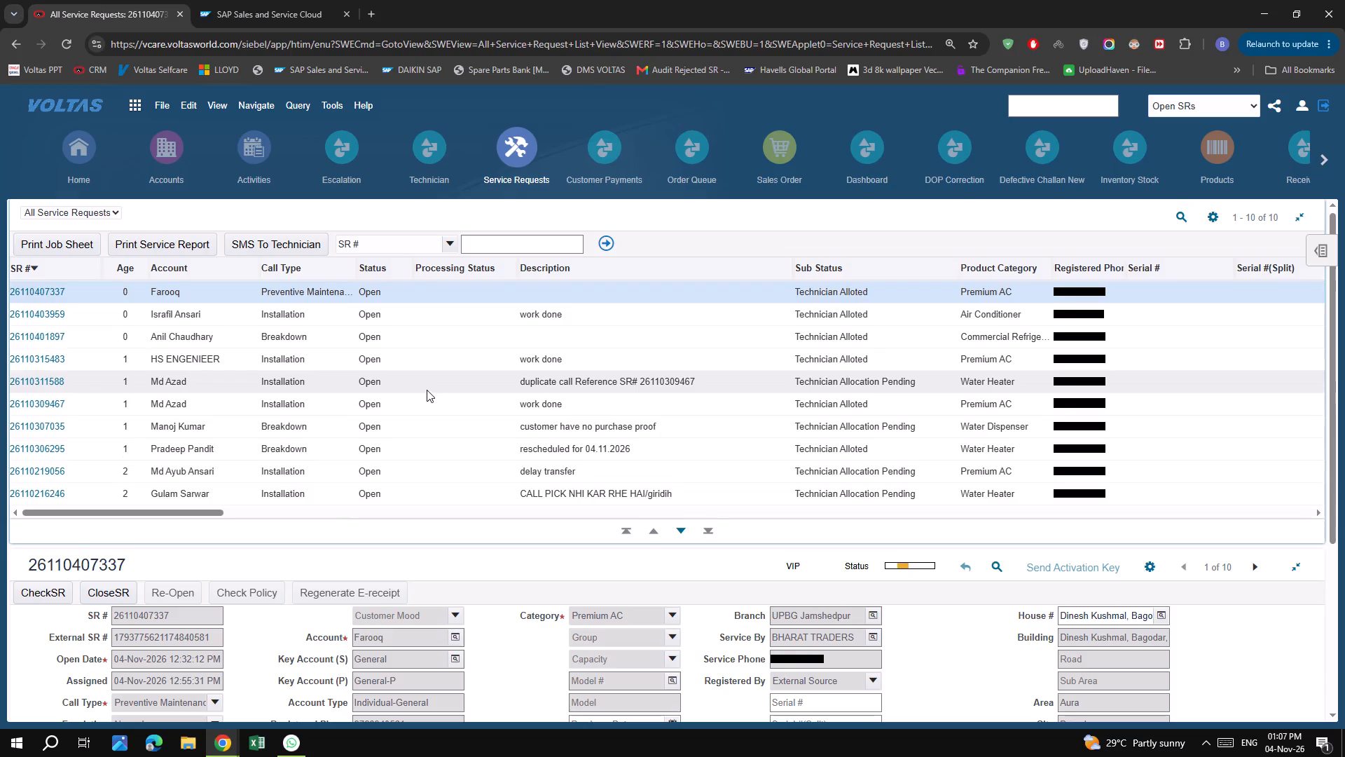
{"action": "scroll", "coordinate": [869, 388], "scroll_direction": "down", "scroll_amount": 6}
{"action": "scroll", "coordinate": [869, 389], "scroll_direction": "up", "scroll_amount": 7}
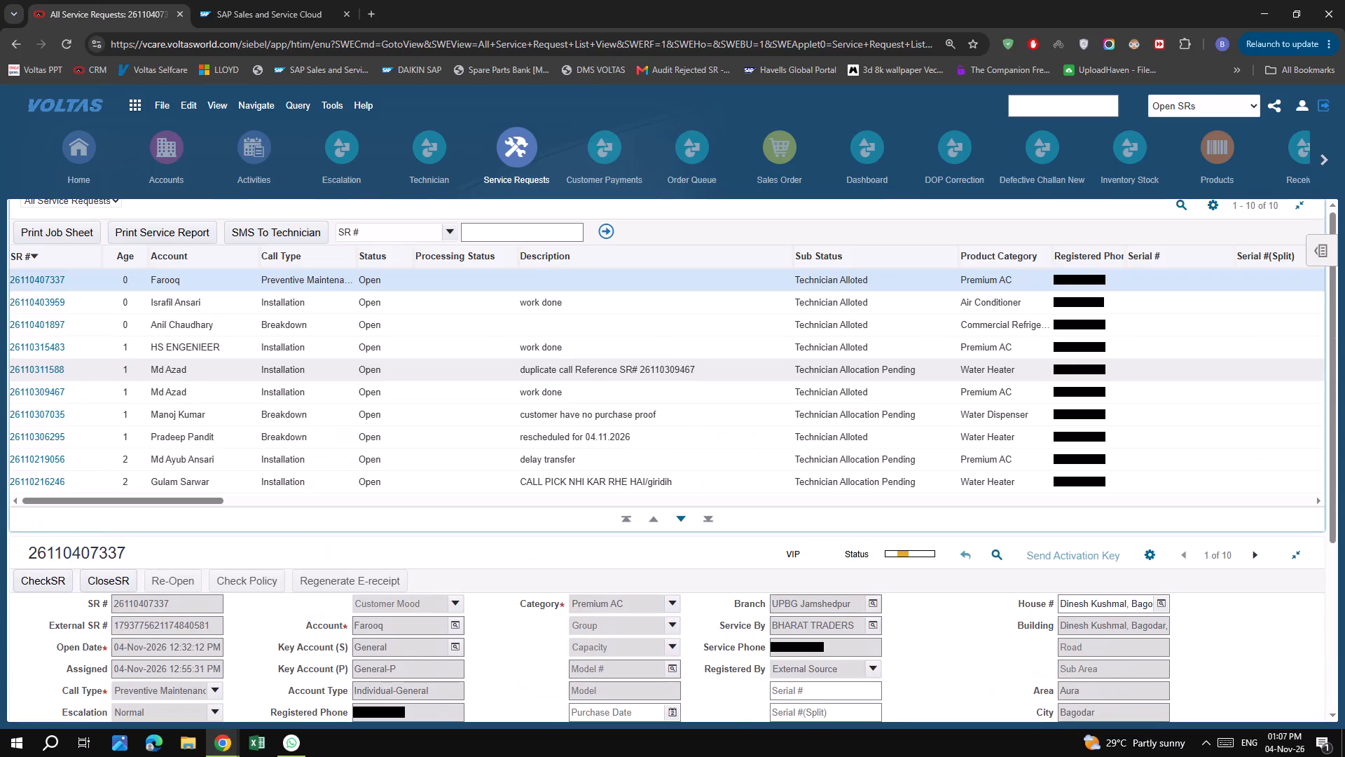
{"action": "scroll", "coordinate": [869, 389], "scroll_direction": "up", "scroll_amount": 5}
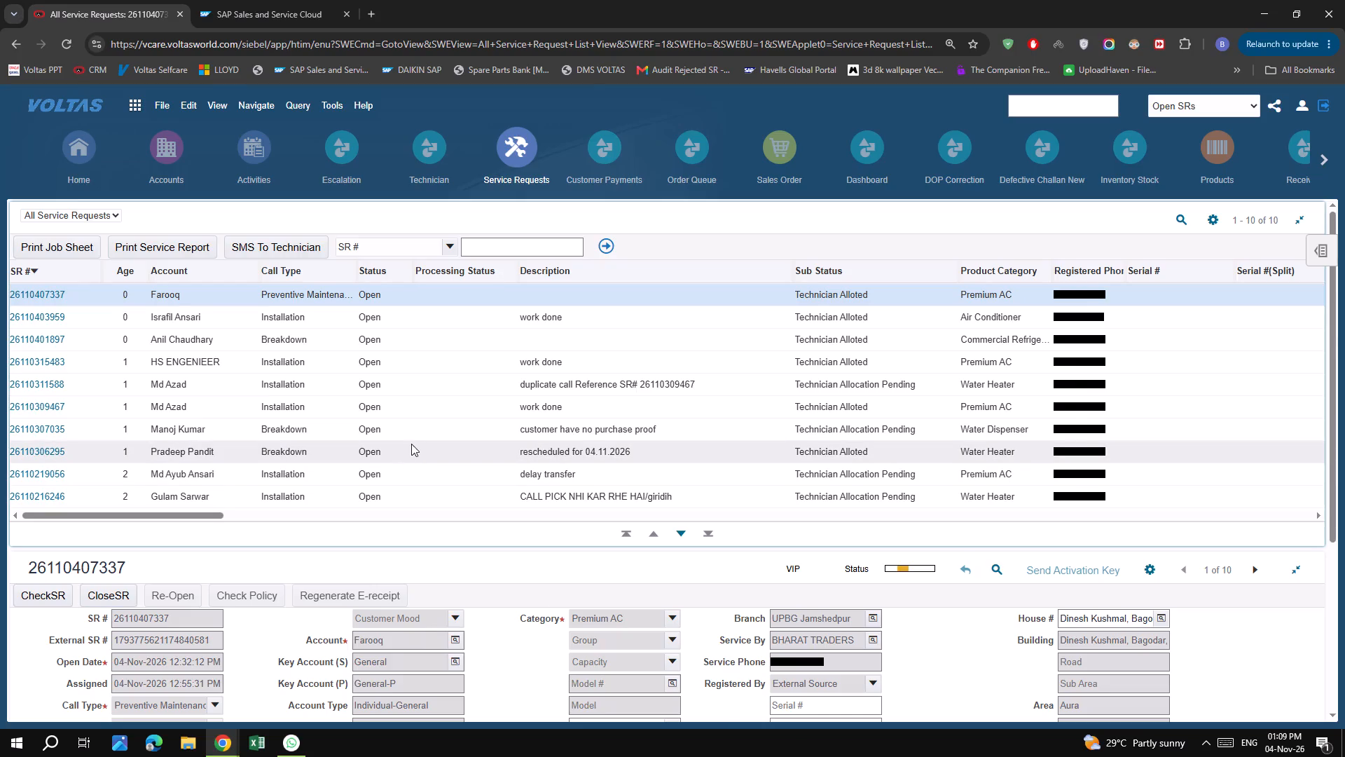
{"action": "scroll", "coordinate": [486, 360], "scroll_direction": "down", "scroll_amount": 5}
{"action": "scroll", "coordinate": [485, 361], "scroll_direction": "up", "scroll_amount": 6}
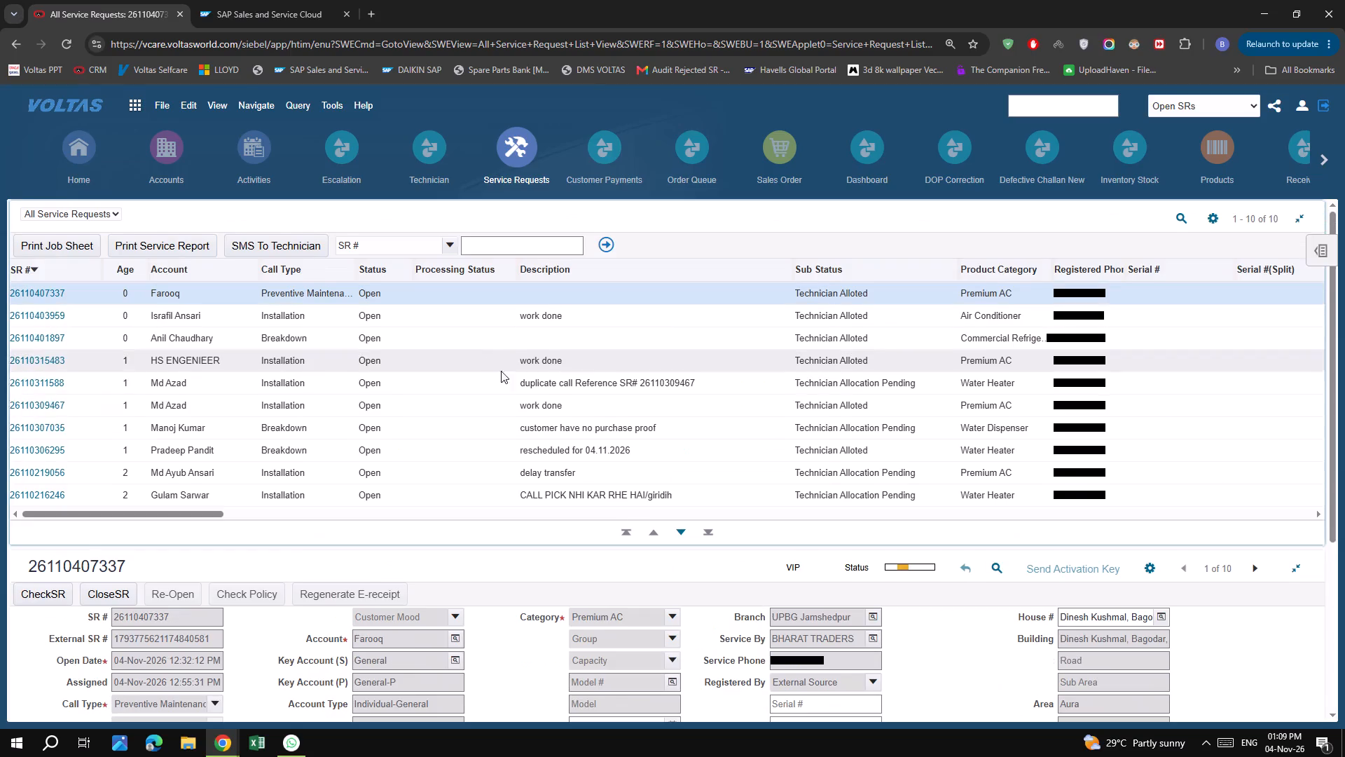
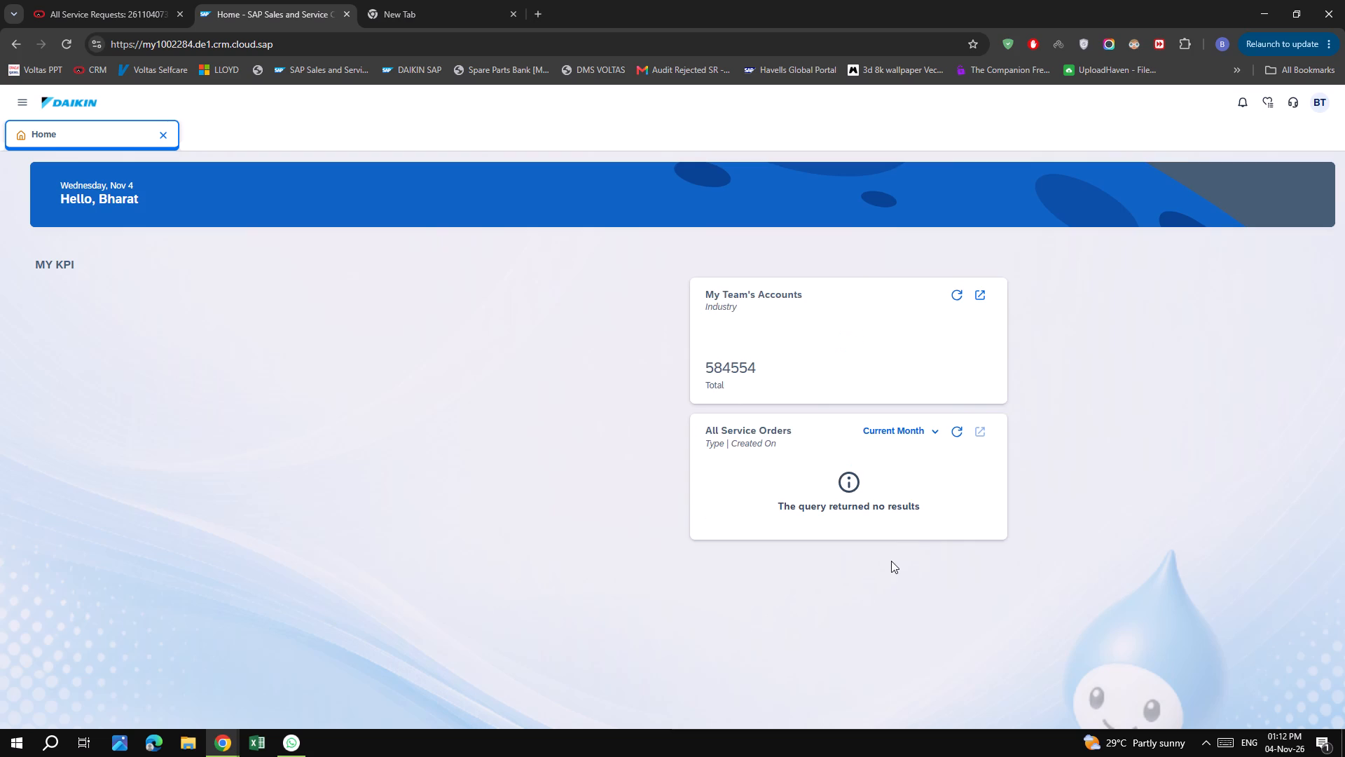
Open the Dealer Dashboard in the Daikin portal.
{"action": "left_click", "coordinate": [22, 103]}
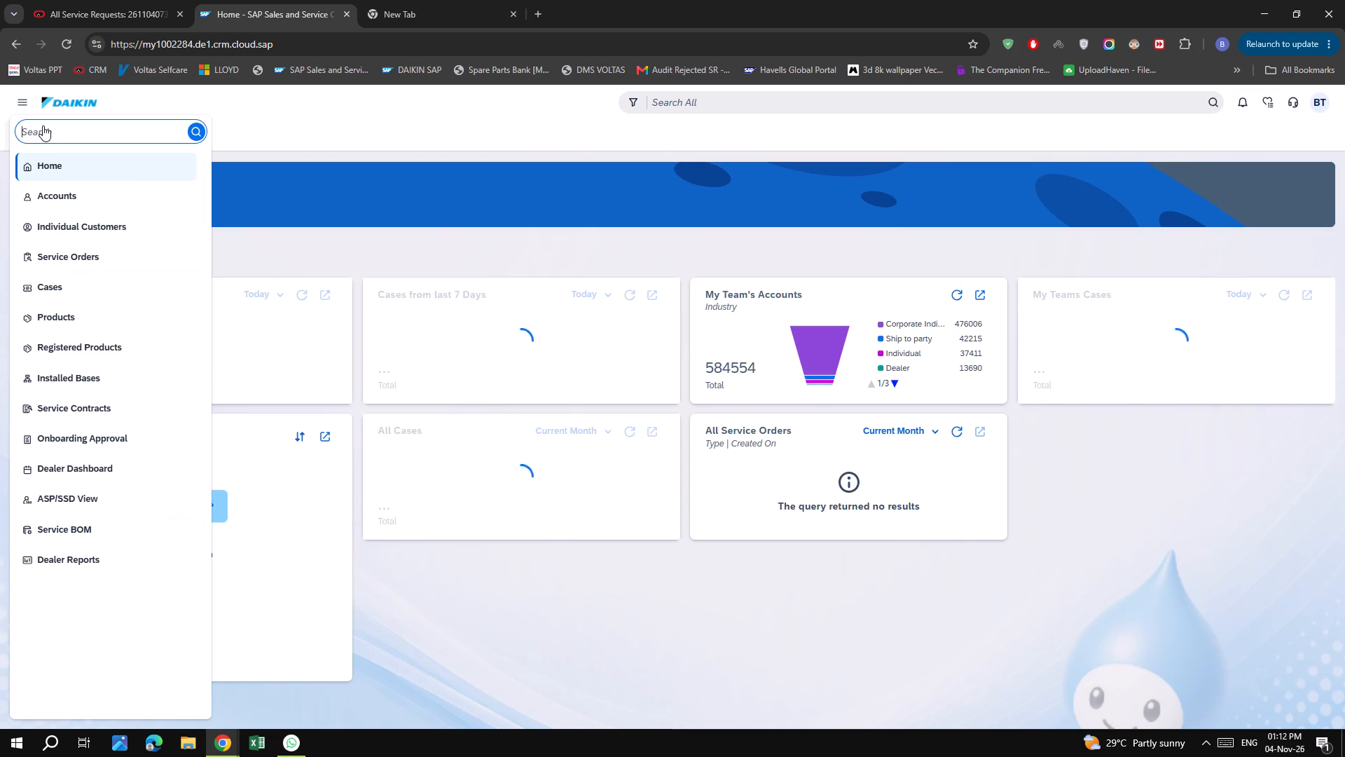
{"action": "left_click", "coordinate": [146, 463]}
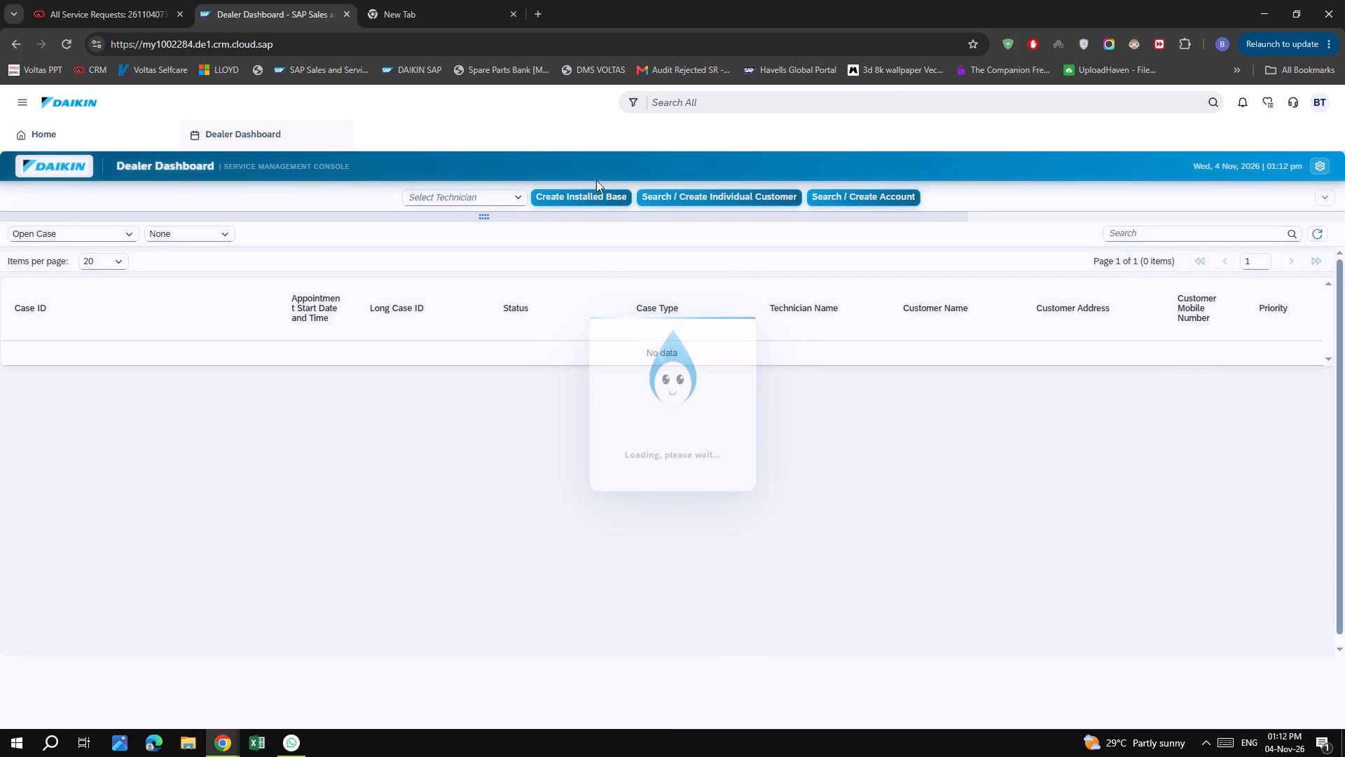
Switch to the Voltas CRM, reload it, and list the Closed SRs sorted by SR # in descending order.
{"action": "left_click", "coordinate": [125, 4]}
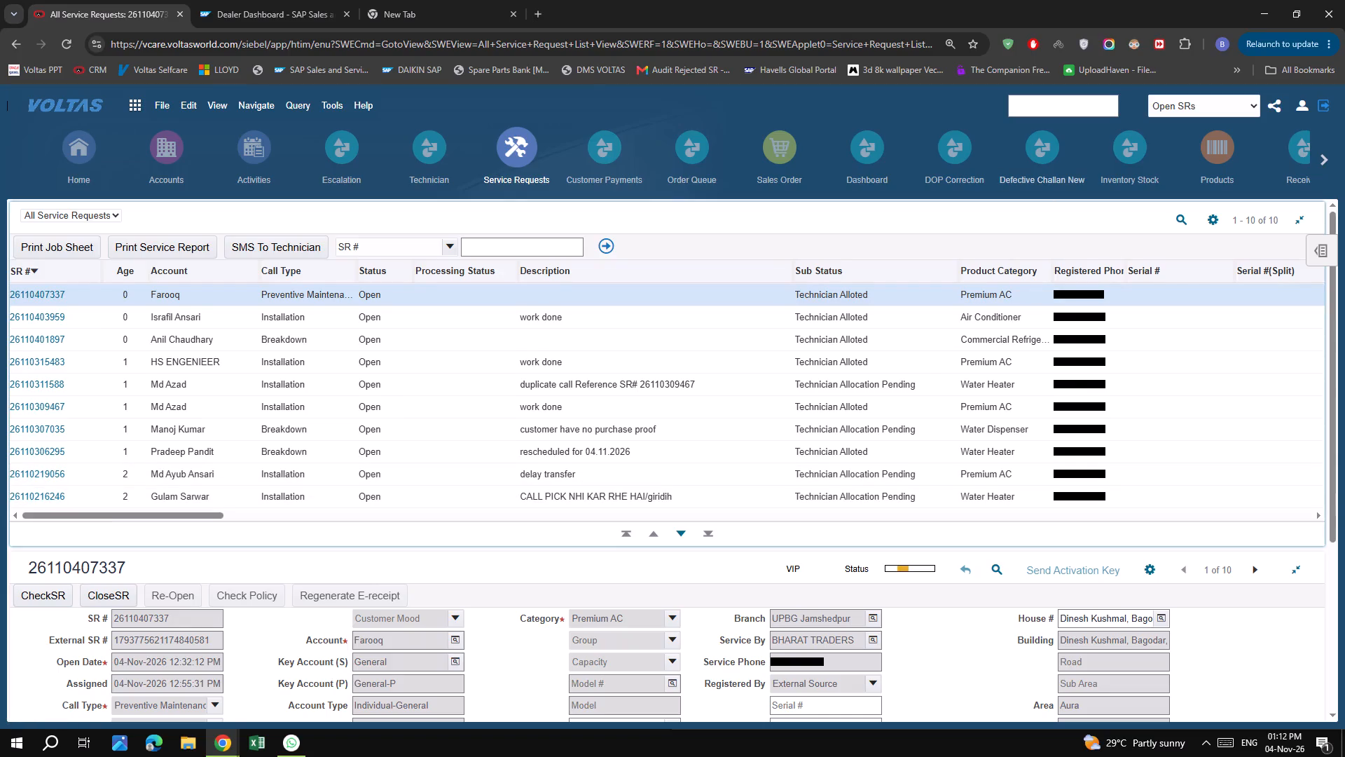
{"action": "left_click", "coordinate": [1213, 106]}
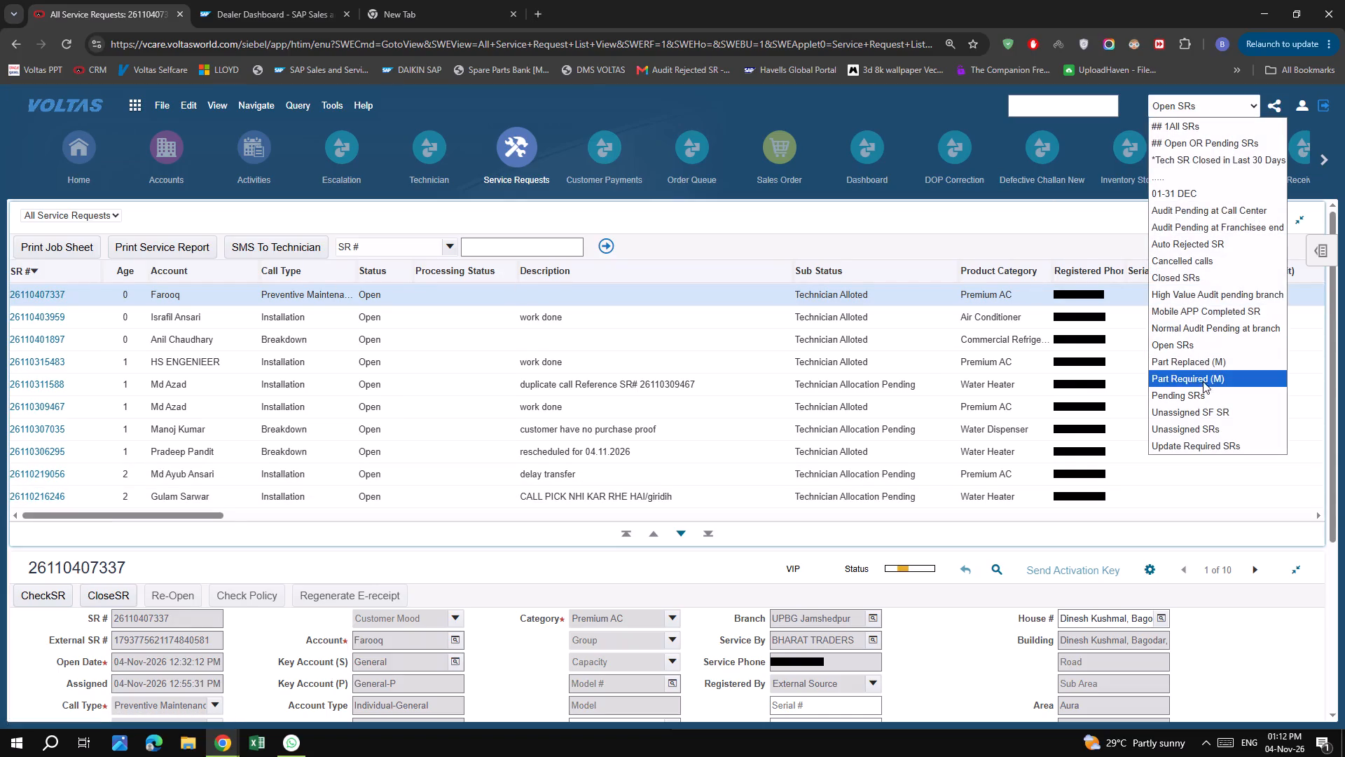
{"action": "left_click", "coordinate": [1199, 281]}
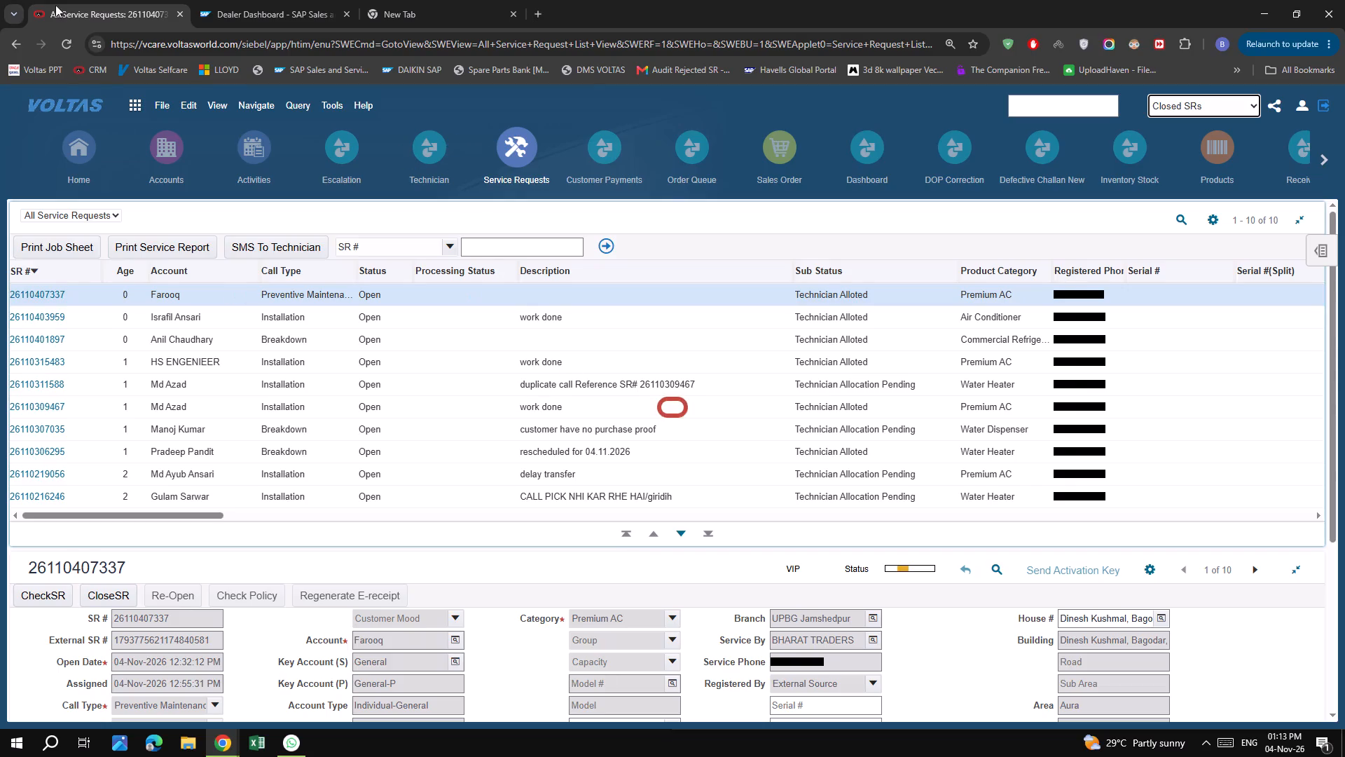
{"action": "left_click", "coordinate": [69, 39]}
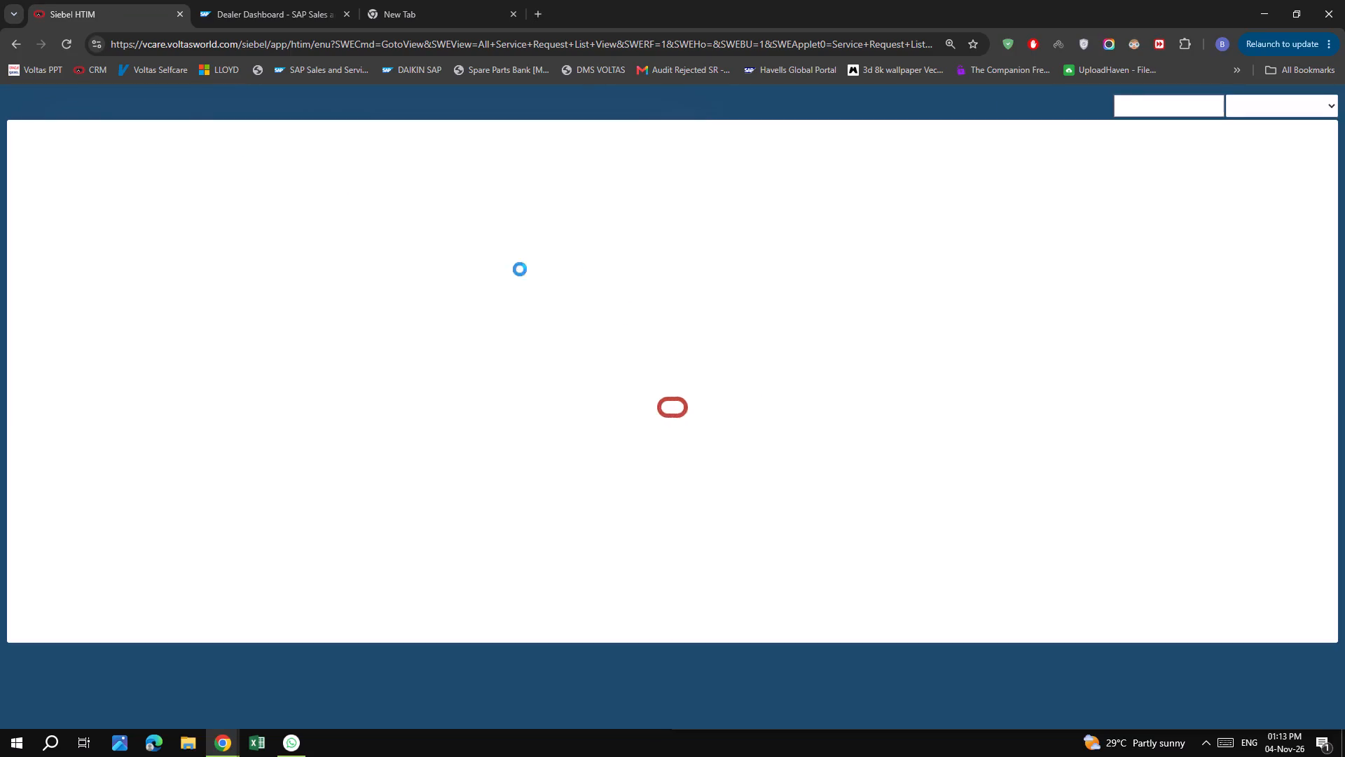
{"action": "left_click", "coordinate": [1201, 109]}
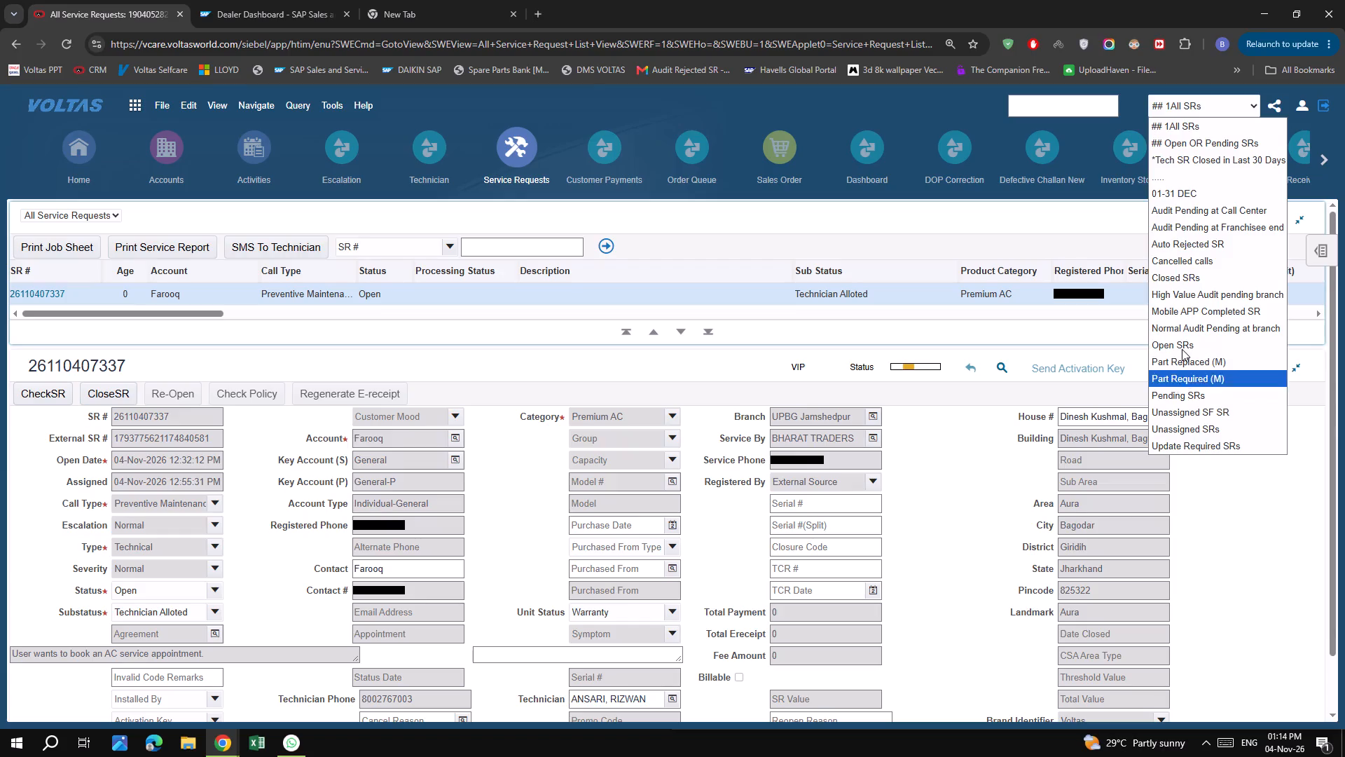
{"action": "left_click", "coordinate": [1178, 280]}
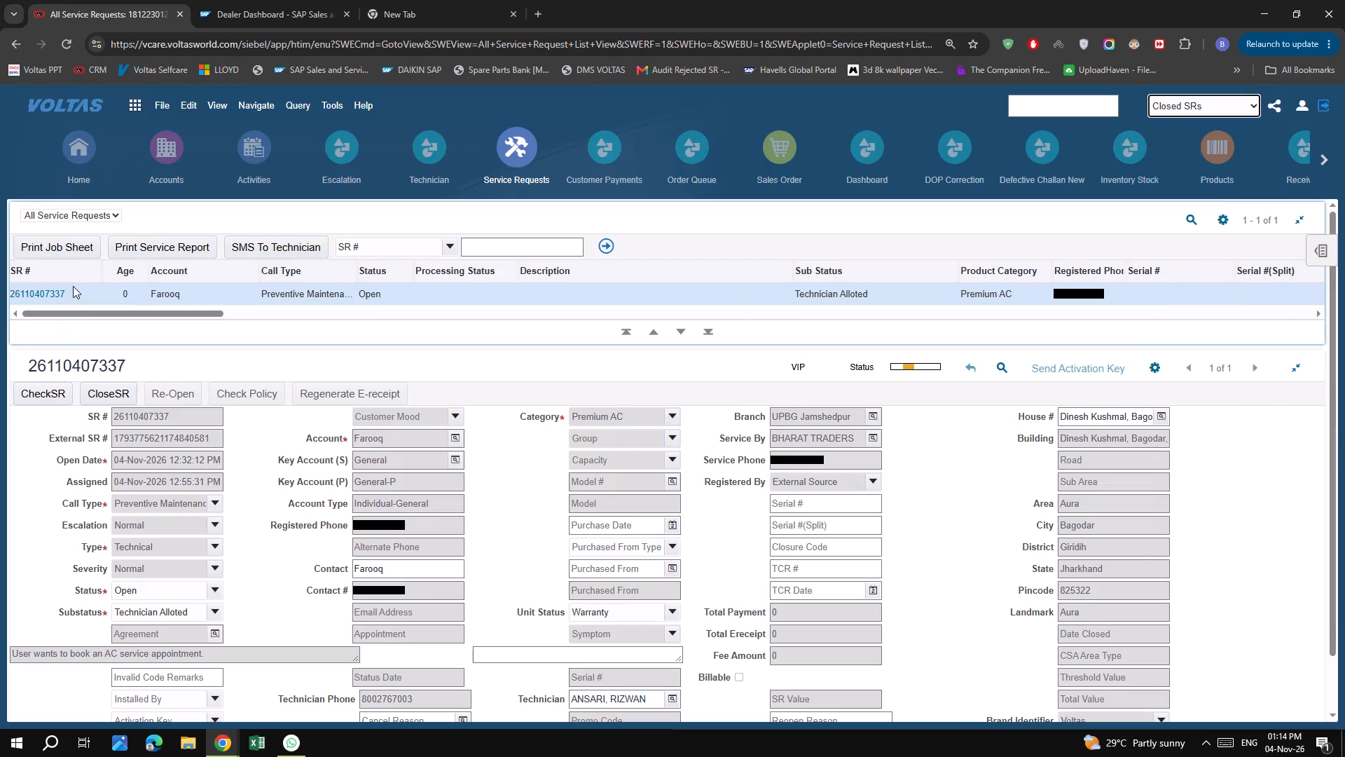
{"action": "left_click", "coordinate": [37, 267]}
{"action": "left_click", "coordinate": [62, 271]}
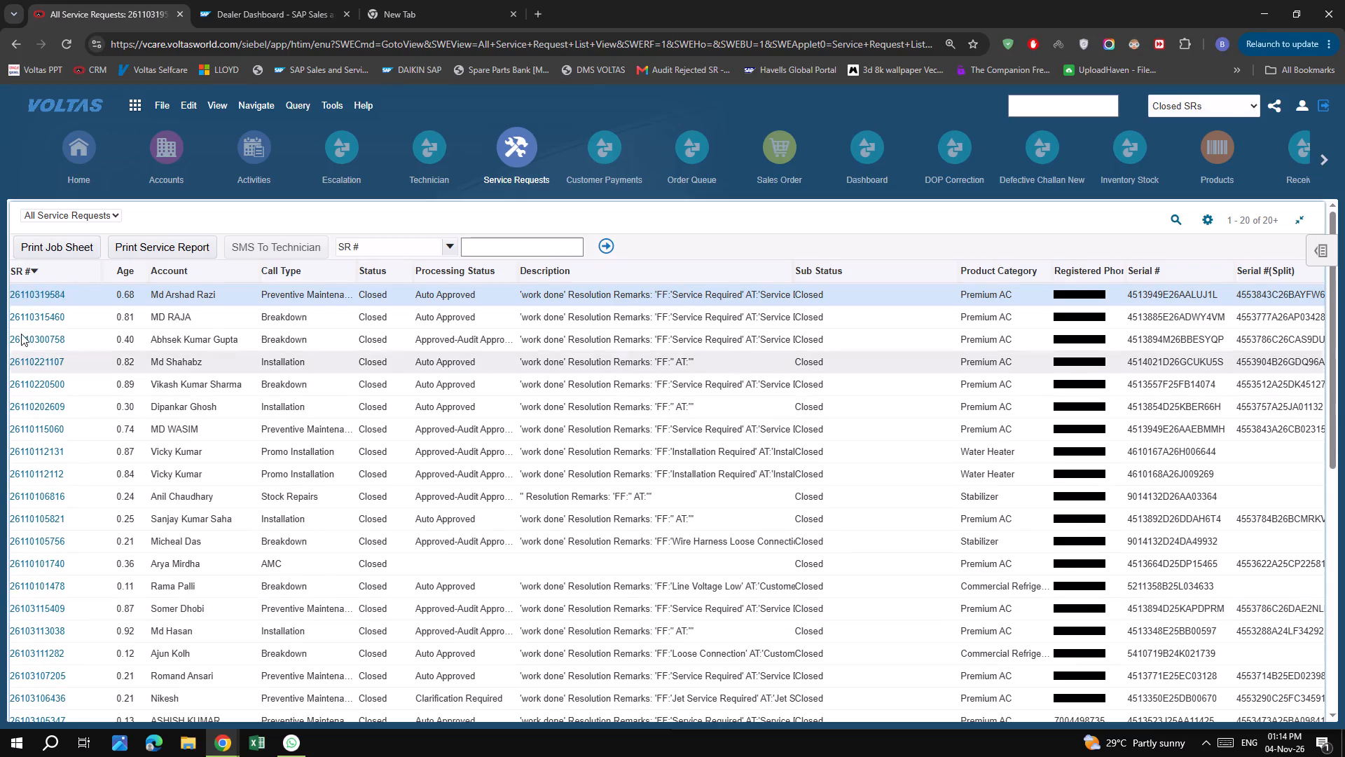
{"action": "left_click", "coordinate": [25, 295]}
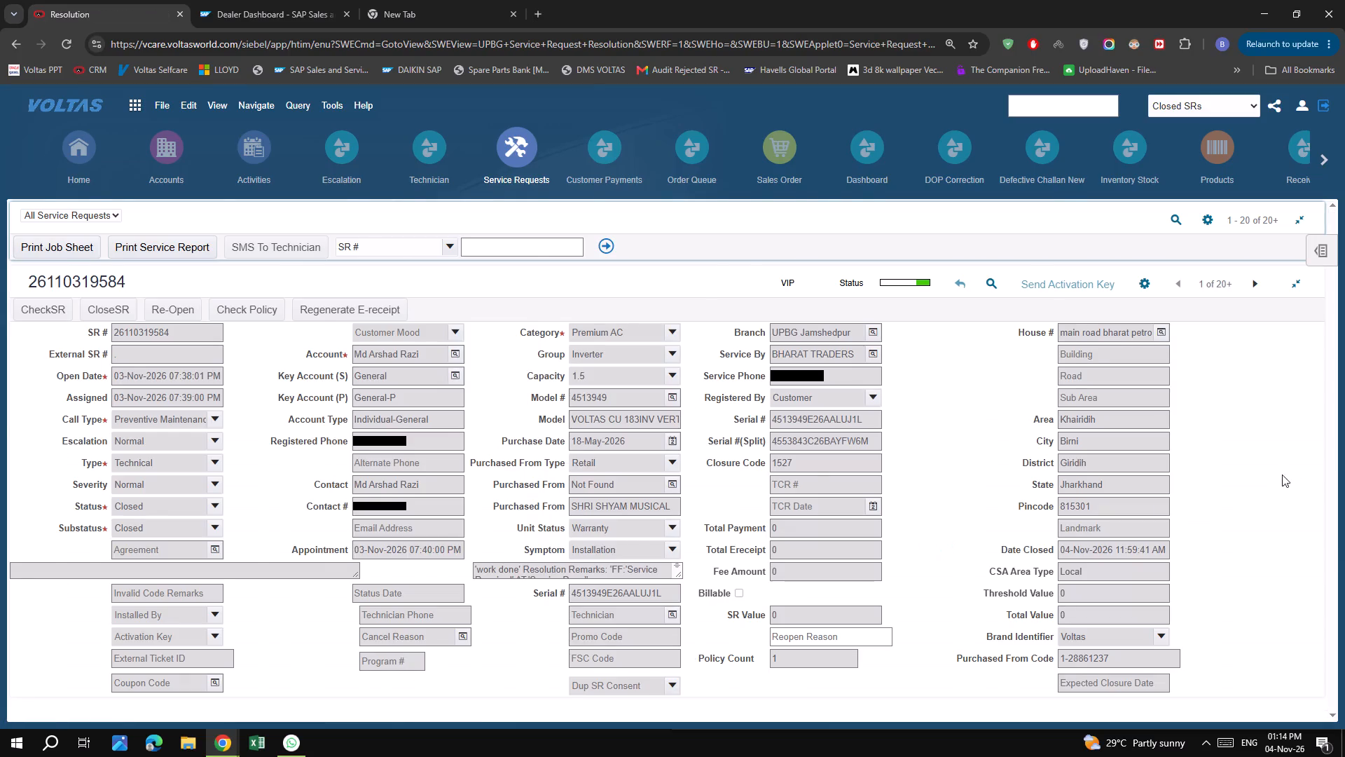
{"action": "scroll", "coordinate": [961, 528], "scroll_direction": "down", "scroll_amount": 7}
{"action": "scroll", "coordinate": [967, 523], "scroll_direction": "up", "scroll_amount": 7}
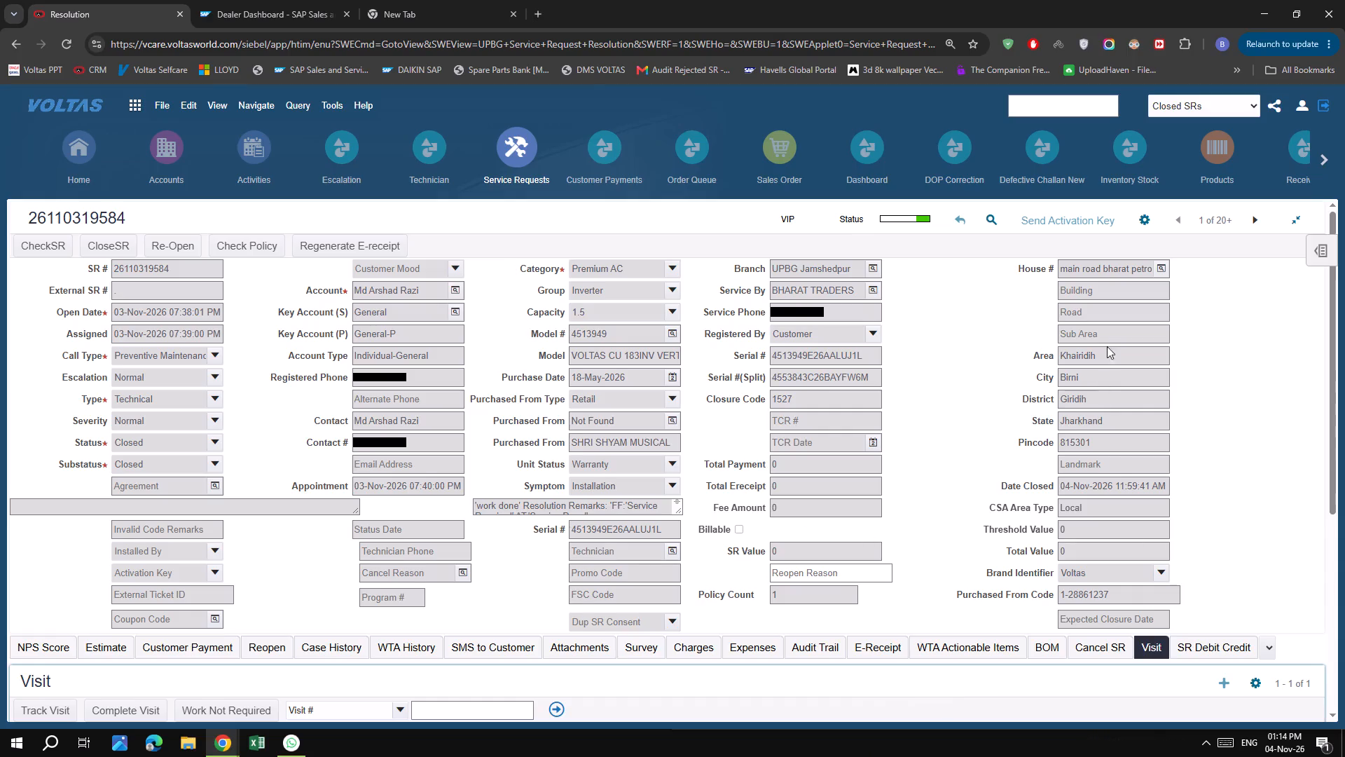
{"action": "scroll", "coordinate": [782, 454], "scroll_direction": "down", "scroll_amount": 3}
{"action": "left_click", "coordinate": [589, 428]}
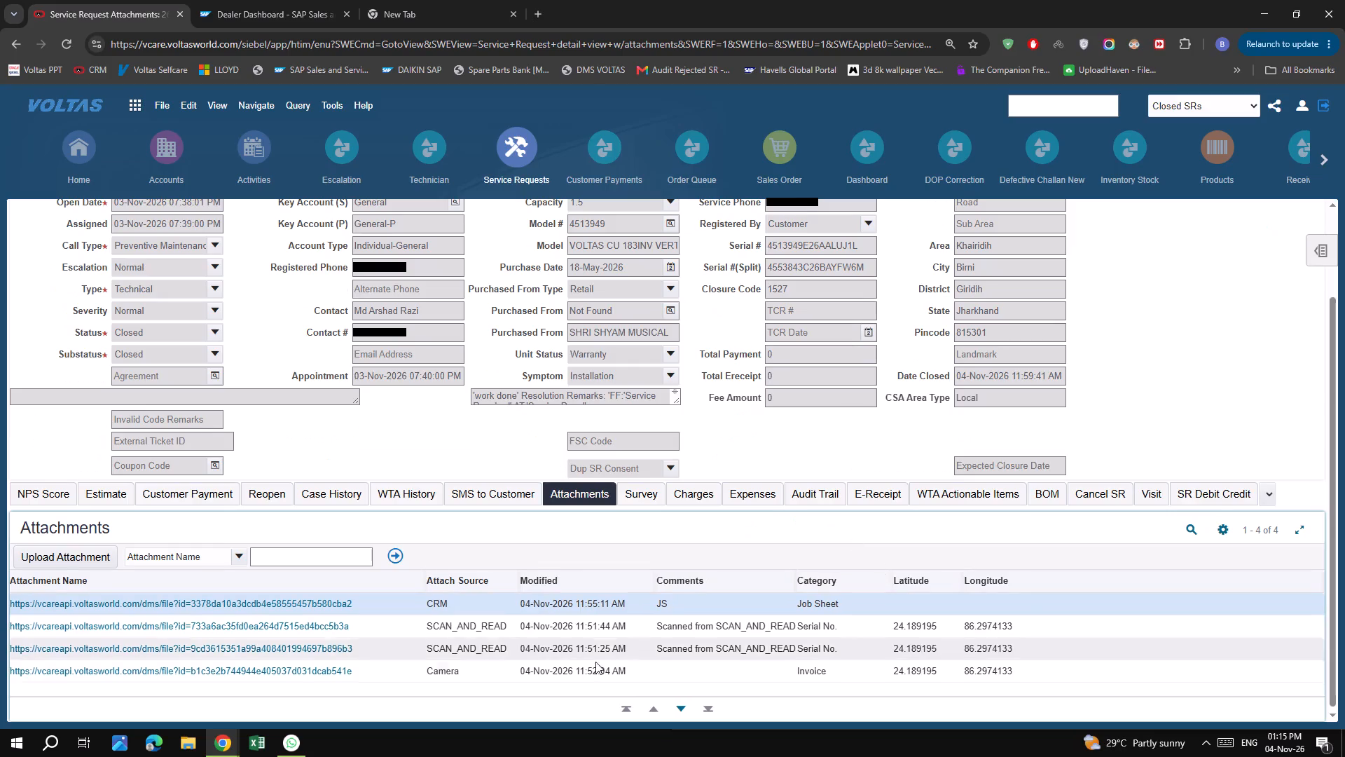
{"action": "left_click", "coordinate": [328, 627]}
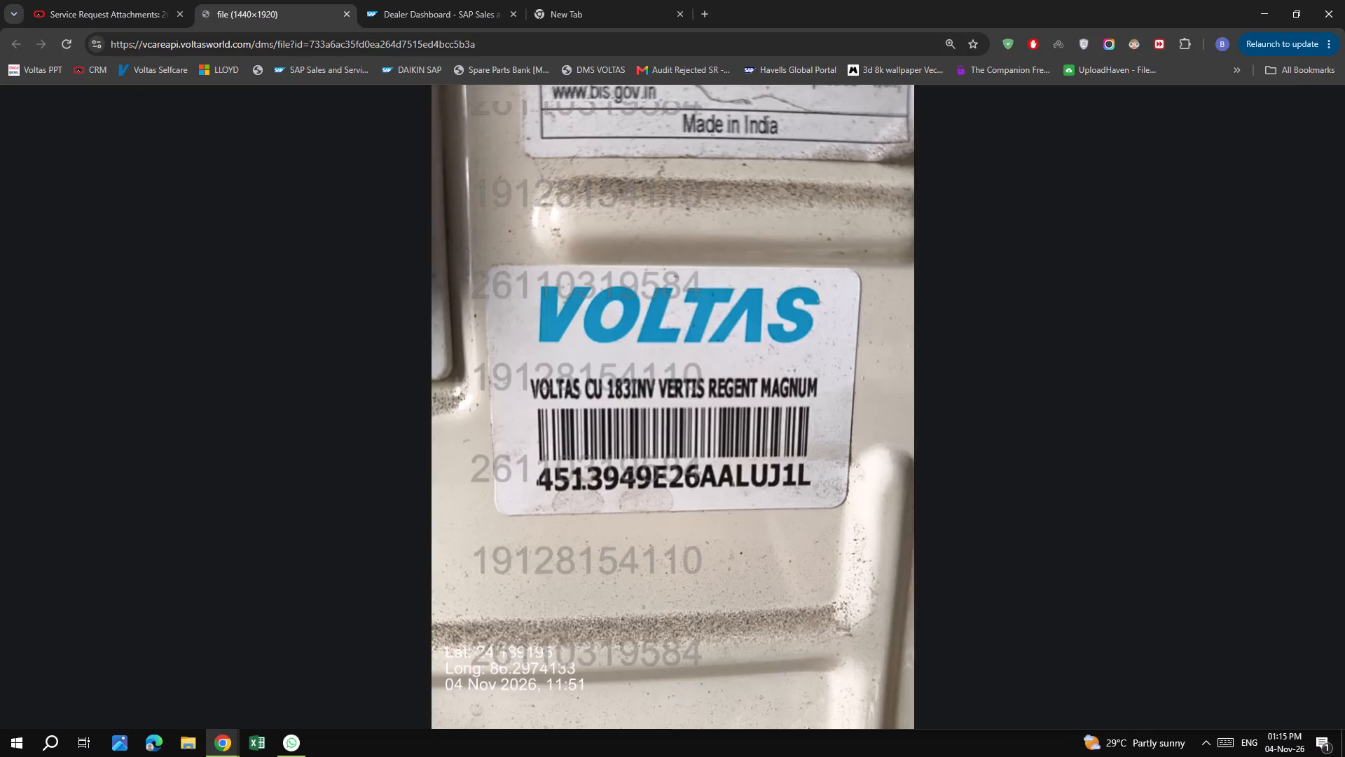
{"action": "double_click", "coordinate": [730, 449]}
{"action": "left_click", "coordinate": [730, 449]}
{"action": "left_click", "coordinate": [730, 449]}
{"action": "left_click", "coordinate": [343, 11]}
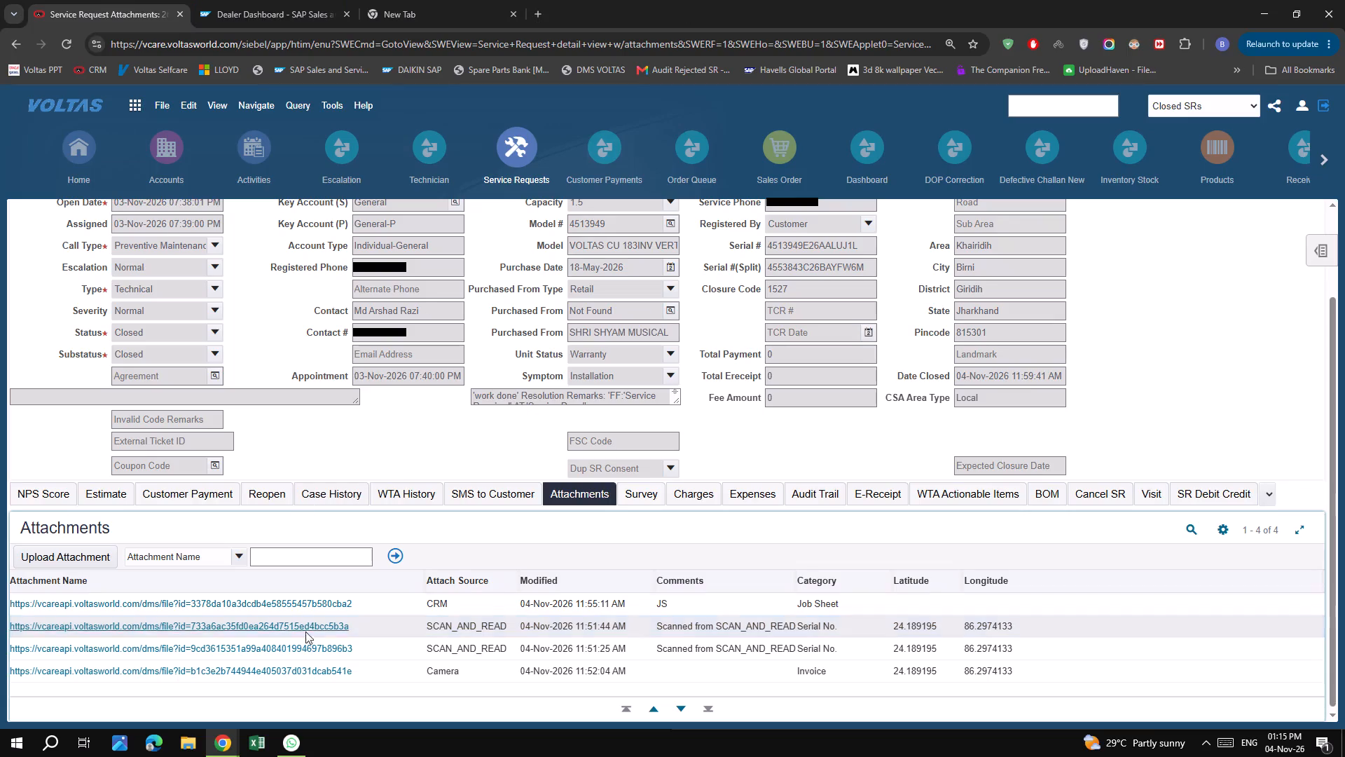
{"action": "left_click", "coordinate": [301, 642]}
{"action": "left_click", "coordinate": [389, 627]}
{"action": "left_click", "coordinate": [340, 648]}
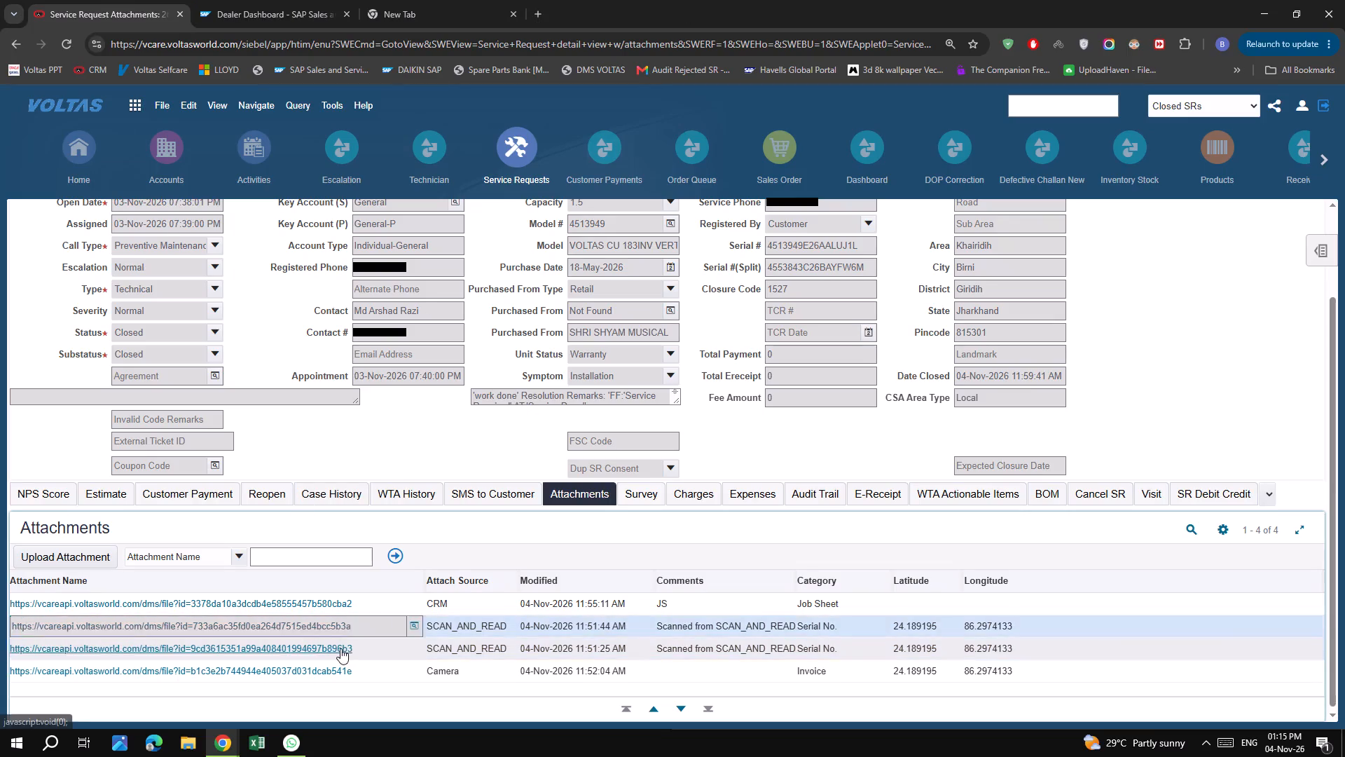
{"action": "left_click", "coordinate": [651, 370]}
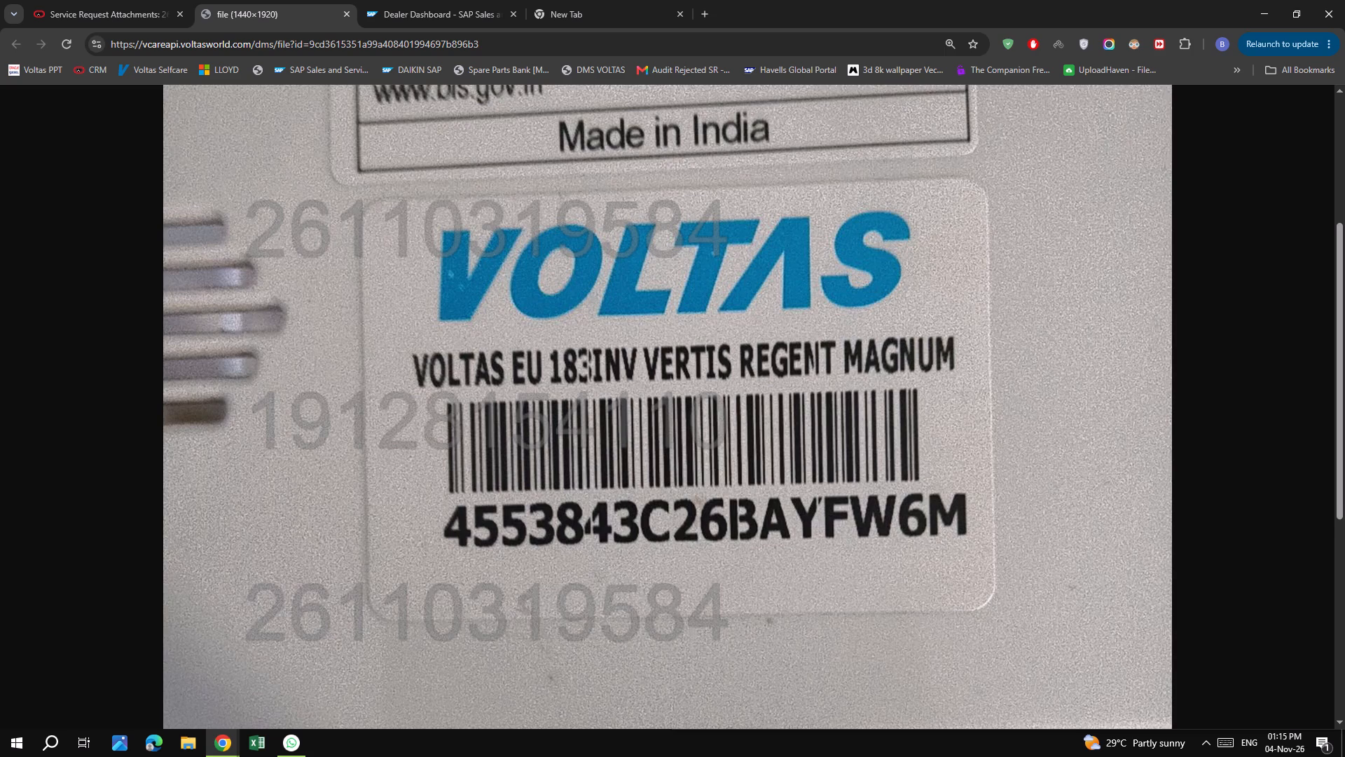
{"action": "scroll", "coordinate": [650, 373], "scroll_direction": "up", "scroll_amount": 5}
{"action": "left_click", "coordinate": [650, 373]}
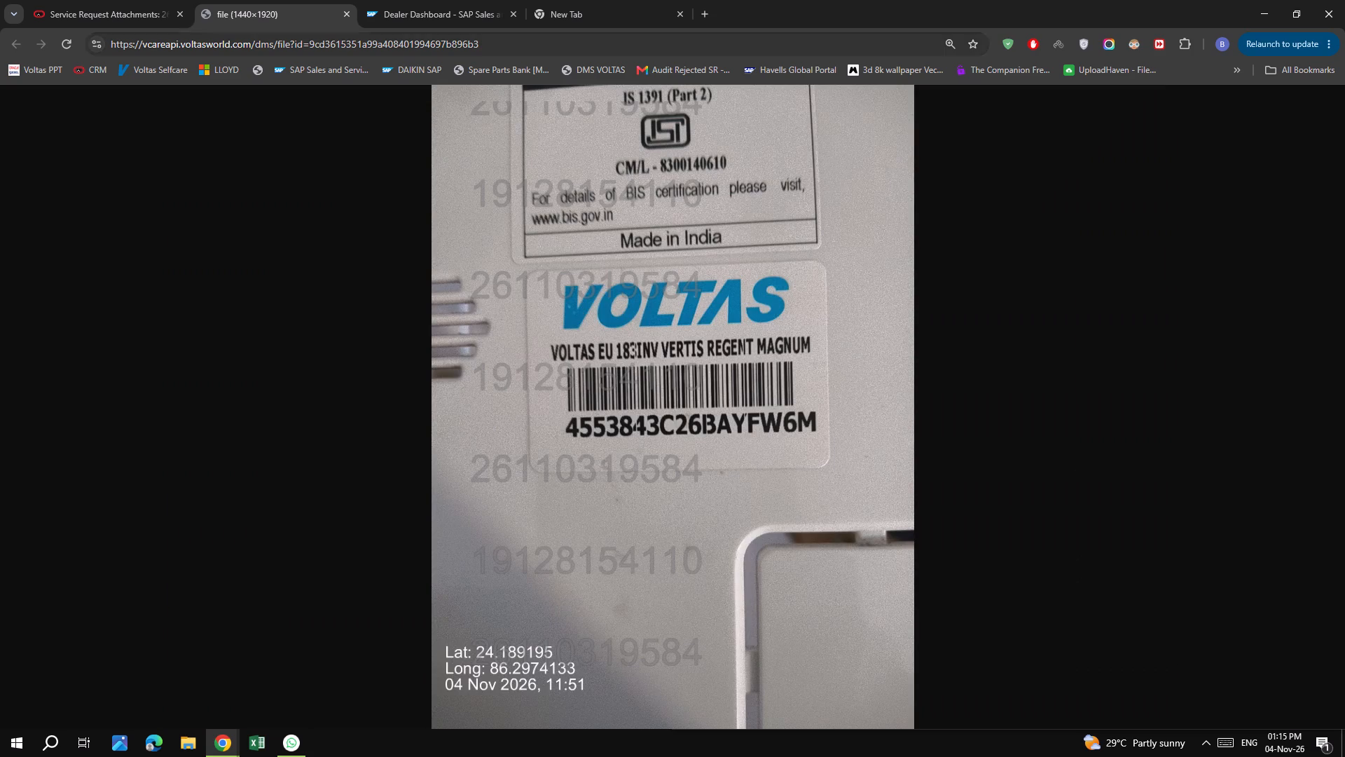
{"action": "left_click", "coordinate": [345, 9]}
{"action": "scroll", "coordinate": [1027, 403], "scroll_direction": "up", "scroll_amount": 7}
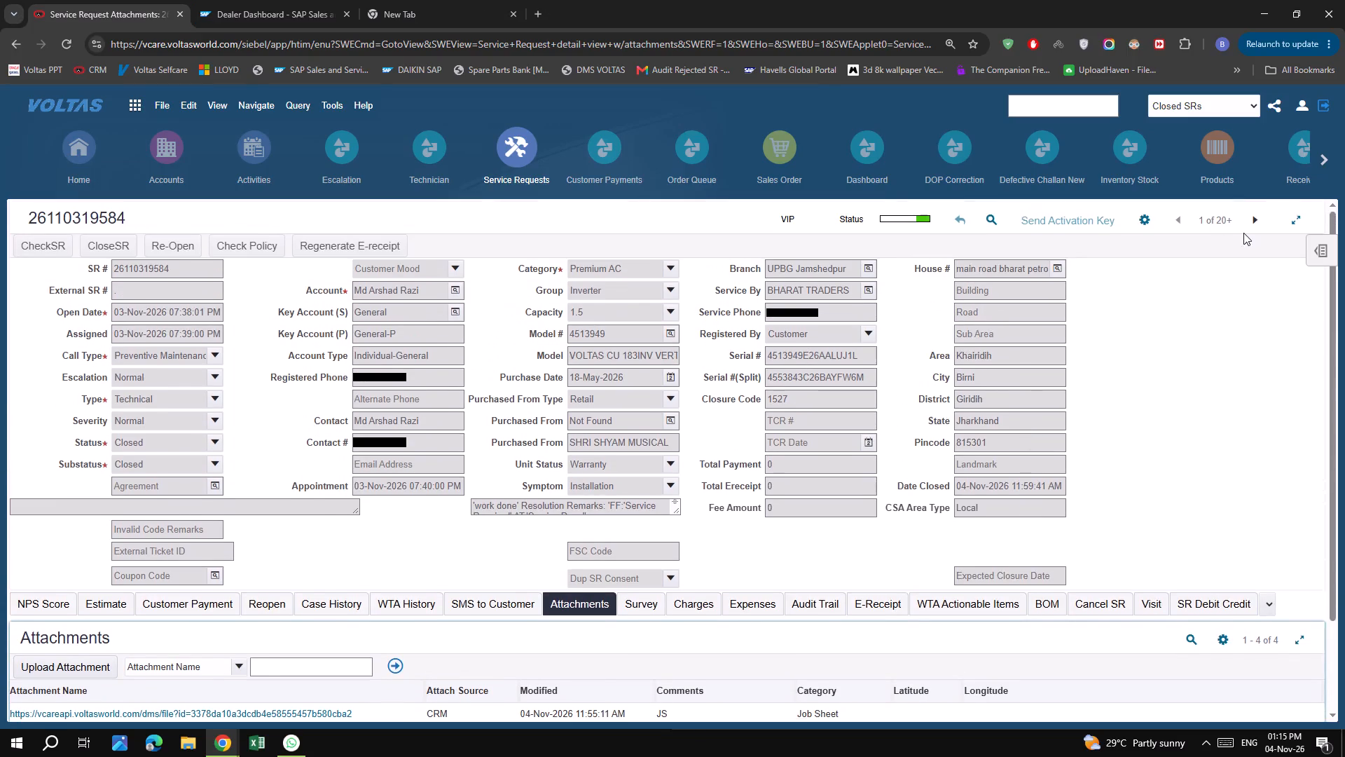
{"action": "left_click", "coordinate": [1257, 212]}
{"action": "scroll", "coordinate": [532, 498], "scroll_direction": "down", "scroll_amount": 5}
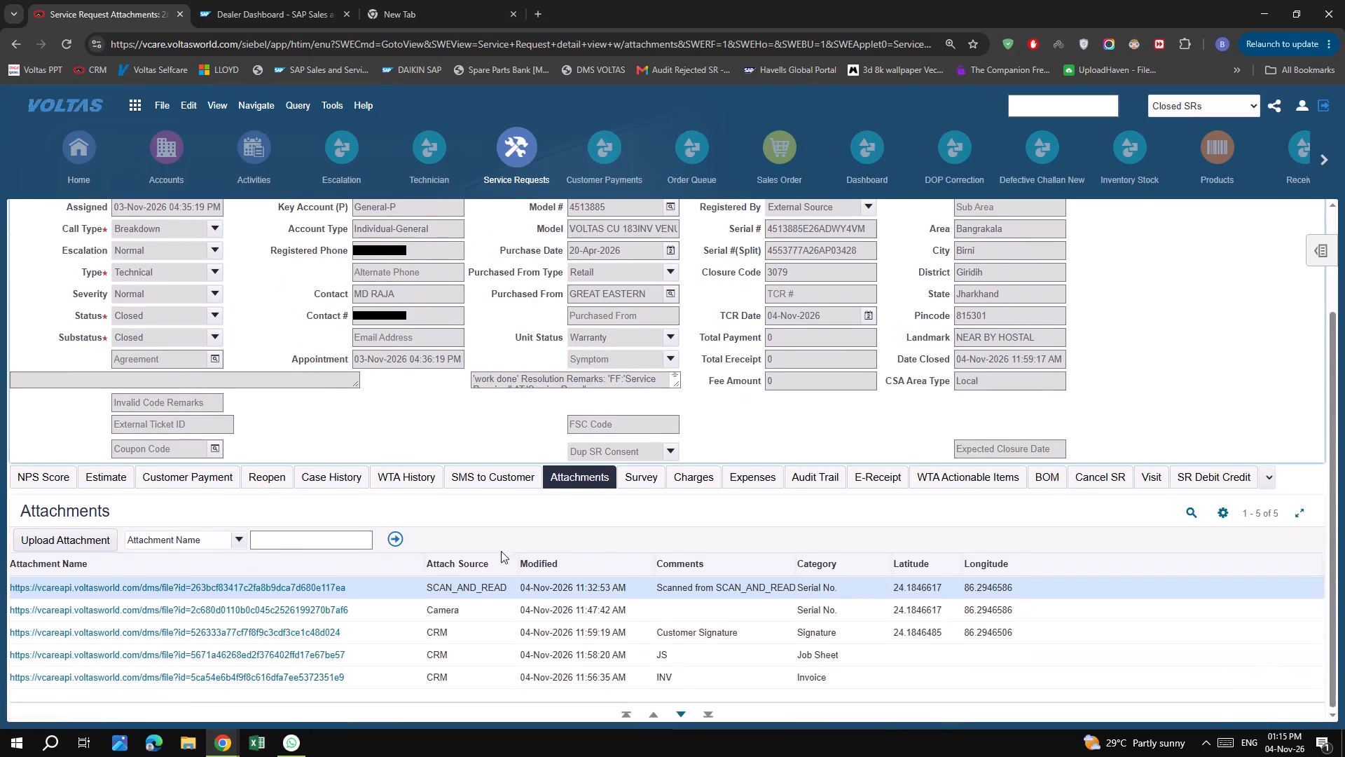
{"action": "left_click", "coordinate": [327, 582]}
{"action": "left_click", "coordinate": [661, 439]}
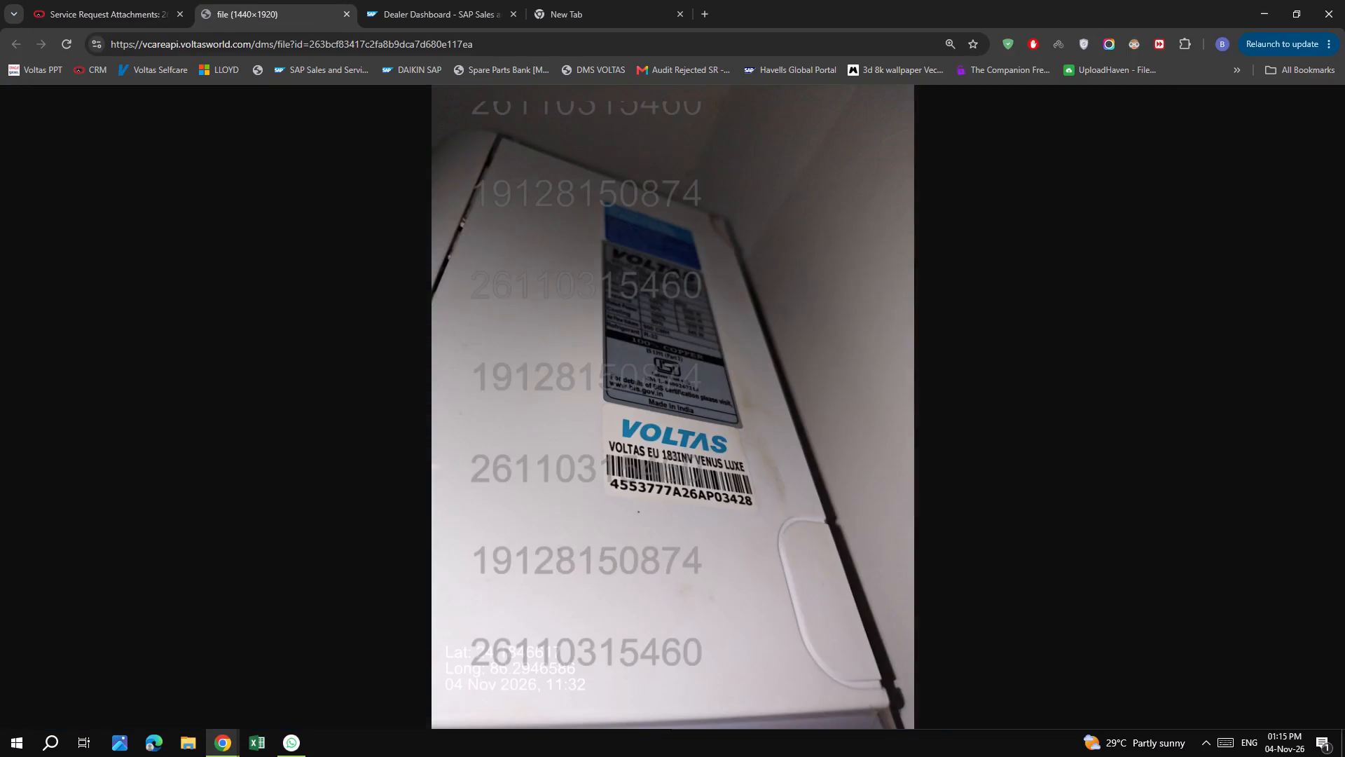
{"action": "left_click", "coordinate": [661, 439]}
{"action": "left_click", "coordinate": [347, 10]}
{"action": "scroll", "coordinate": [1147, 425], "scroll_direction": "up", "scroll_amount": 7}
{"action": "left_click", "coordinate": [1252, 214]}
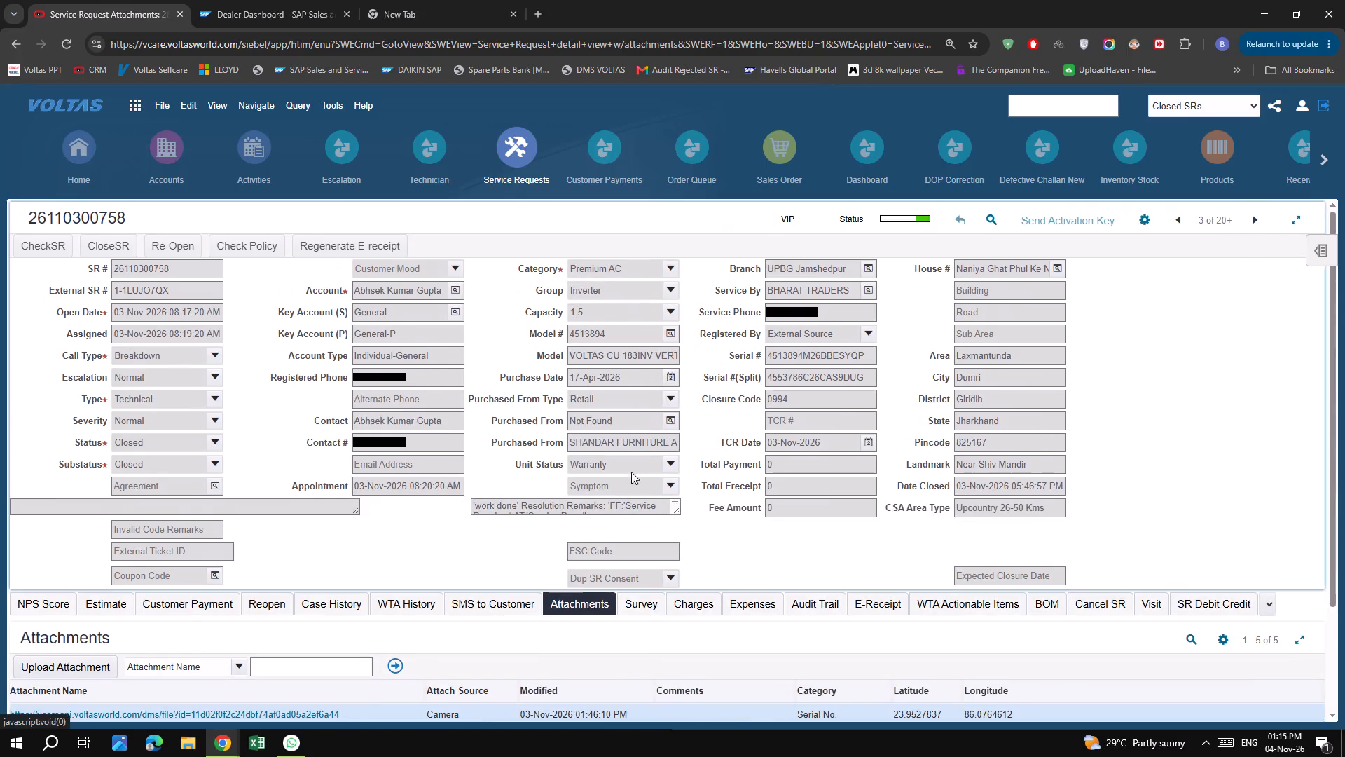
{"action": "scroll", "coordinate": [504, 563], "scroll_direction": "down", "scroll_amount": 5}
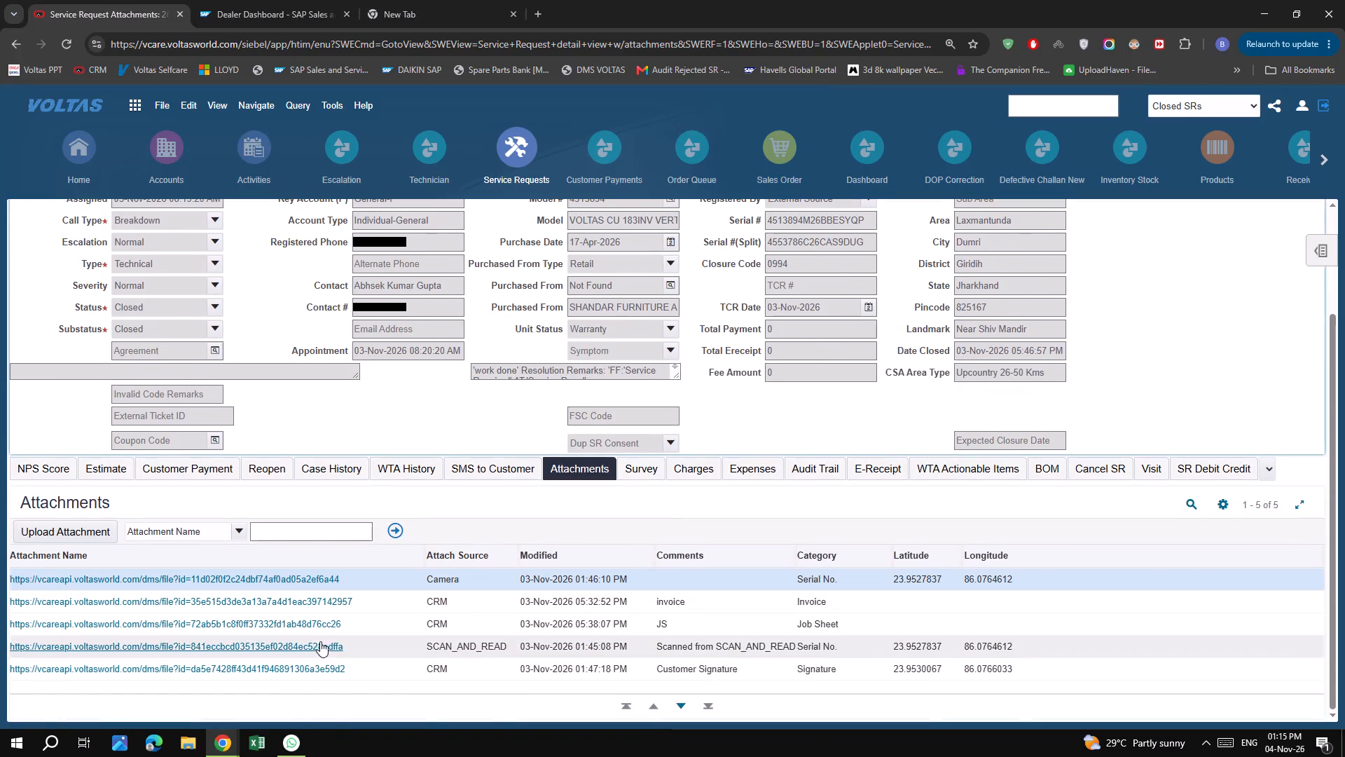
{"action": "left_click", "coordinate": [320, 641]}
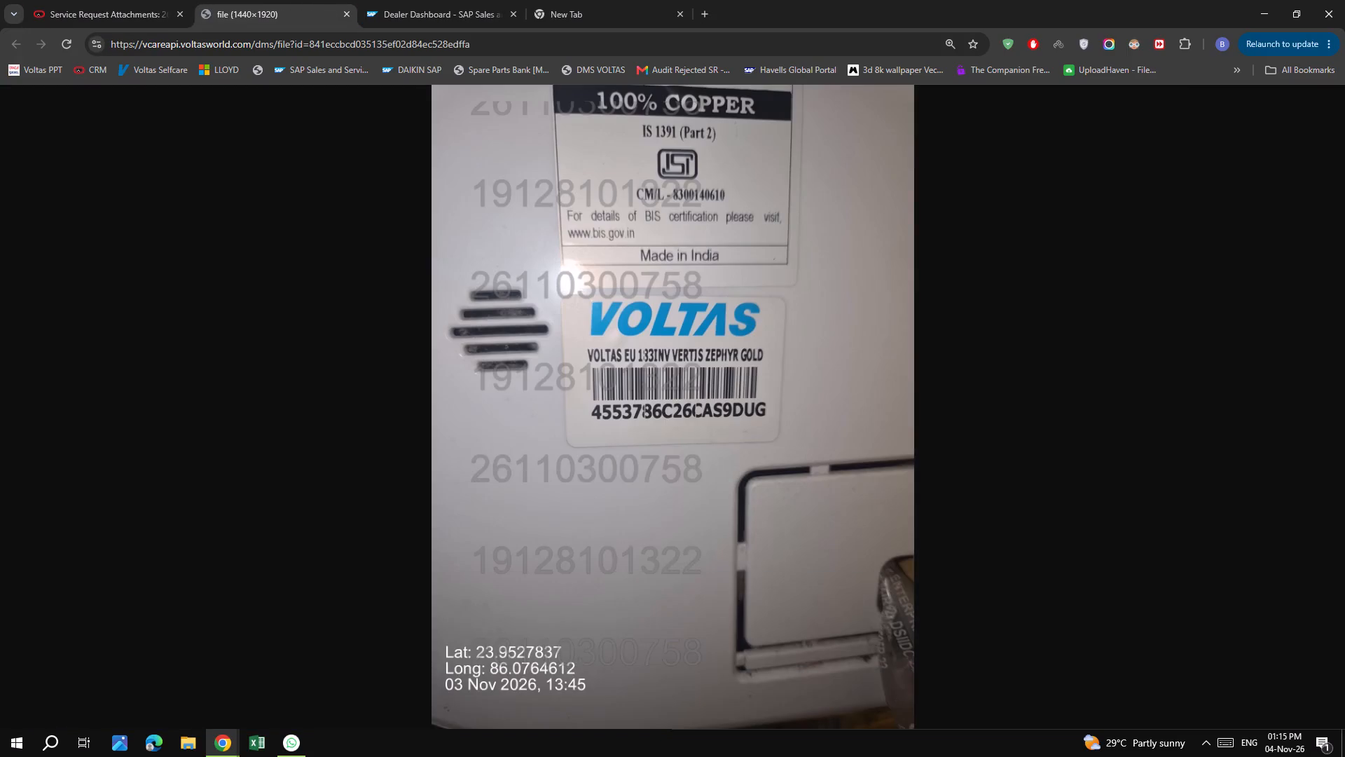
{"action": "left_click", "coordinate": [669, 363]}
{"action": "left_click", "coordinate": [669, 363]}
{"action": "left_click", "coordinate": [343, 16]}
{"action": "scroll", "coordinate": [757, 451], "scroll_direction": "up", "scroll_amount": 6}
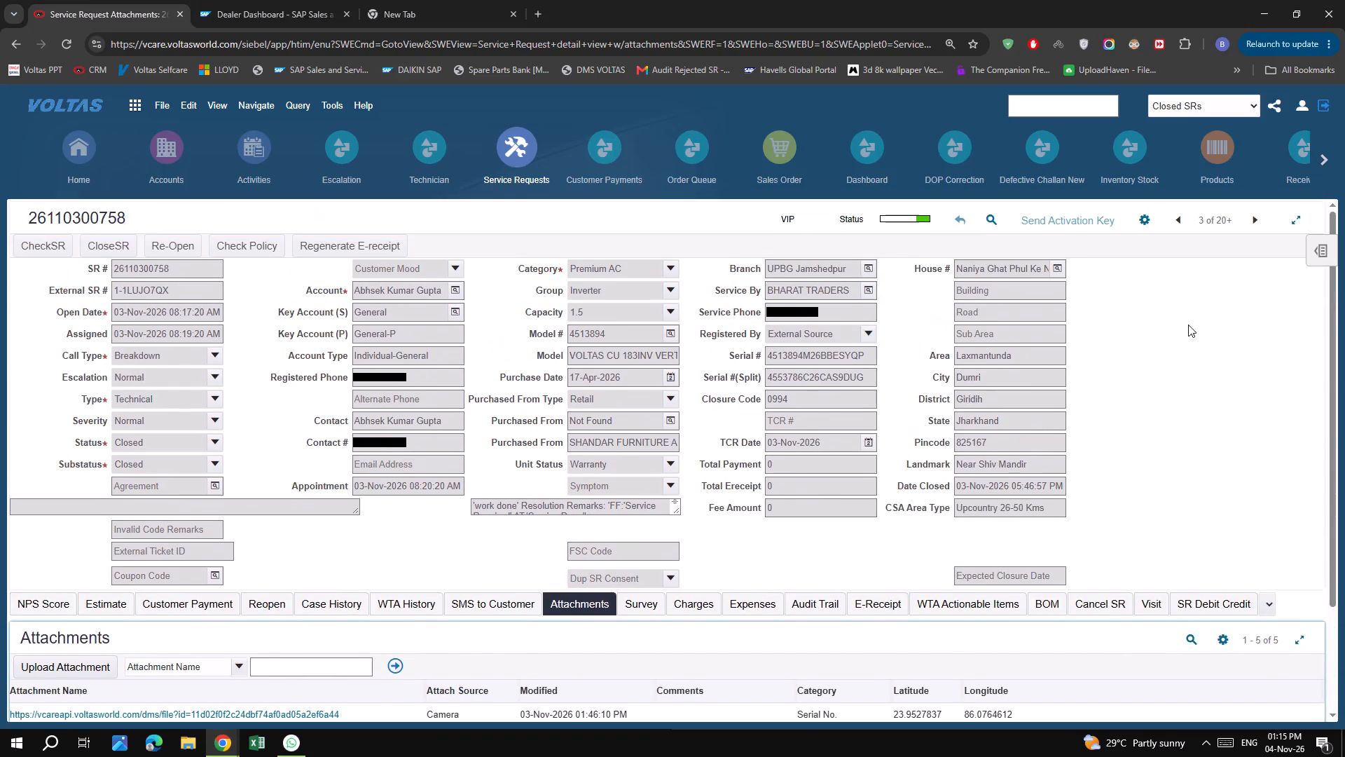
{"action": "left_click", "coordinate": [1253, 219]}
{"action": "scroll", "coordinate": [389, 540], "scroll_direction": "down", "scroll_amount": 2}
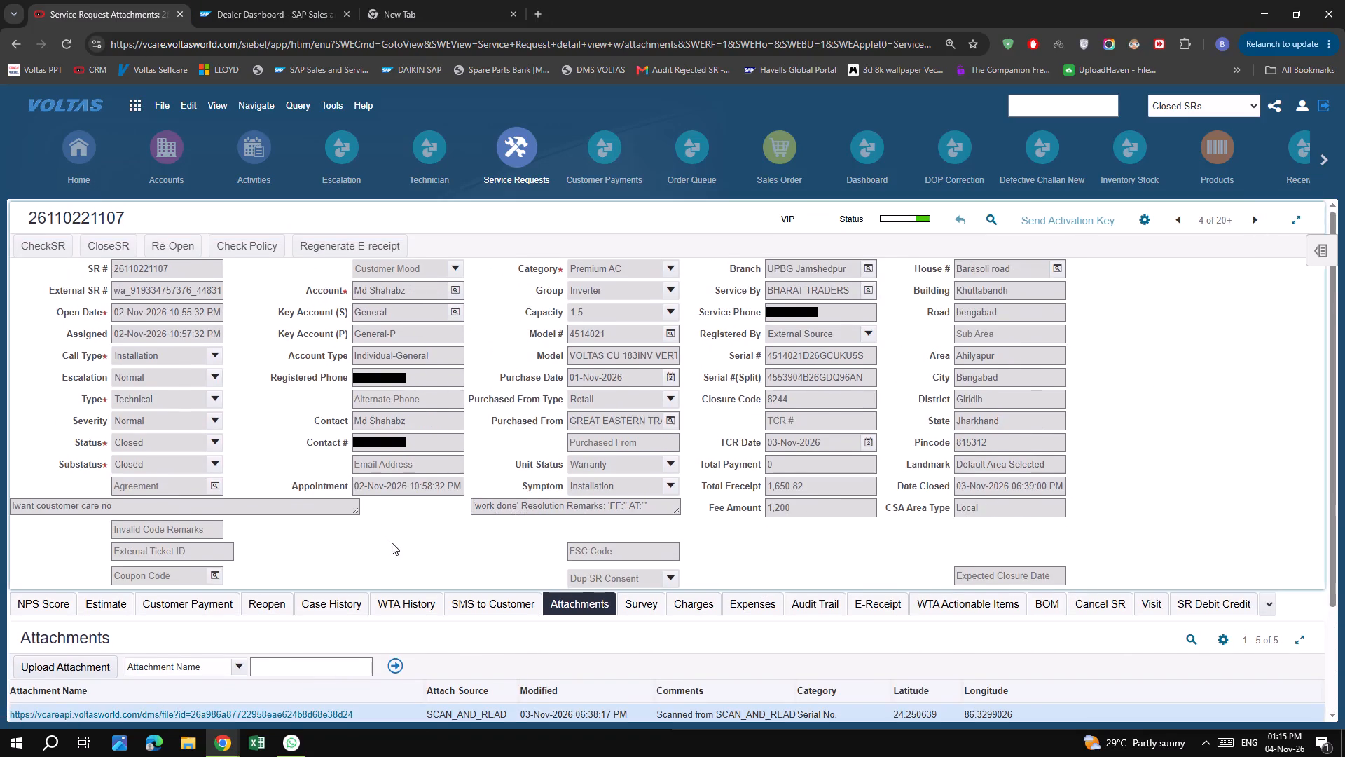
{"action": "scroll", "coordinate": [392, 543], "scroll_direction": "down", "scroll_amount": 3}
{"action": "left_click", "coordinate": [308, 577]}
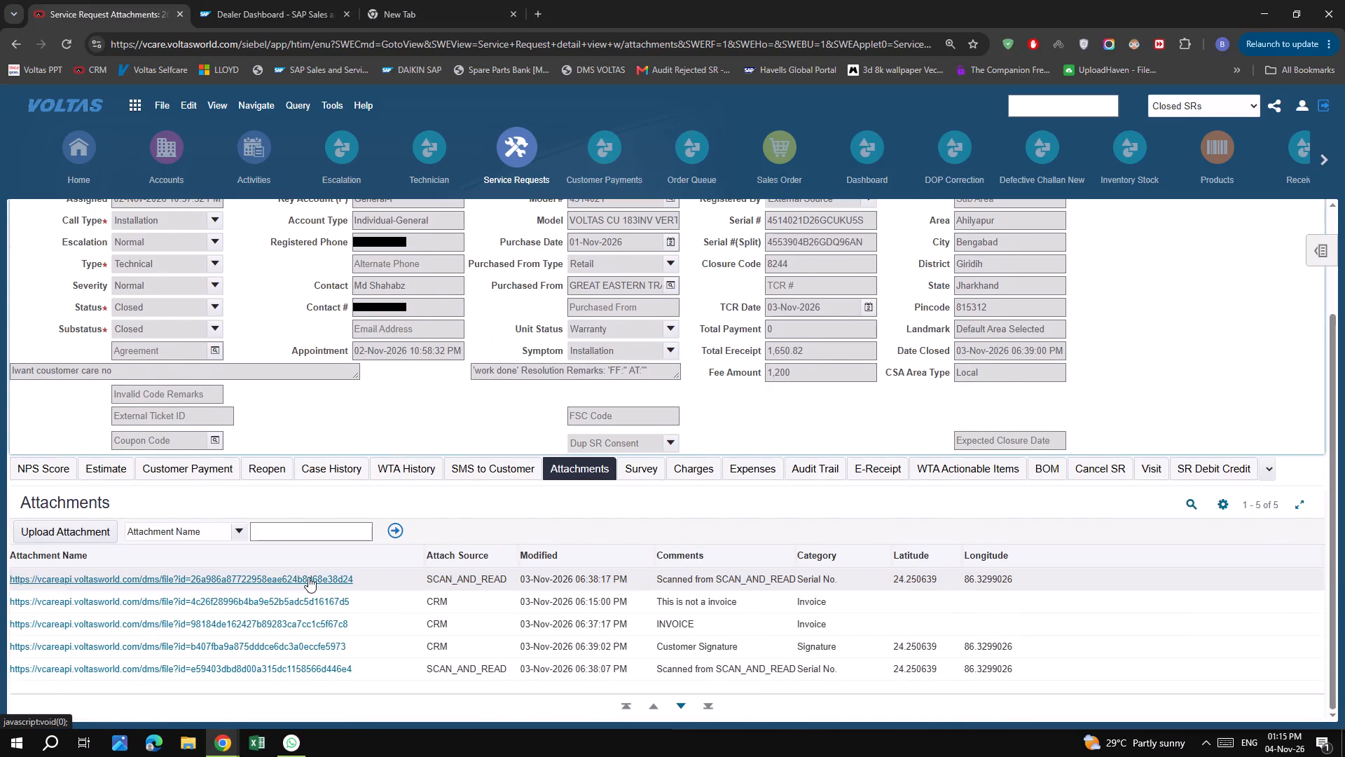
{"action": "left_click", "coordinate": [642, 528]}
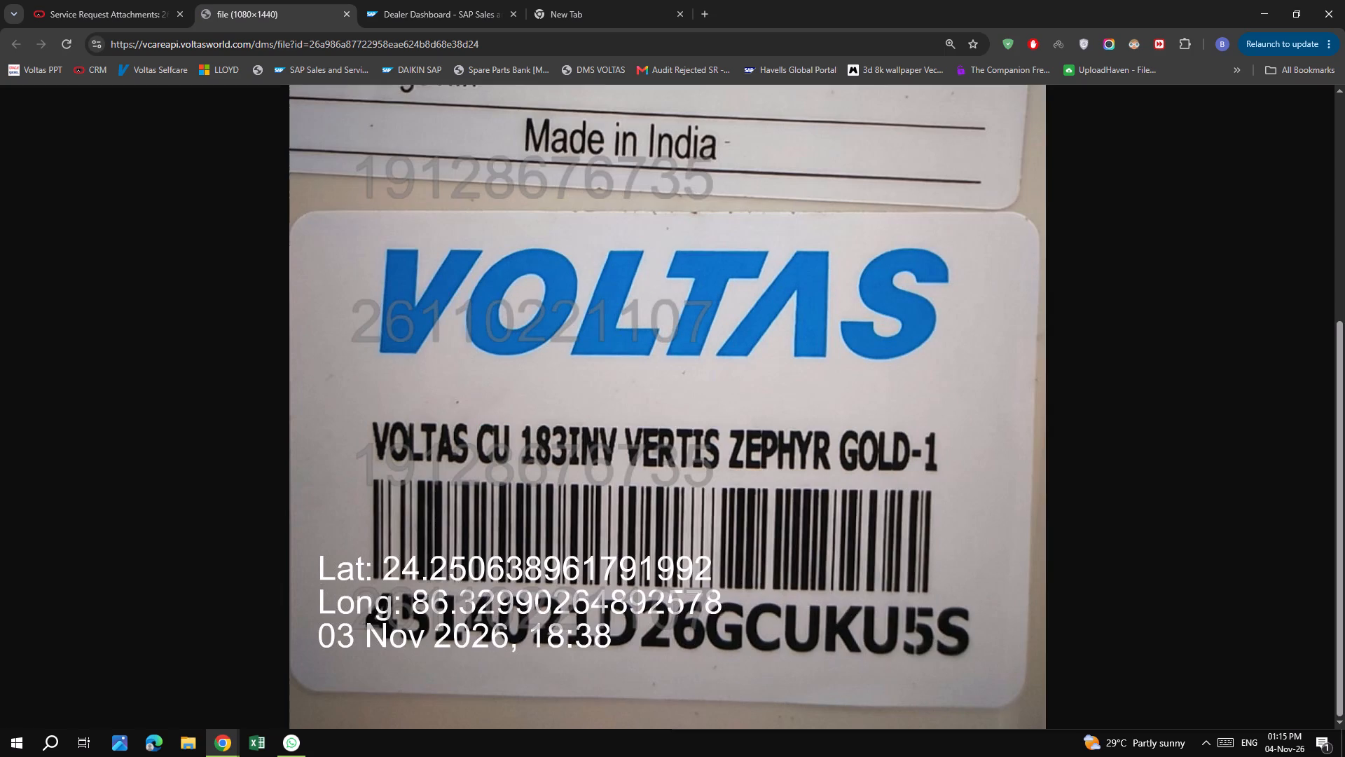
{"action": "left_click", "coordinate": [642, 528]}
{"action": "left_click", "coordinate": [642, 528]}
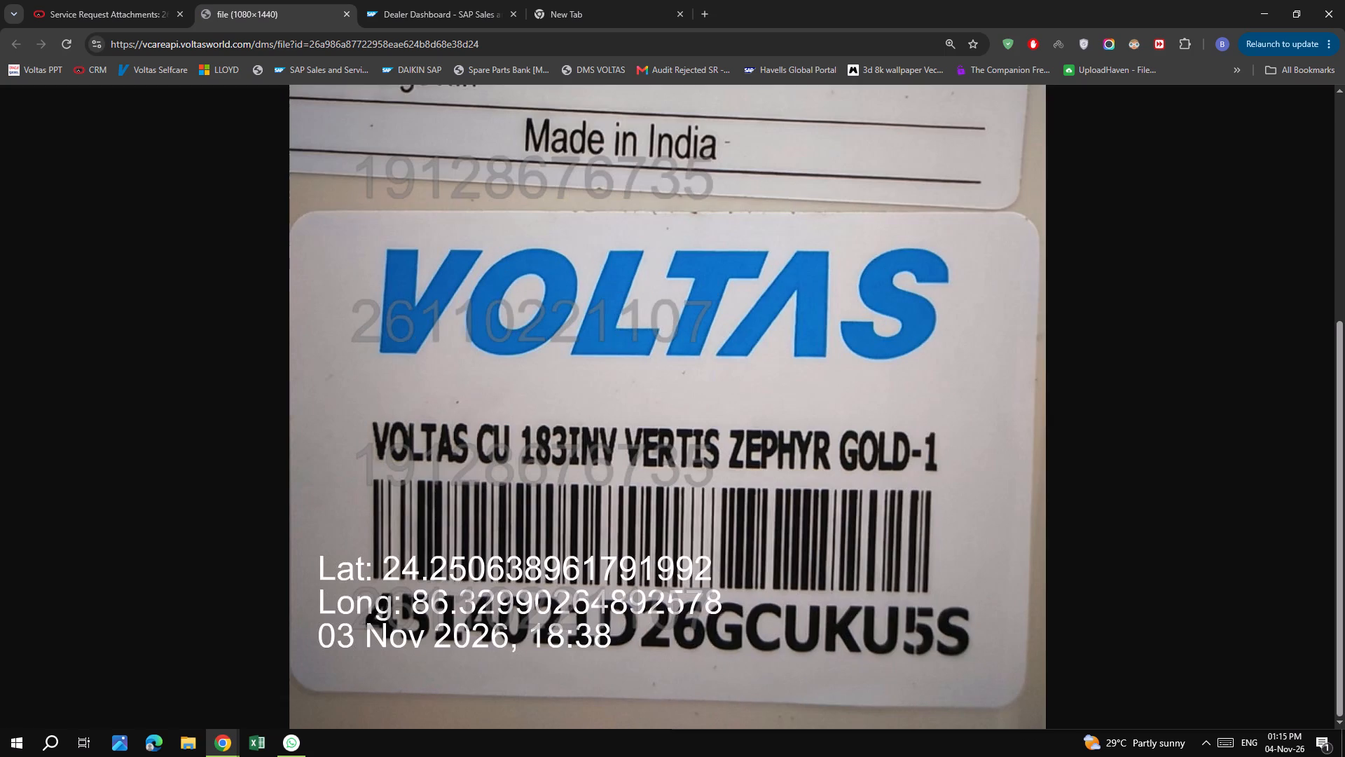
{"action": "left_click", "coordinate": [642, 528]}
{"action": "left_click", "coordinate": [642, 528]}
{"action": "left_click", "coordinate": [642, 528]}
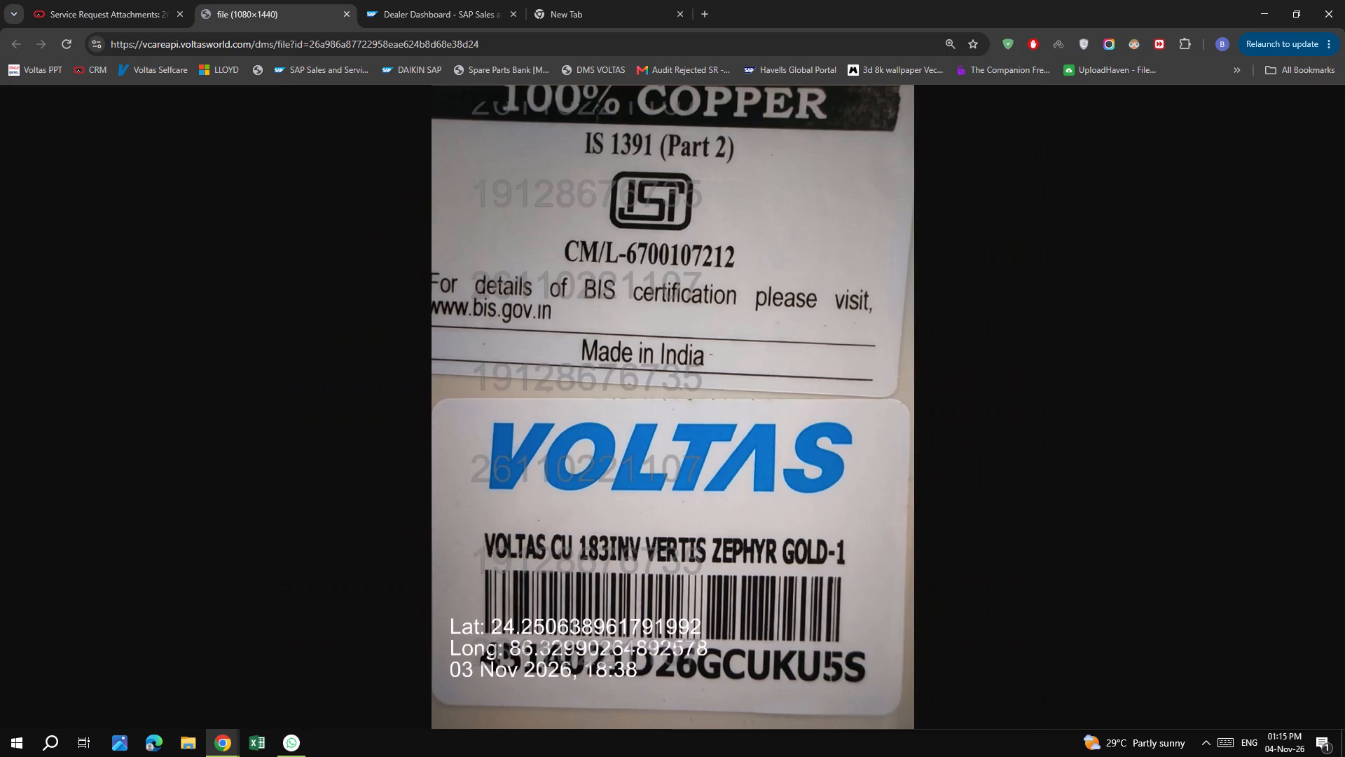
{"action": "left_click", "coordinate": [348, 13]}
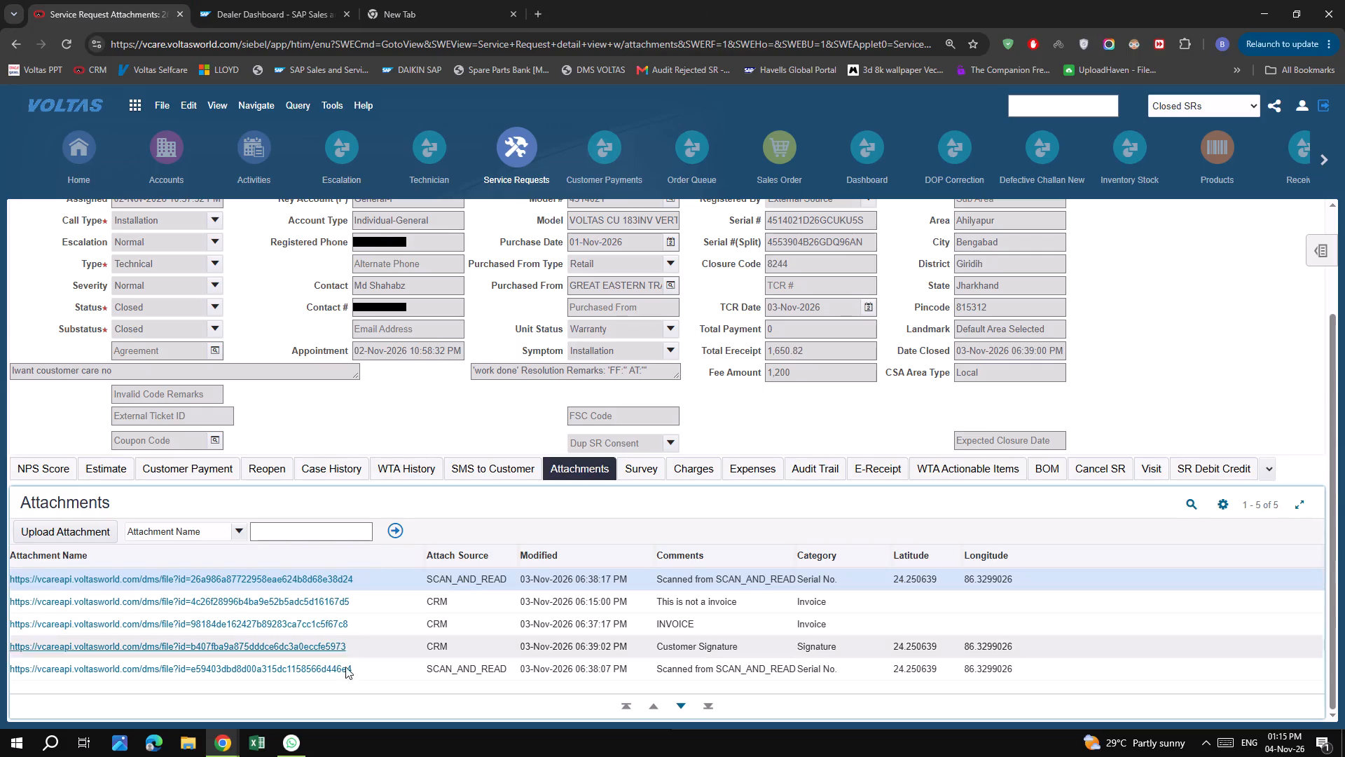
{"action": "left_click", "coordinate": [339, 667]}
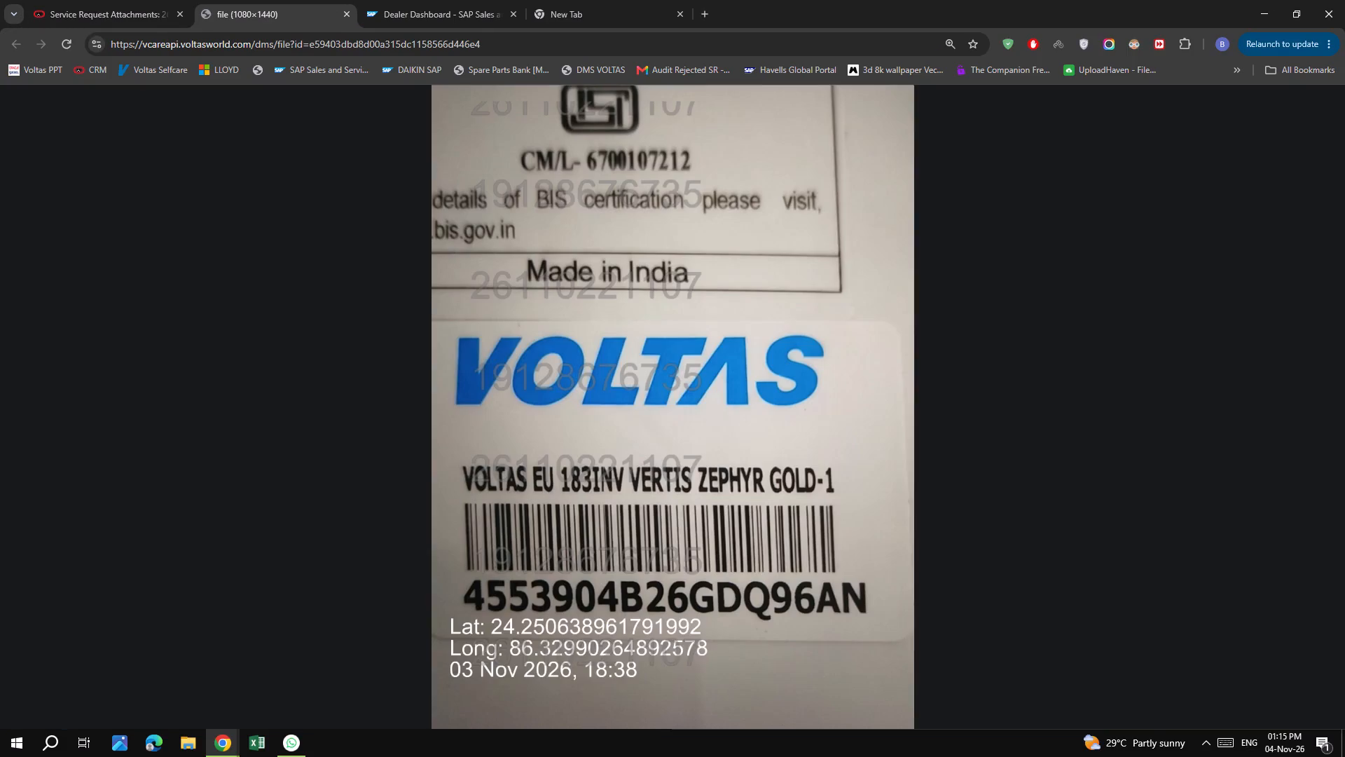
{"action": "left_click", "coordinate": [621, 560]}
{"action": "scroll", "coordinate": [621, 559], "scroll_direction": "up", "scroll_amount": 7}
{"action": "left_click", "coordinate": [621, 559]}
{"action": "double_click", "coordinate": [621, 559]}
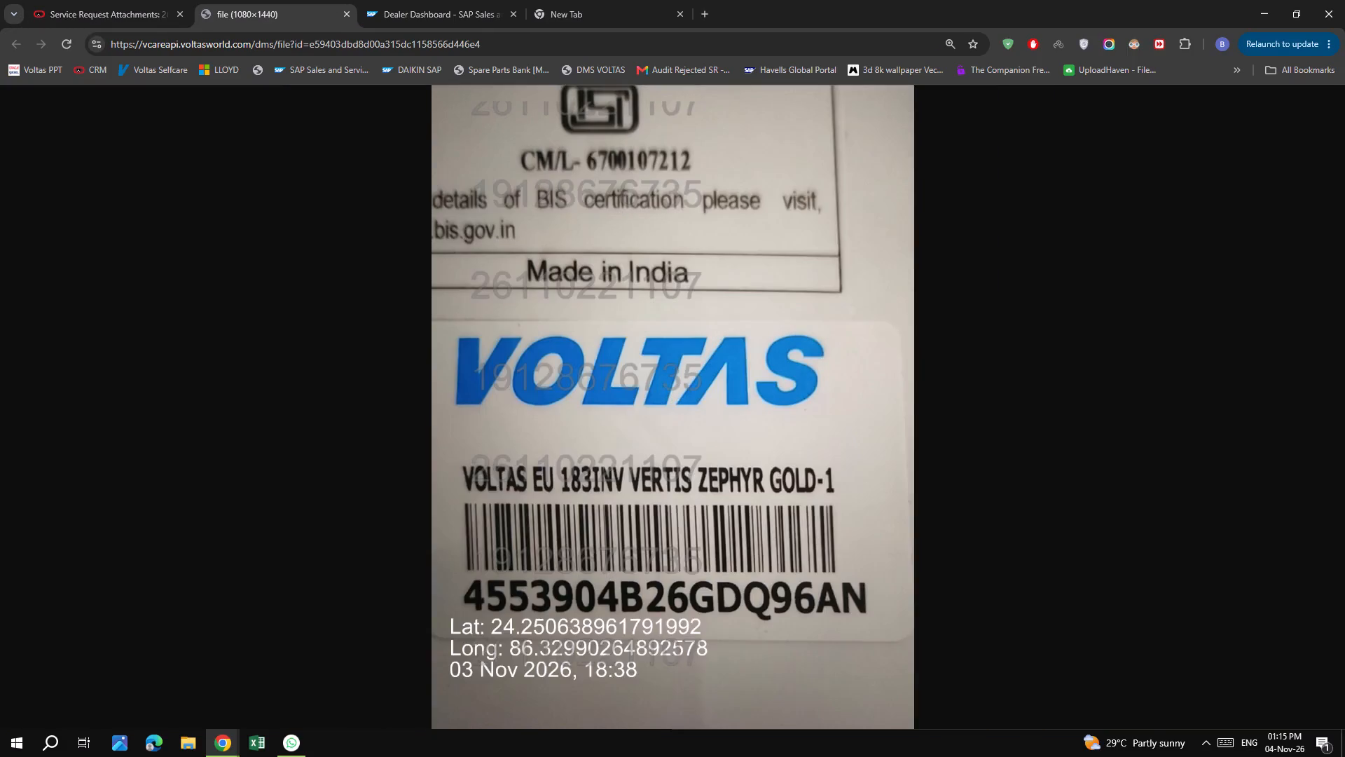
{"action": "left_click", "coordinate": [621, 559]}
{"action": "left_click", "coordinate": [621, 559]}
{"action": "left_click", "coordinate": [343, 13]}
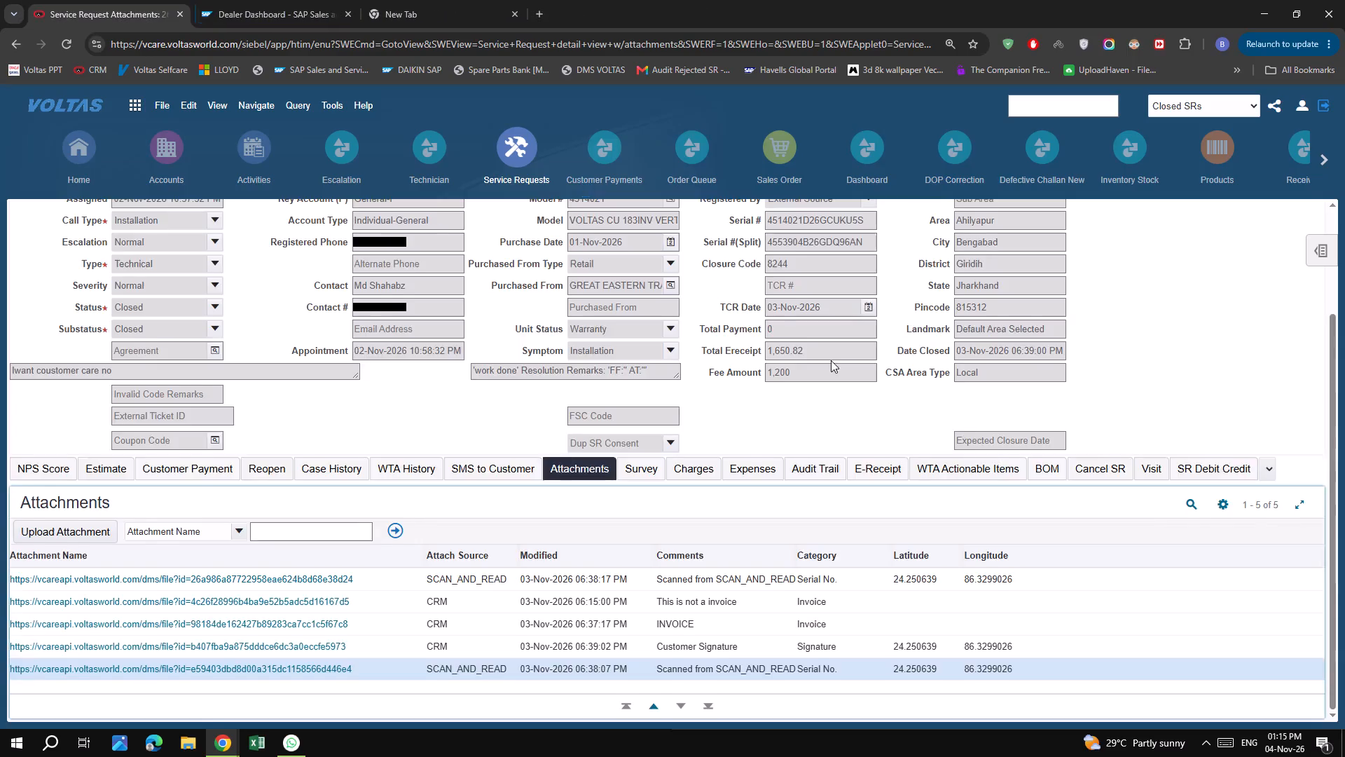
{"action": "scroll", "coordinate": [831, 360], "scroll_direction": "up", "scroll_amount": 6}
{"action": "left_click", "coordinate": [1258, 219]}
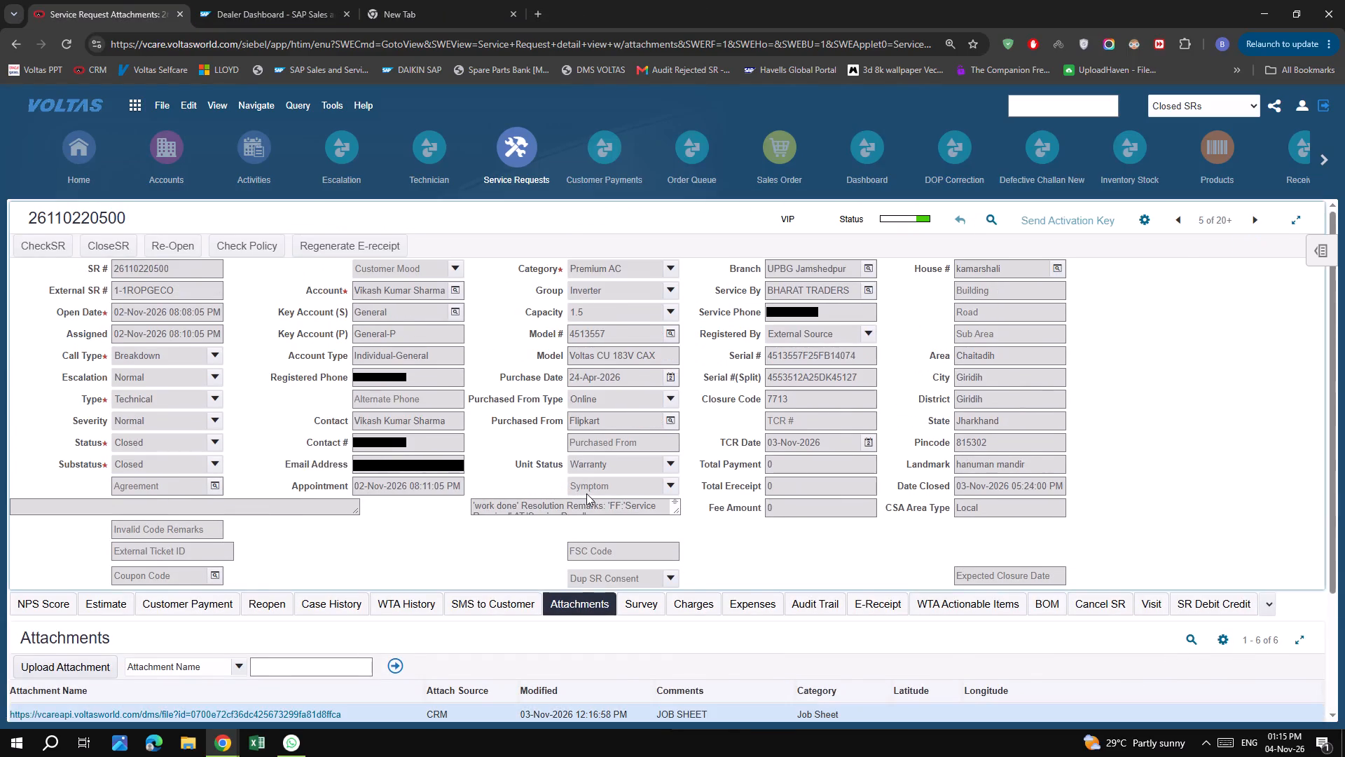
{"action": "scroll", "coordinate": [588, 494], "scroll_direction": "down", "scroll_amount": 6}
{"action": "left_click", "coordinate": [339, 573]}
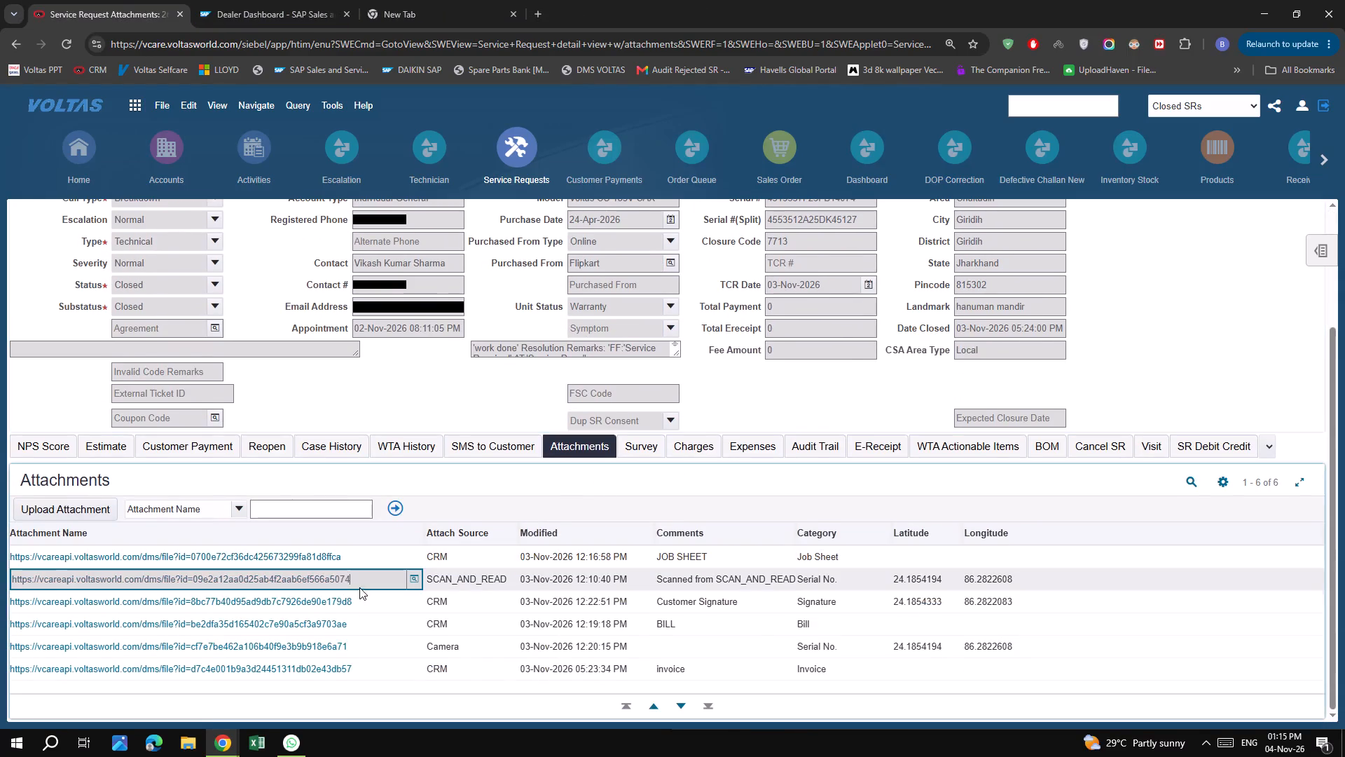
{"action": "left_click", "coordinate": [373, 597]}
{"action": "left_click", "coordinate": [326, 578]}
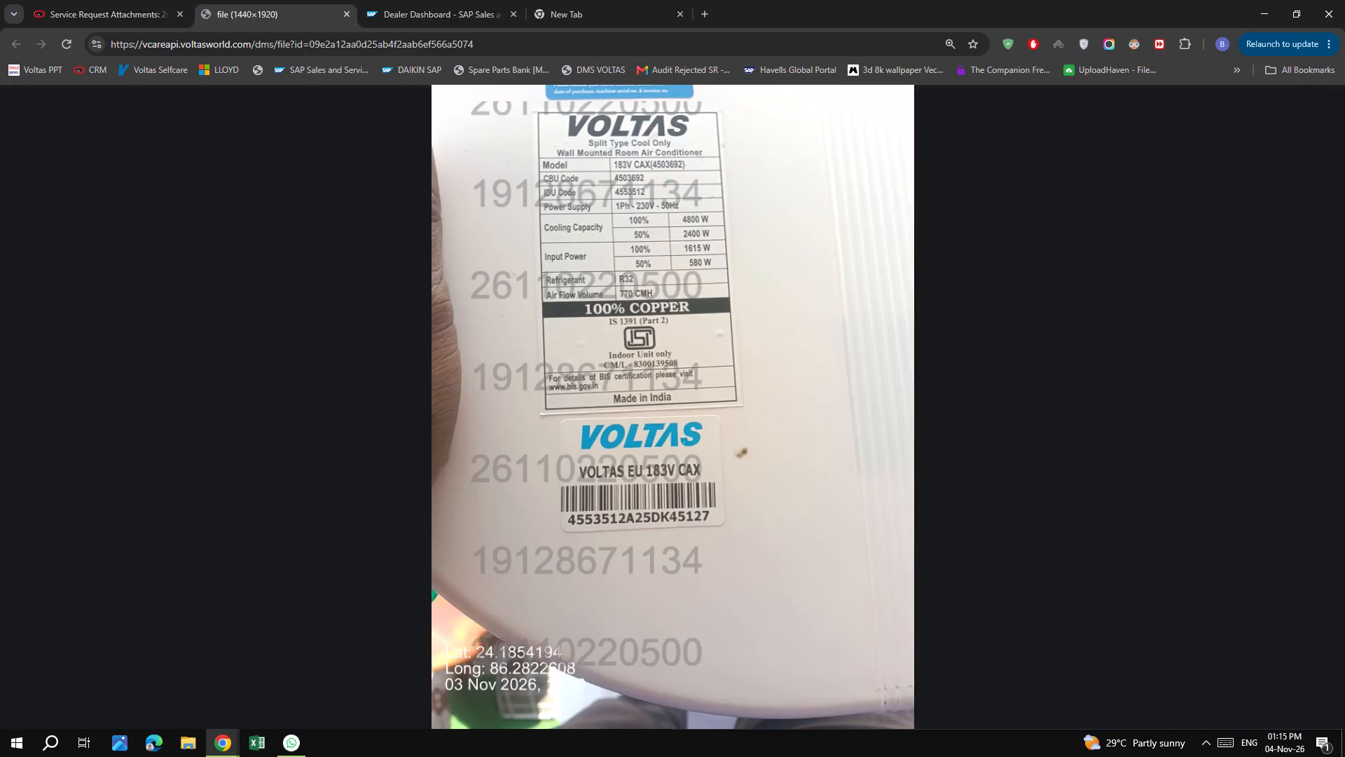
{"action": "left_click", "coordinate": [602, 482]}
{"action": "left_click", "coordinate": [602, 482]}
{"action": "left_click", "coordinate": [348, 13]}
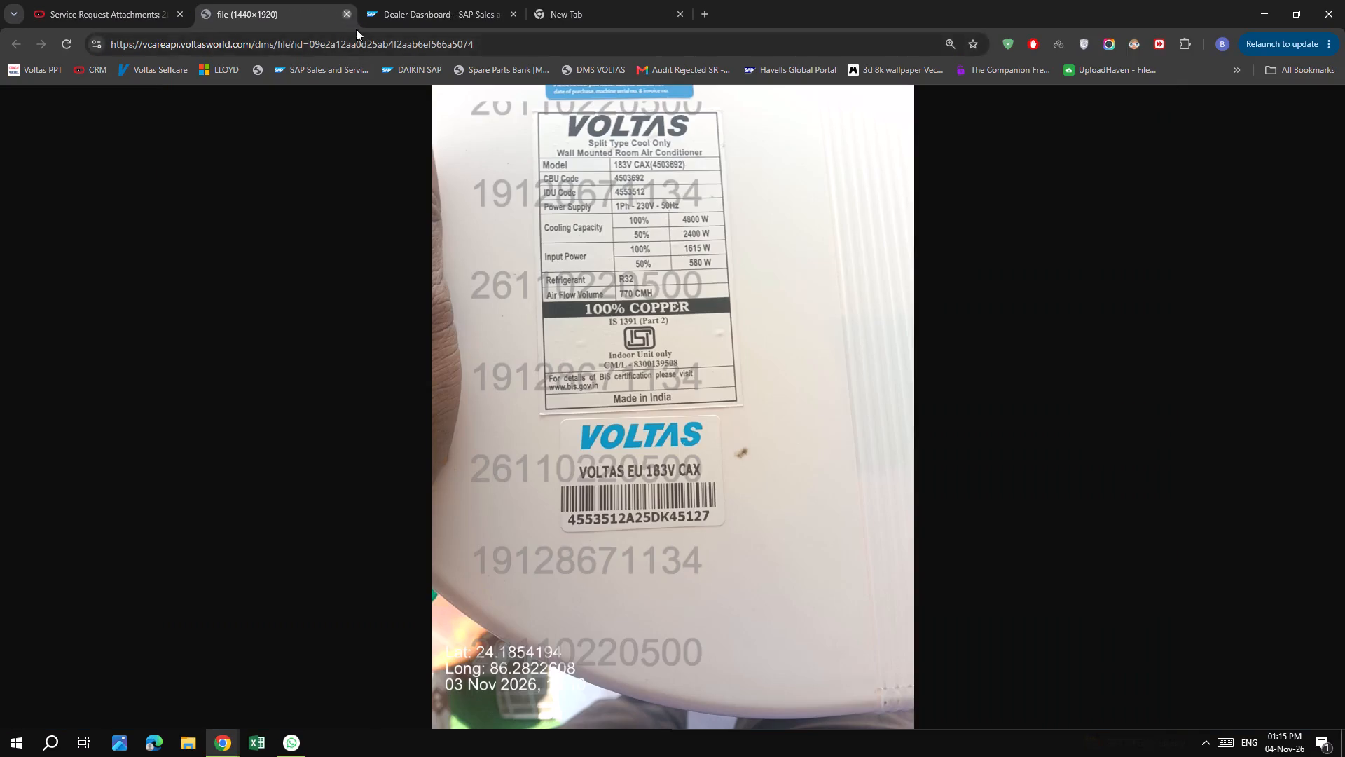
{"action": "scroll", "coordinate": [555, 494], "scroll_direction": "up", "scroll_amount": 7}
{"action": "scroll", "coordinate": [640, 510], "scroll_direction": "down", "scroll_amount": 6}
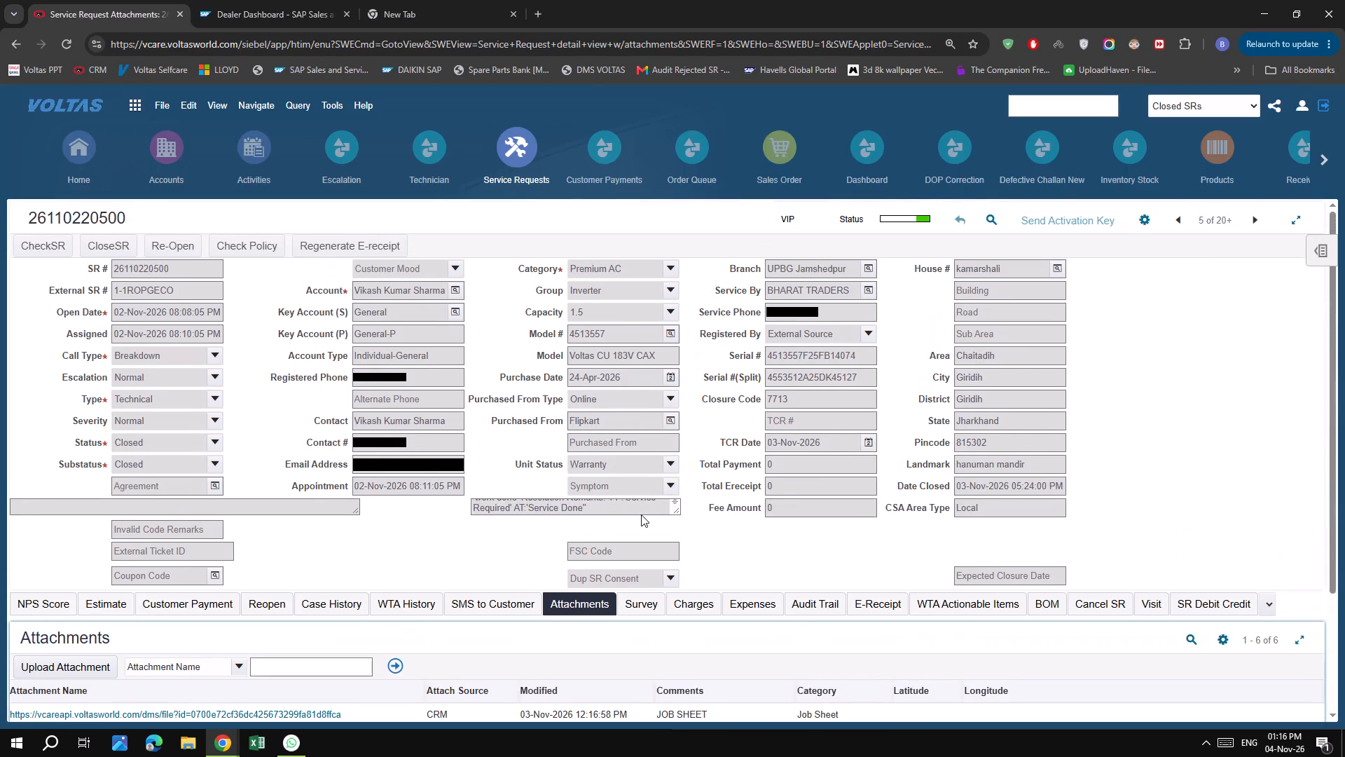
{"action": "scroll", "coordinate": [644, 513], "scroll_direction": "down", "scroll_amount": 6}
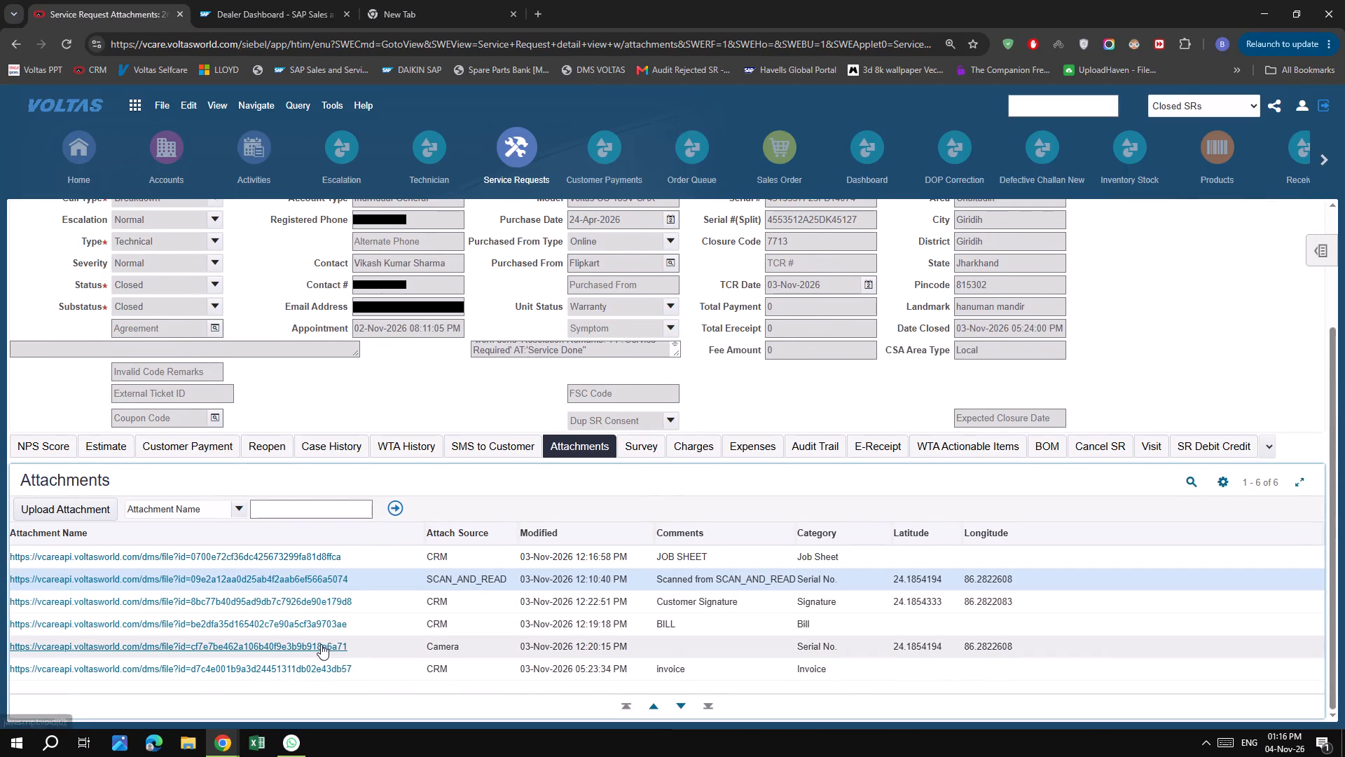
{"action": "left_click", "coordinate": [321, 644]}
{"action": "left_click", "coordinate": [662, 266]}
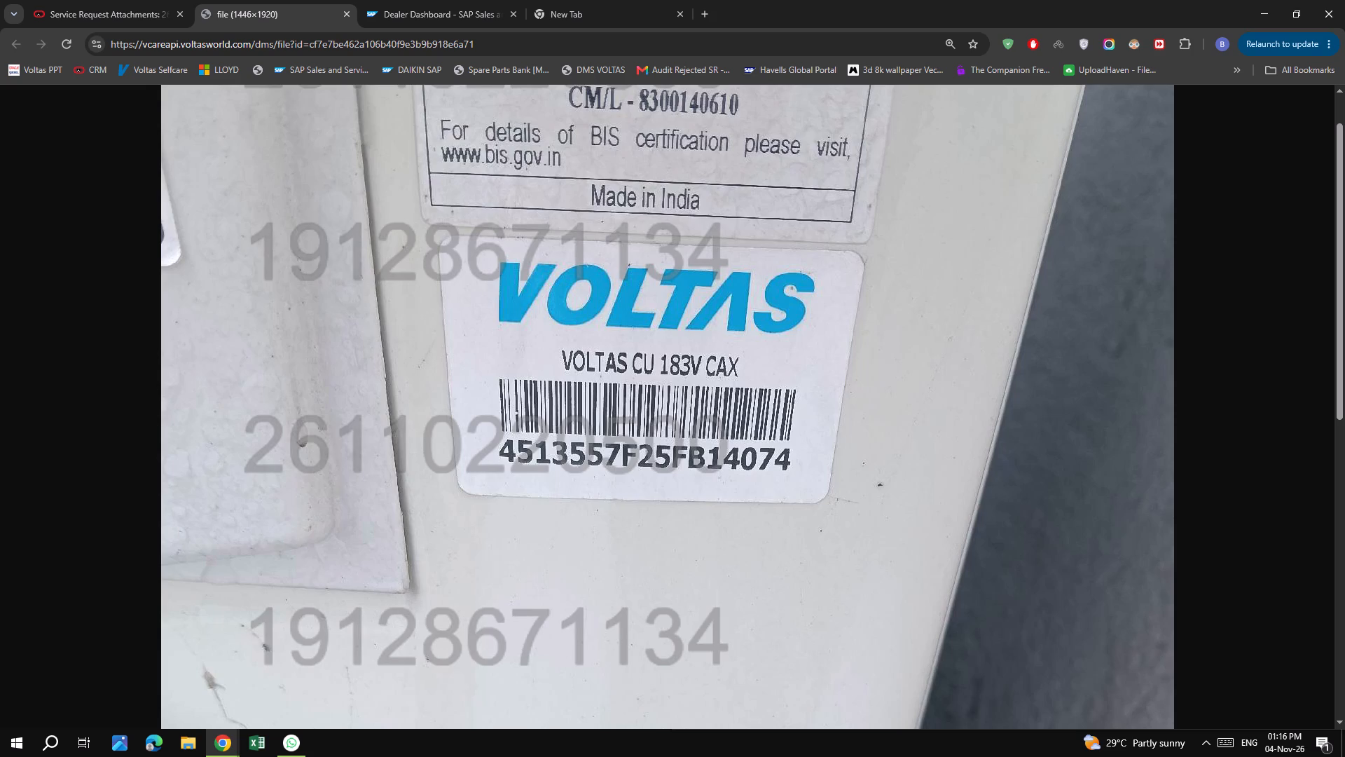
{"action": "left_click", "coordinate": [662, 266]}
{"action": "left_click", "coordinate": [592, 227]}
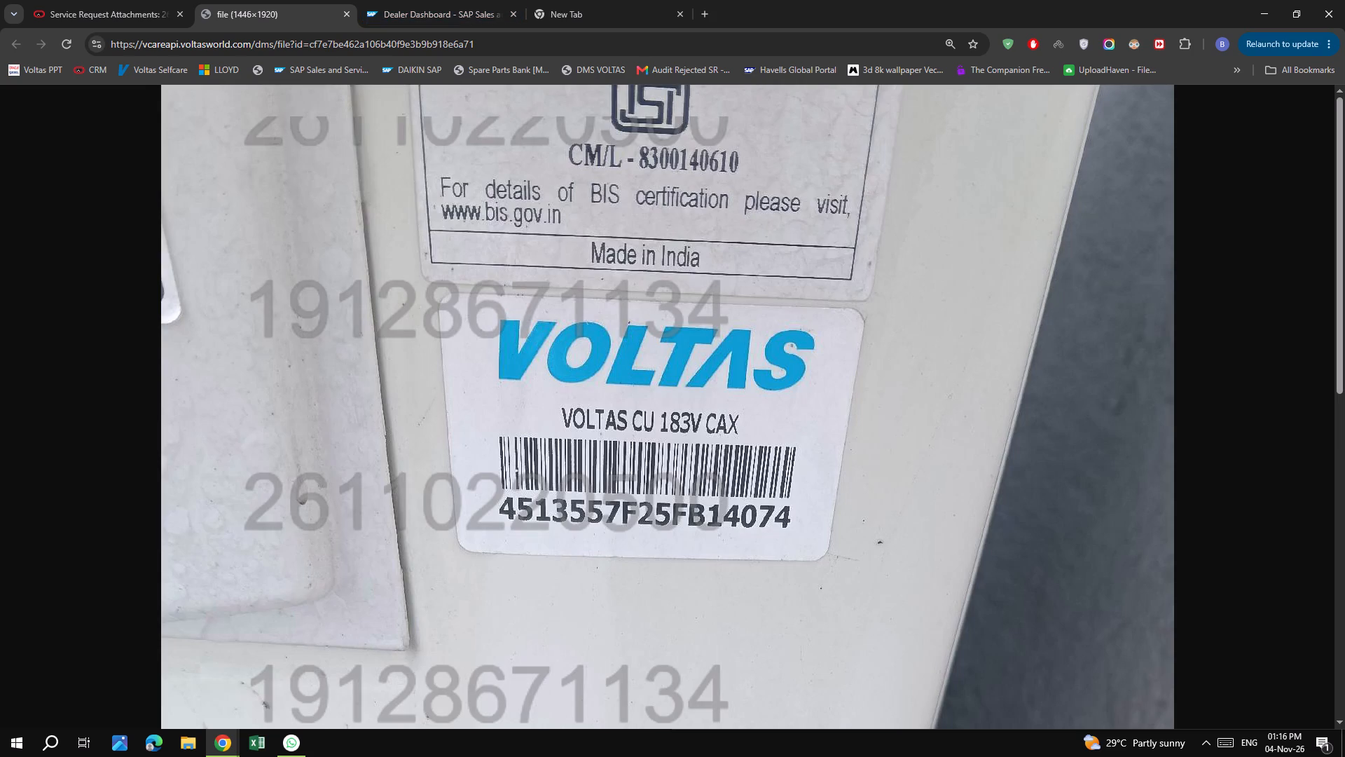
{"action": "left_click", "coordinate": [352, 10]}
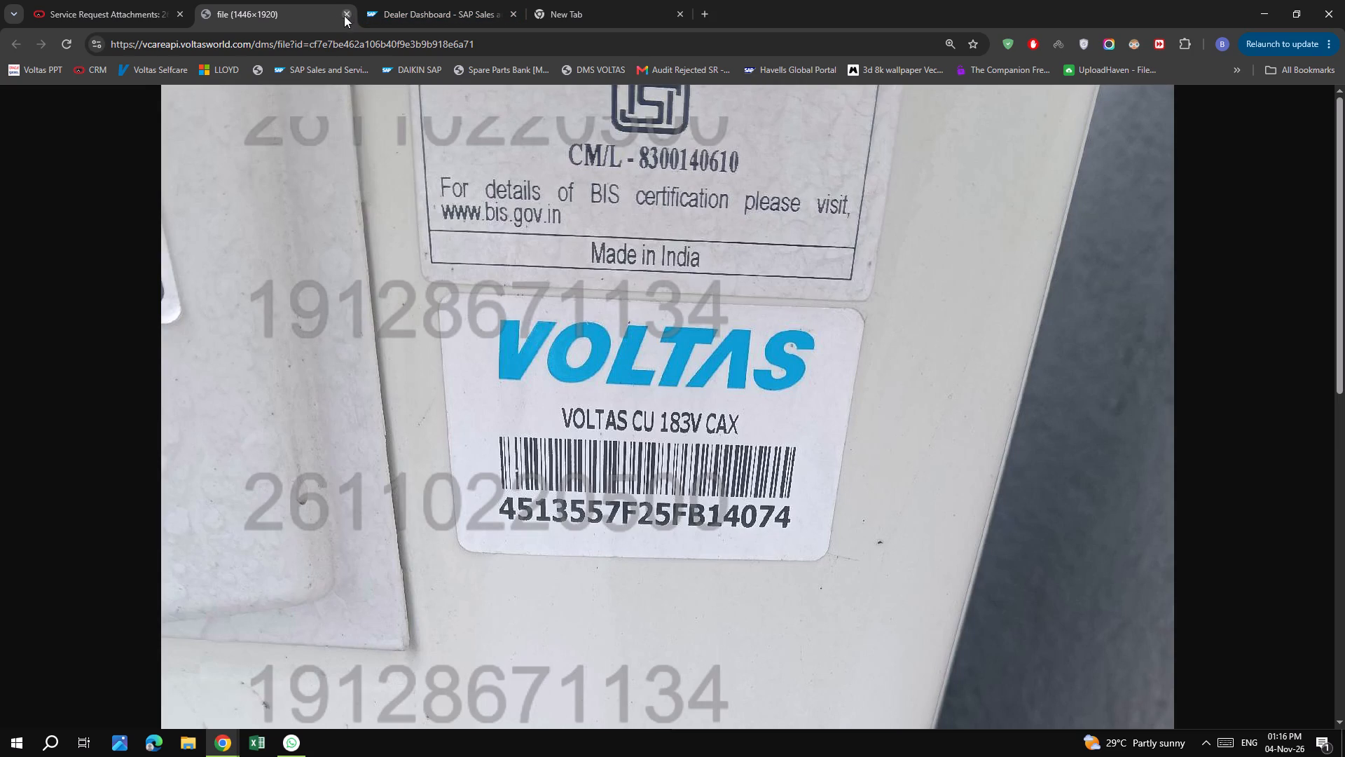
{"action": "left_click", "coordinate": [344, 15]}
{"action": "scroll", "coordinate": [800, 503], "scroll_direction": "up", "scroll_amount": 5}
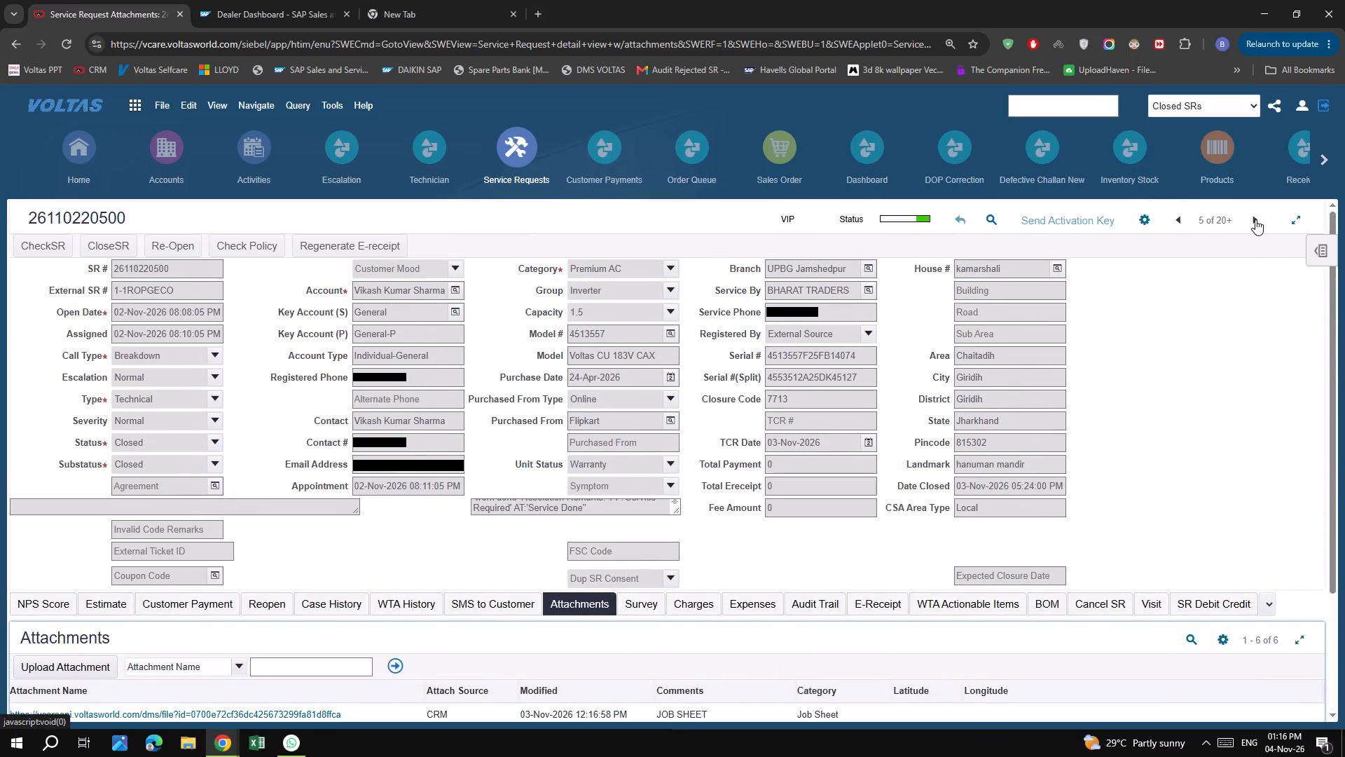
{"action": "left_click", "coordinate": [1255, 219]}
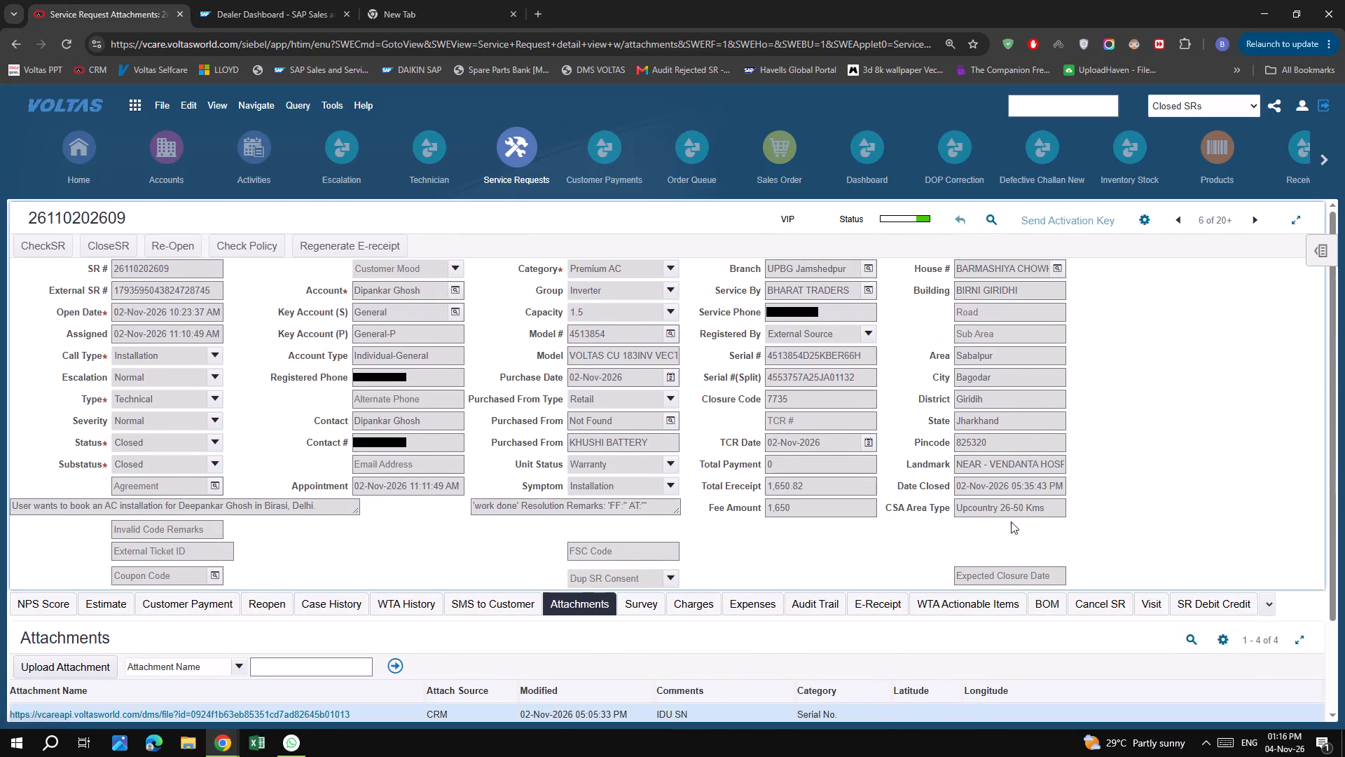
{"action": "scroll", "coordinate": [394, 523], "scroll_direction": "down", "scroll_amount": 6}
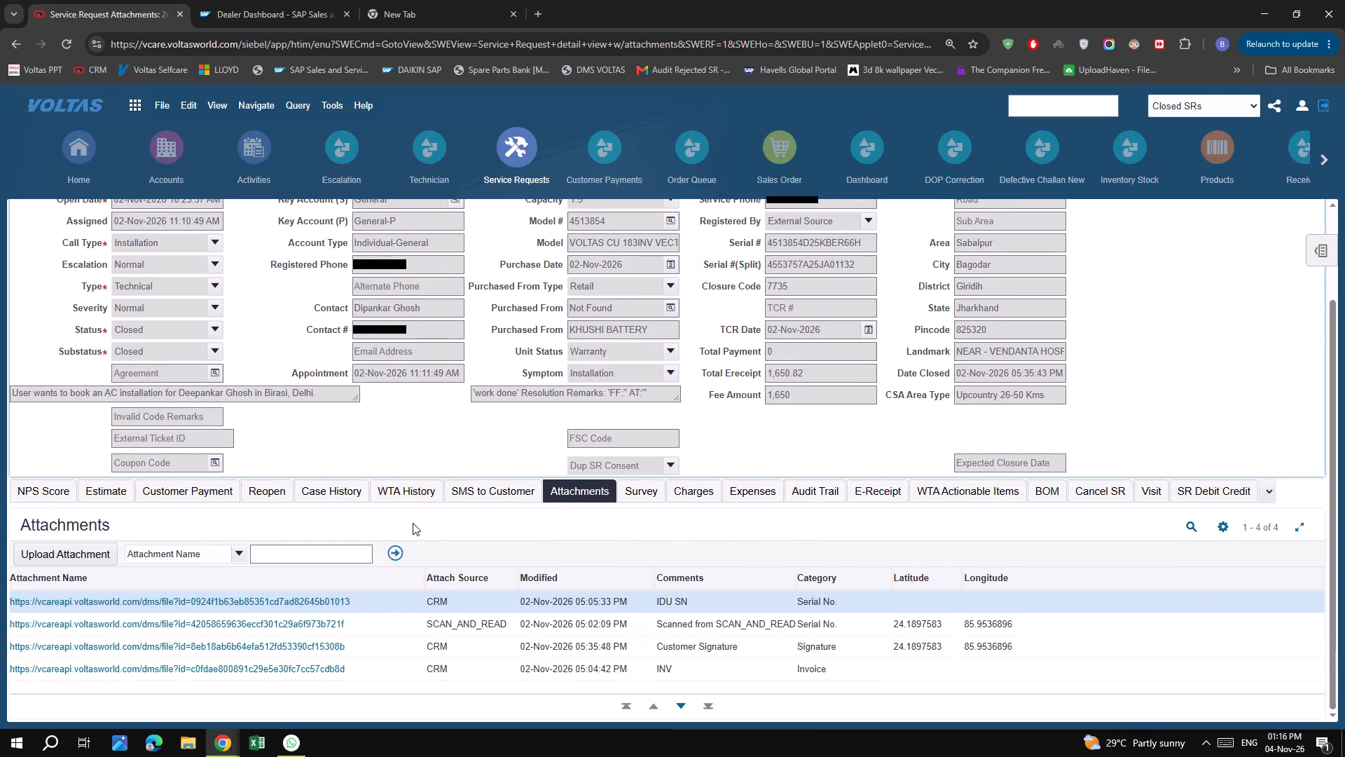
{"action": "left_click", "coordinate": [328, 625]}
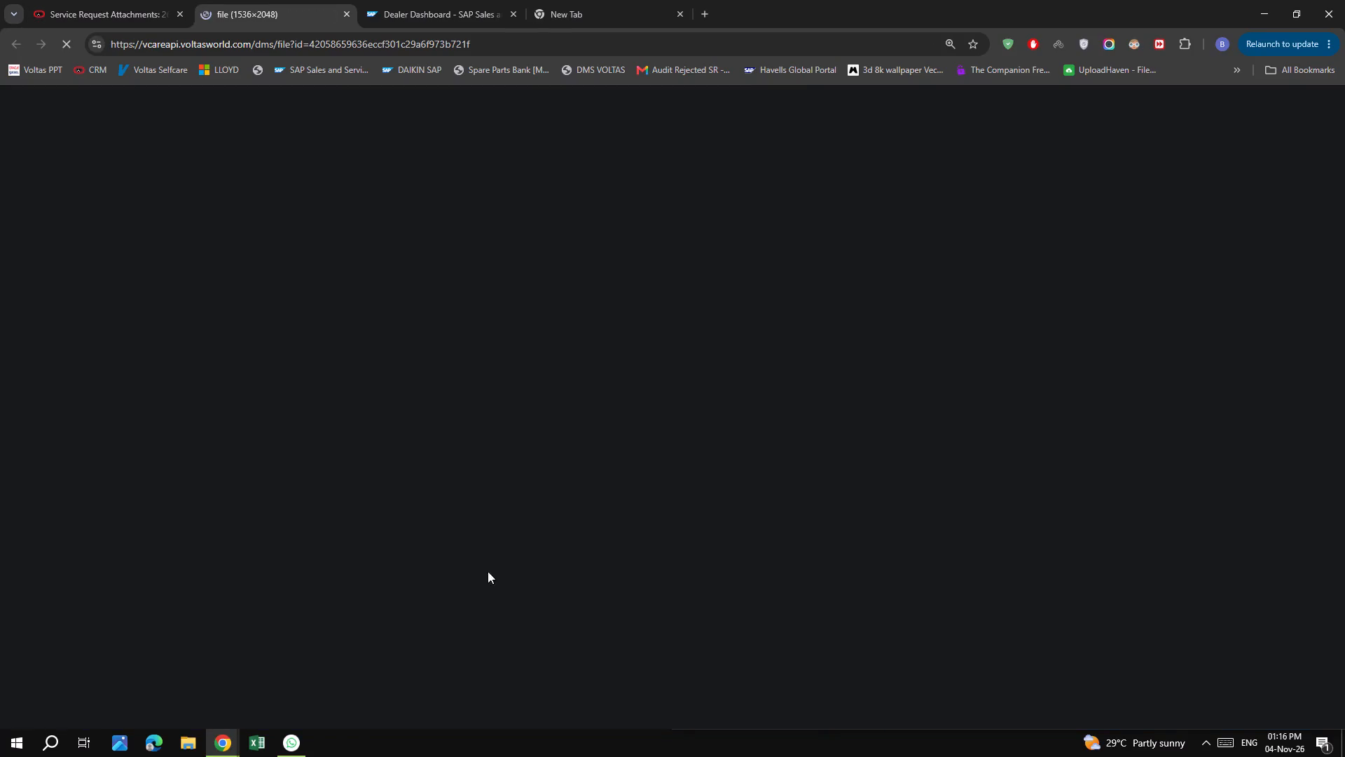
{"action": "left_click", "coordinate": [637, 477]}
{"action": "left_click", "coordinate": [637, 477]}
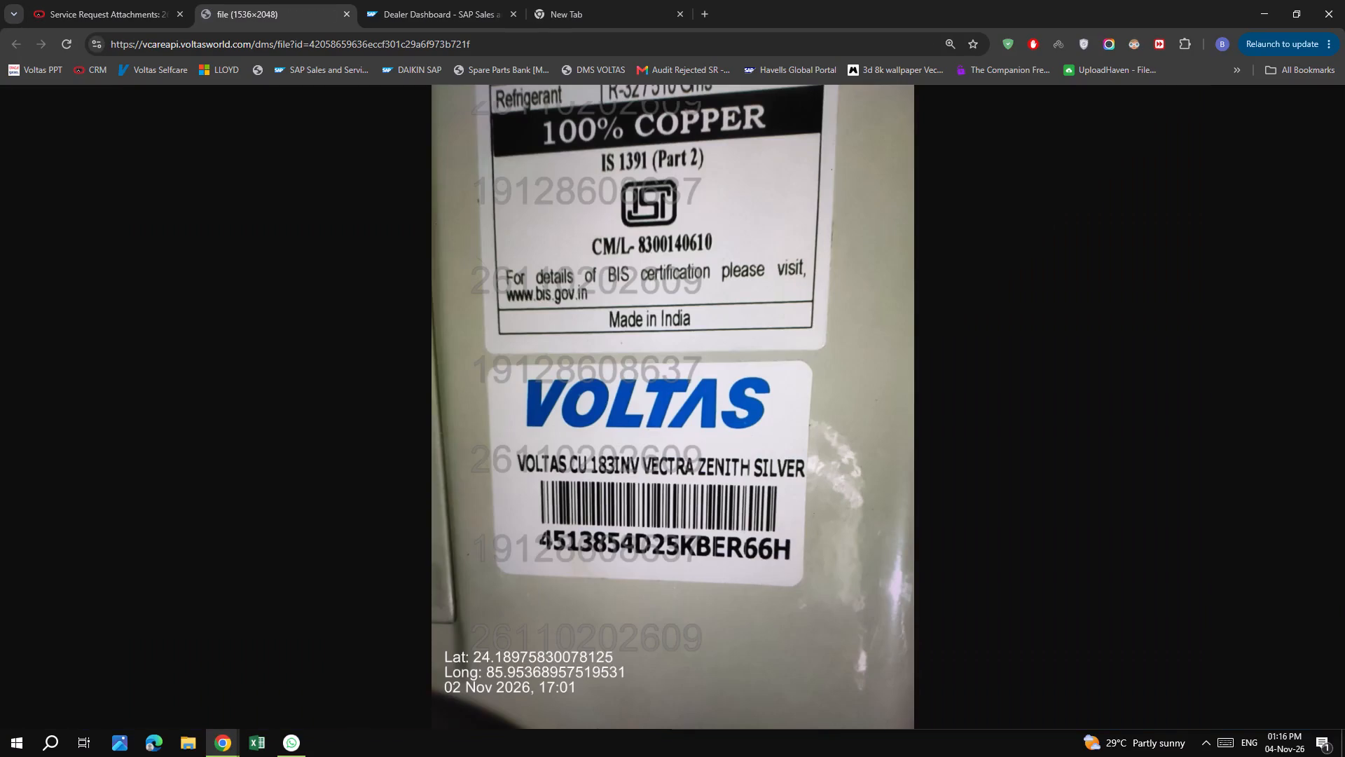
{"action": "left_click", "coordinate": [639, 477]}
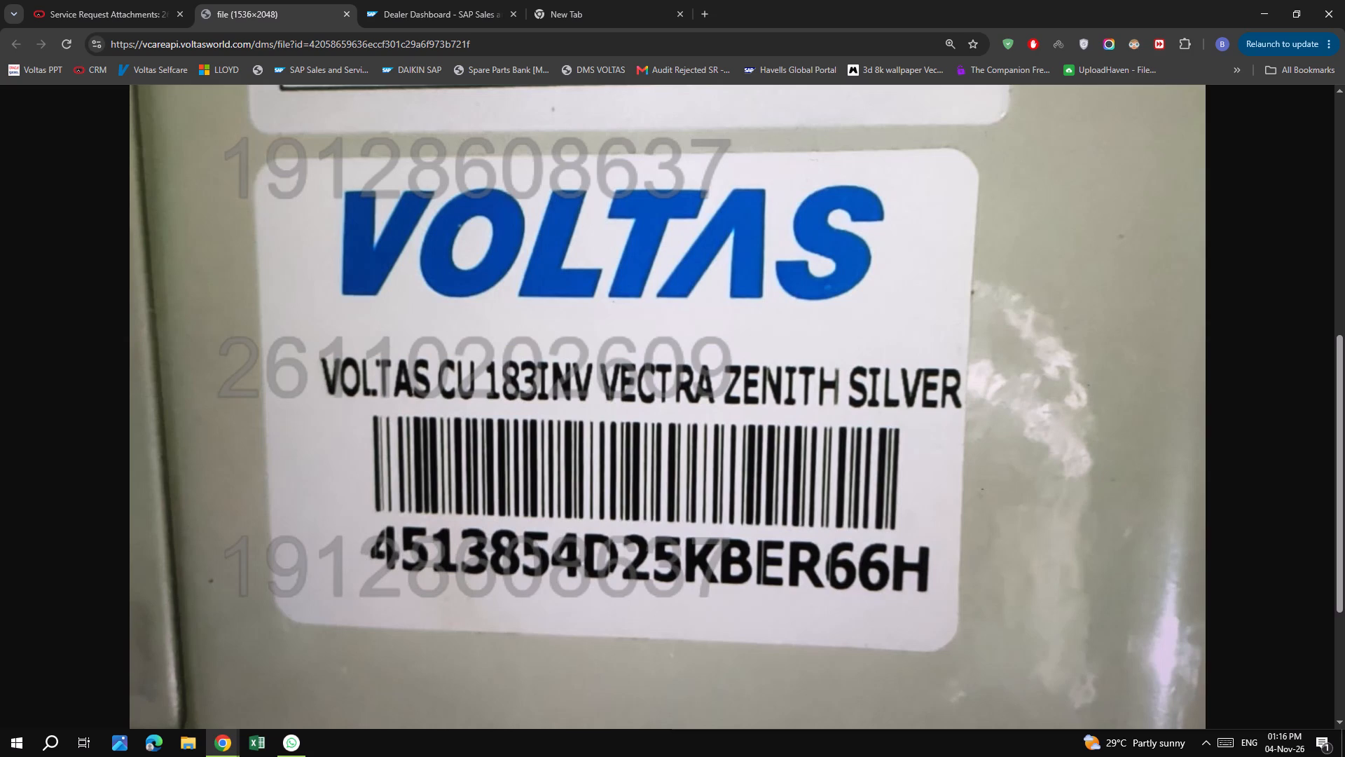
{"action": "left_click", "coordinate": [717, 463]}
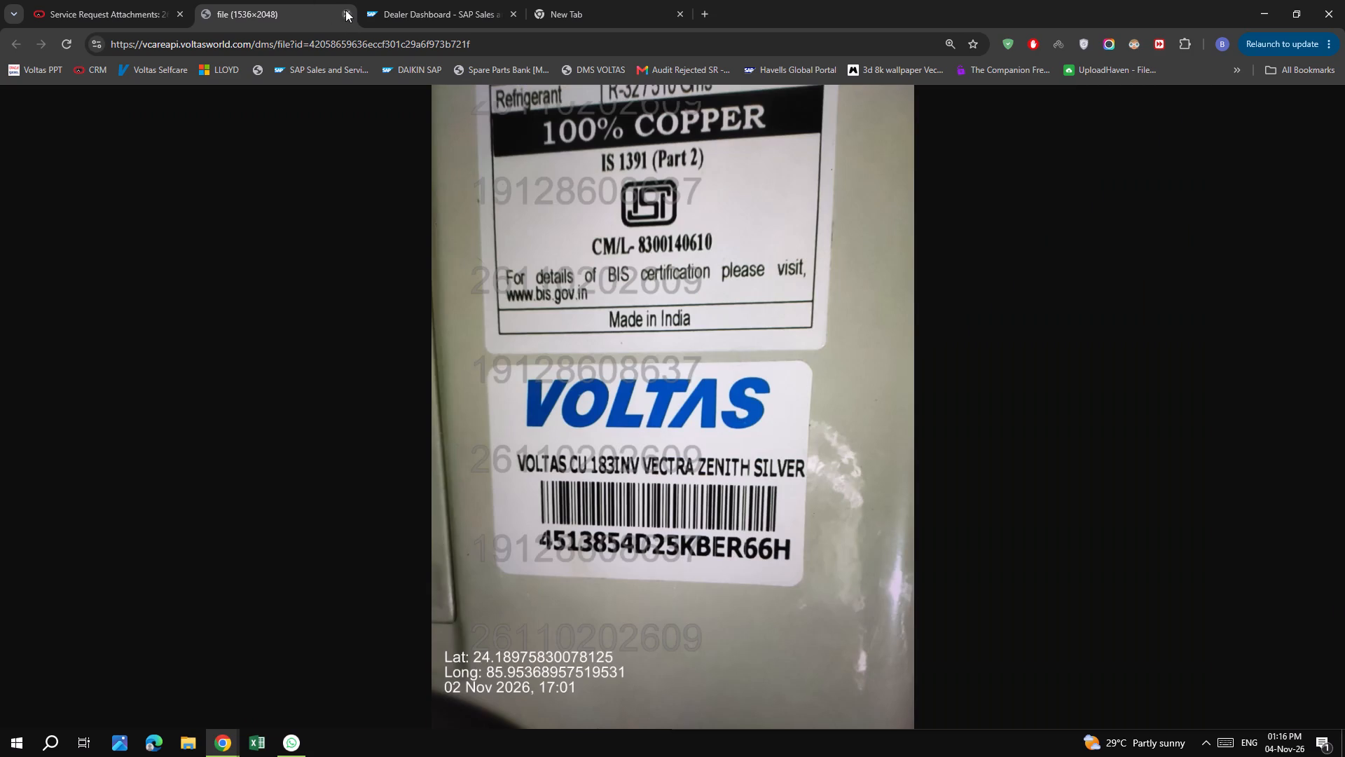
{"action": "left_click", "coordinate": [345, 10]}
{"action": "left_click", "coordinate": [323, 601]}
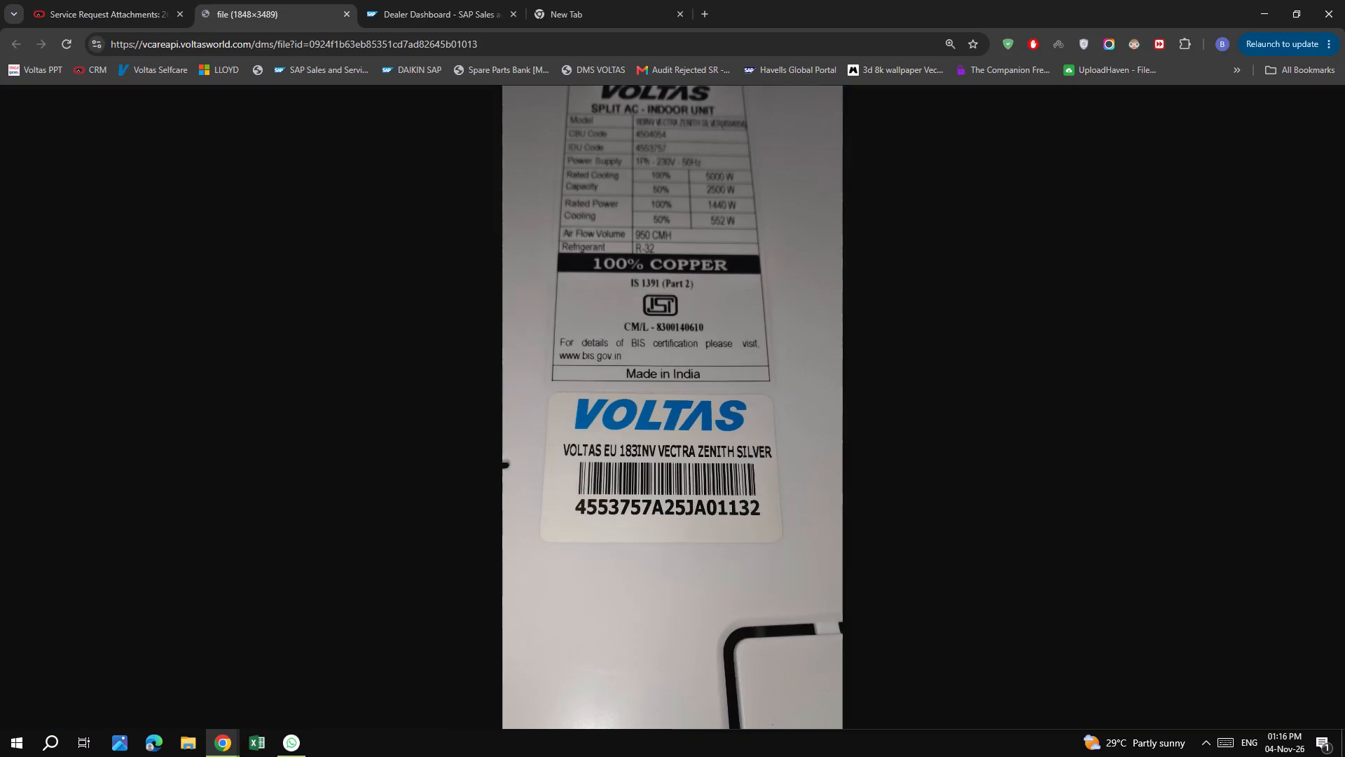
{"action": "left_click", "coordinate": [668, 489]}
{"action": "scroll", "coordinate": [668, 489], "scroll_direction": "up", "scroll_amount": 16}
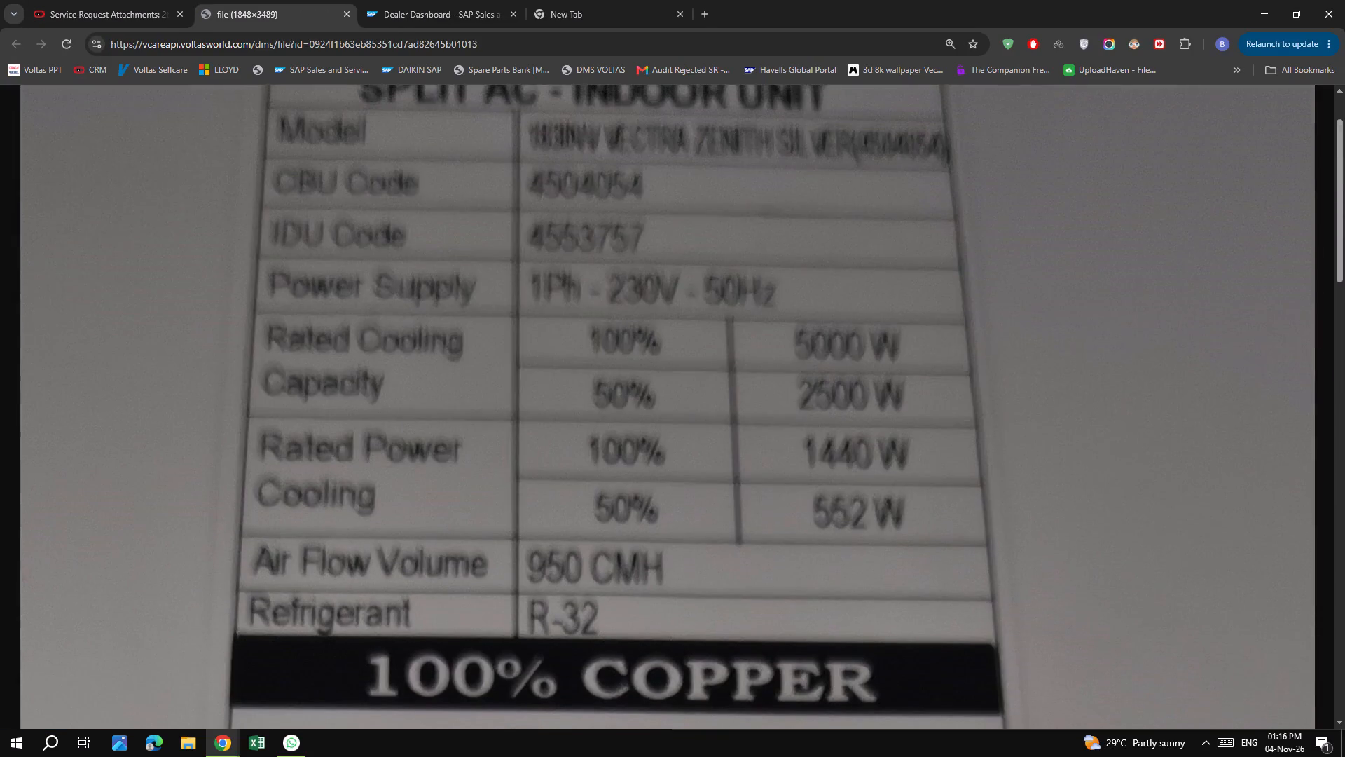
{"action": "scroll", "coordinate": [668, 489], "scroll_direction": "up", "scroll_amount": 5}
{"action": "left_click", "coordinate": [668, 489]}
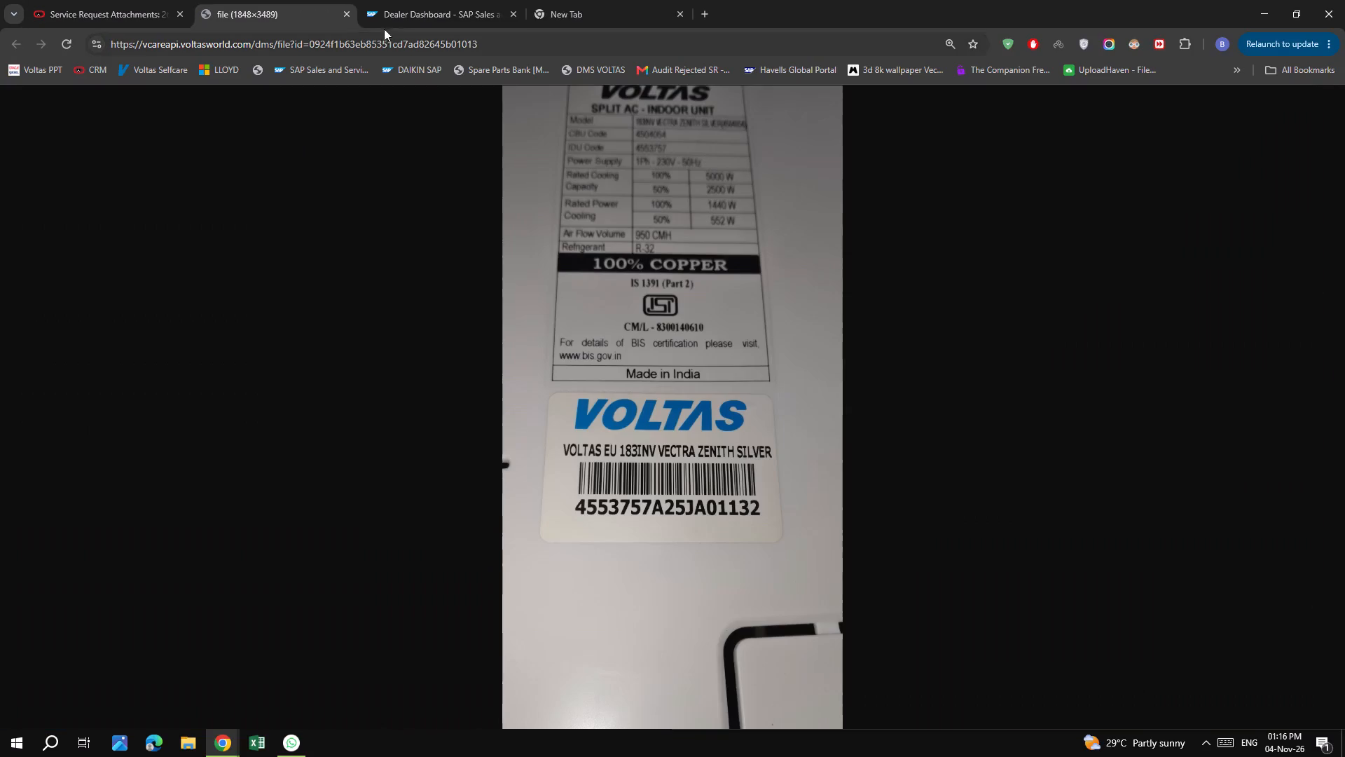
{"action": "left_click", "coordinate": [343, 14]}
{"action": "scroll", "coordinate": [698, 439], "scroll_direction": "up", "scroll_amount": 6}
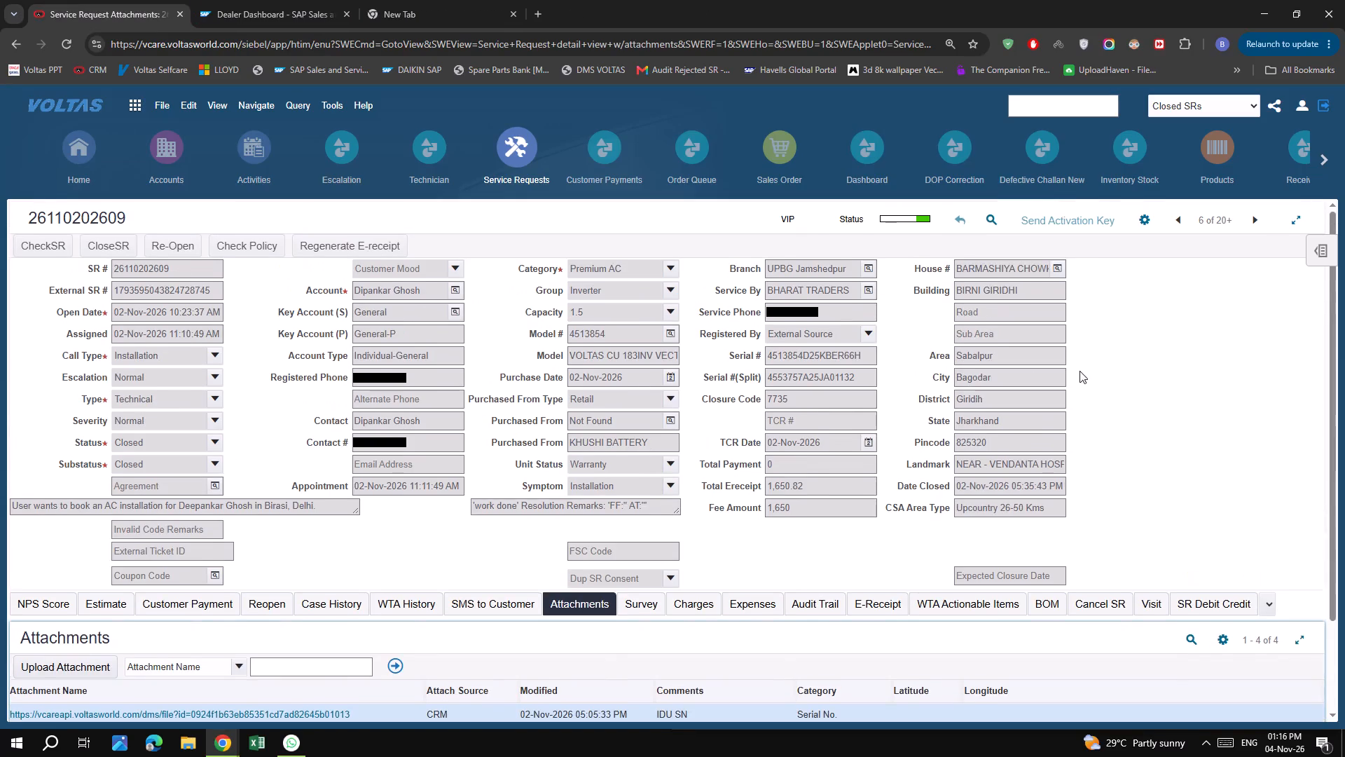
{"action": "left_click", "coordinate": [1258, 221]}
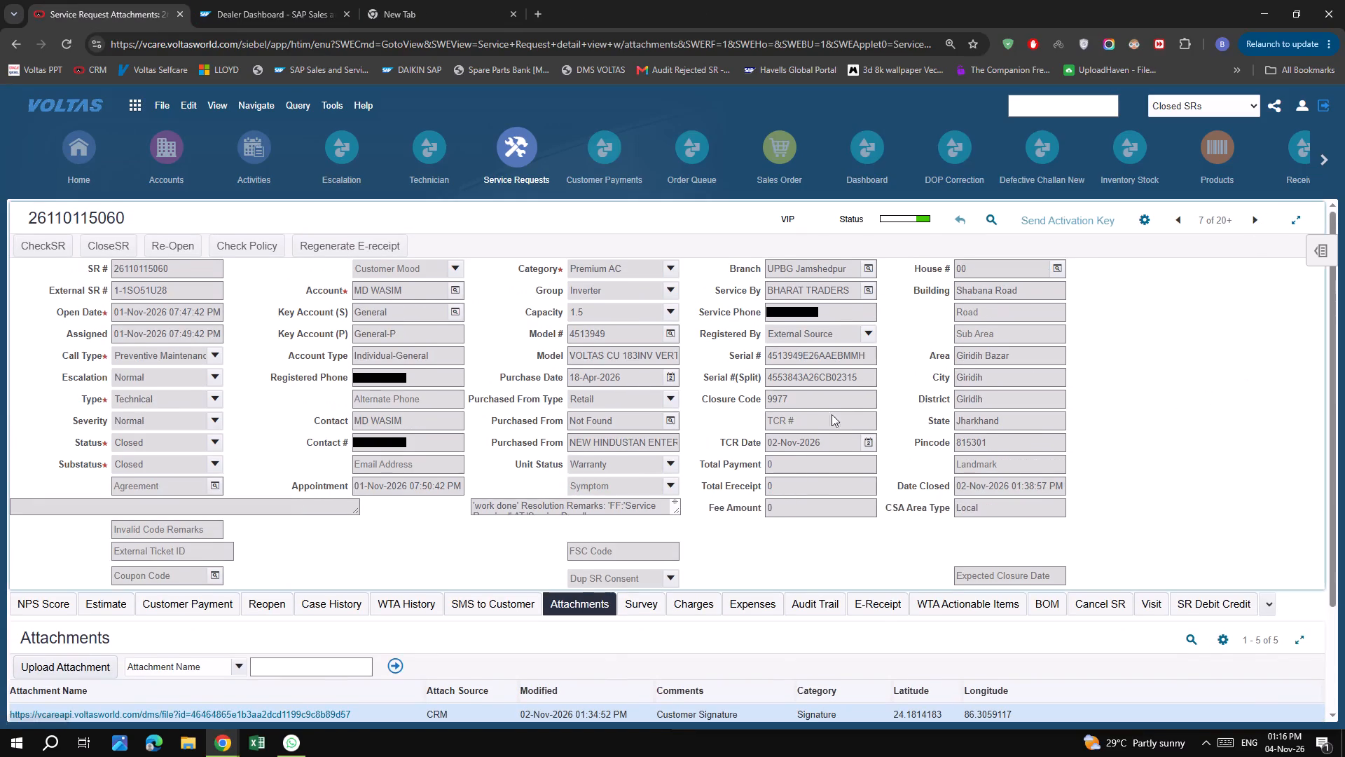
{"action": "scroll", "coordinate": [194, 484], "scroll_direction": "down", "scroll_amount": 6}
{"action": "left_click", "coordinate": [319, 646]}
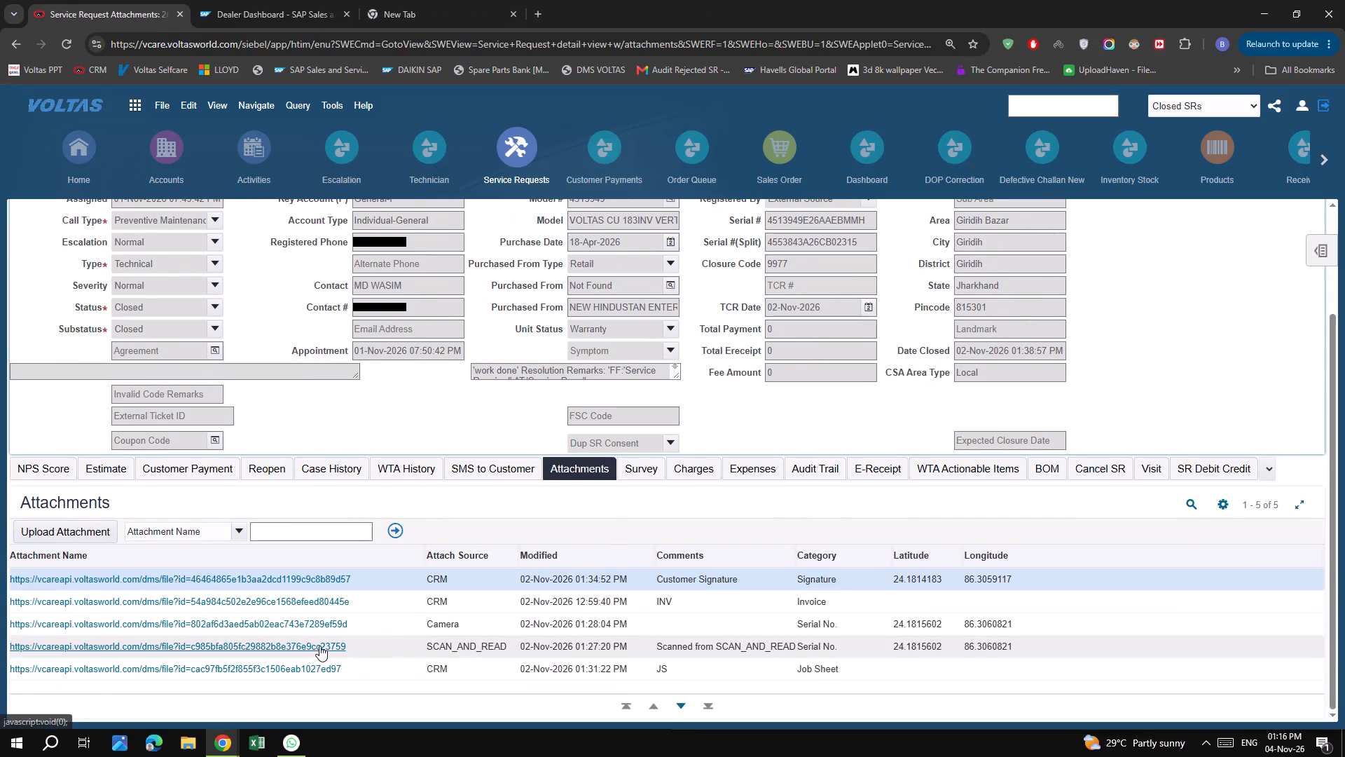
{"action": "left_click", "coordinate": [623, 330]}
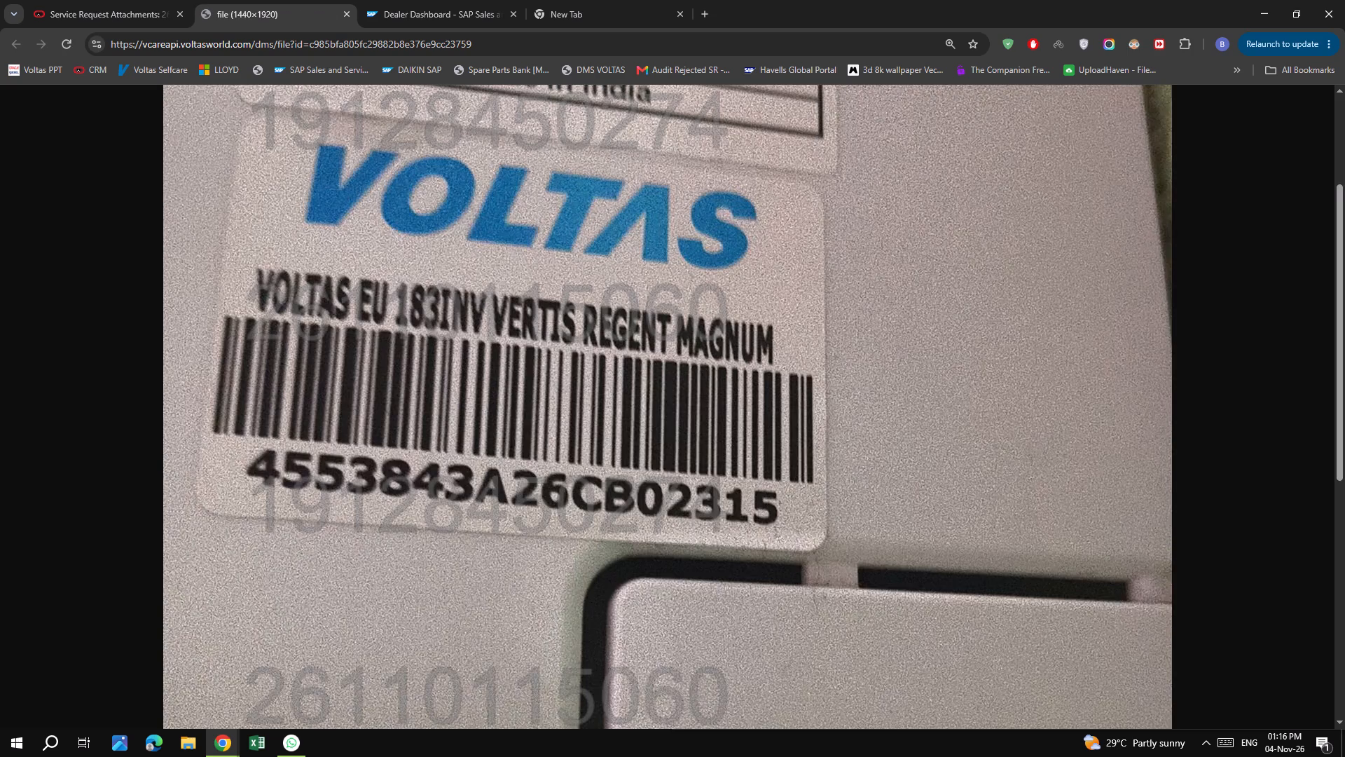
{"action": "scroll", "coordinate": [623, 330], "scroll_direction": "up", "scroll_amount": 10}
{"action": "left_click", "coordinate": [623, 330]}
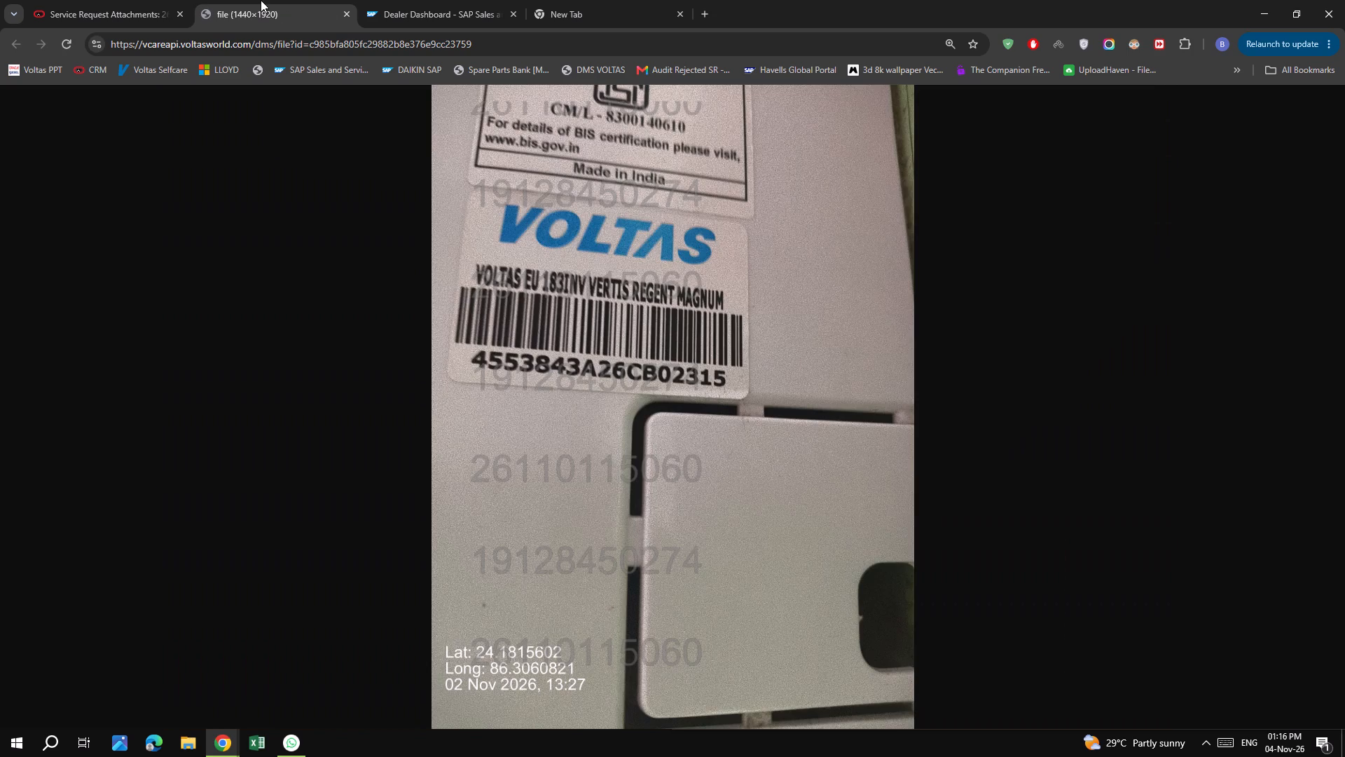
{"action": "left_click", "coordinate": [345, 17]}
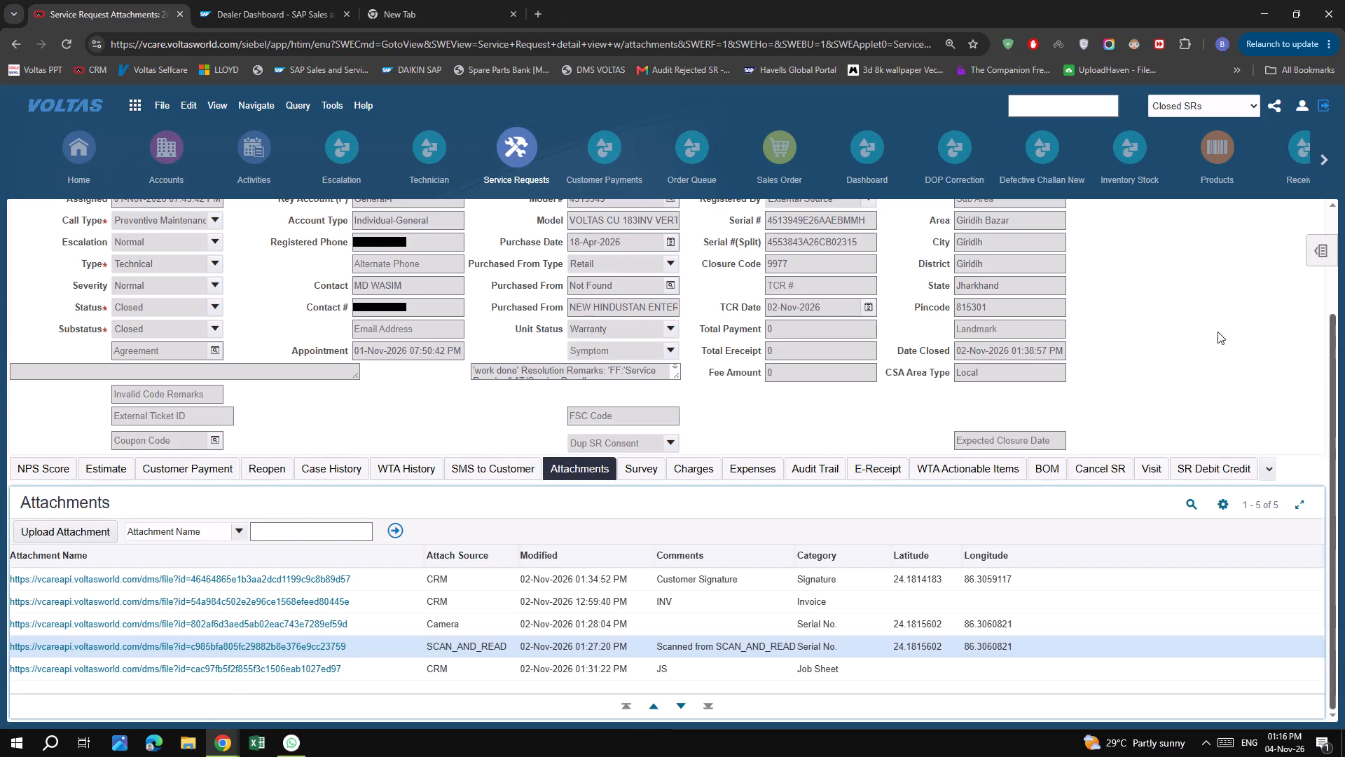
{"action": "scroll", "coordinate": [1131, 319], "scroll_direction": "up", "scroll_amount": 6}
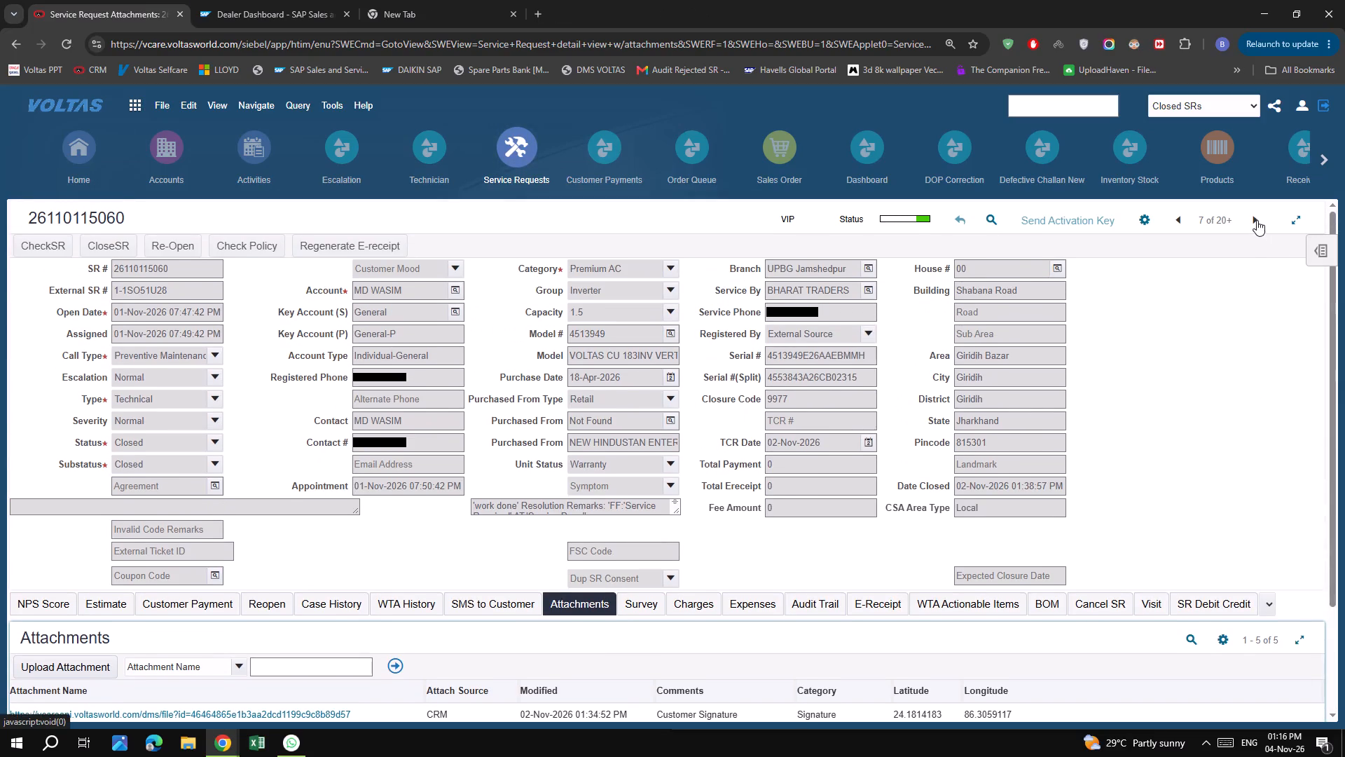
{"action": "left_click", "coordinate": [1257, 220]}
{"action": "scroll", "coordinate": [759, 472], "scroll_direction": "down", "scroll_amount": 5}
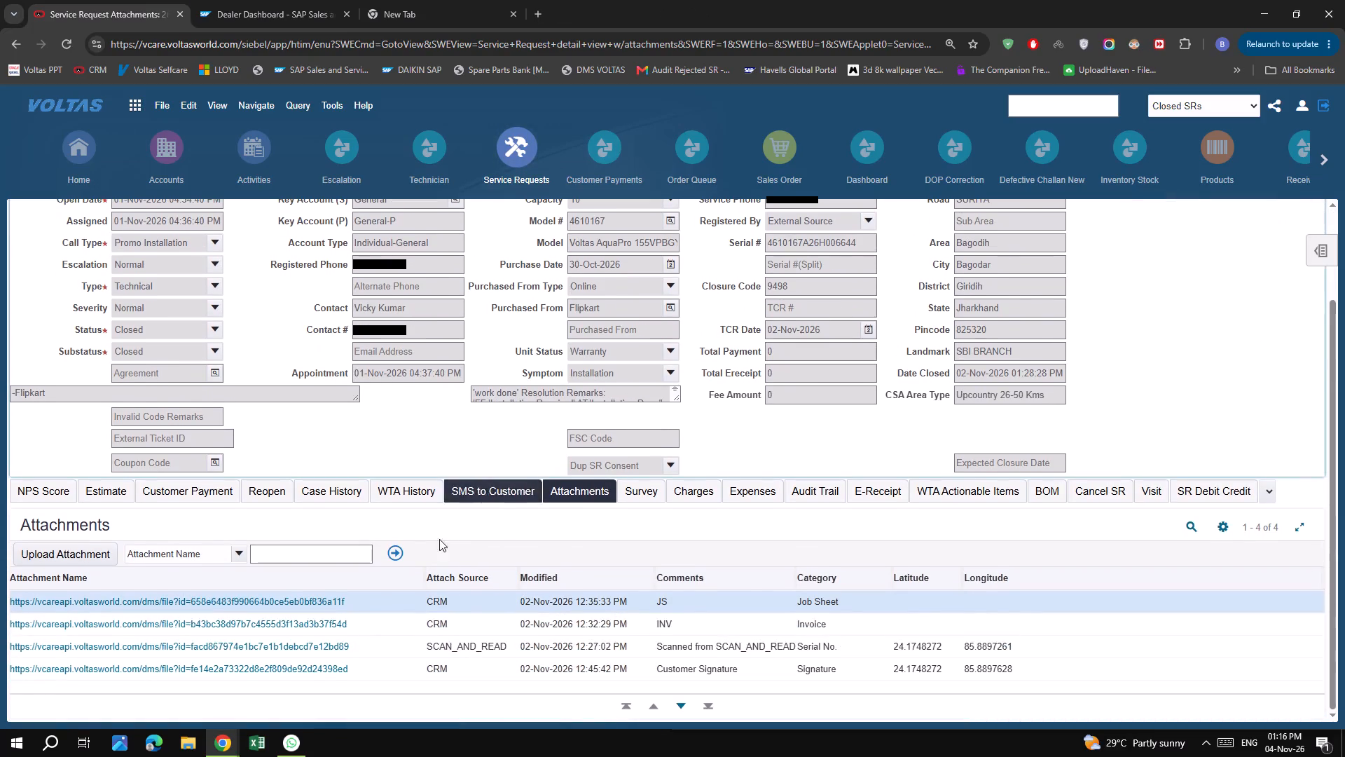
{"action": "left_click", "coordinate": [308, 647]}
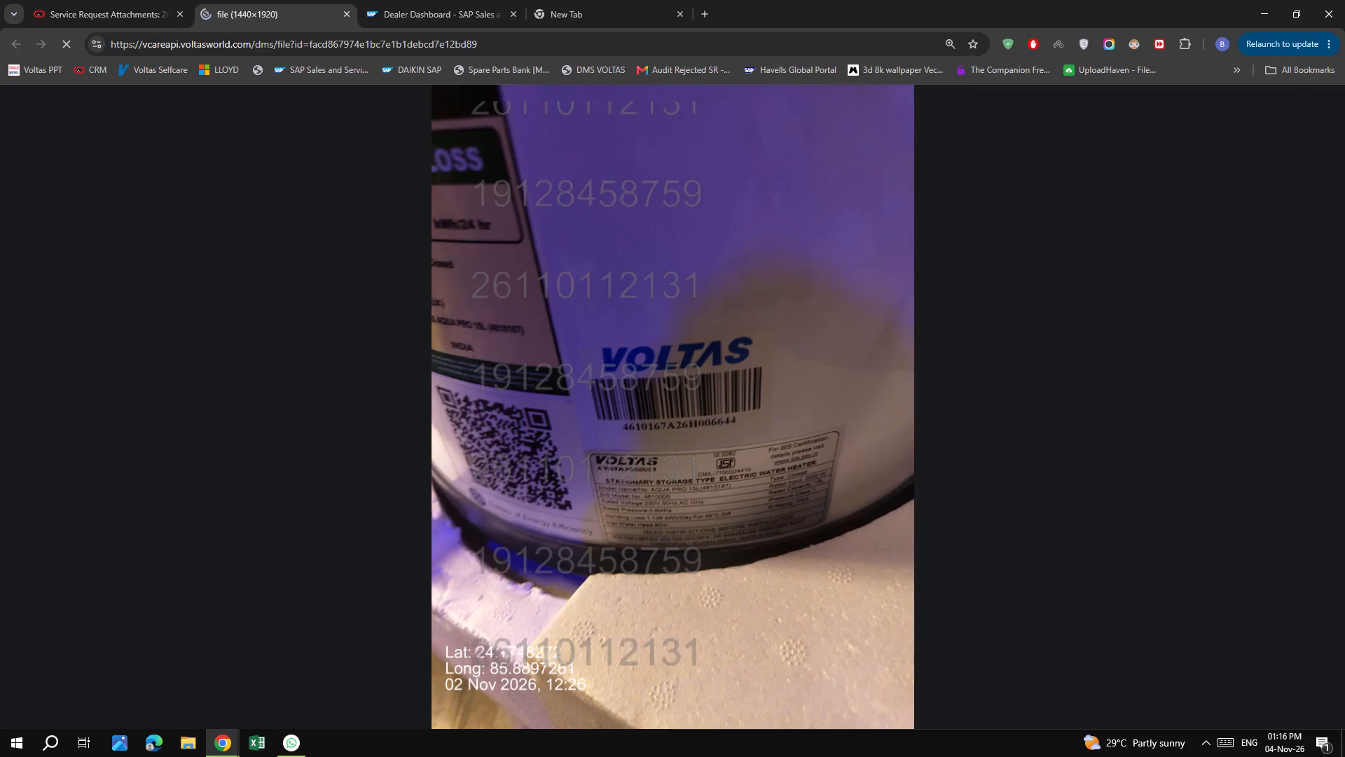
{"action": "left_click", "coordinate": [661, 400]}
{"action": "left_click", "coordinate": [661, 400]}
{"action": "left_click", "coordinate": [661, 400]}
{"action": "scroll", "coordinate": [661, 400], "scroll_direction": "down", "scroll_amount": 4}
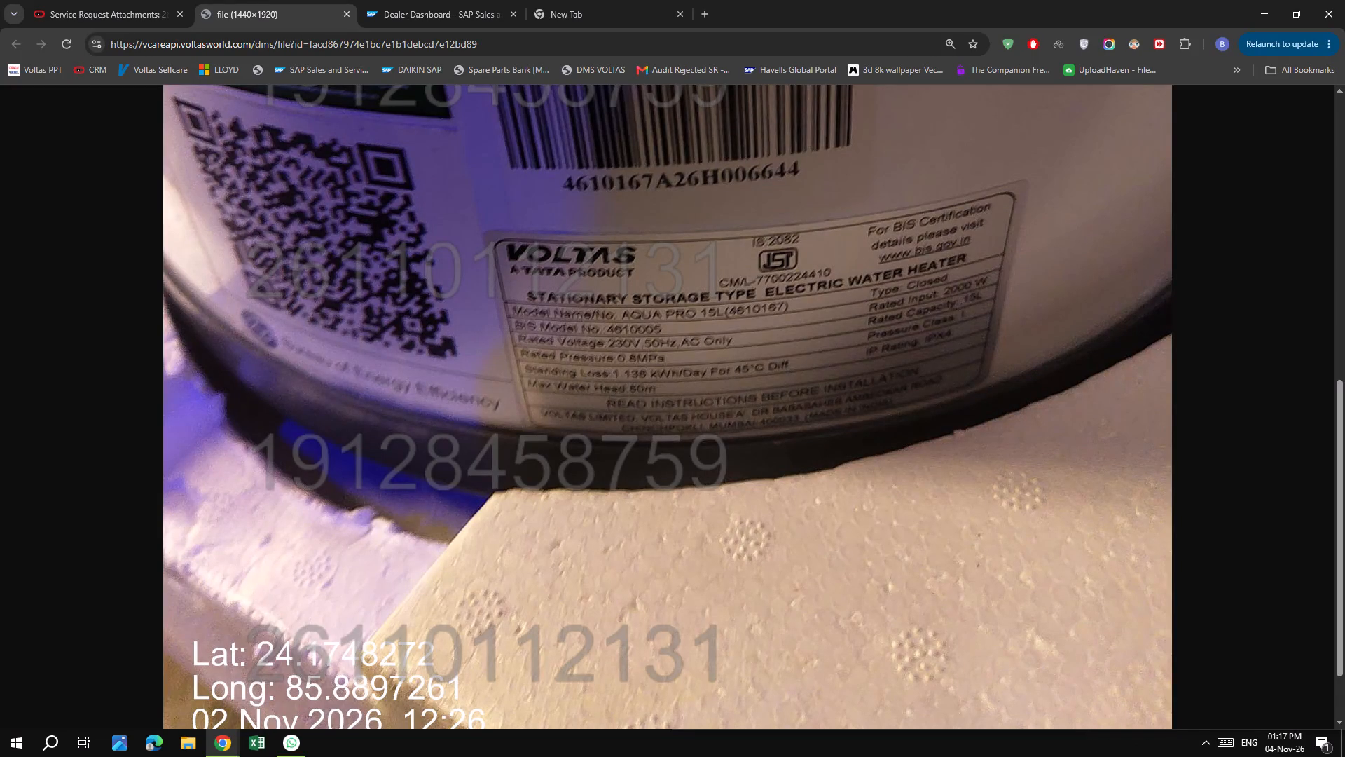
{"action": "left_click", "coordinate": [343, 15]}
{"action": "scroll", "coordinate": [871, 457], "scroll_direction": "up", "scroll_amount": 5}
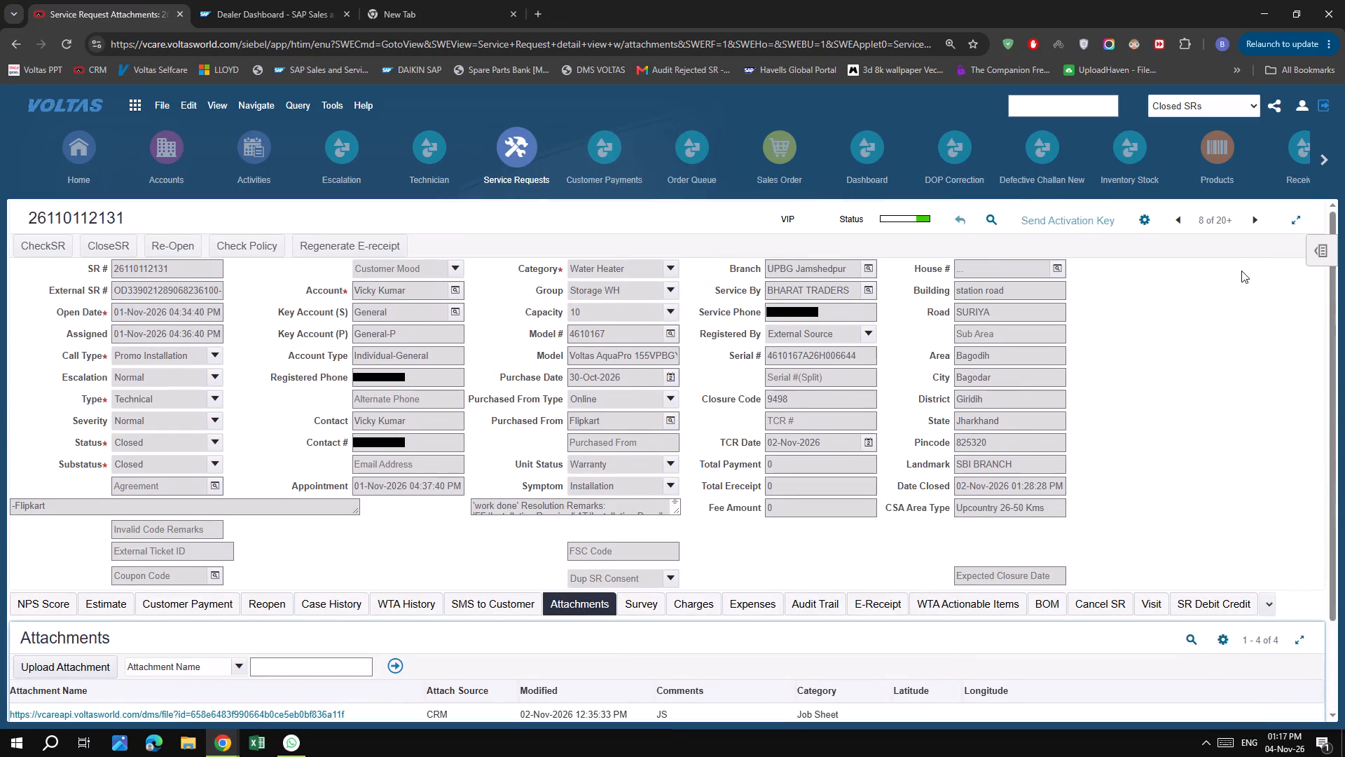
{"action": "left_click", "coordinate": [1253, 219]}
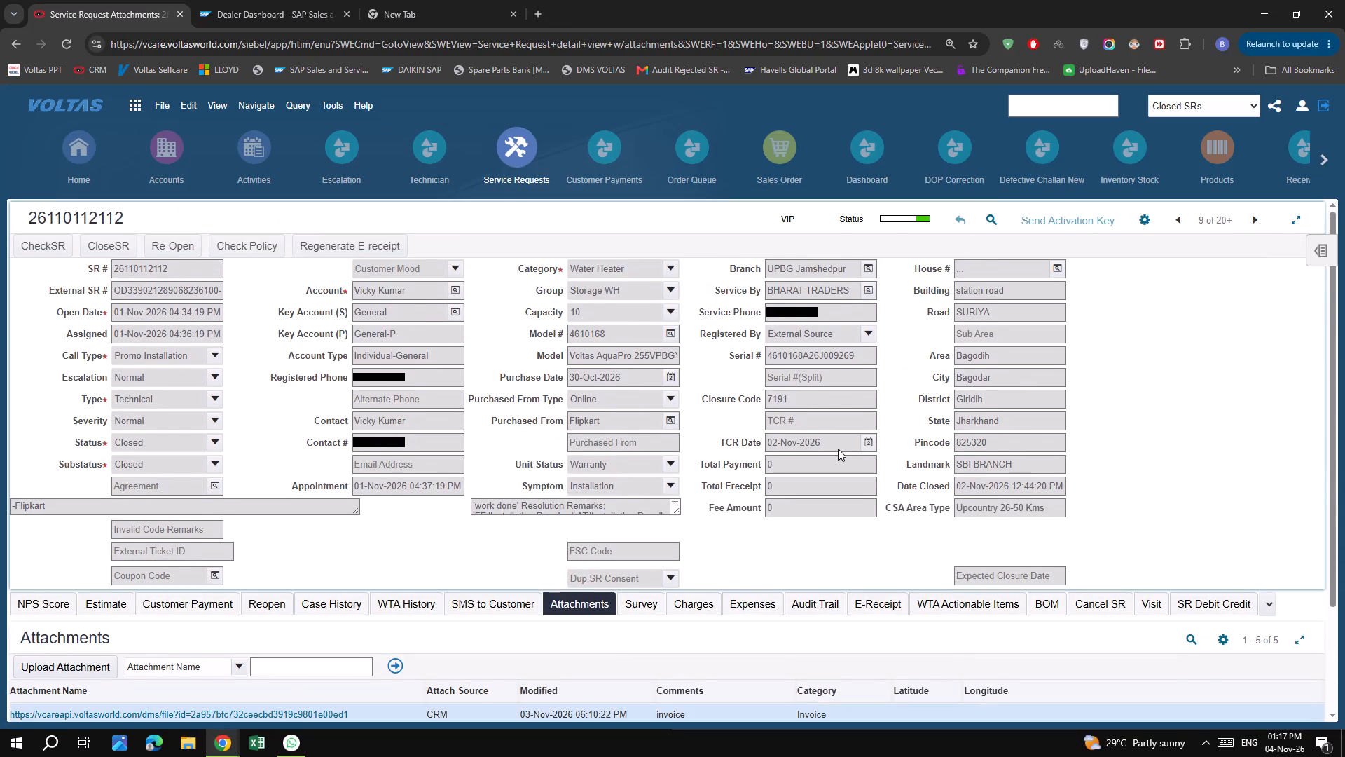
{"action": "scroll", "coordinate": [841, 449], "scroll_direction": "down", "scroll_amount": 5}
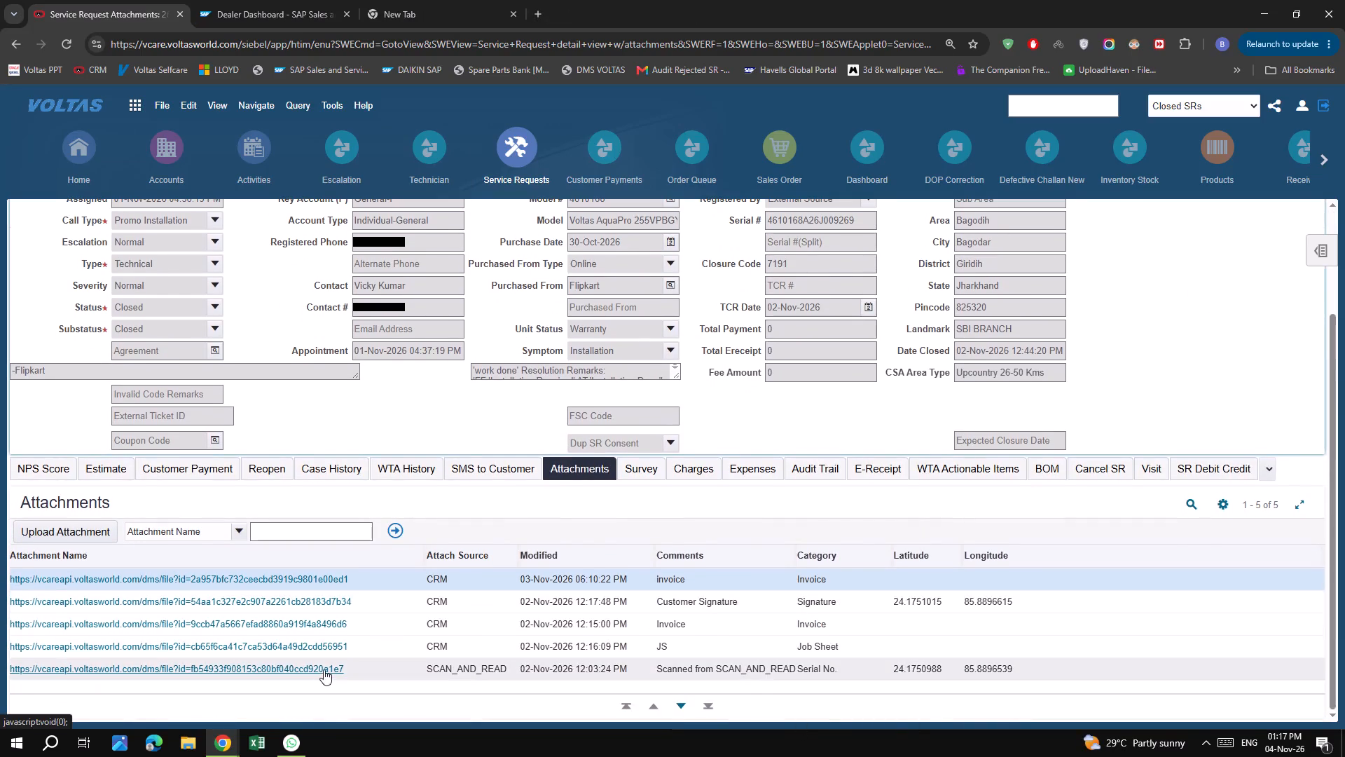
{"action": "left_click", "coordinate": [324, 669]}
{"action": "left_click", "coordinate": [682, 442]}
{"action": "left_click", "coordinate": [682, 442]}
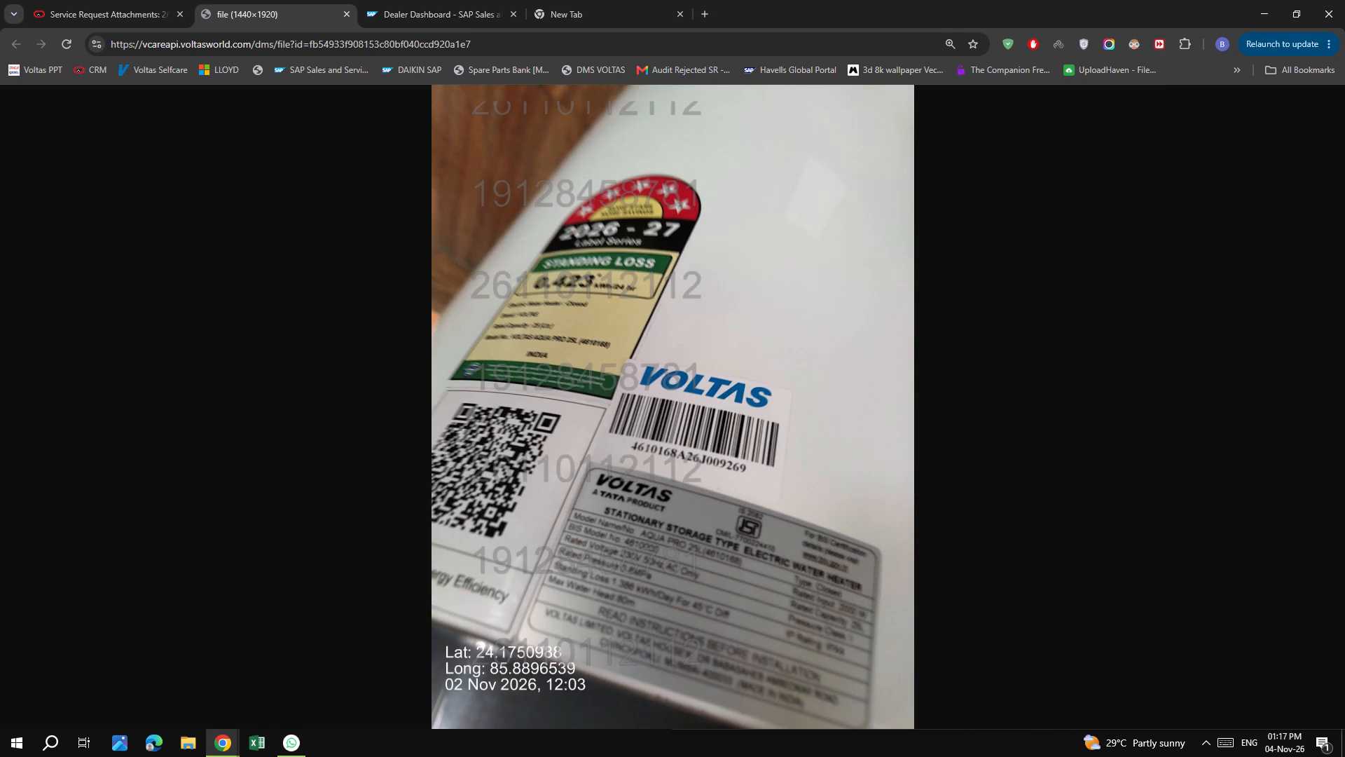
{"action": "left_click", "coordinate": [346, 15]}
{"action": "scroll", "coordinate": [1034, 493], "scroll_direction": "up", "scroll_amount": 6}
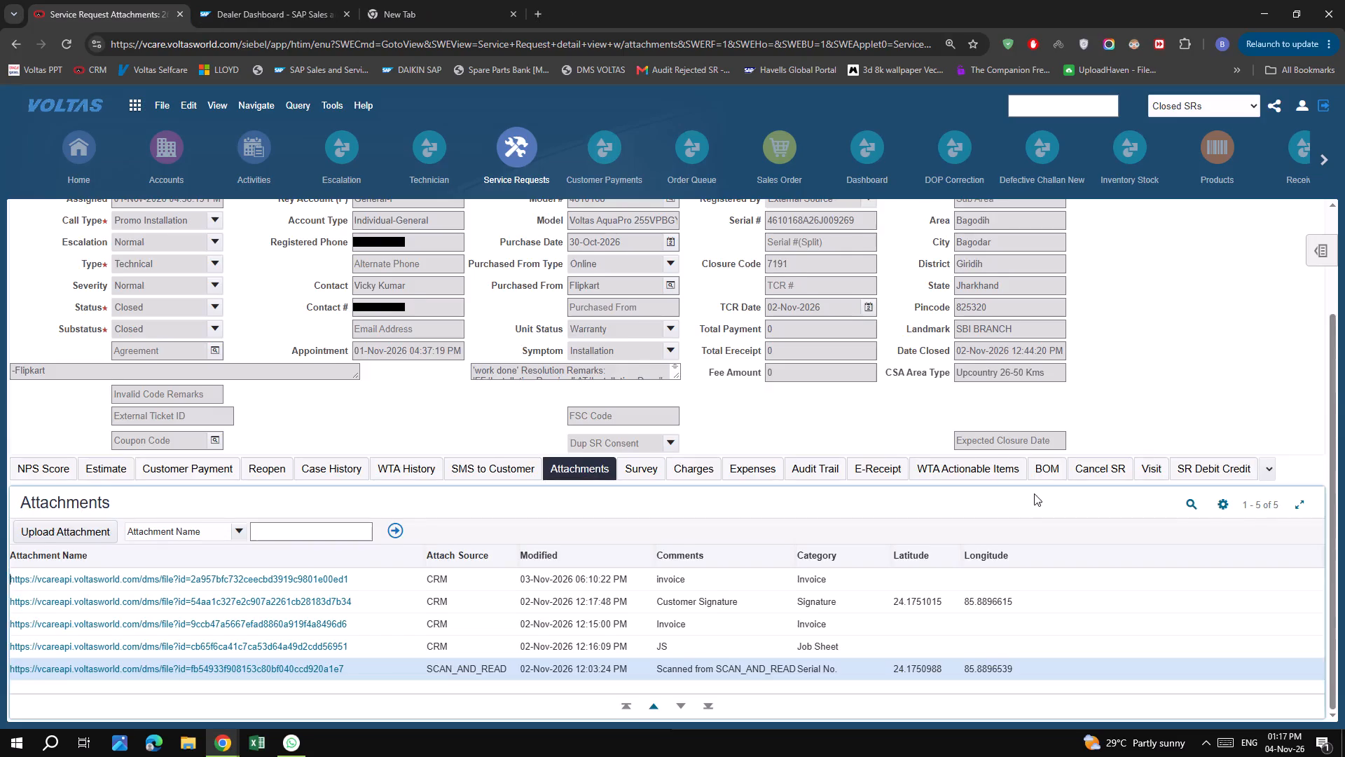
{"action": "left_click", "coordinate": [1248, 219]}
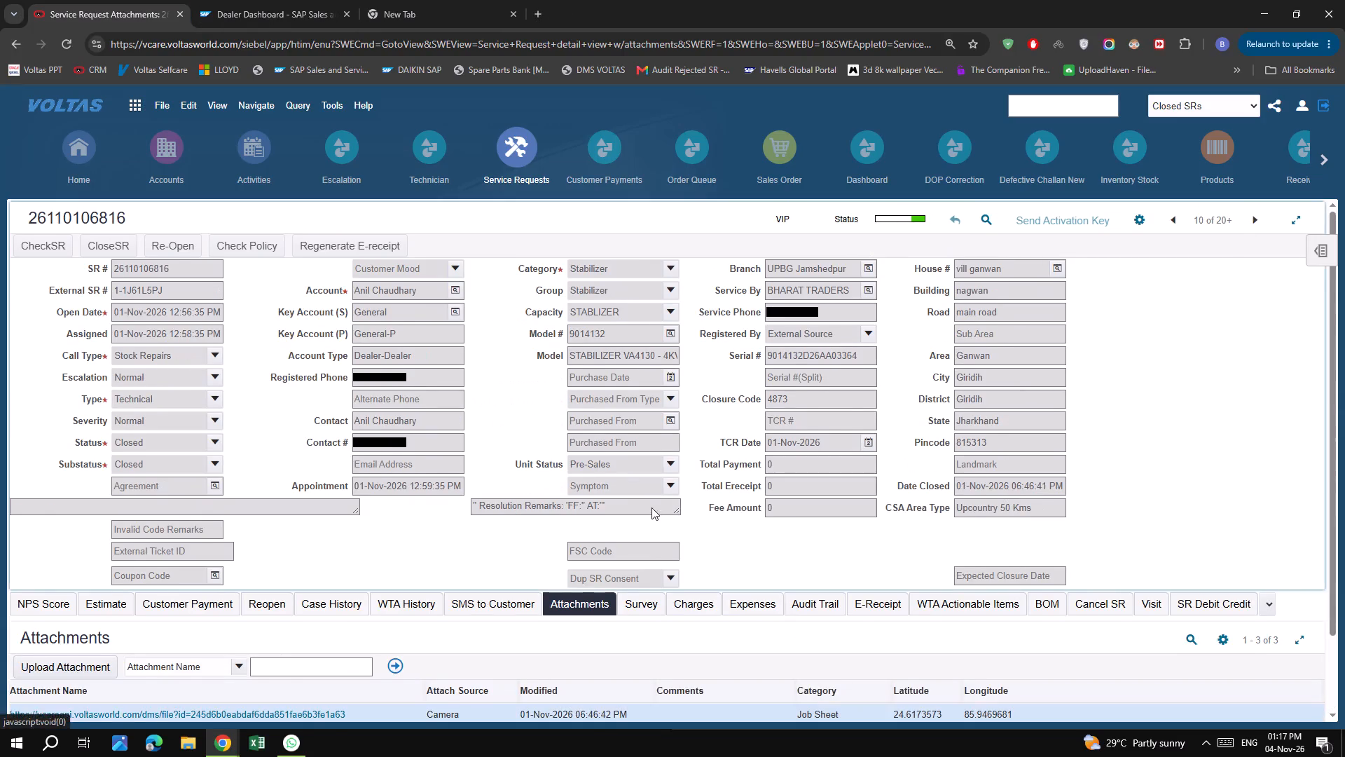
{"action": "scroll", "coordinate": [647, 513], "scroll_direction": "down", "scroll_amount": 5}
{"action": "left_click", "coordinate": [312, 669]}
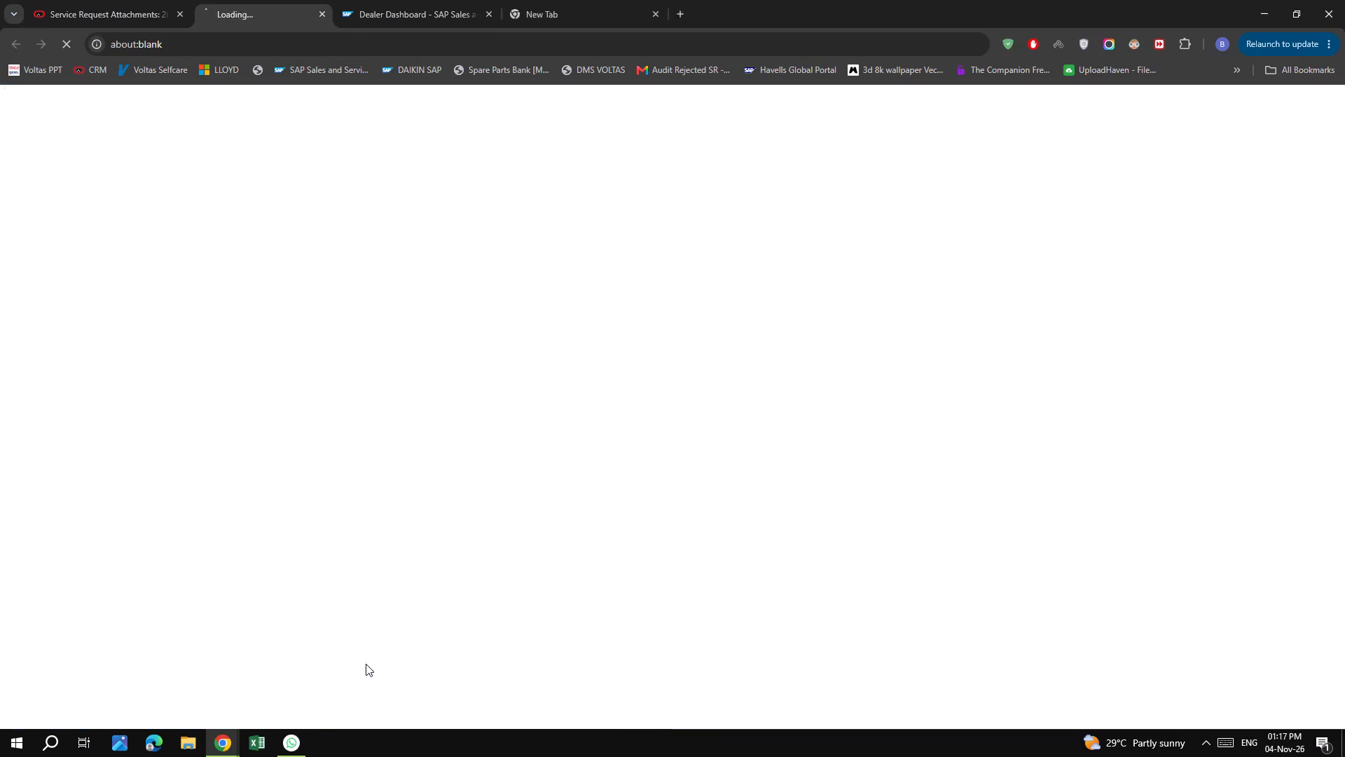
{"action": "left_click", "coordinate": [628, 323]}
{"action": "left_click", "coordinate": [640, 330]}
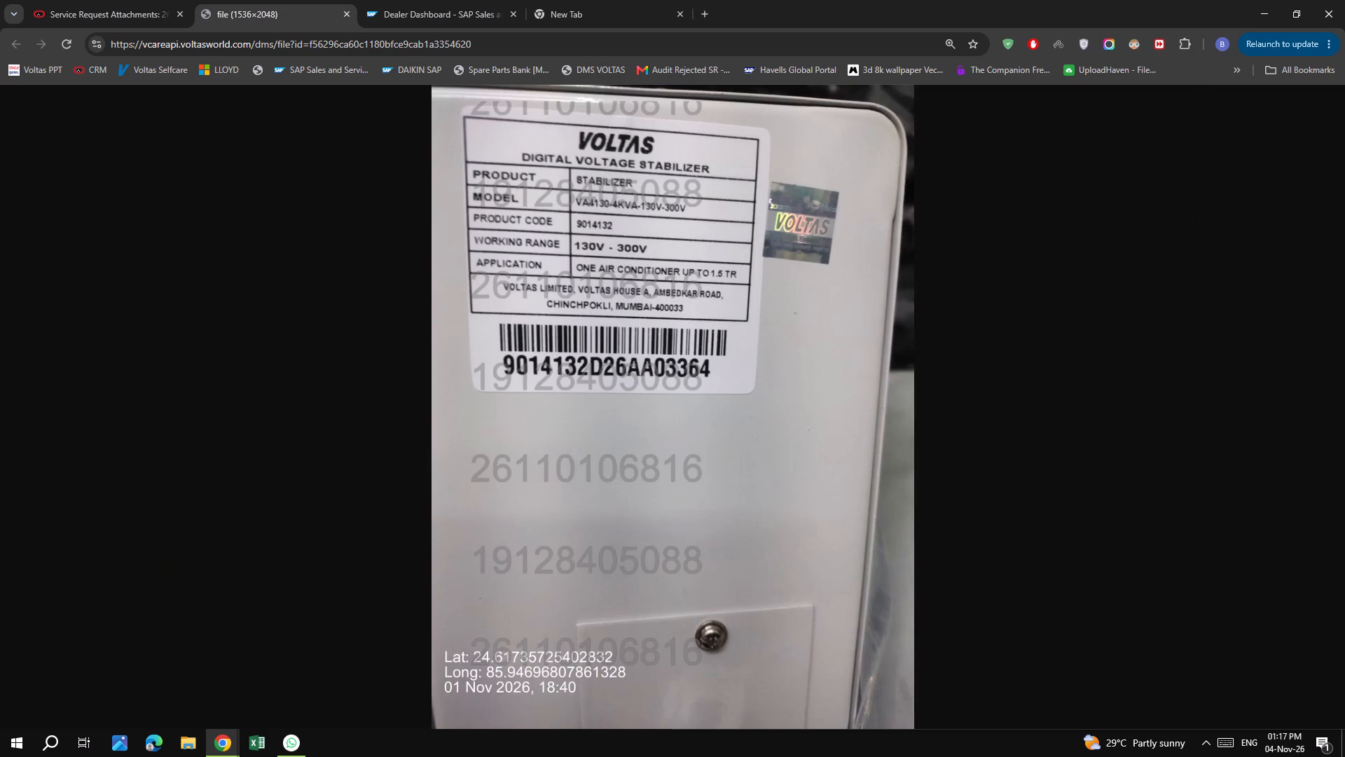
{"action": "left_click", "coordinate": [348, 14]}
{"action": "scroll", "coordinate": [871, 594], "scroll_direction": "up", "scroll_amount": 7}
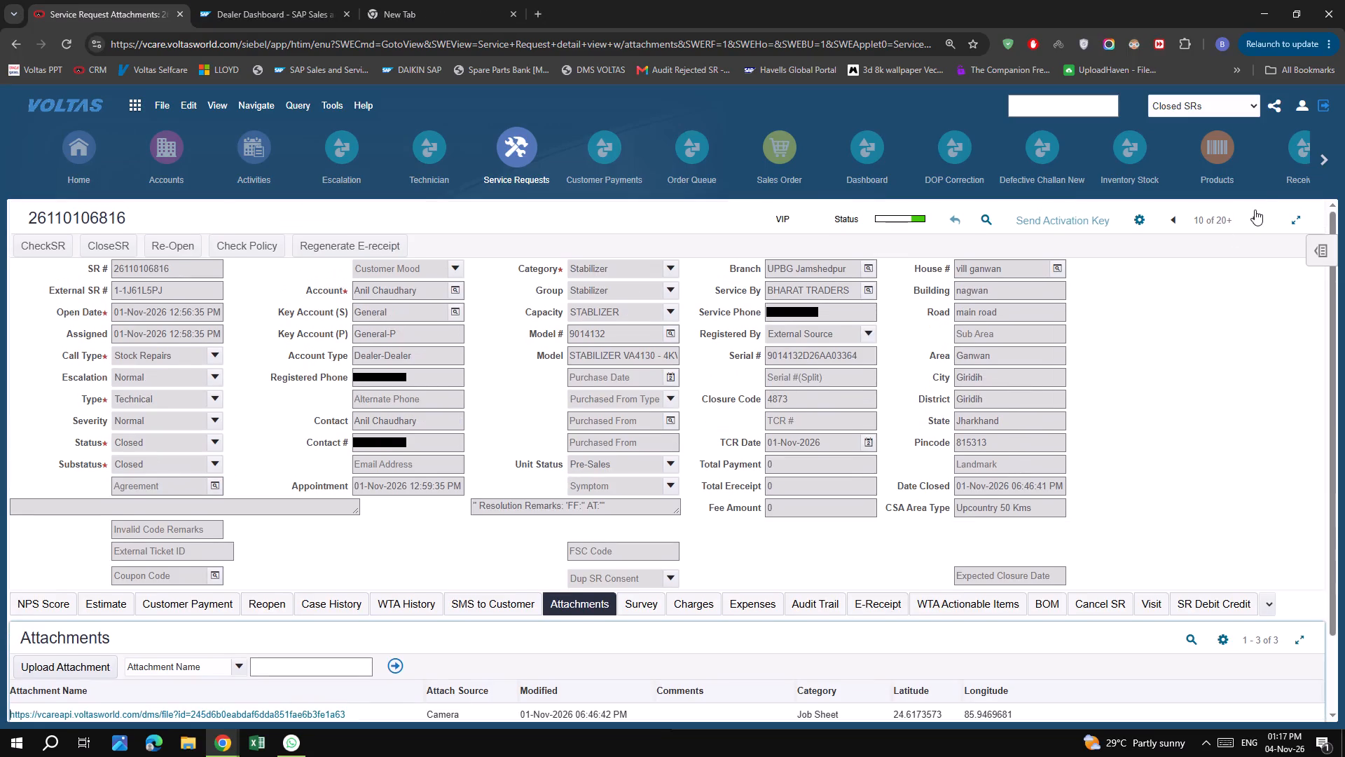
{"action": "left_click", "coordinate": [1253, 213]}
{"action": "scroll", "coordinate": [670, 569], "scroll_direction": "down", "scroll_amount": 6}
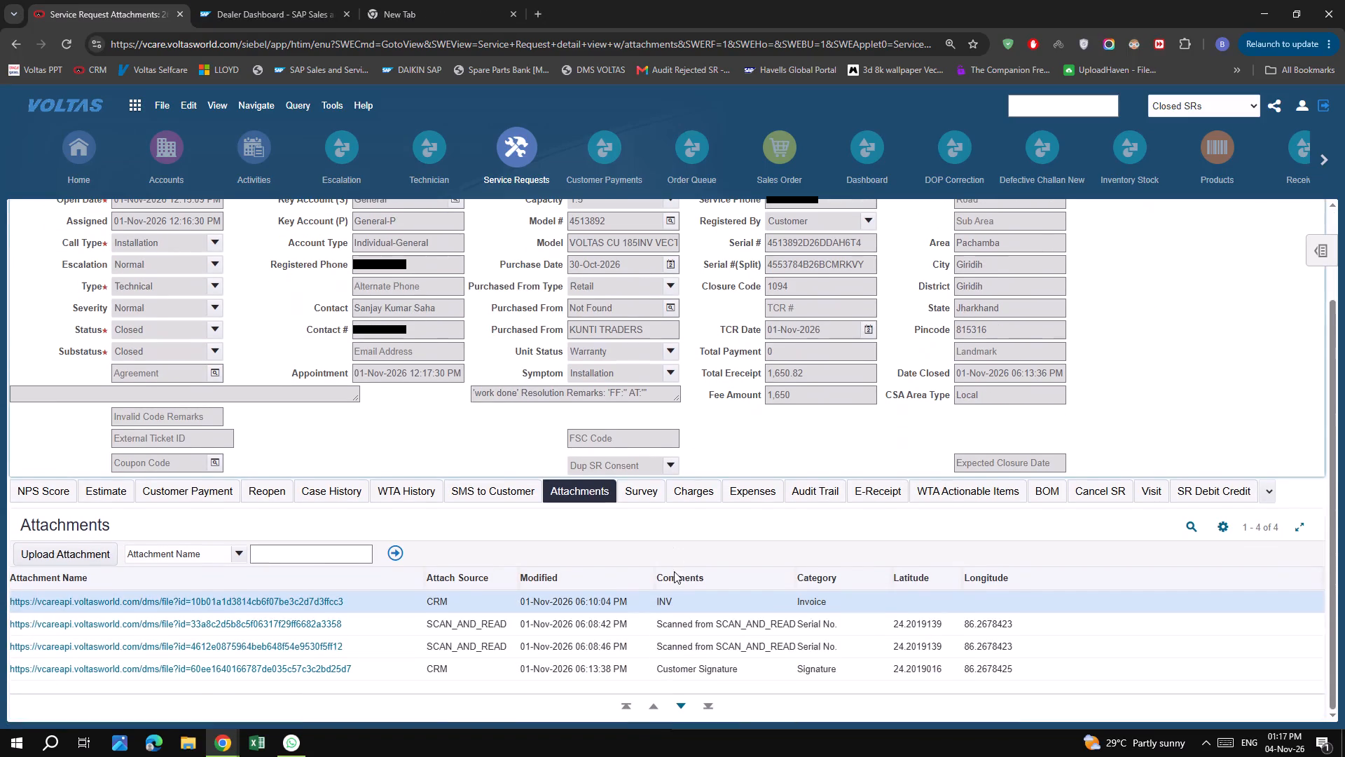
{"action": "left_click", "coordinate": [310, 643]}
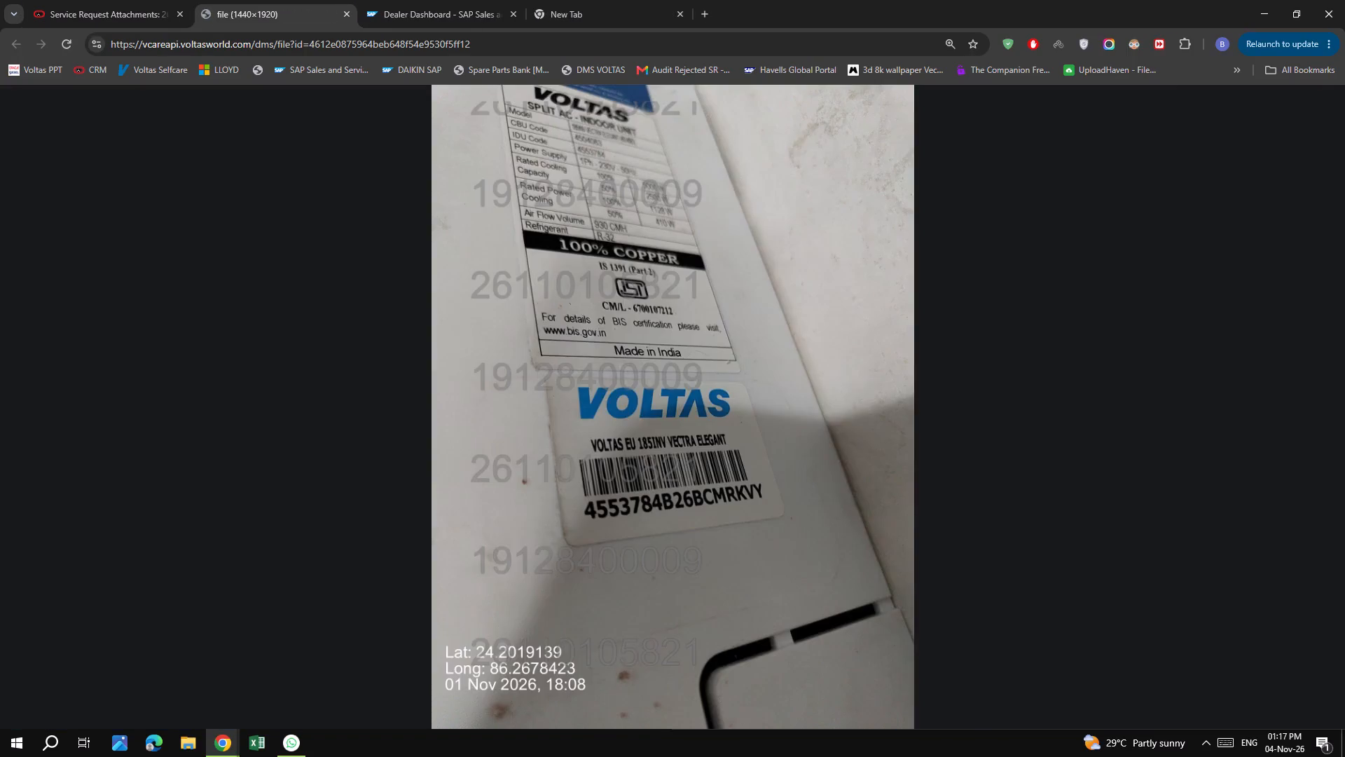
{"action": "left_click", "coordinate": [652, 427]}
{"action": "left_click", "coordinate": [652, 428]}
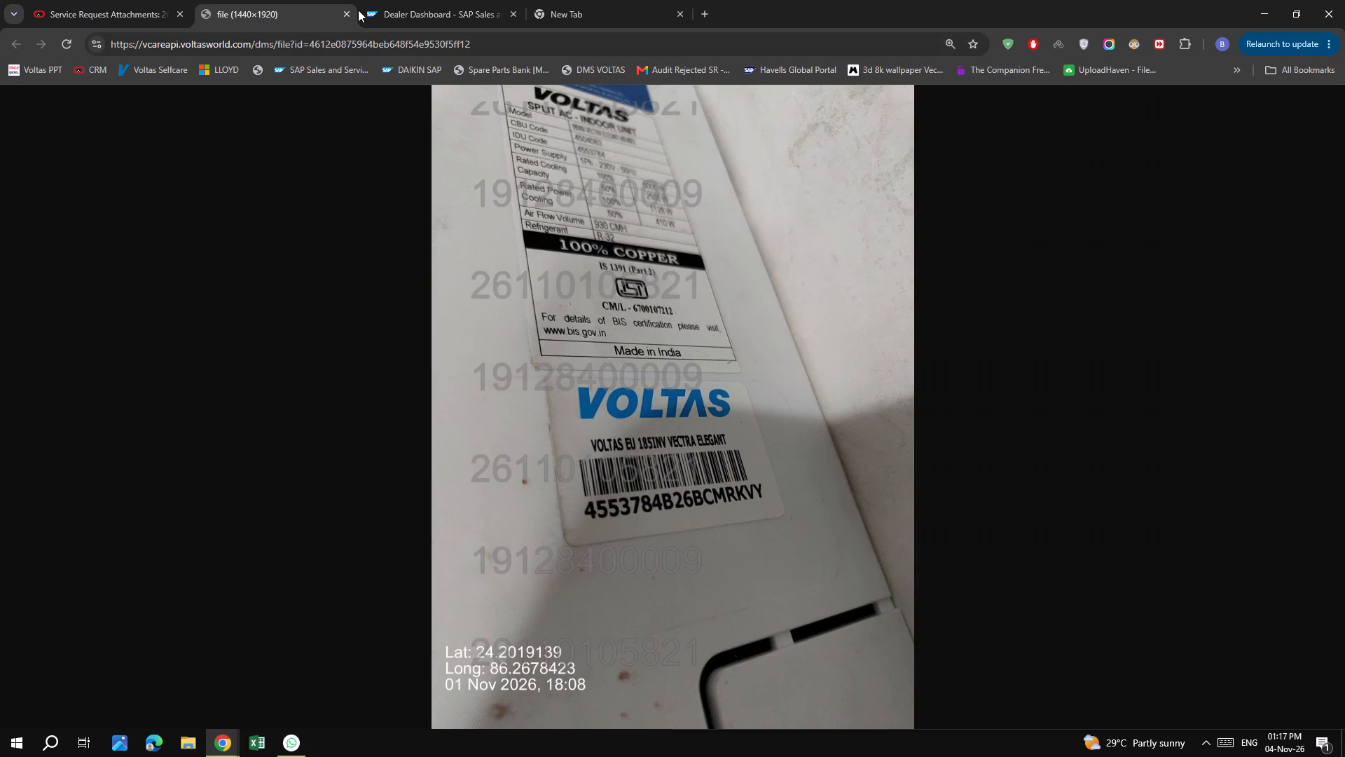
{"action": "left_click", "coordinate": [347, 14]}
List the service requests filtered to Open SRs, sorted by SR number in descending order.
{"action": "left_click", "coordinate": [529, 139]}
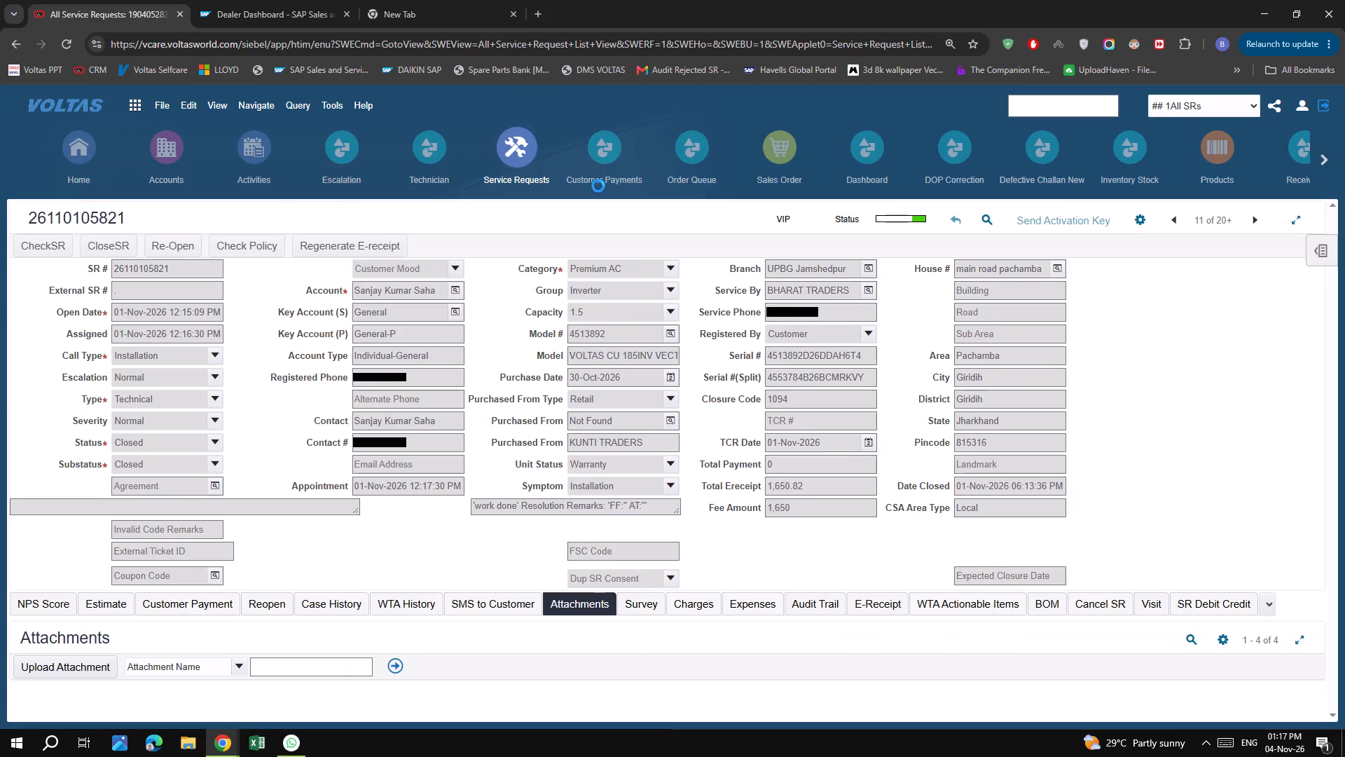
{"action": "left_click", "coordinate": [1211, 104]}
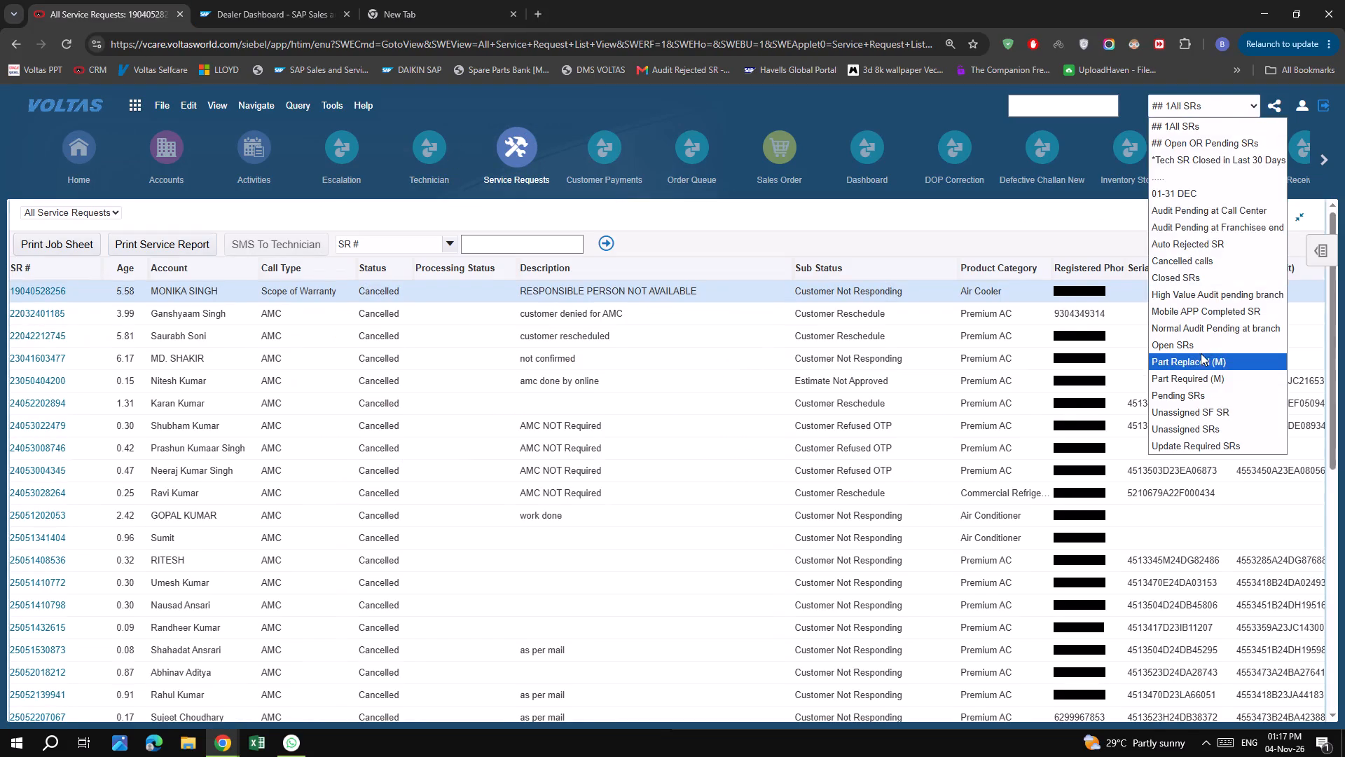
{"action": "left_click", "coordinate": [1206, 347]}
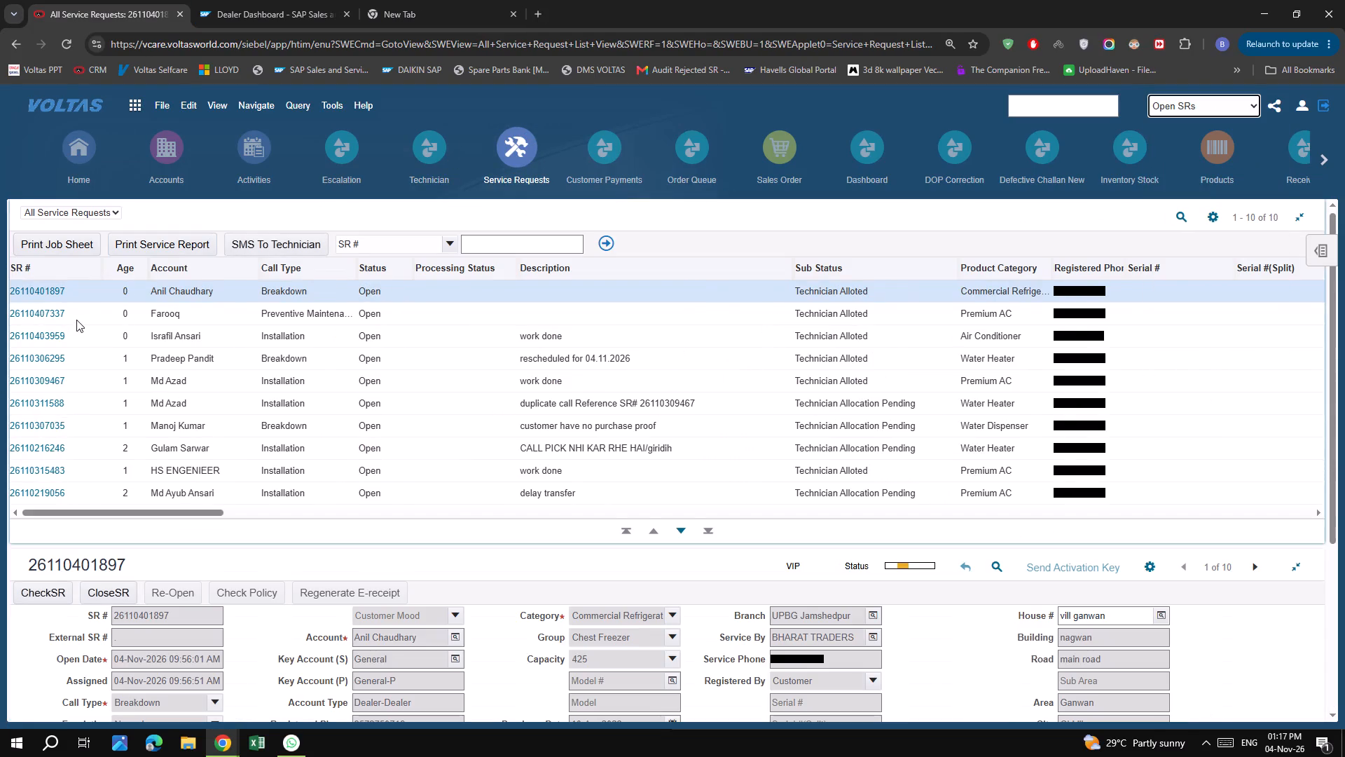
{"action": "left_click", "coordinate": [41, 264]}
{"action": "left_click", "coordinate": [69, 272]}
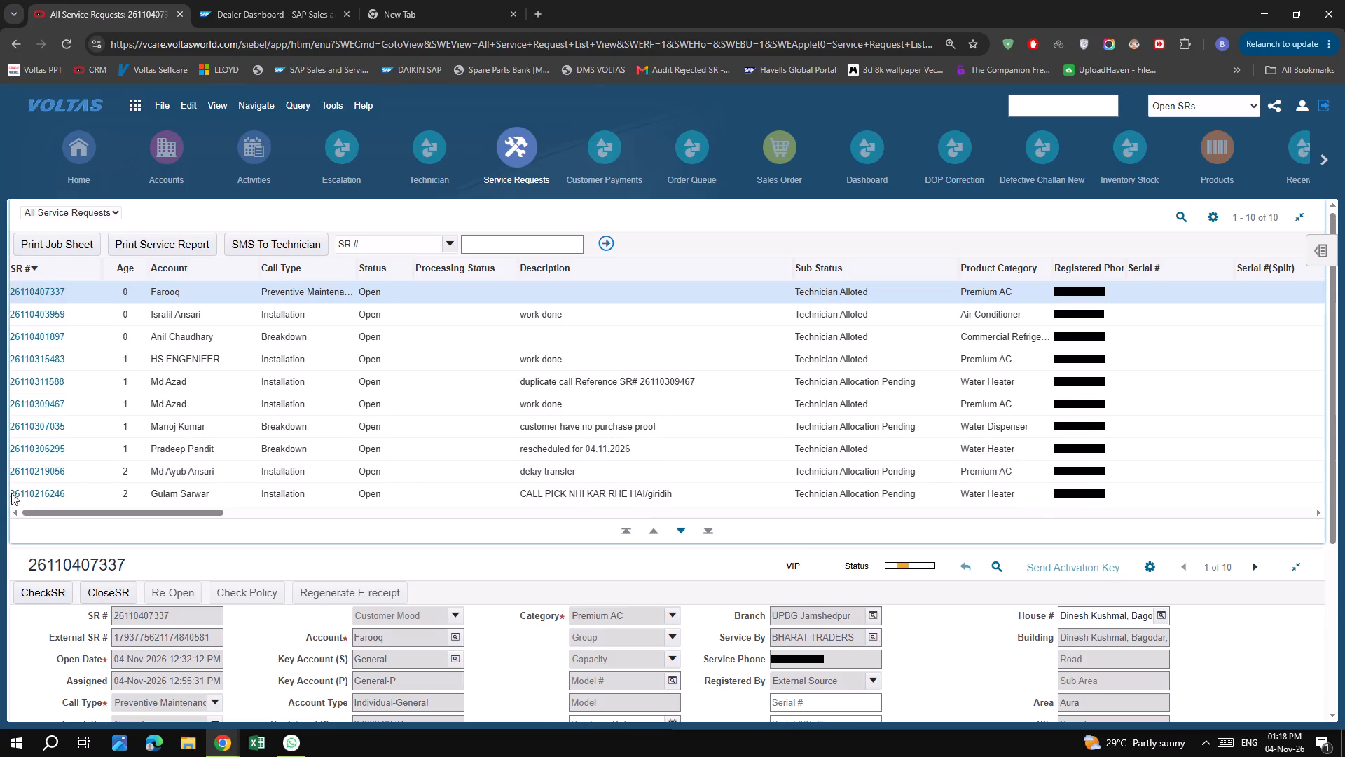
{"action": "left_click", "coordinate": [30, 490]}
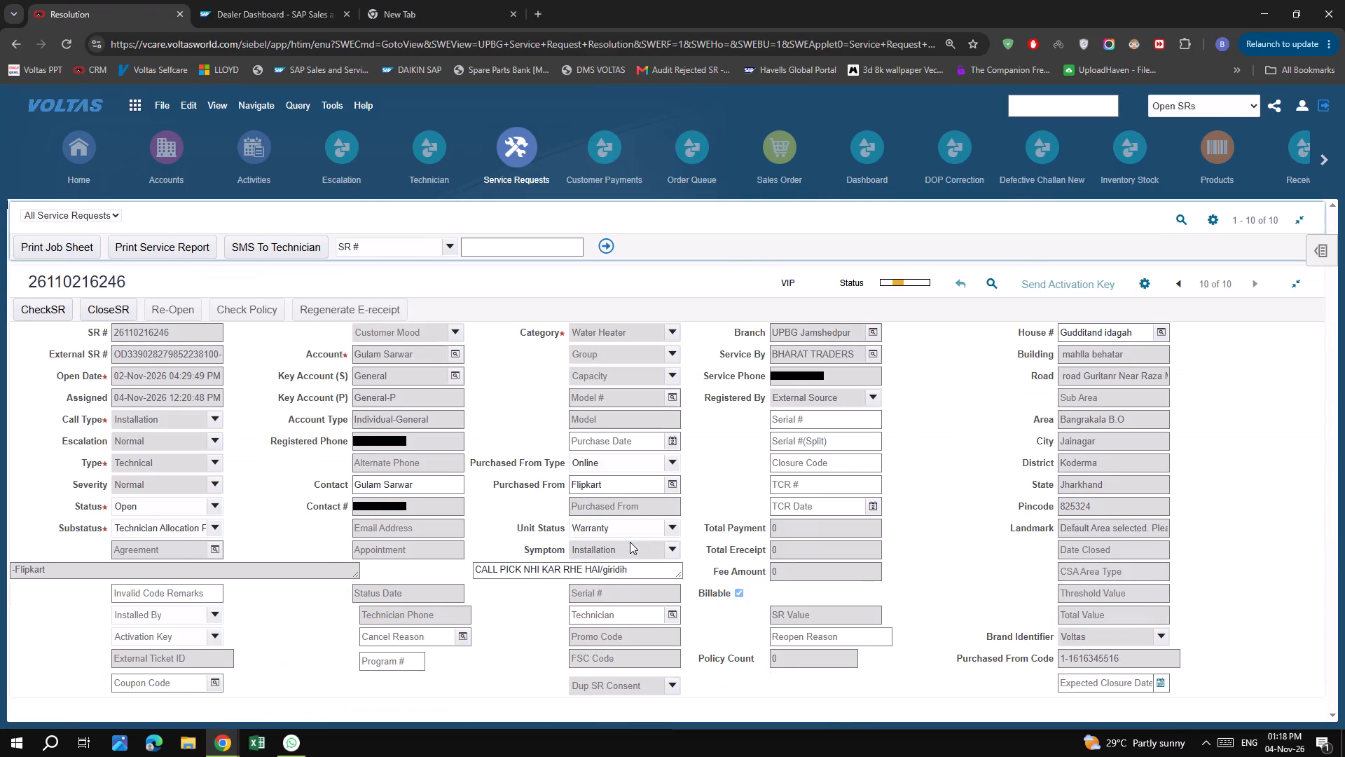
{"action": "left_click", "coordinate": [130, 621]}
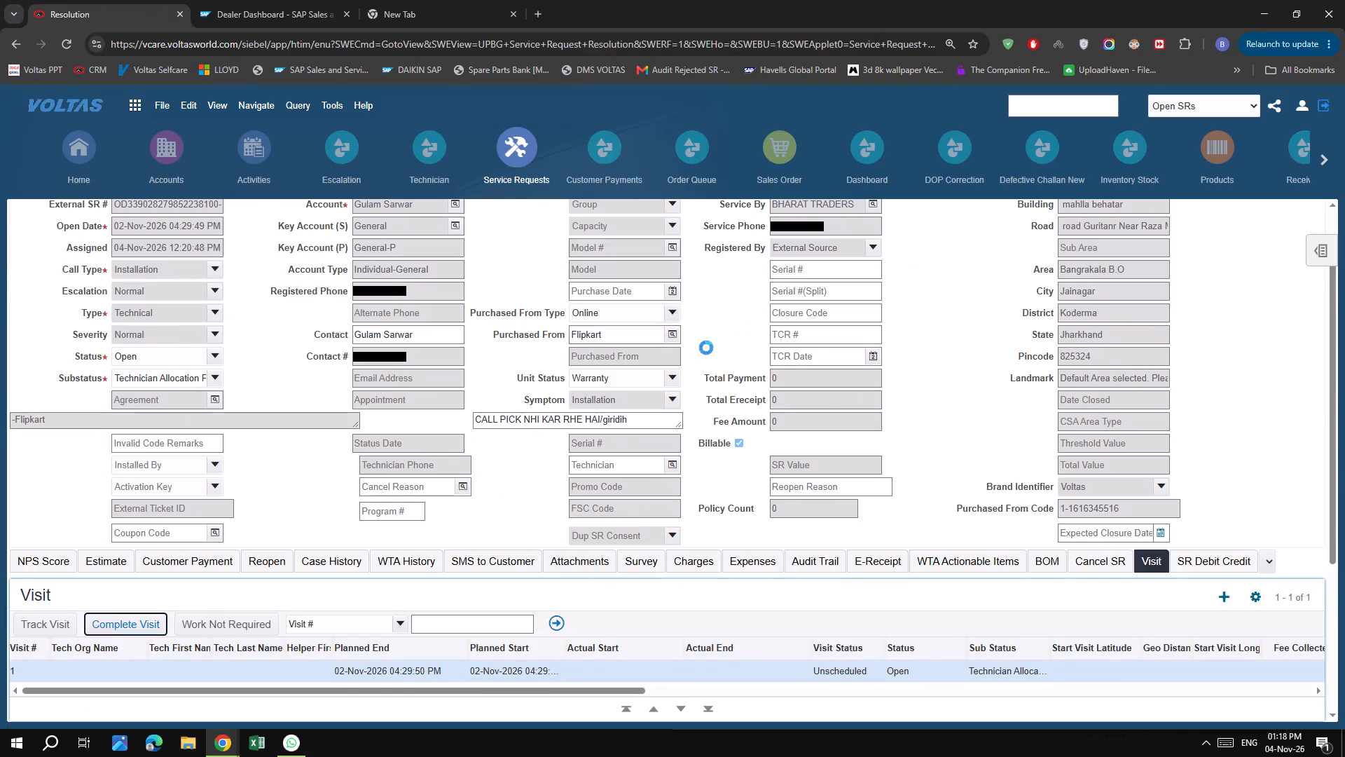
{"action": "left_click", "coordinate": [787, 135]}
{"action": "scroll", "coordinate": [925, 420], "scroll_direction": "up", "scroll_amount": 3}
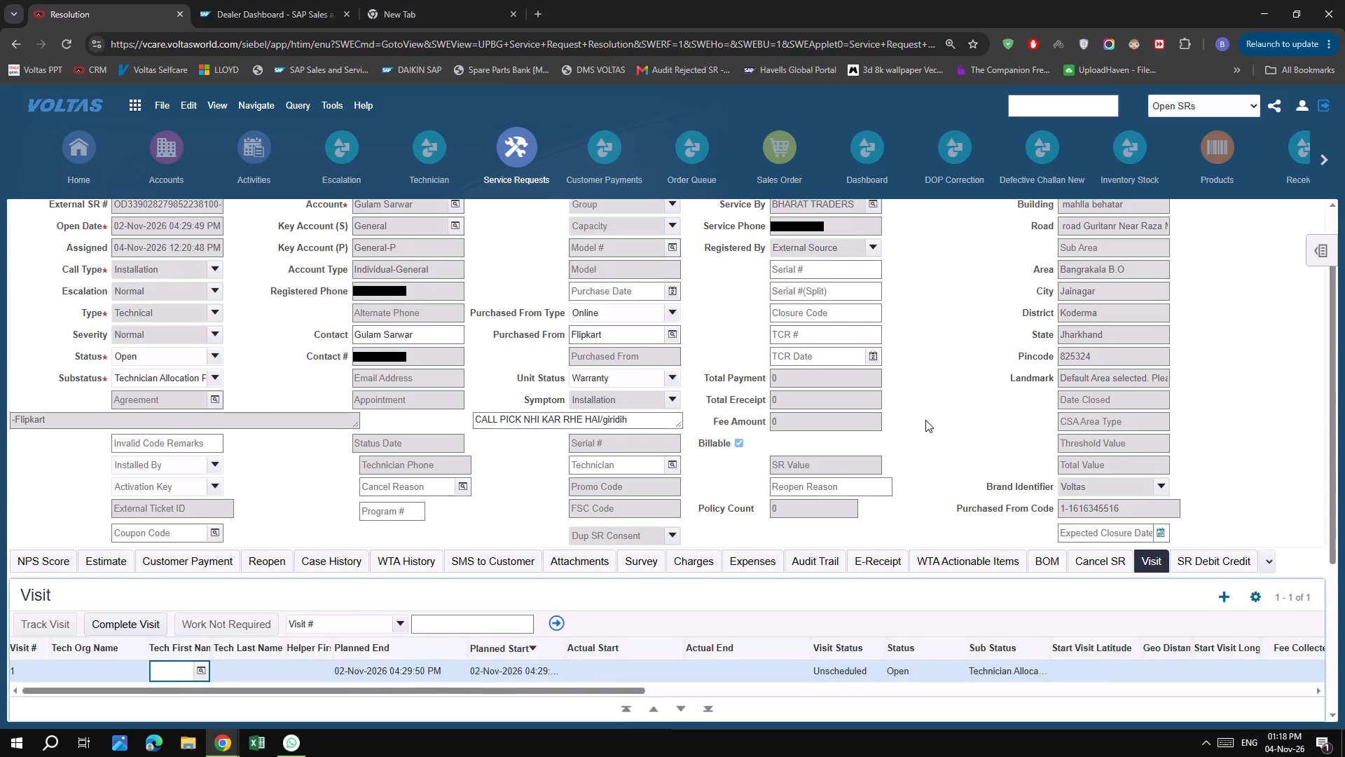
{"action": "scroll", "coordinate": [925, 420], "scroll_direction": "up", "scroll_amount": 3}
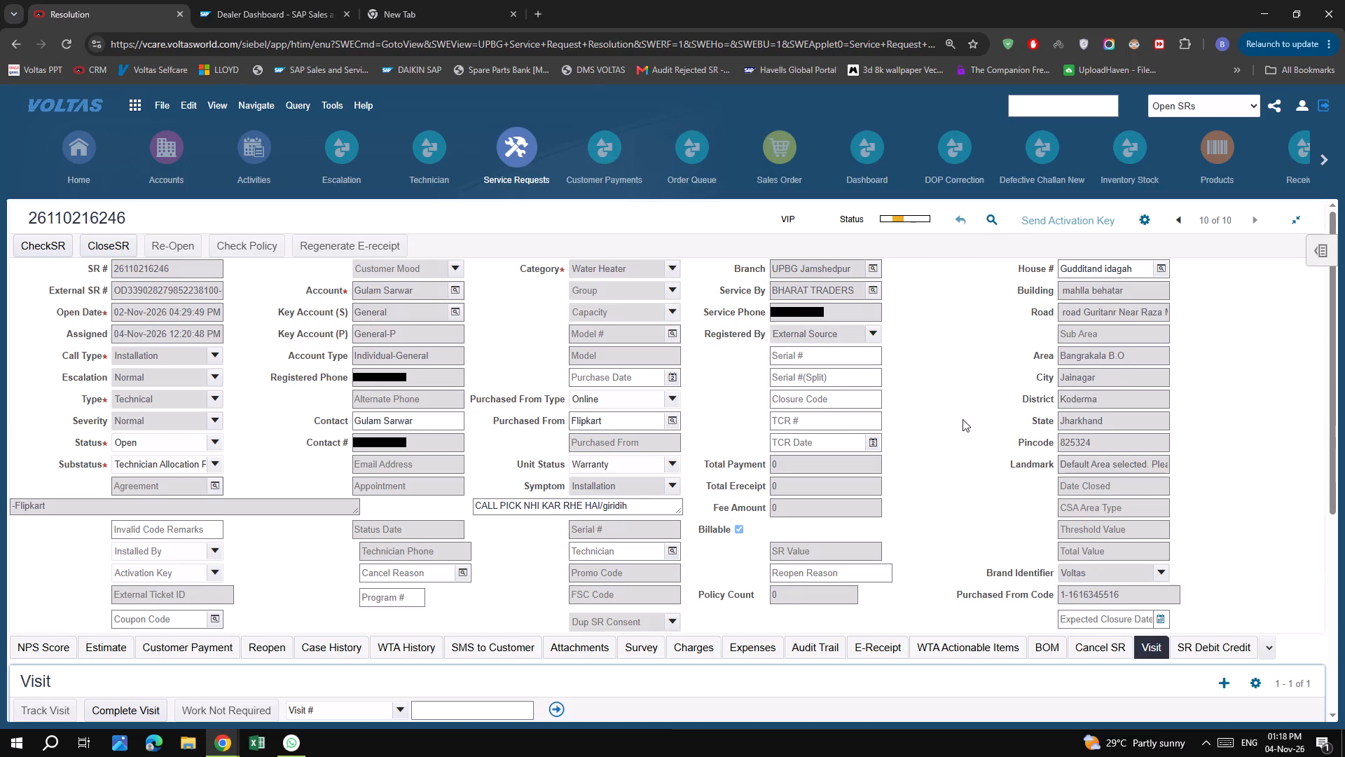
{"action": "scroll", "coordinate": [782, 501], "scroll_direction": "down", "scroll_amount": 8}
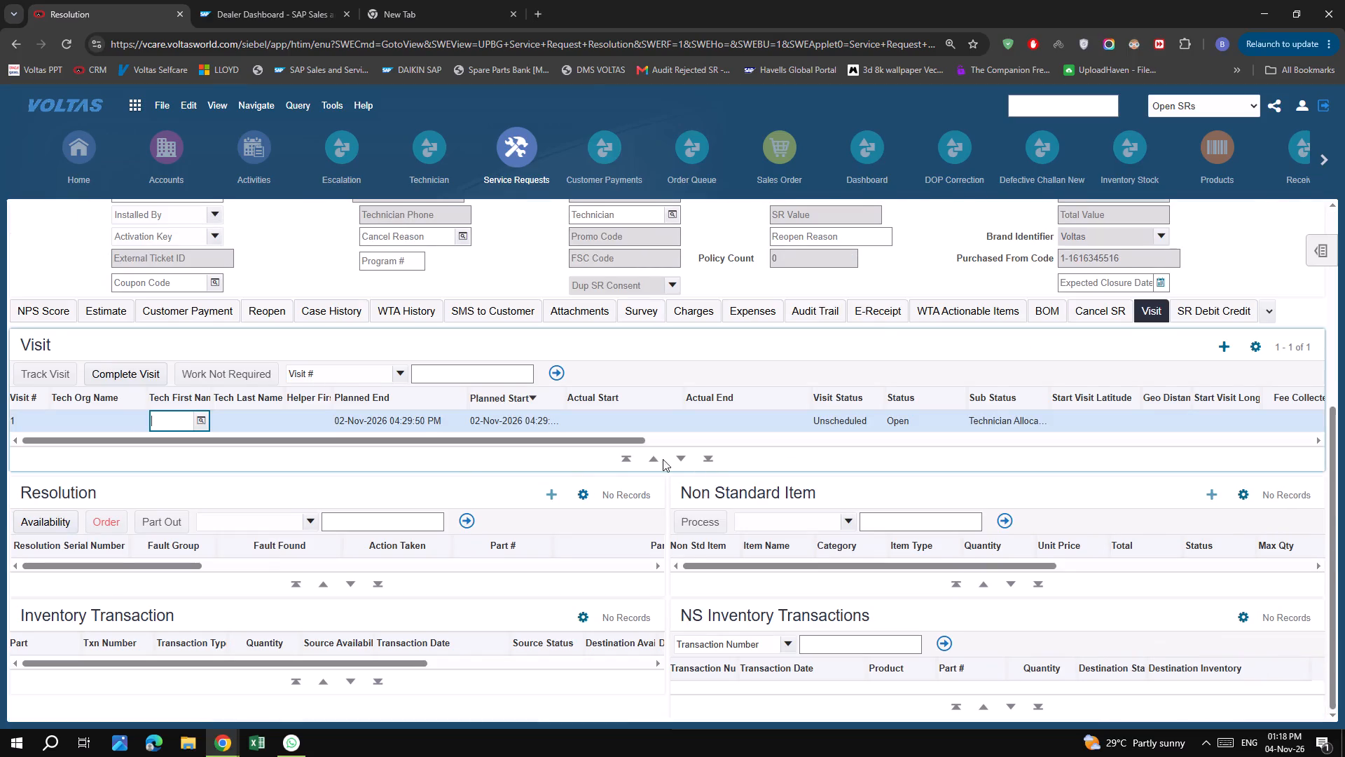
{"action": "scroll", "coordinate": [397, 411], "scroll_direction": "up", "scroll_amount": 8}
{"action": "scroll", "coordinate": [397, 411], "scroll_direction": "down", "scroll_amount": 7}
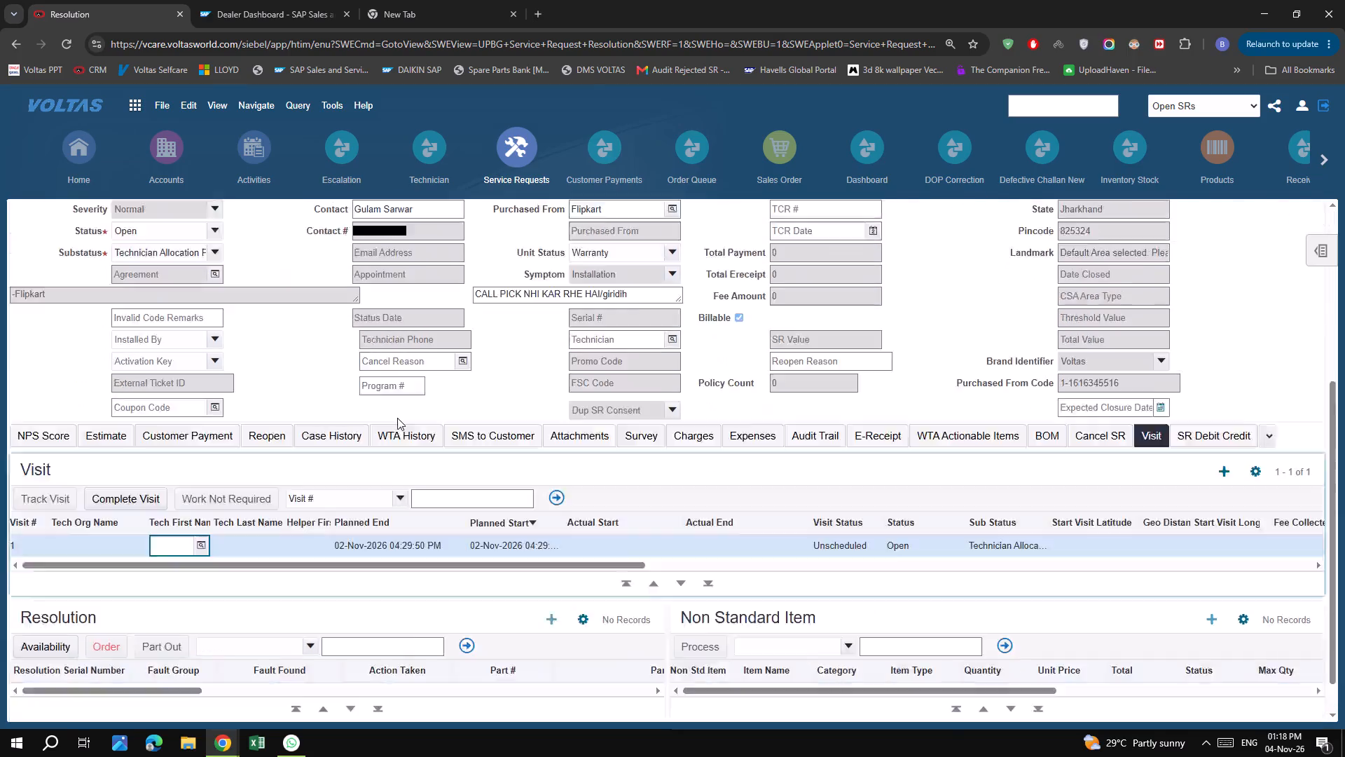
{"action": "scroll", "coordinate": [397, 418], "scroll_direction": "up", "scroll_amount": 7}
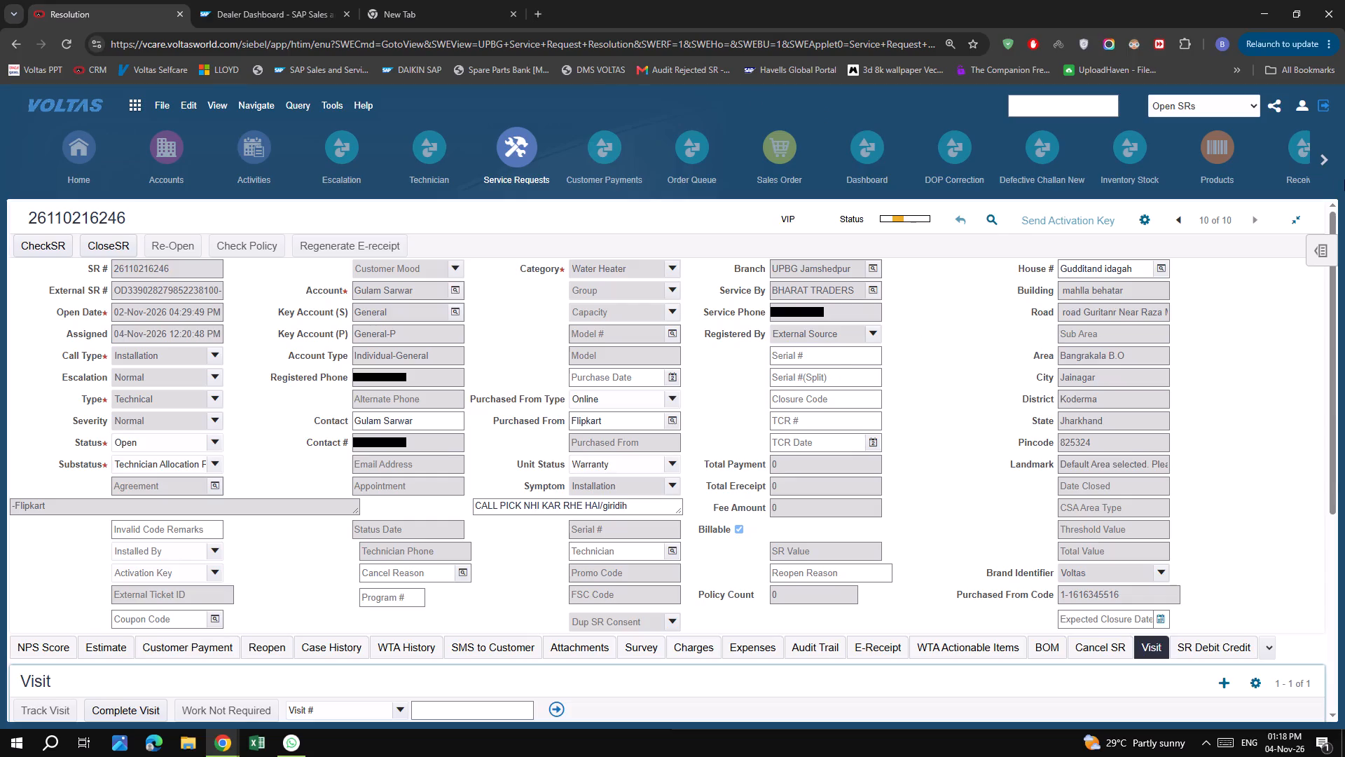
Close the empty New Tab page.
{"action": "left_click", "coordinate": [453, 20]}
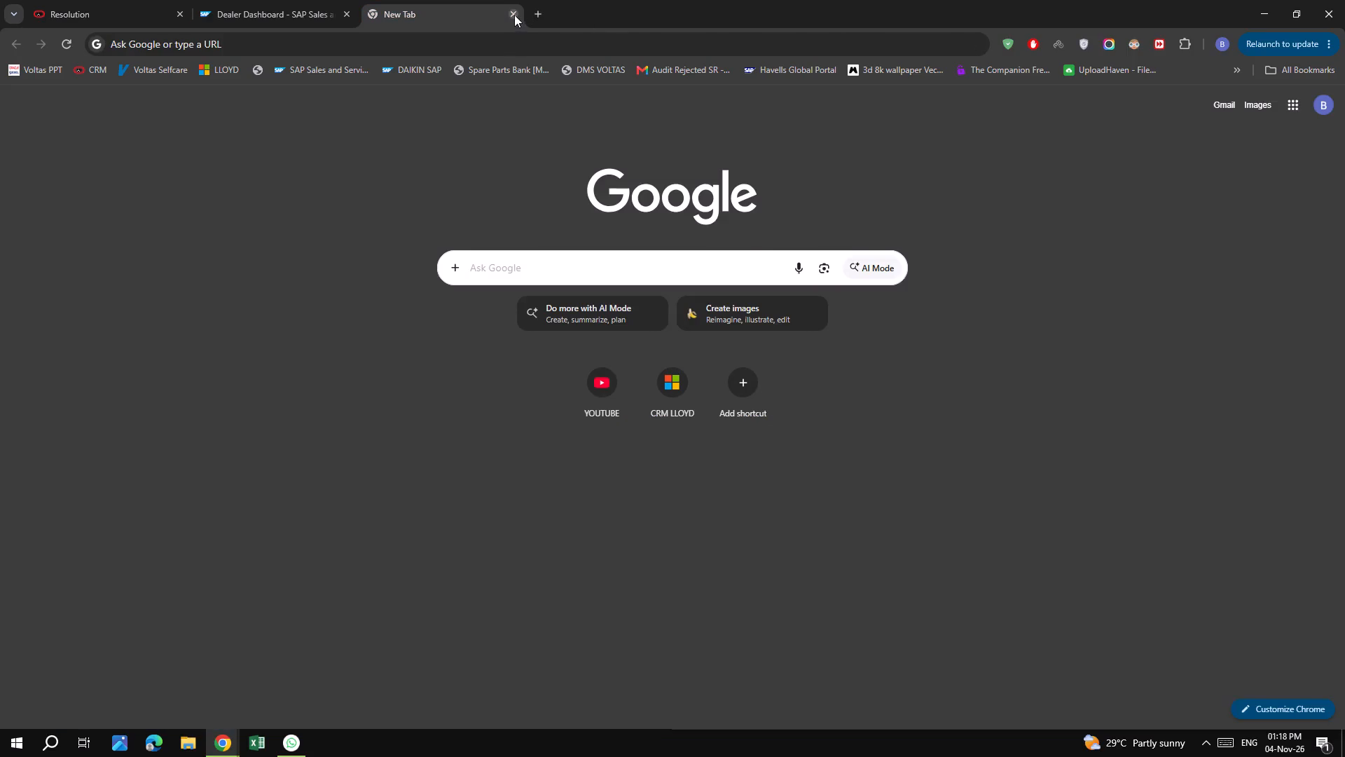
{"action": "left_click", "coordinate": [514, 15]}
Return to the Voltas service request list, filter it to Open SRs, and sort by SR number descending.
{"action": "left_click", "coordinate": [106, 4]}
{"action": "left_click", "coordinate": [527, 163]}
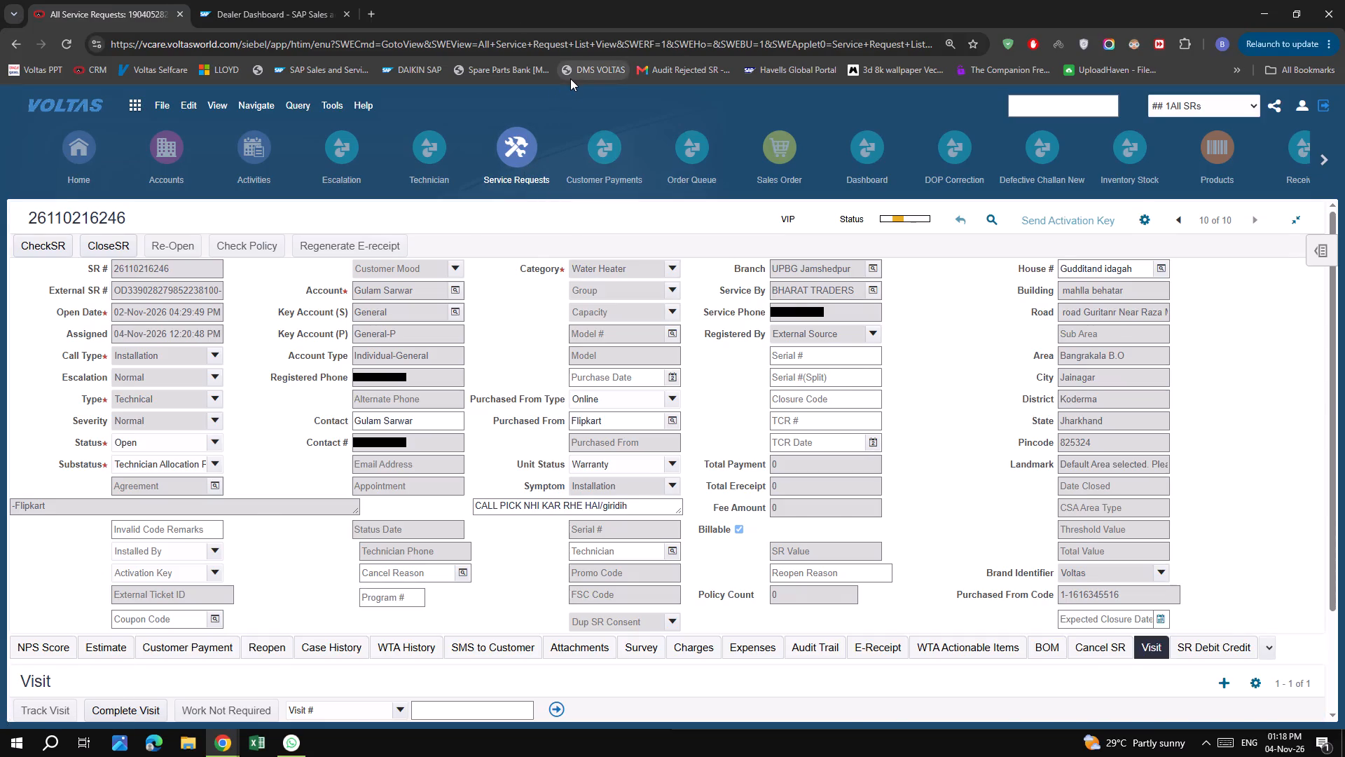
{"action": "left_click", "coordinate": [1188, 109]}
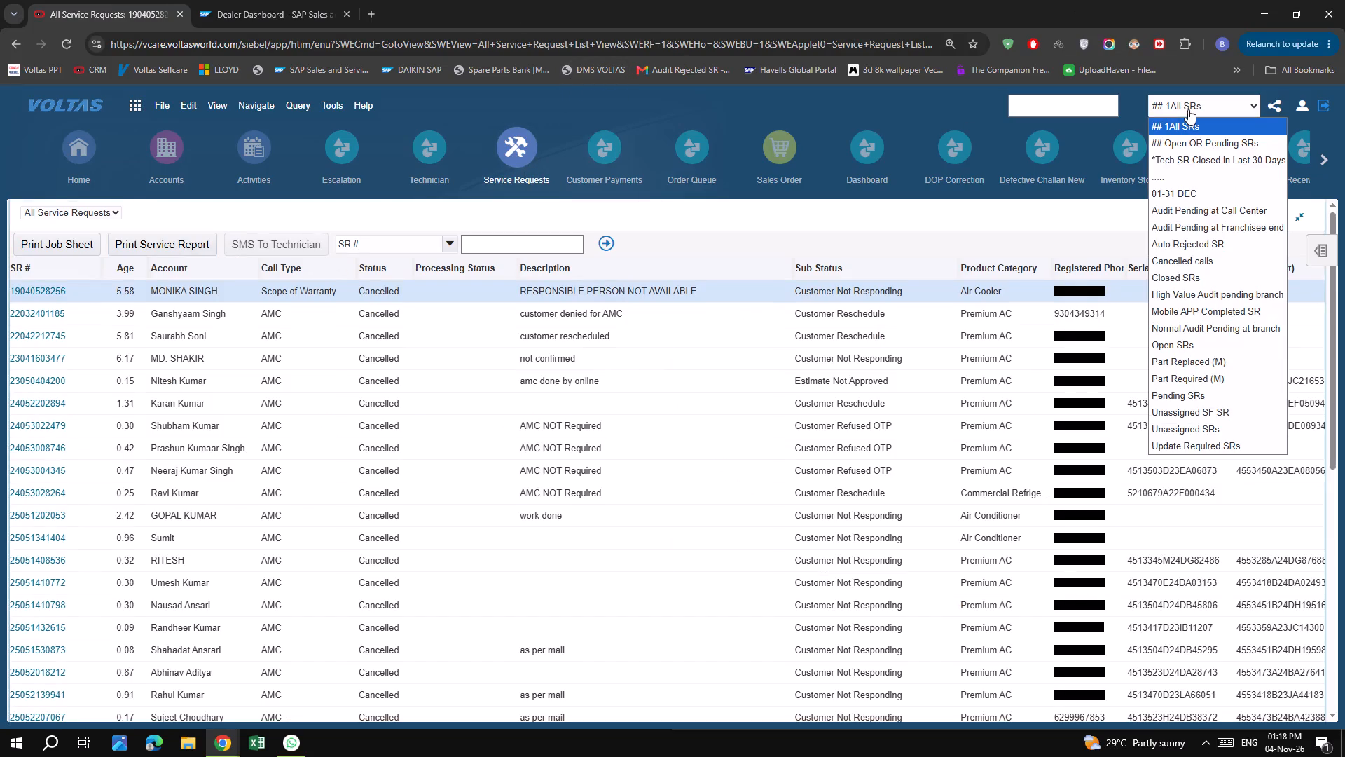
{"action": "left_click", "coordinate": [1190, 346]}
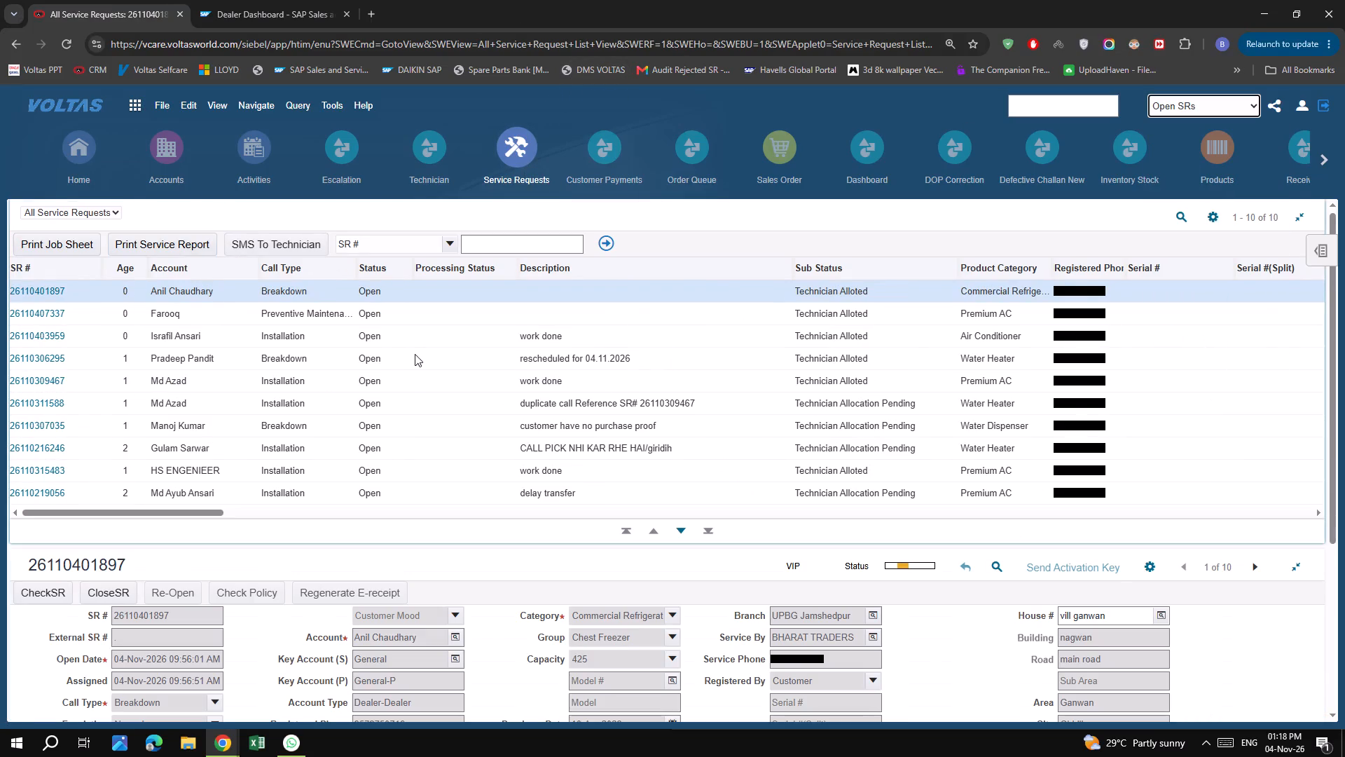
{"action": "left_click", "coordinate": [47, 264]}
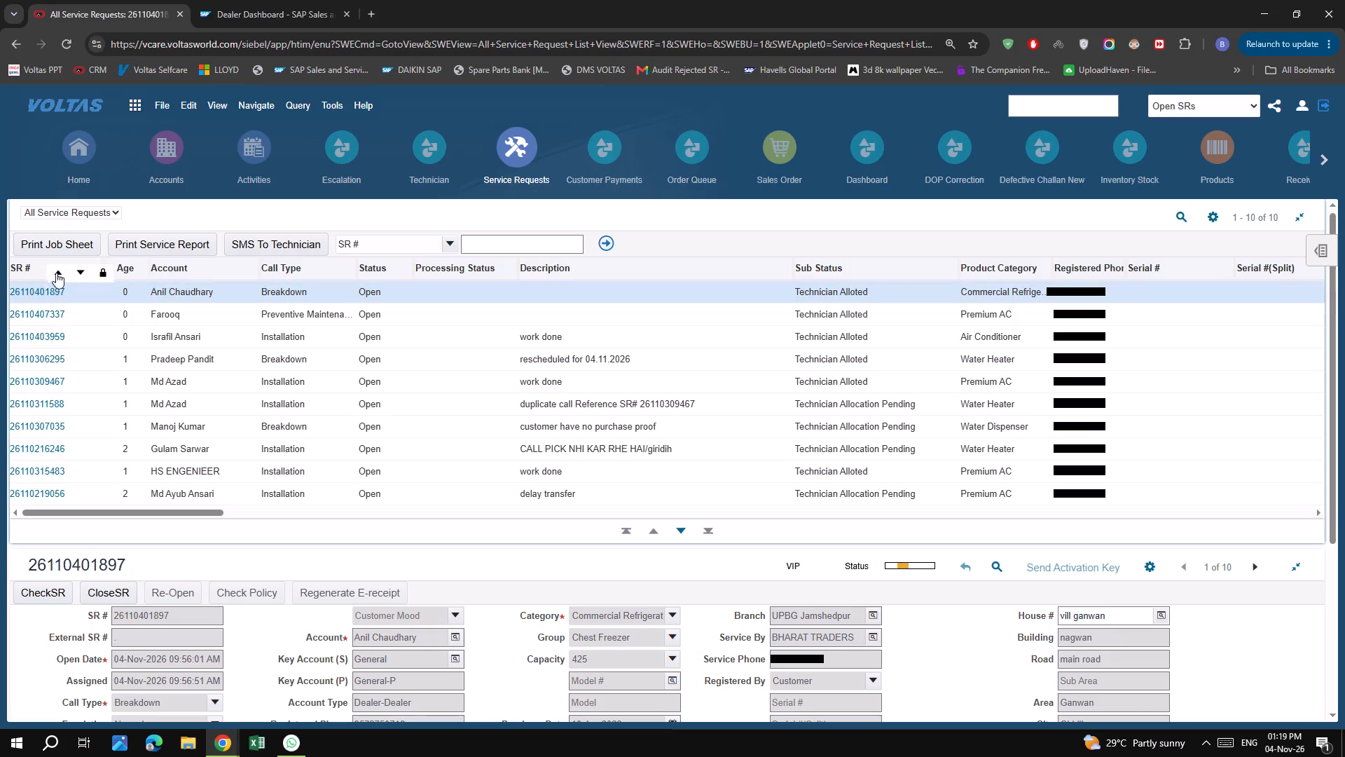
{"action": "left_click", "coordinate": [76, 273]}
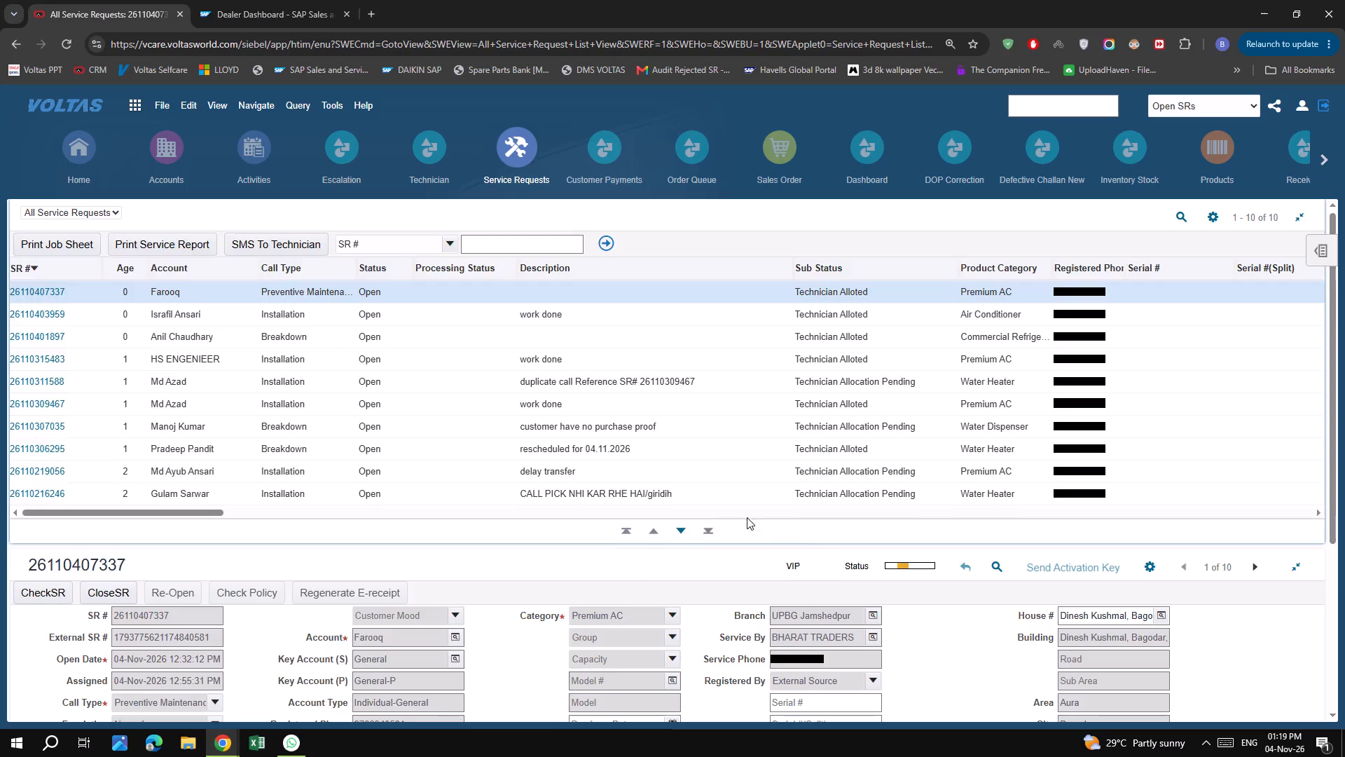
{"action": "scroll", "coordinate": [762, 518], "scroll_direction": "down", "scroll_amount": 6}
{"action": "scroll", "coordinate": [762, 519], "scroll_direction": "up", "scroll_amount": 7}
{"action": "scroll", "coordinate": [762, 519], "scroll_direction": "down", "scroll_amount": 6}
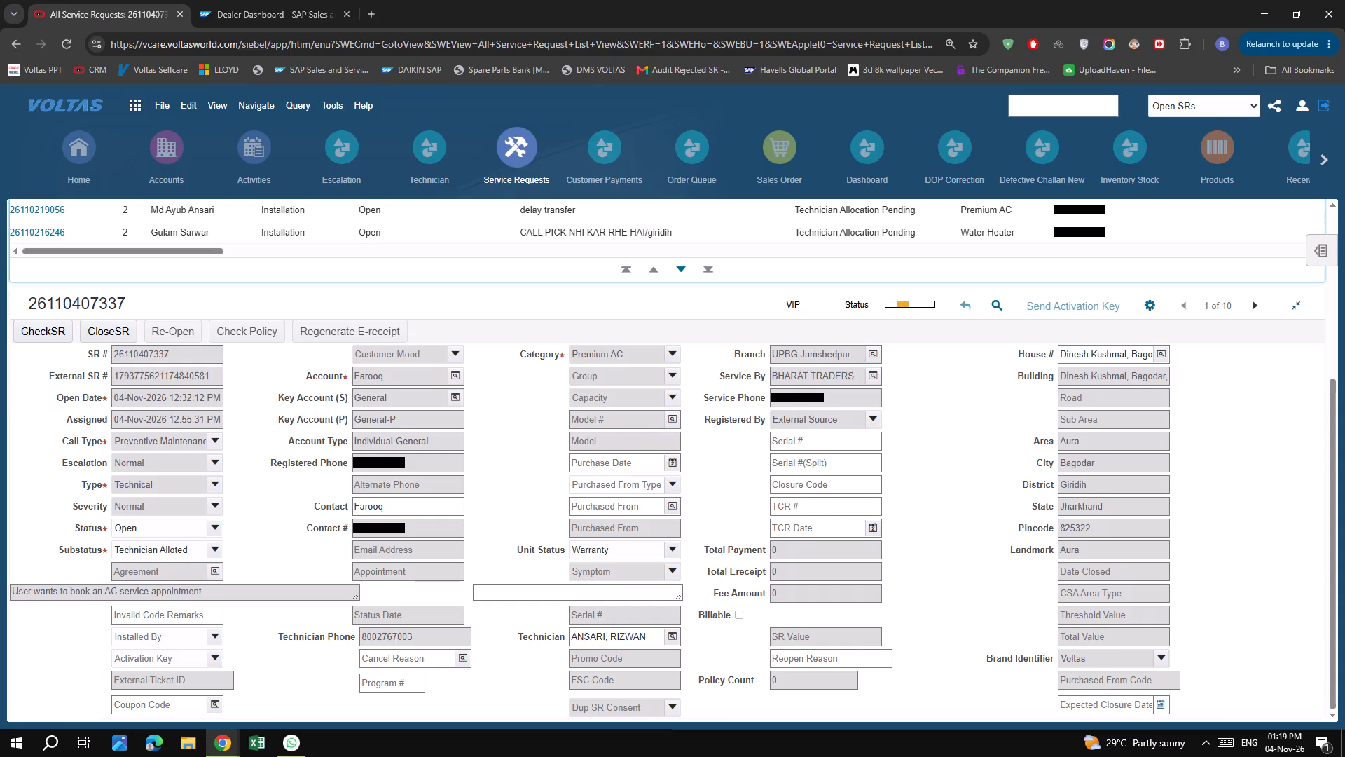
{"action": "scroll", "coordinate": [763, 512], "scroll_direction": "down", "scroll_amount": 15}
{"action": "scroll", "coordinate": [671, 655], "scroll_direction": "up", "scroll_amount": 4}
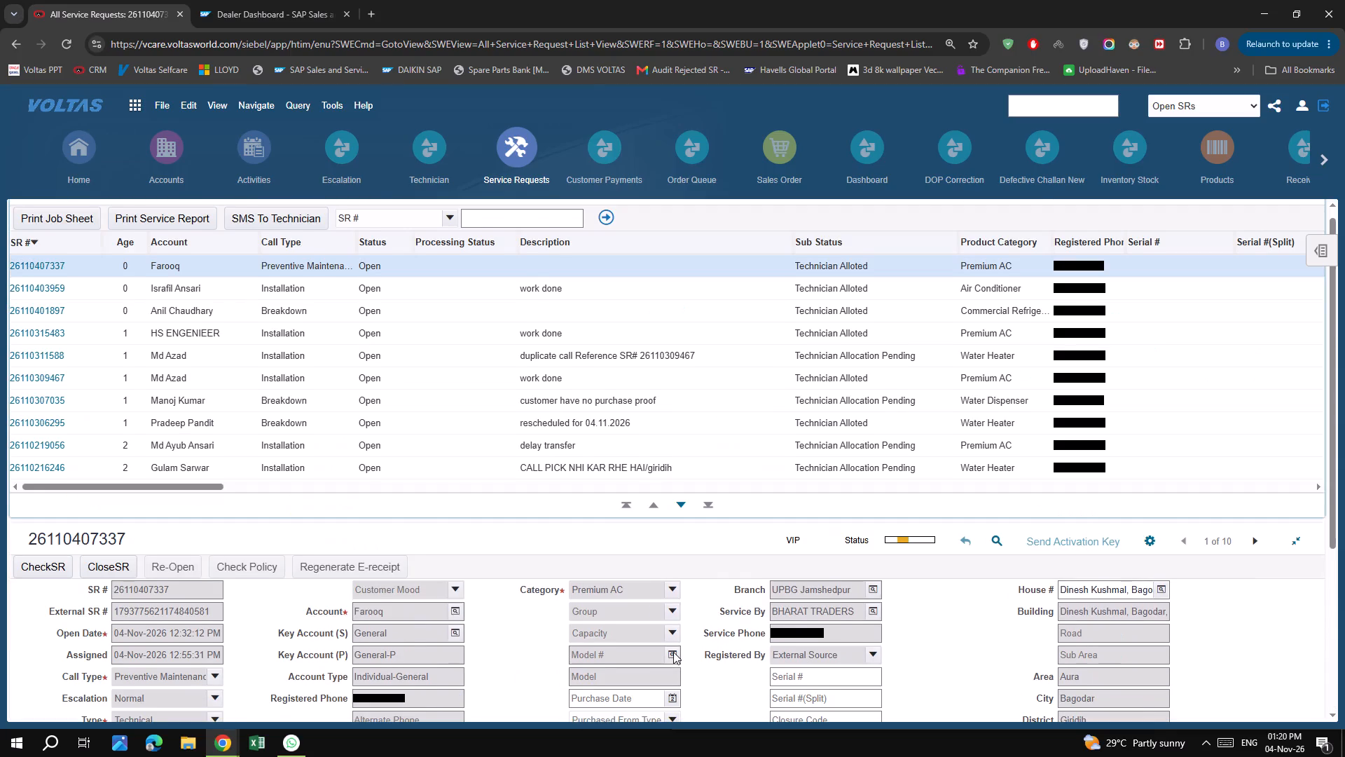
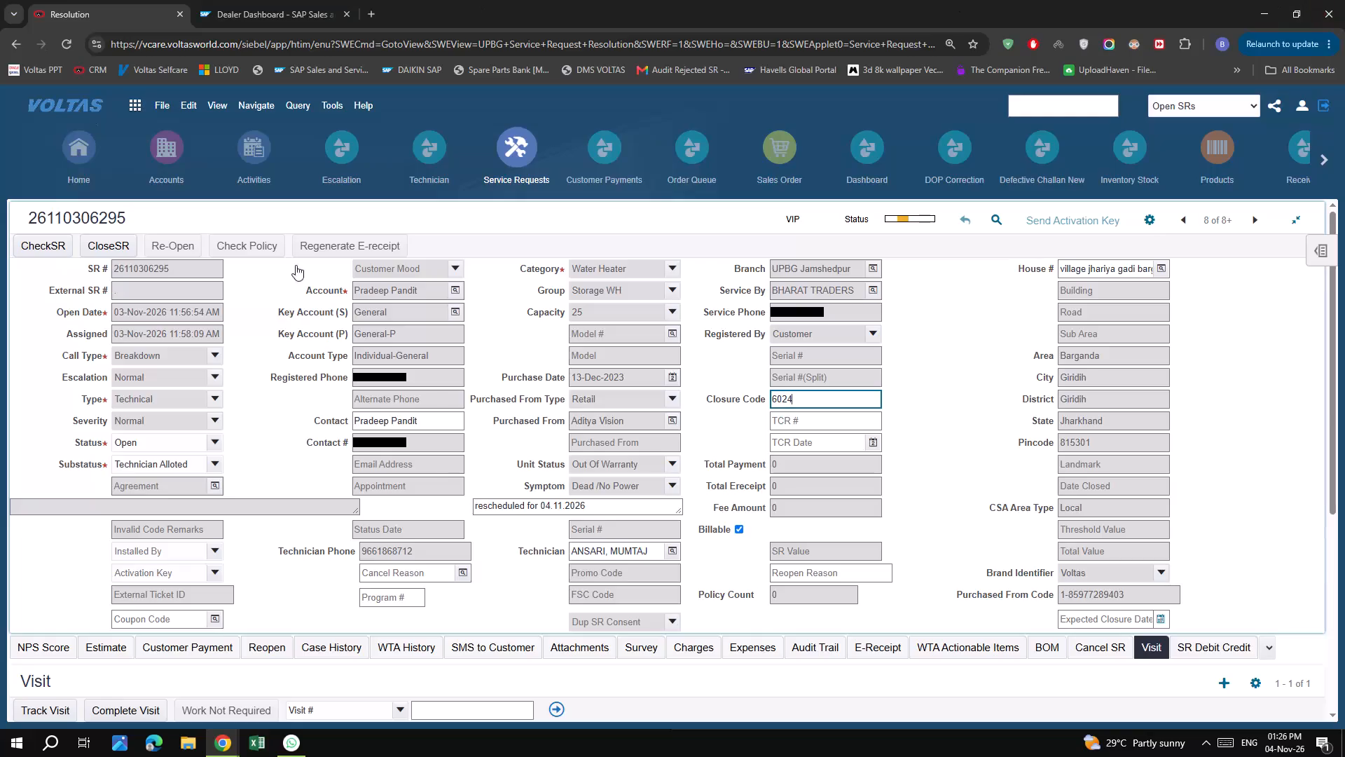
Return to the Voltas service request list, filter it to Open SRs, and sort by SR number descending.
{"action": "left_click", "coordinate": [510, 146]}
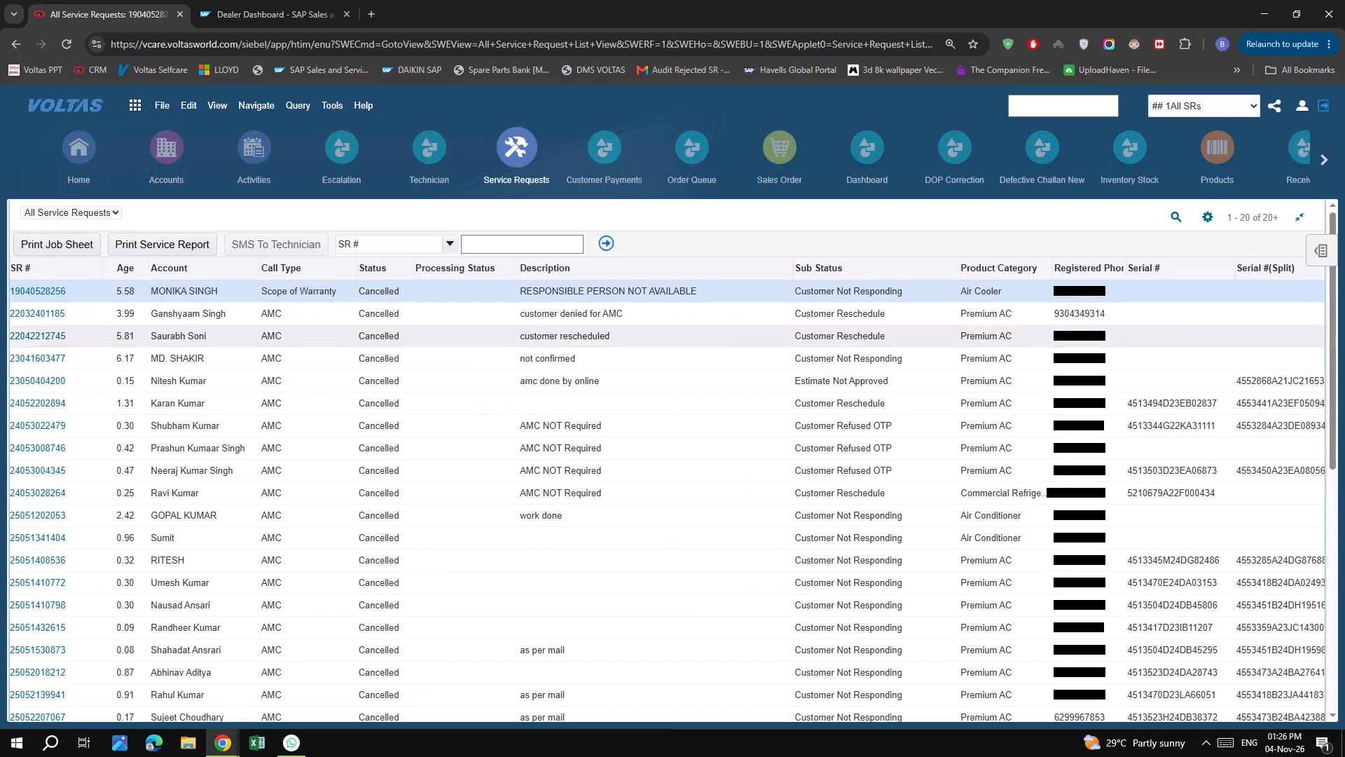
{"action": "left_click", "coordinate": [1194, 114]}
{"action": "left_click", "coordinate": [1198, 343]}
{"action": "left_click", "coordinate": [52, 265]}
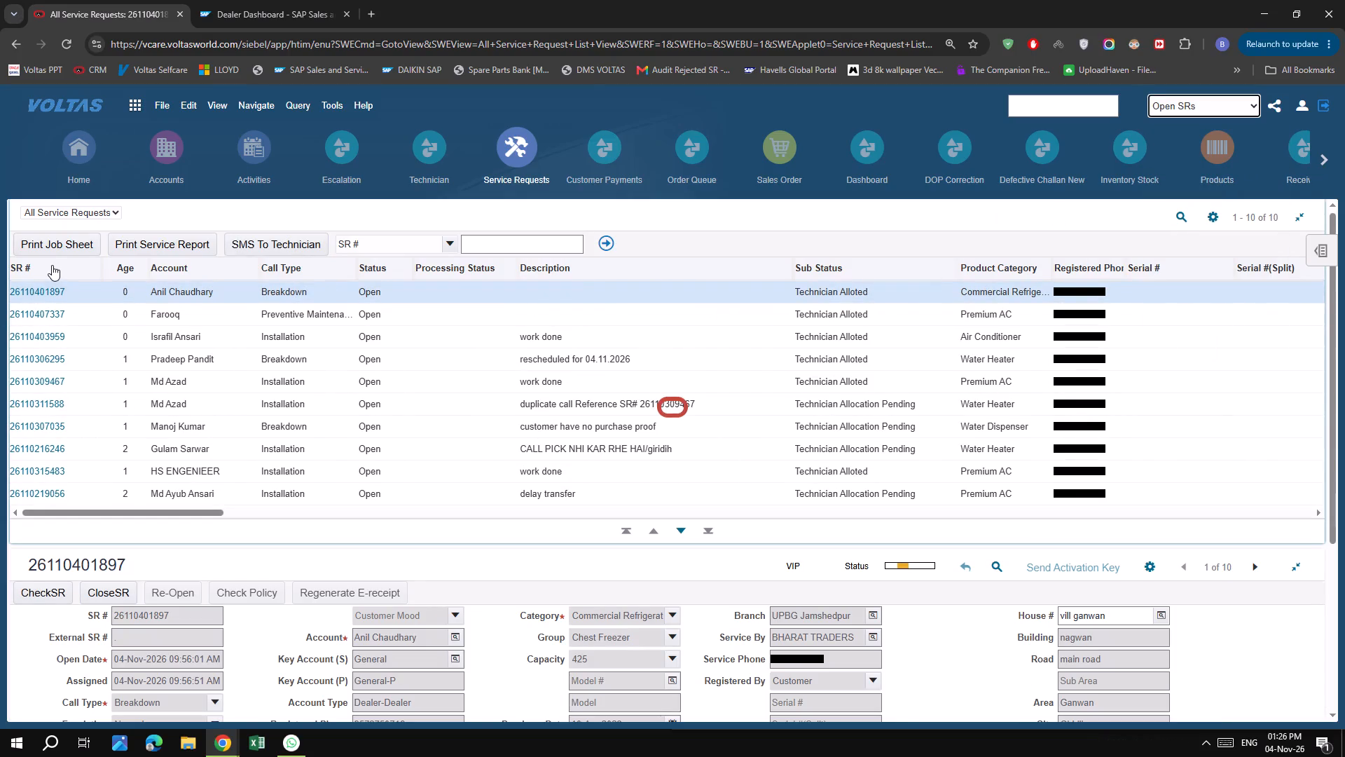
{"action": "left_click", "coordinate": [88, 271]}
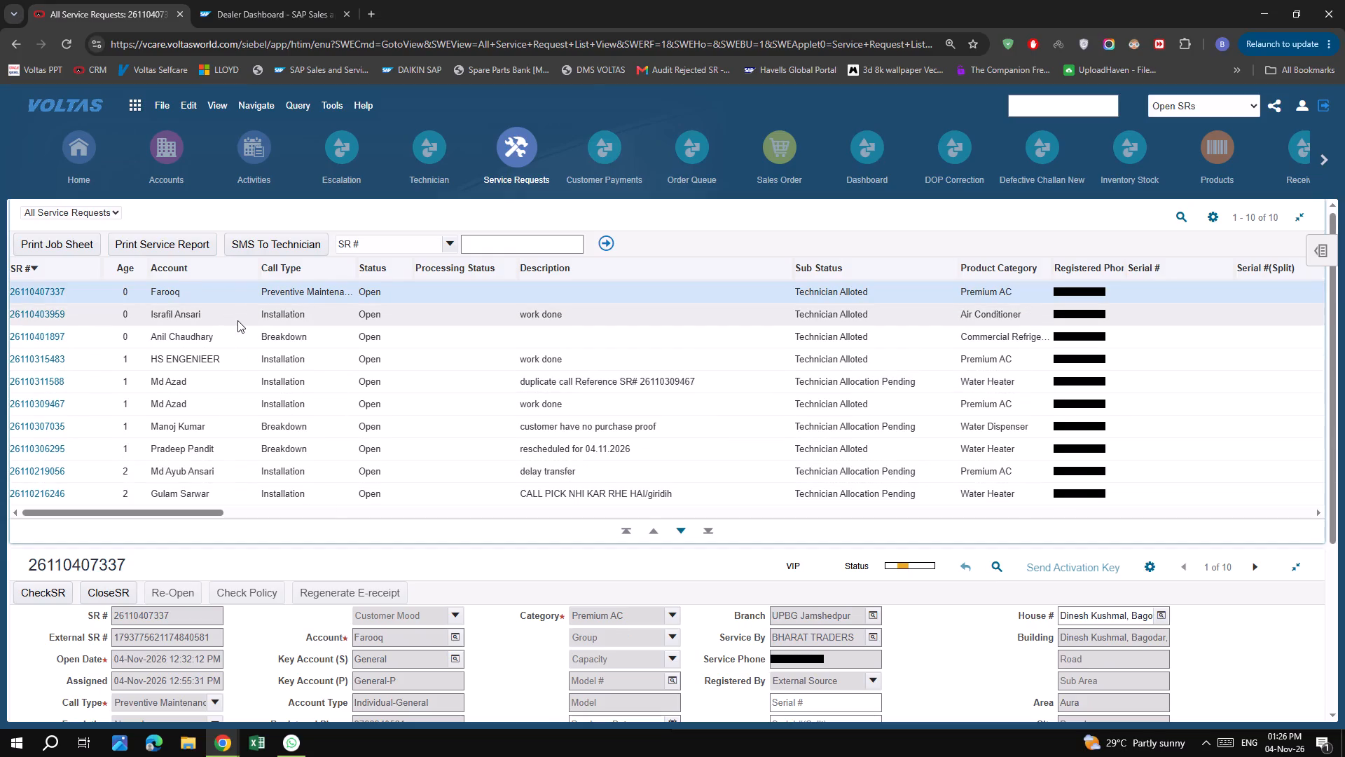
{"action": "left_click", "coordinate": [50, 306]}
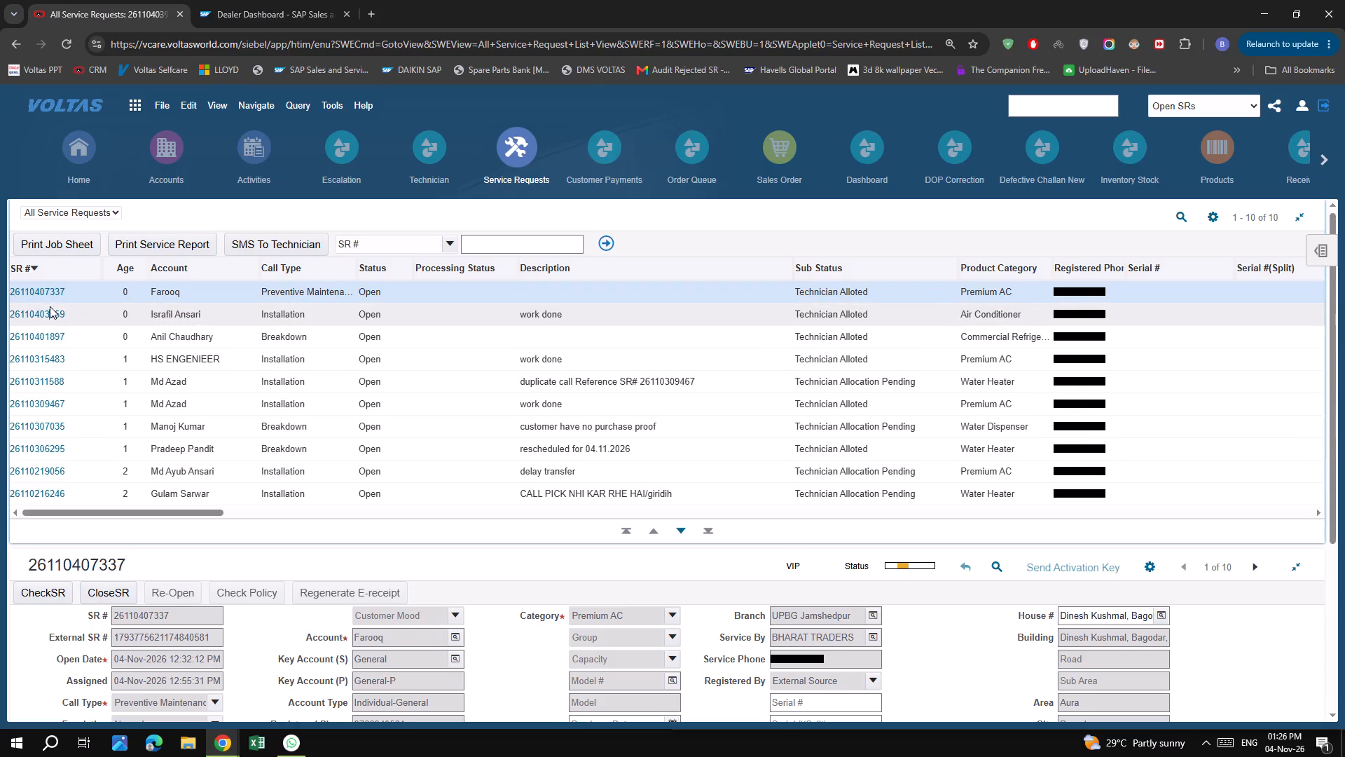
{"action": "left_click", "coordinate": [106, 317]}
{"action": "left_click", "coordinate": [95, 297]}
{"action": "left_click", "coordinate": [62, 314]}
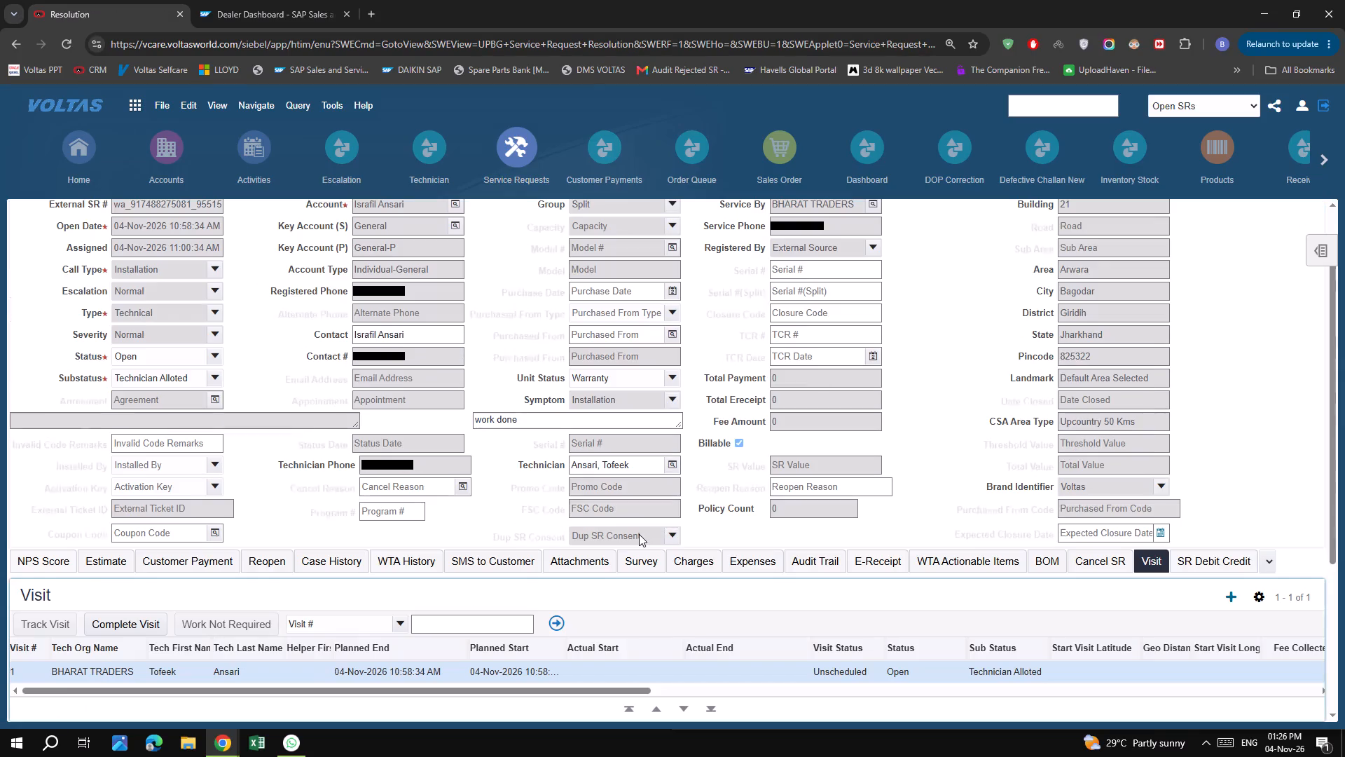
{"action": "scroll", "coordinate": [639, 534], "scroll_direction": "up", "scroll_amount": 5}
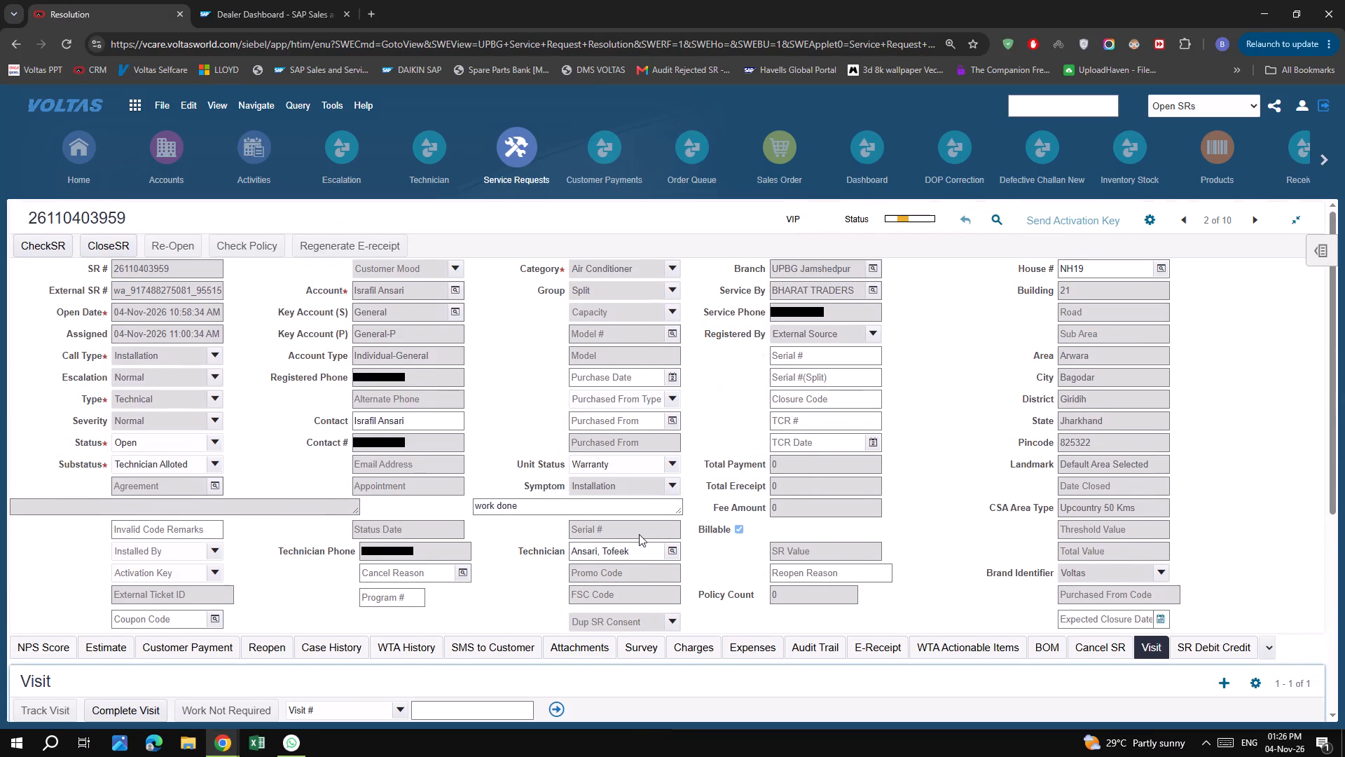
{"action": "scroll", "coordinate": [644, 524], "scroll_direction": "down", "scroll_amount": 5}
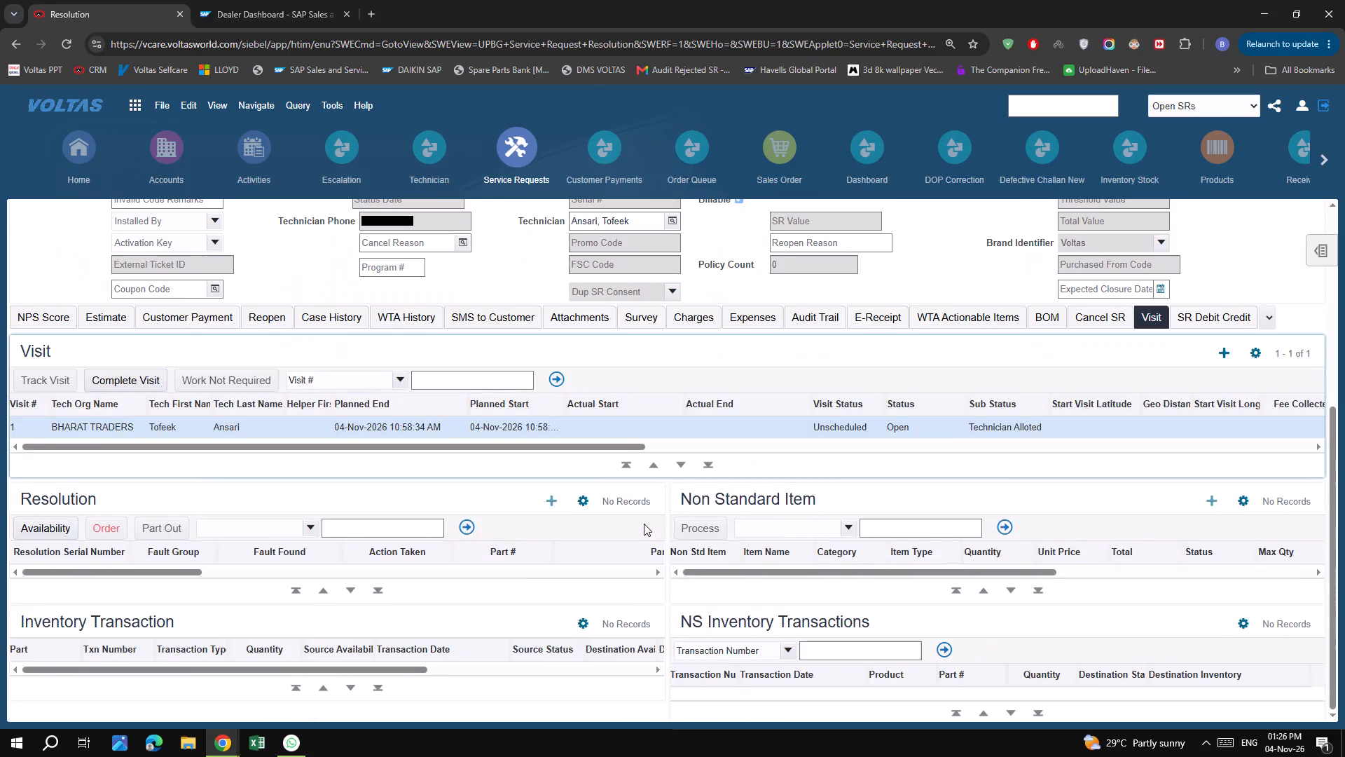
{"action": "scroll", "coordinate": [659, 516], "scroll_direction": "up", "scroll_amount": 10}
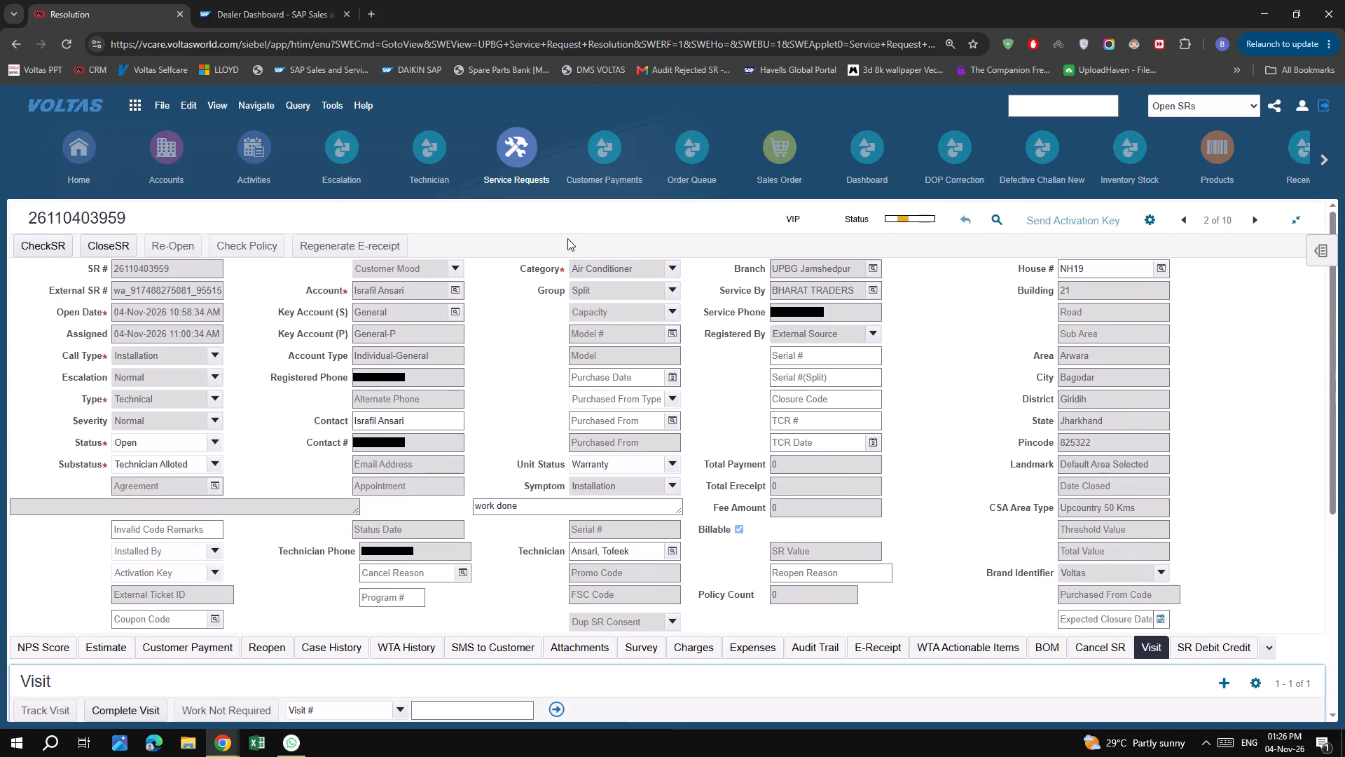
Go back to the service request list, filter it to Open SRs, and sort by SR number descending.
{"action": "left_click", "coordinate": [511, 142]}
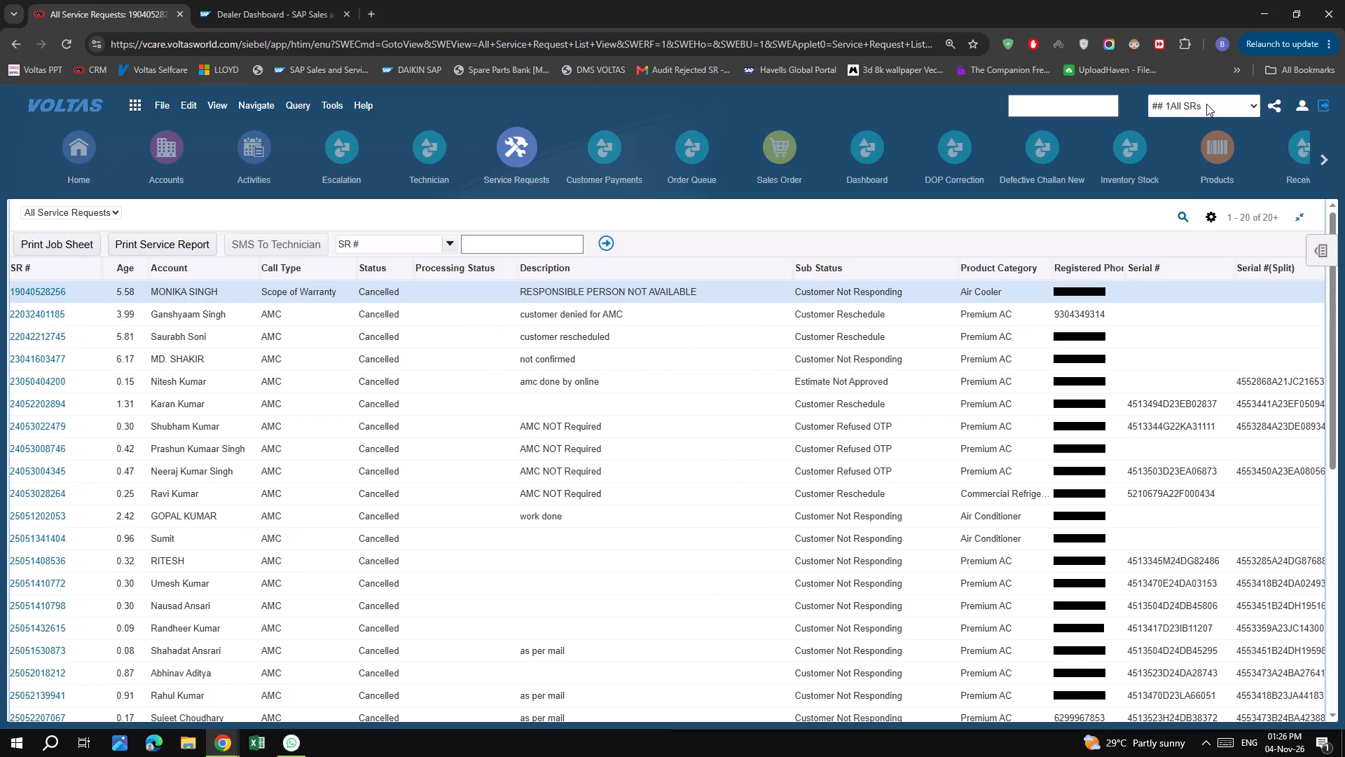
{"action": "left_click", "coordinate": [1206, 104]}
{"action": "double_click", "coordinate": [1206, 104]}
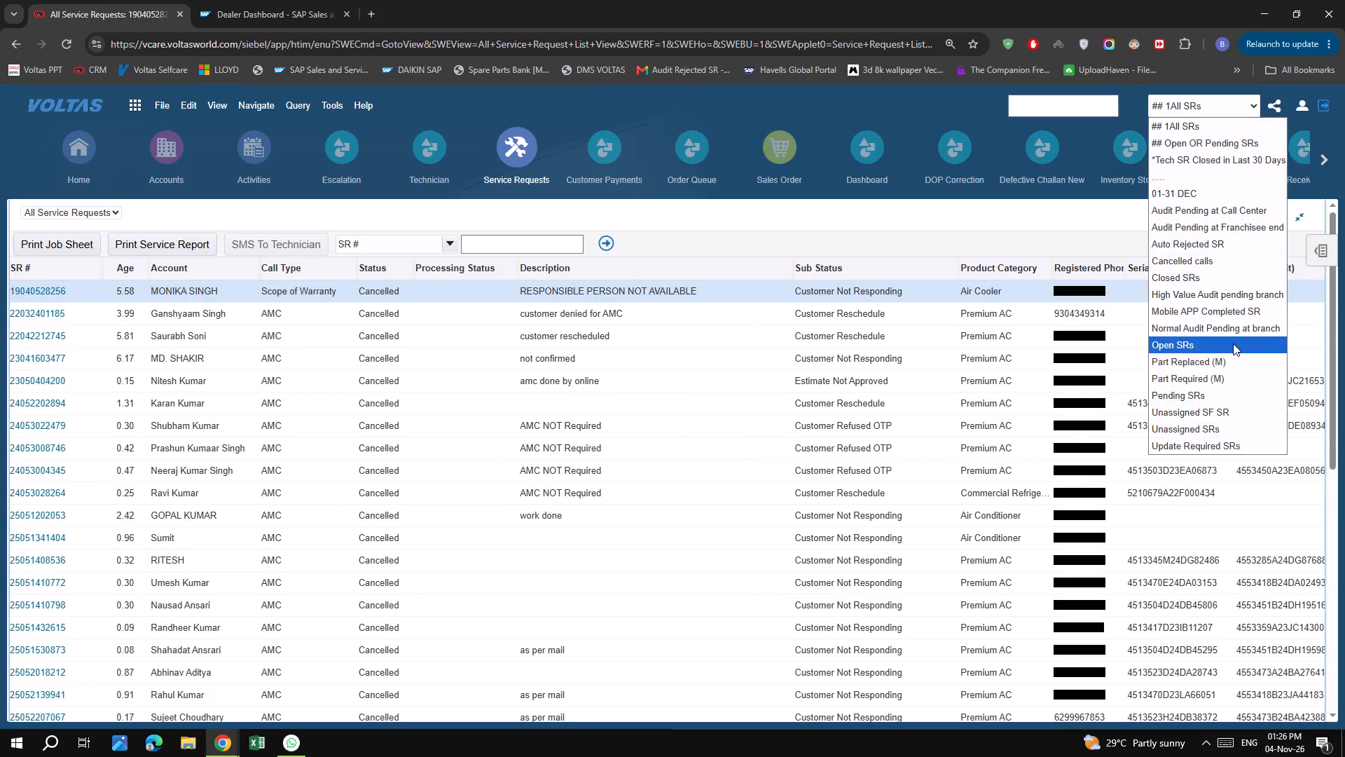
{"action": "left_click", "coordinate": [1233, 343]}
{"action": "left_click", "coordinate": [49, 269]}
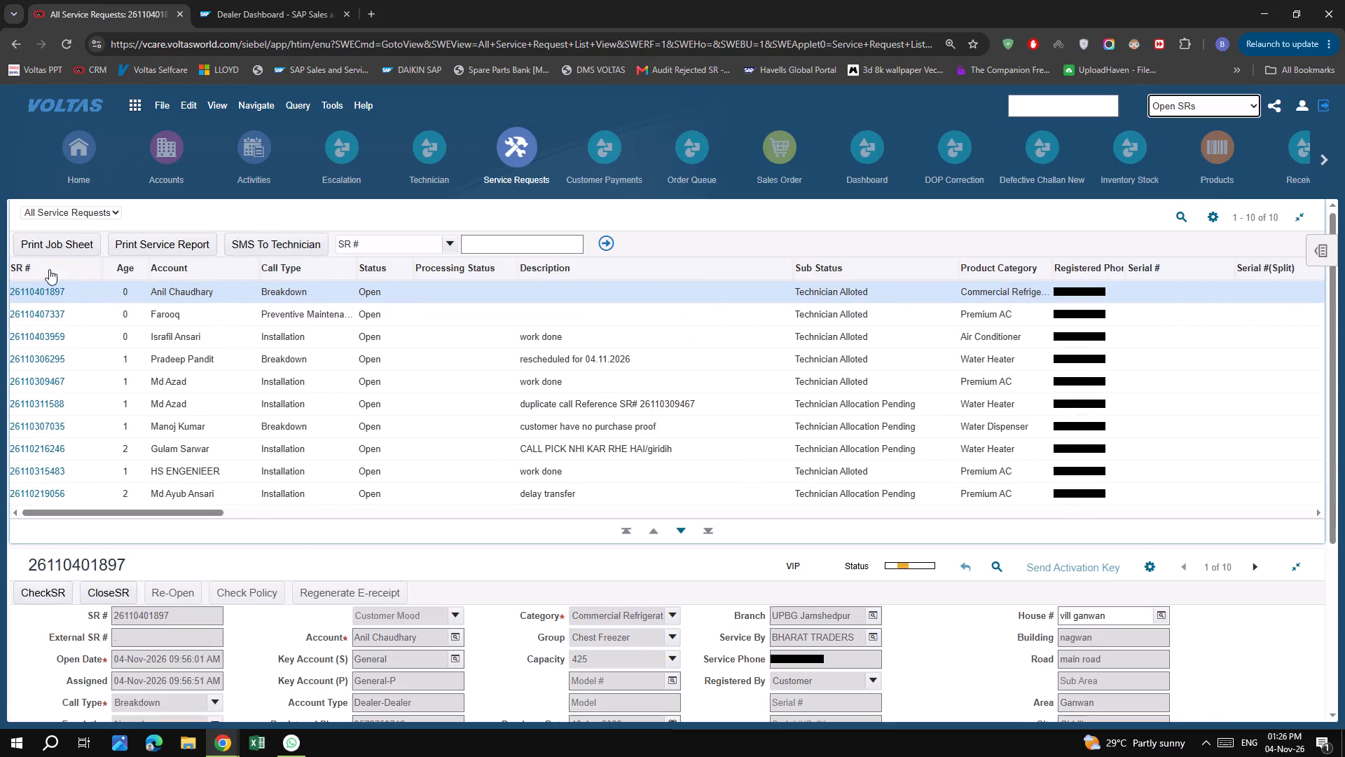
{"action": "left_click", "coordinate": [92, 279]}
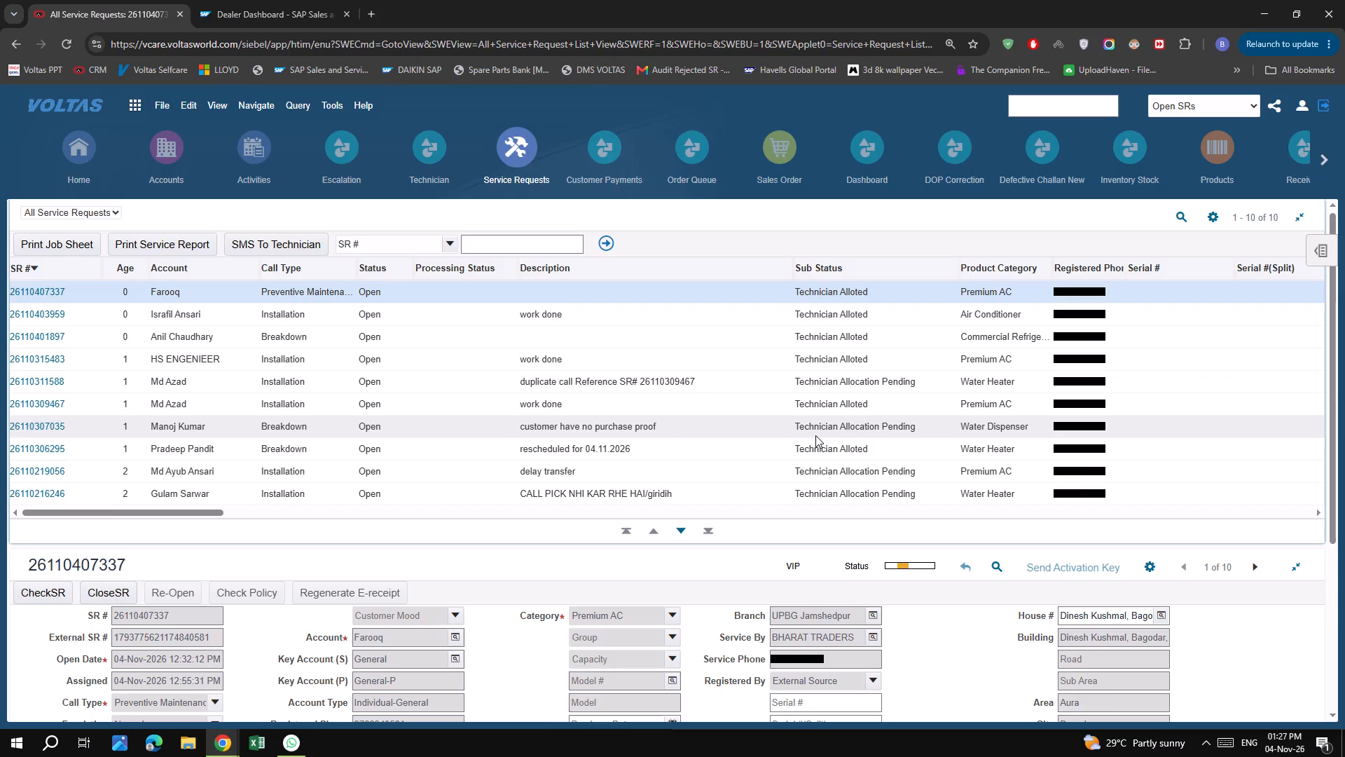
{"action": "left_click", "coordinate": [93, 450]}
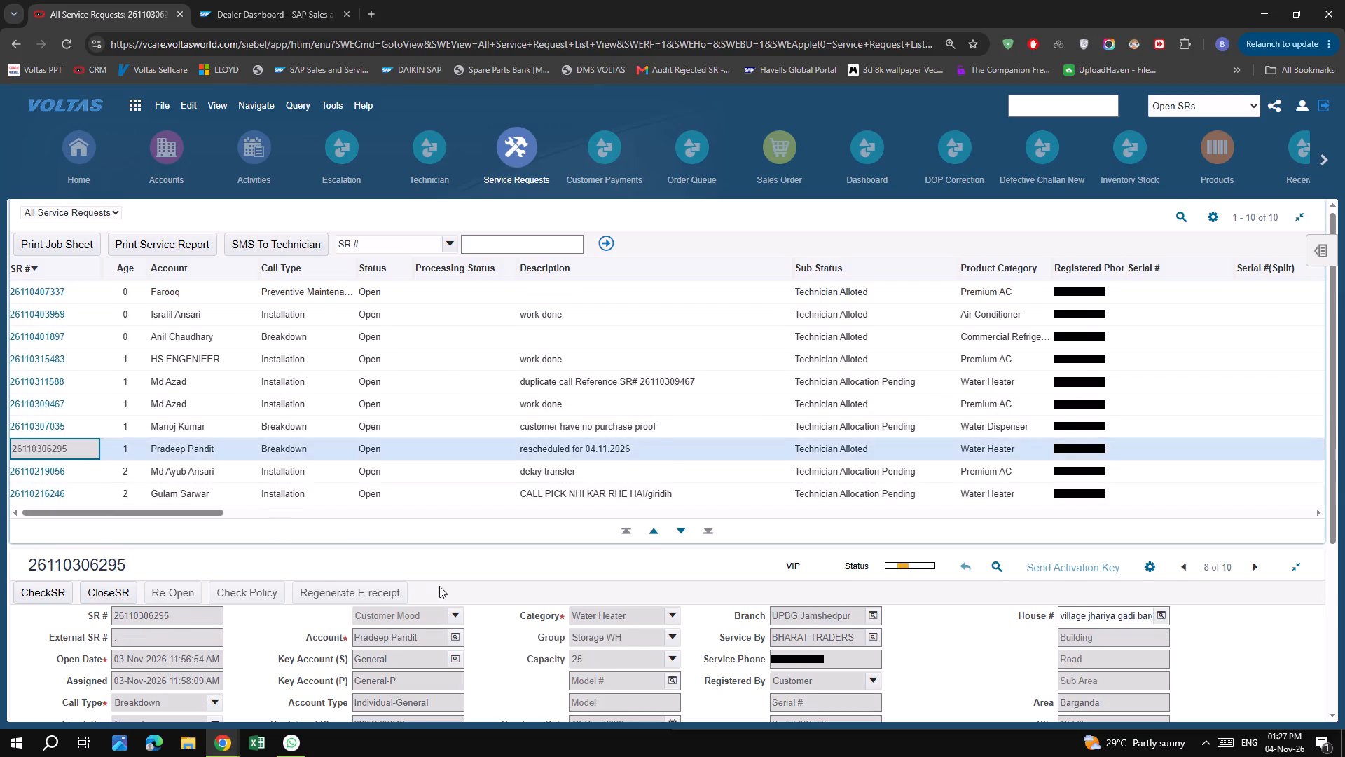
{"action": "scroll", "coordinate": [441, 588], "scroll_direction": "down", "scroll_amount": 4}
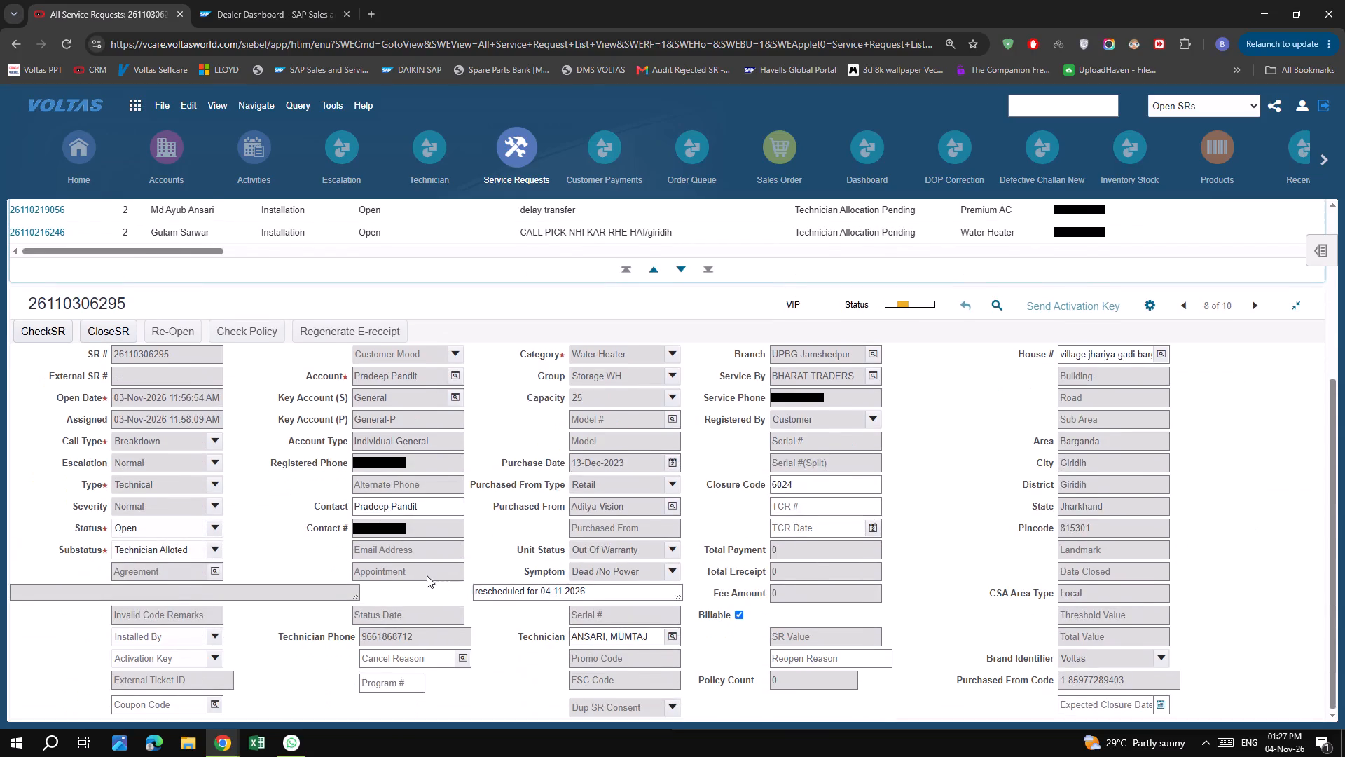
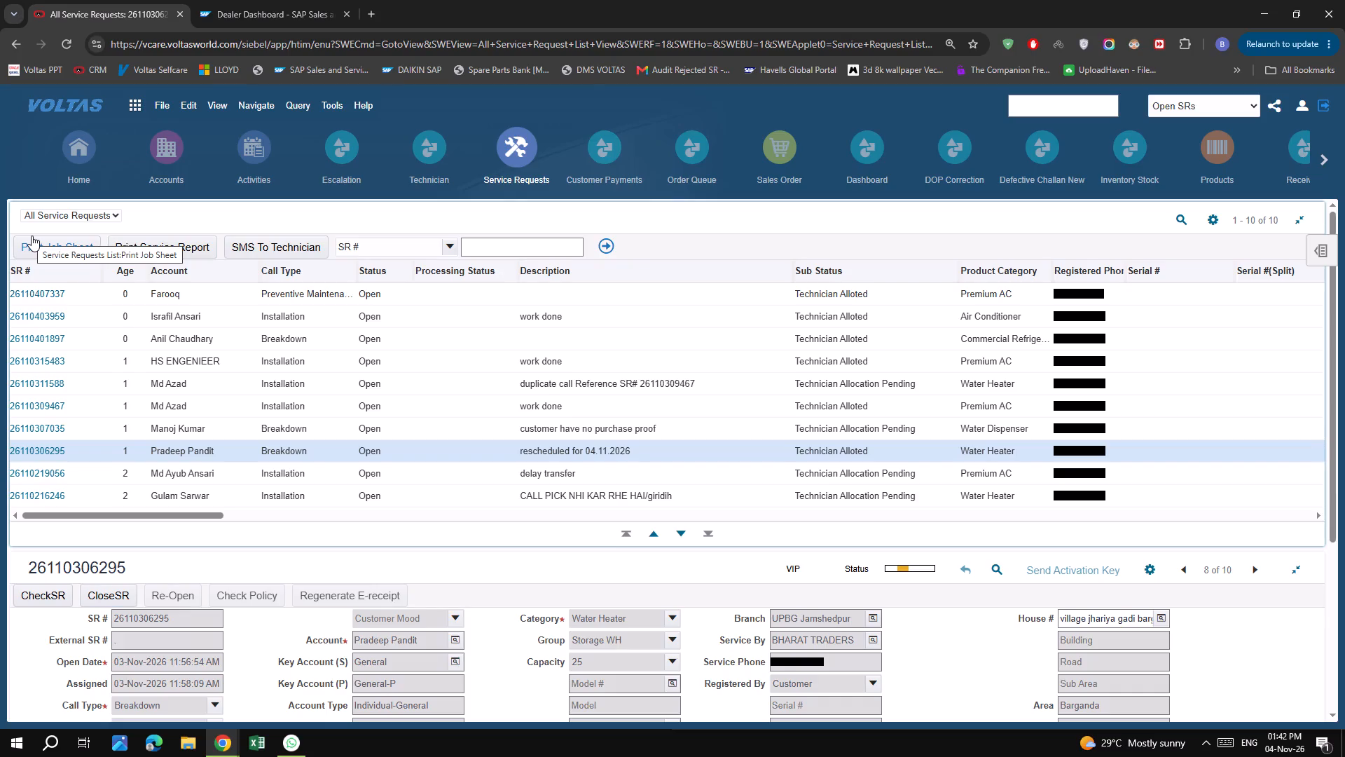
Sort the open service requests by SR number in descending order.
{"action": "left_click", "coordinate": [43, 269]}
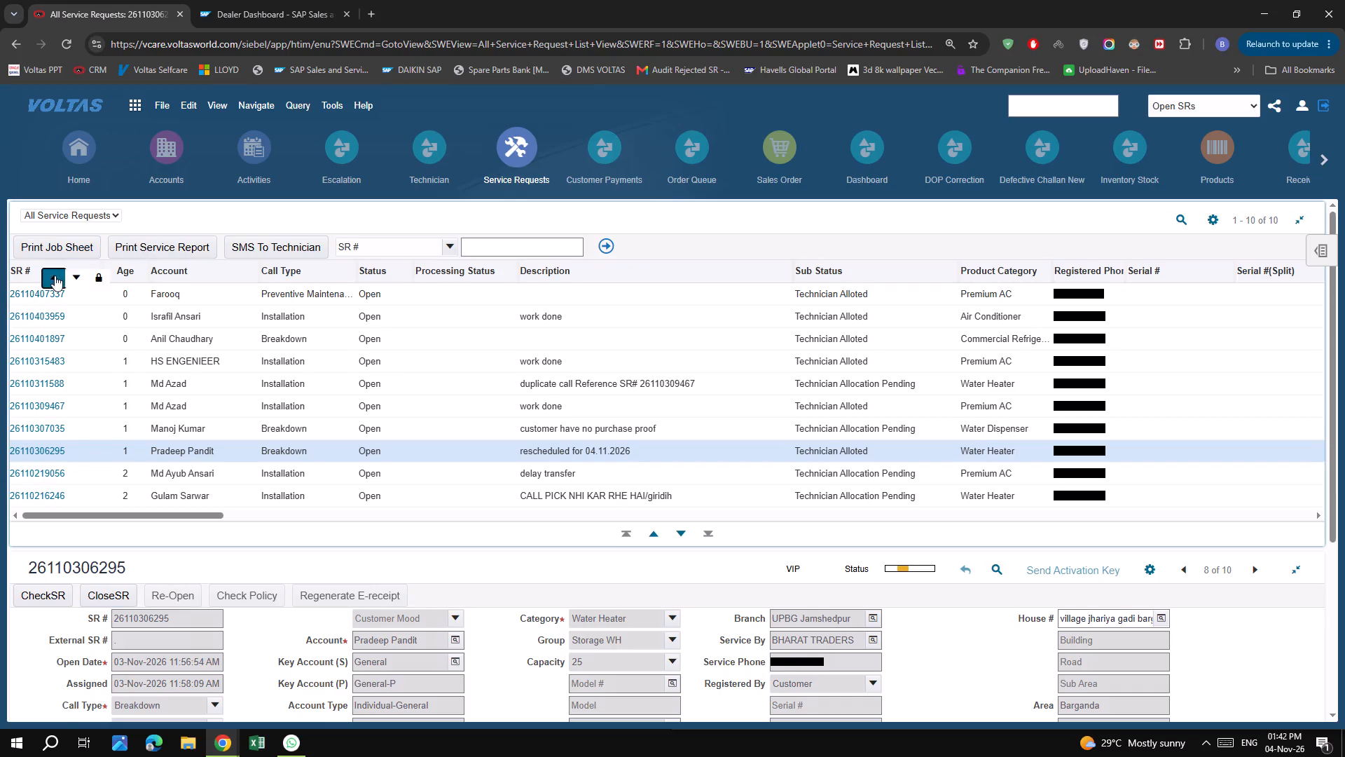
{"action": "left_click", "coordinate": [71, 274]}
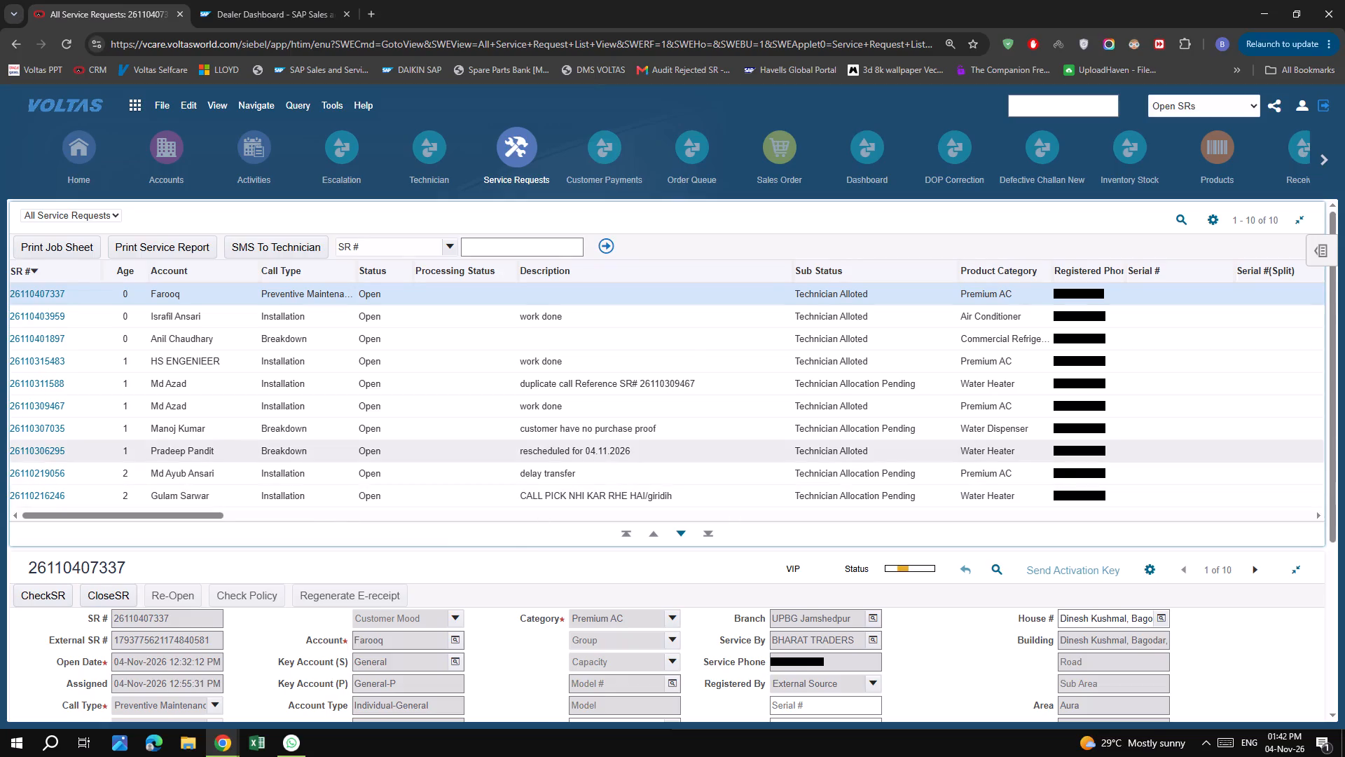
{"action": "left_click", "coordinate": [97, 496]}
{"action": "scroll", "coordinate": [648, 606], "scroll_direction": "down", "scroll_amount": 3}
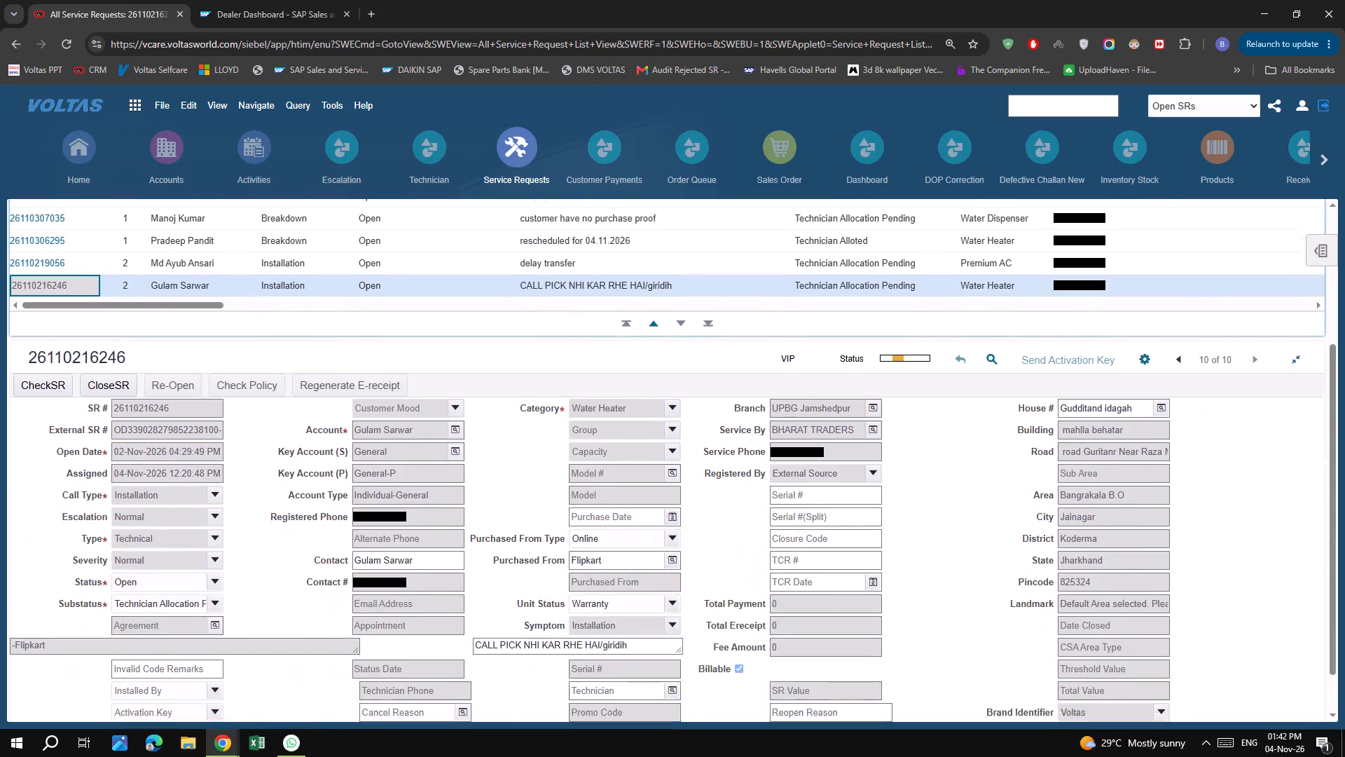
{"action": "scroll", "coordinate": [648, 606], "scroll_direction": "up", "scroll_amount": 3}
{"action": "scroll", "coordinate": [648, 606], "scroll_direction": "down", "scroll_amount": 6}
{"action": "scroll", "coordinate": [648, 606], "scroll_direction": "up", "scroll_amount": 1}
{"action": "scroll", "coordinate": [648, 606], "scroll_direction": "down", "scroll_amount": 7}
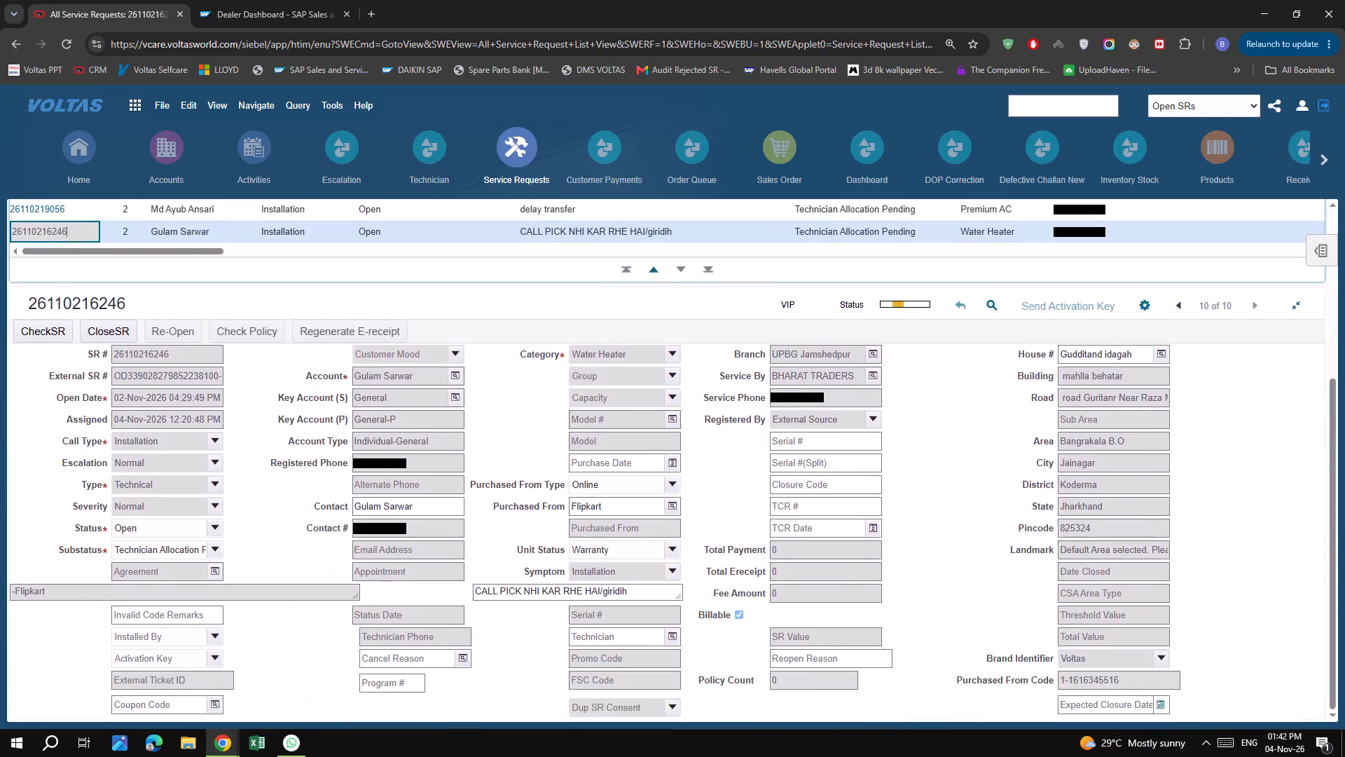
{"action": "scroll", "coordinate": [648, 606], "scroll_direction": "up", "scroll_amount": 12}
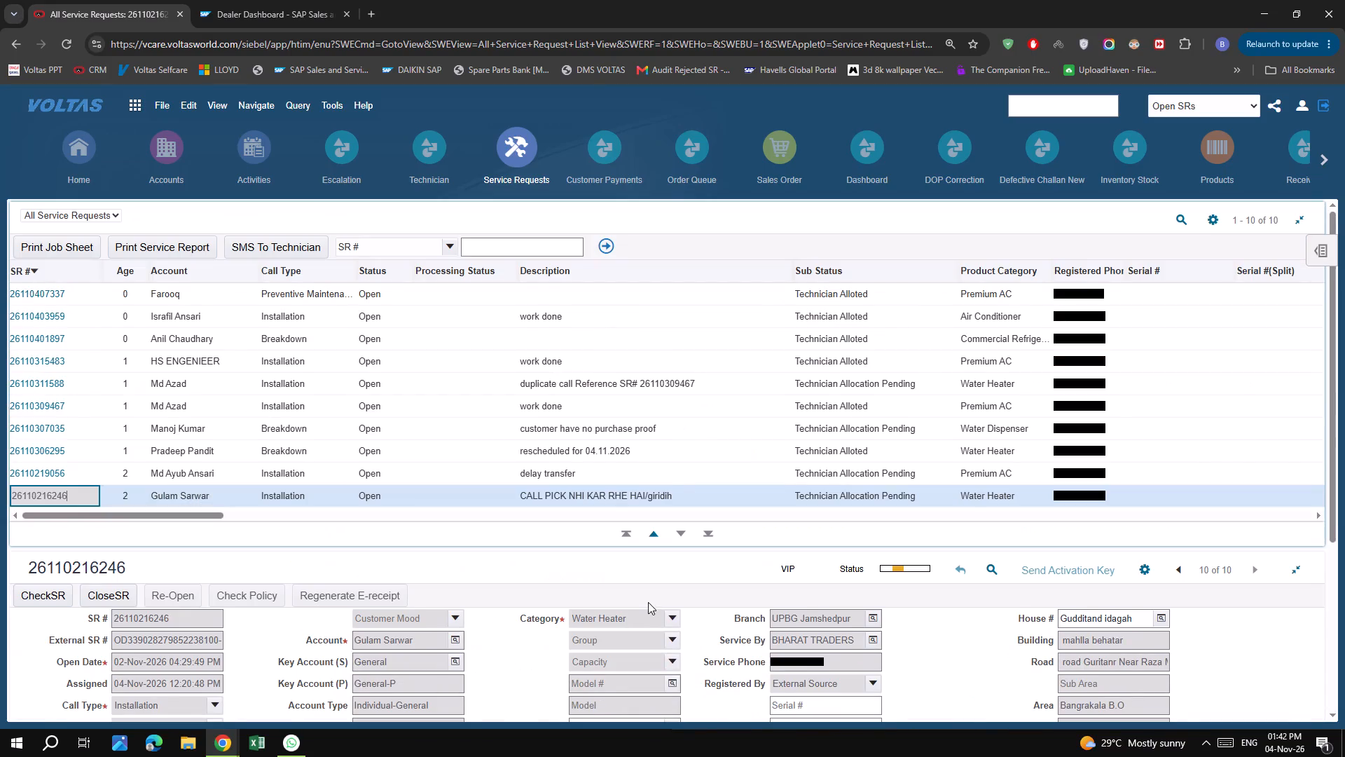
{"action": "scroll", "coordinate": [647, 600], "scroll_direction": "up", "scroll_amount": 5}
{"action": "left_click", "coordinate": [82, 468]}
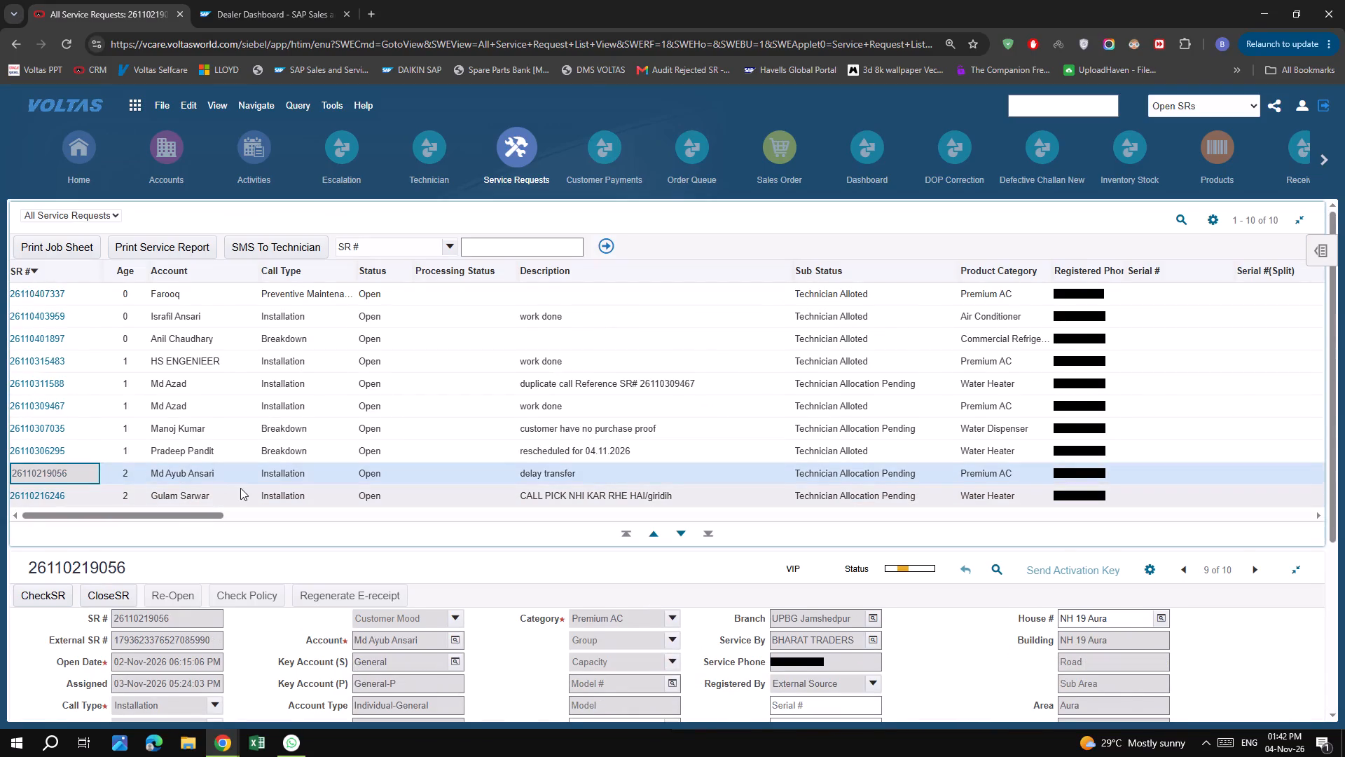
{"action": "left_click", "coordinate": [99, 453]}
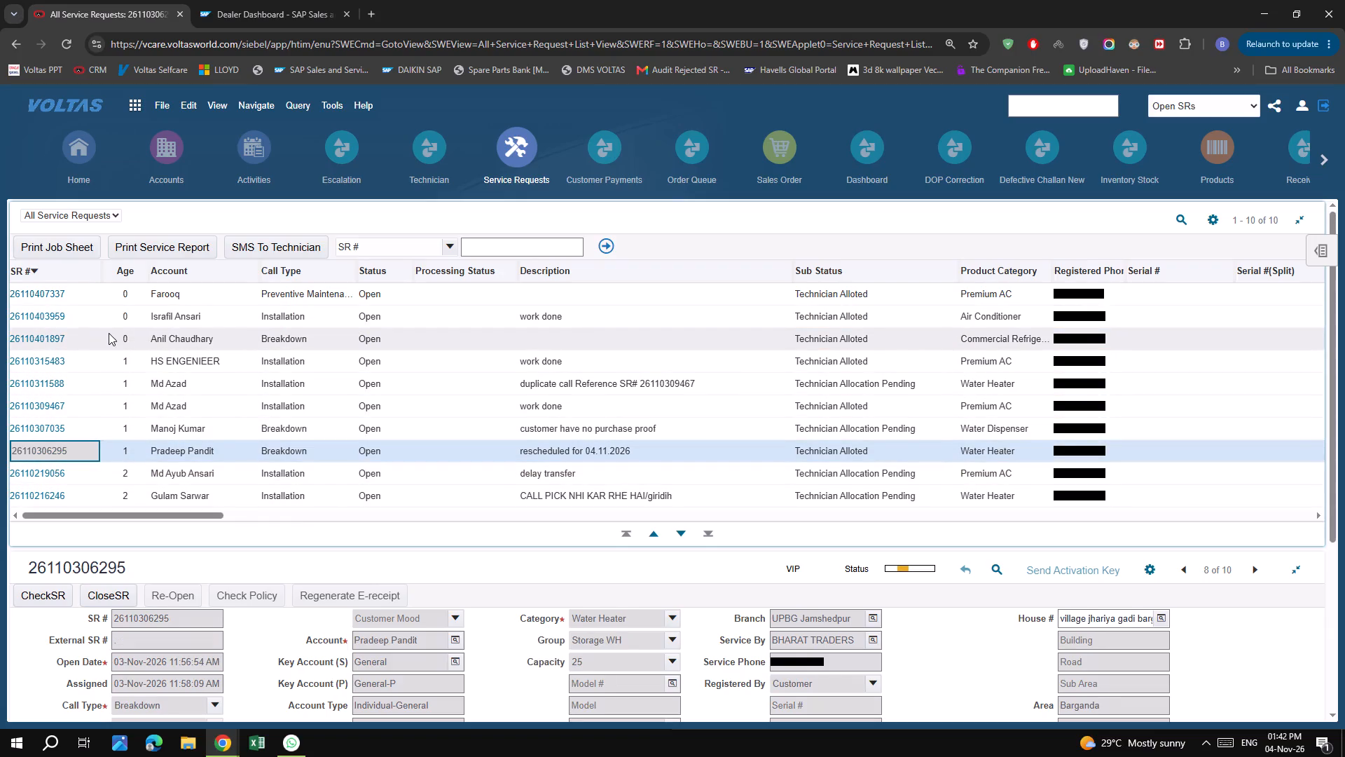
{"action": "left_click", "coordinate": [108, 298]}
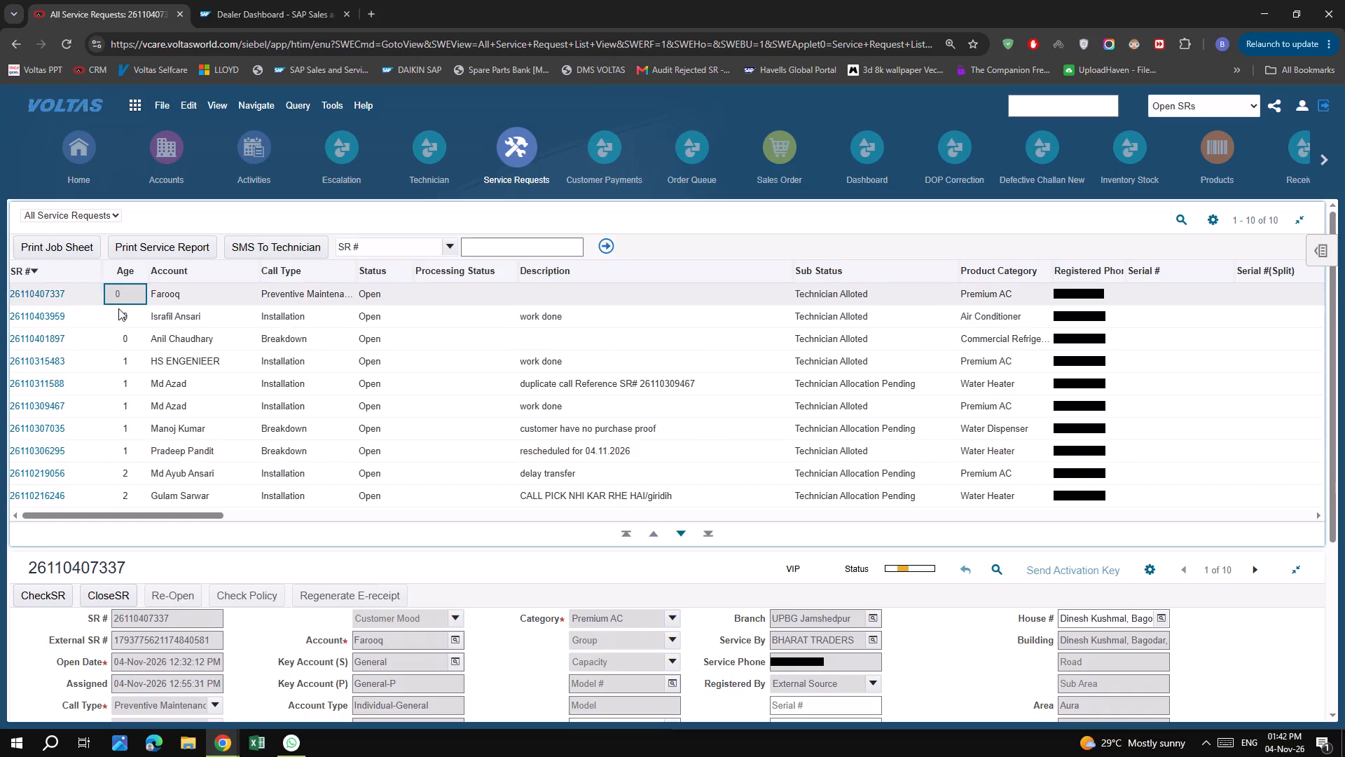
{"action": "left_click", "coordinate": [89, 317]}
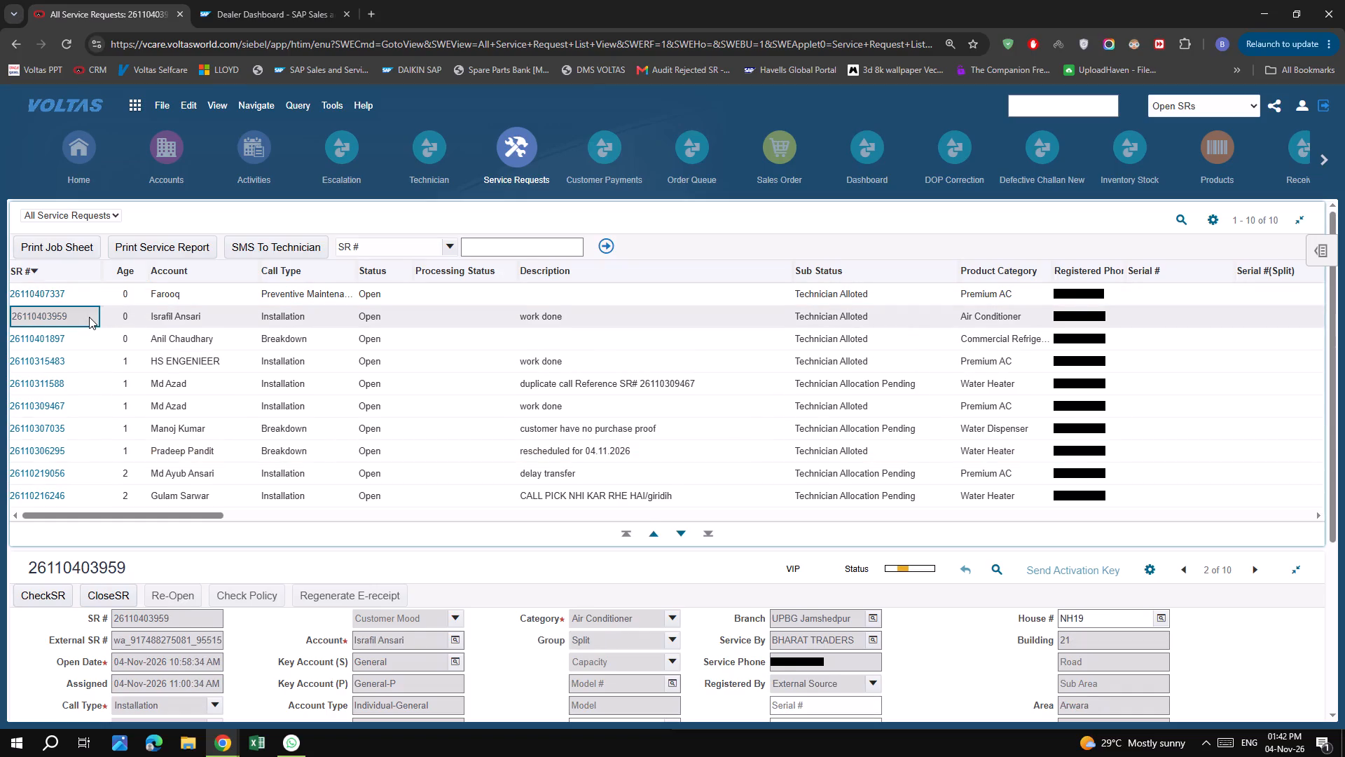
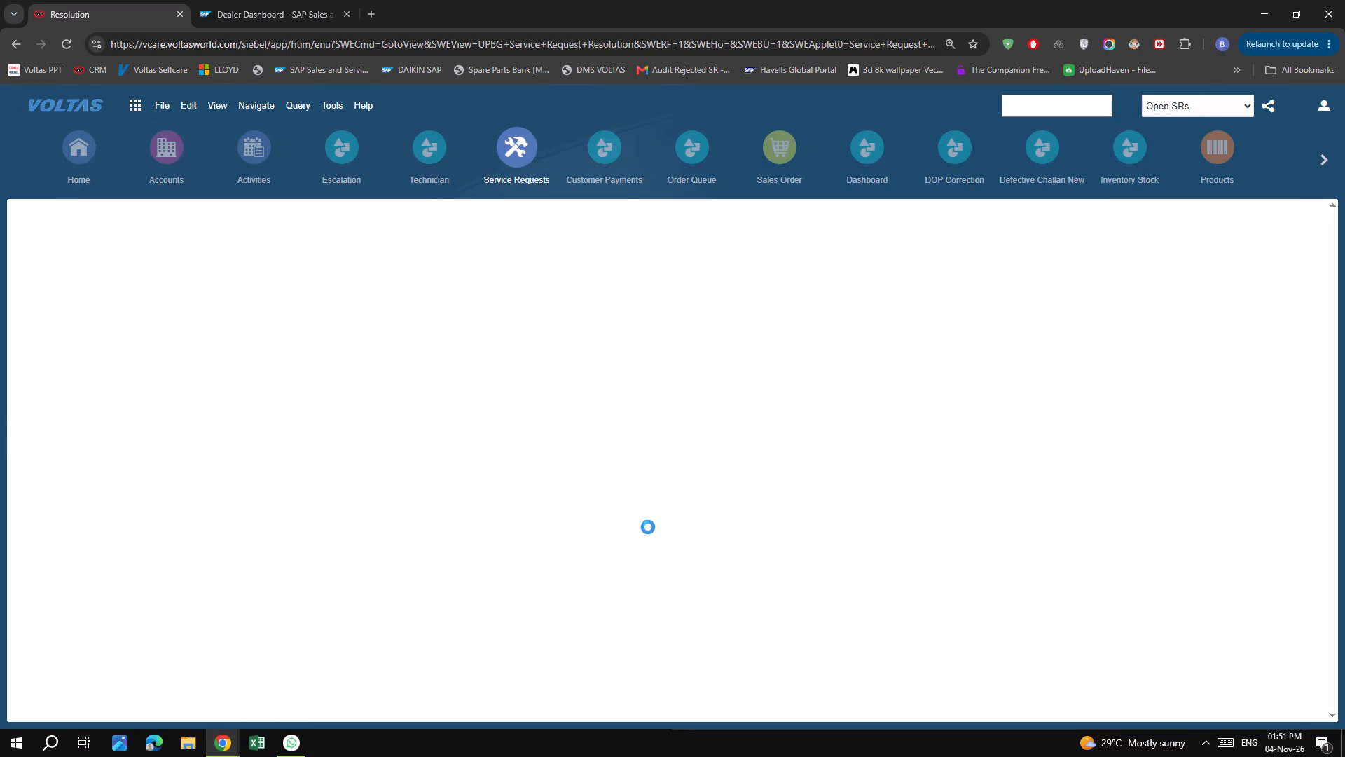
Examine the opened service request's visit record, including its allotted technician, visit times and status.
{"action": "scroll", "coordinate": [646, 521], "scroll_direction": "down", "scroll_amount": 4}
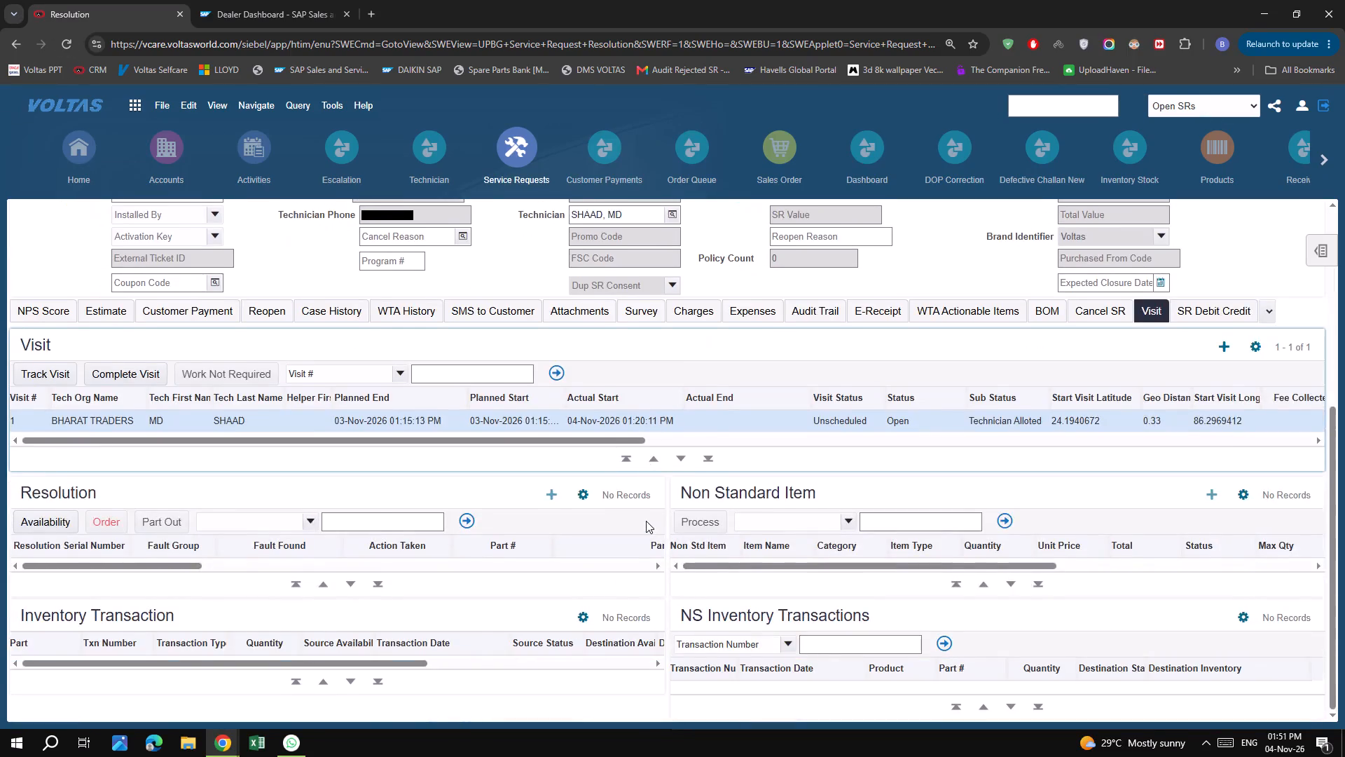
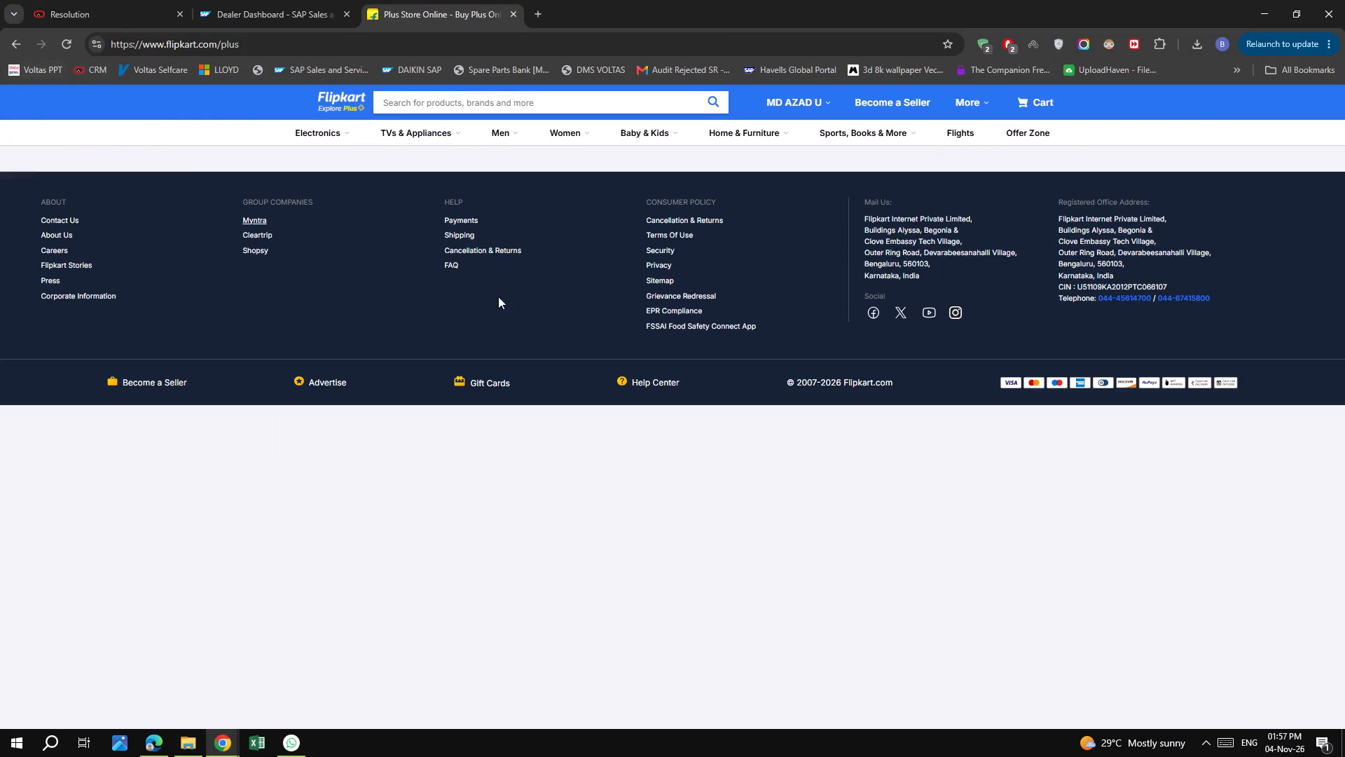
Log out of the Flipkart account from the store's home page and close the Flipkart page.
{"action": "scroll", "coordinate": [938, 353], "scroll_direction": "up", "scroll_amount": 12}
{"action": "left_click", "coordinate": [333, 92]}
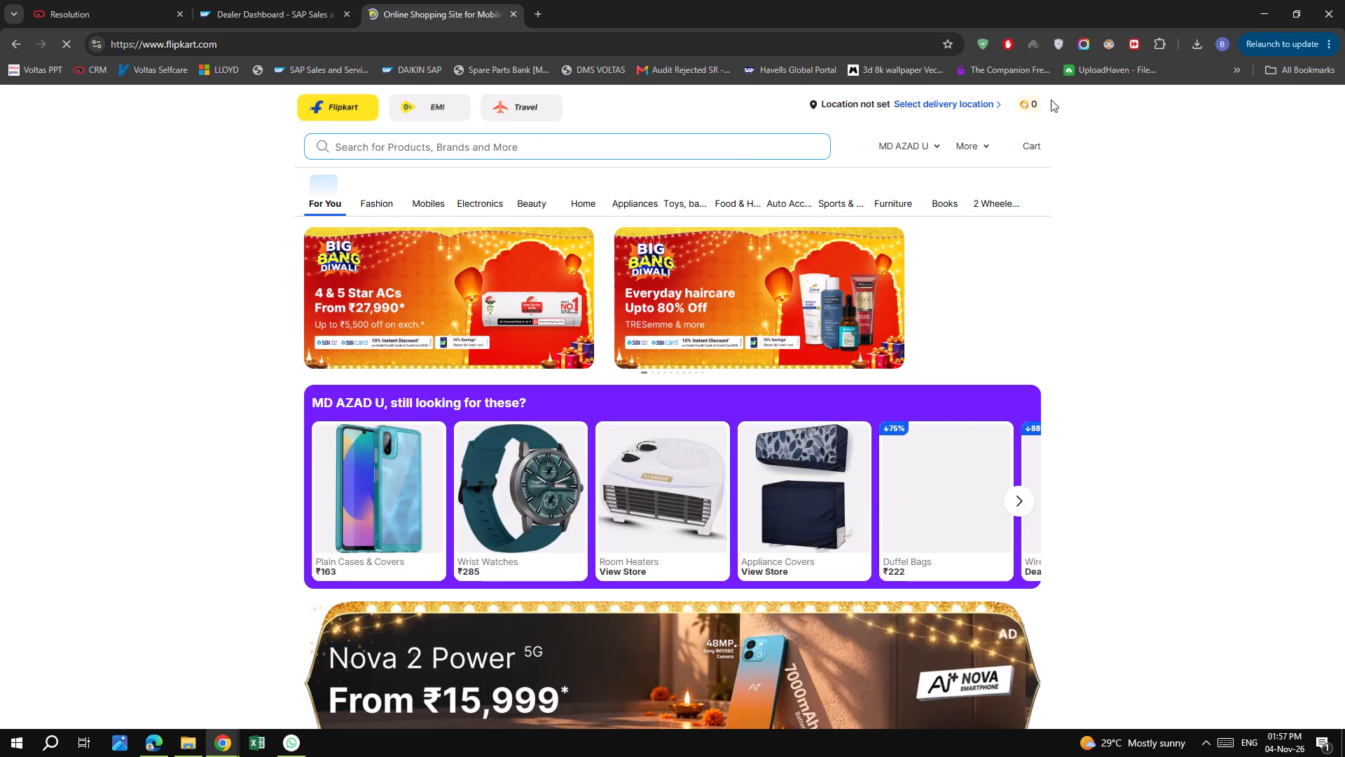
{"action": "left_click", "coordinate": [939, 146]}
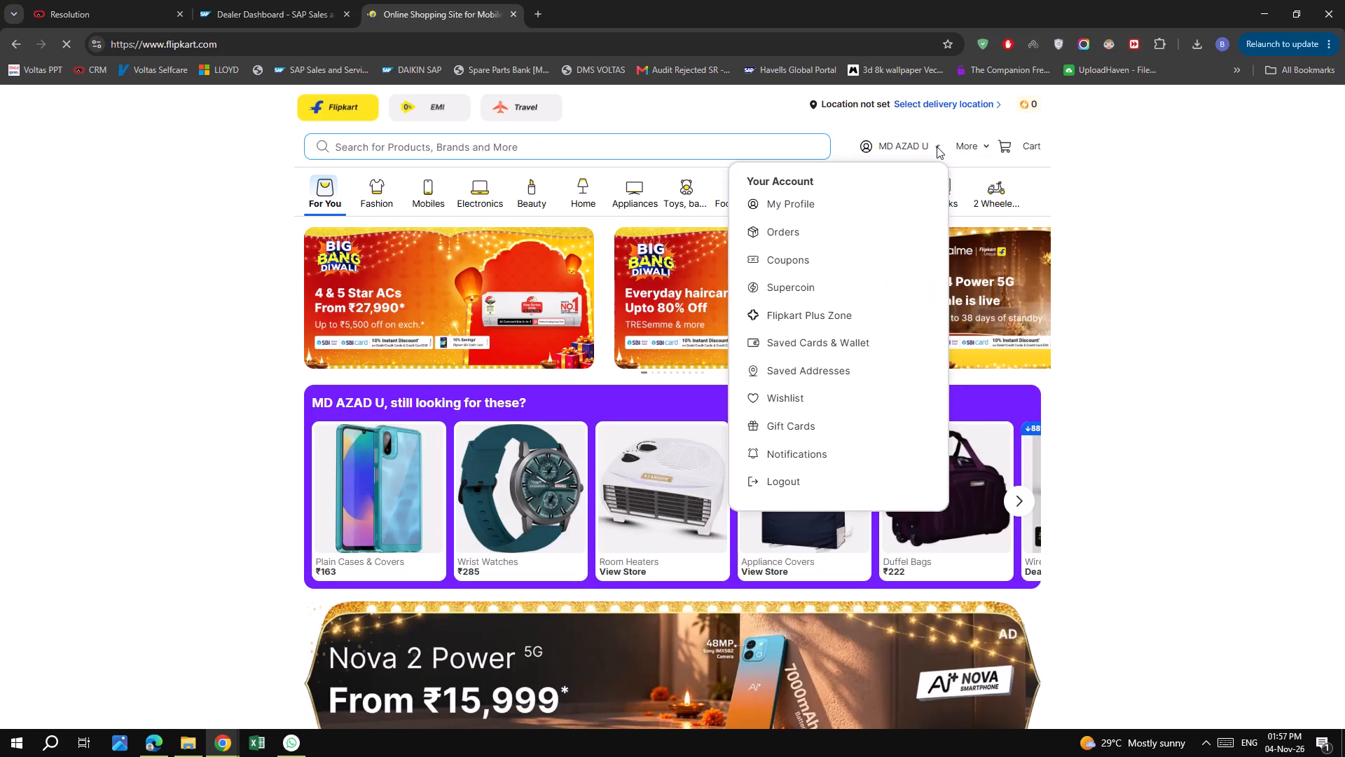
{"action": "left_click", "coordinate": [835, 479]}
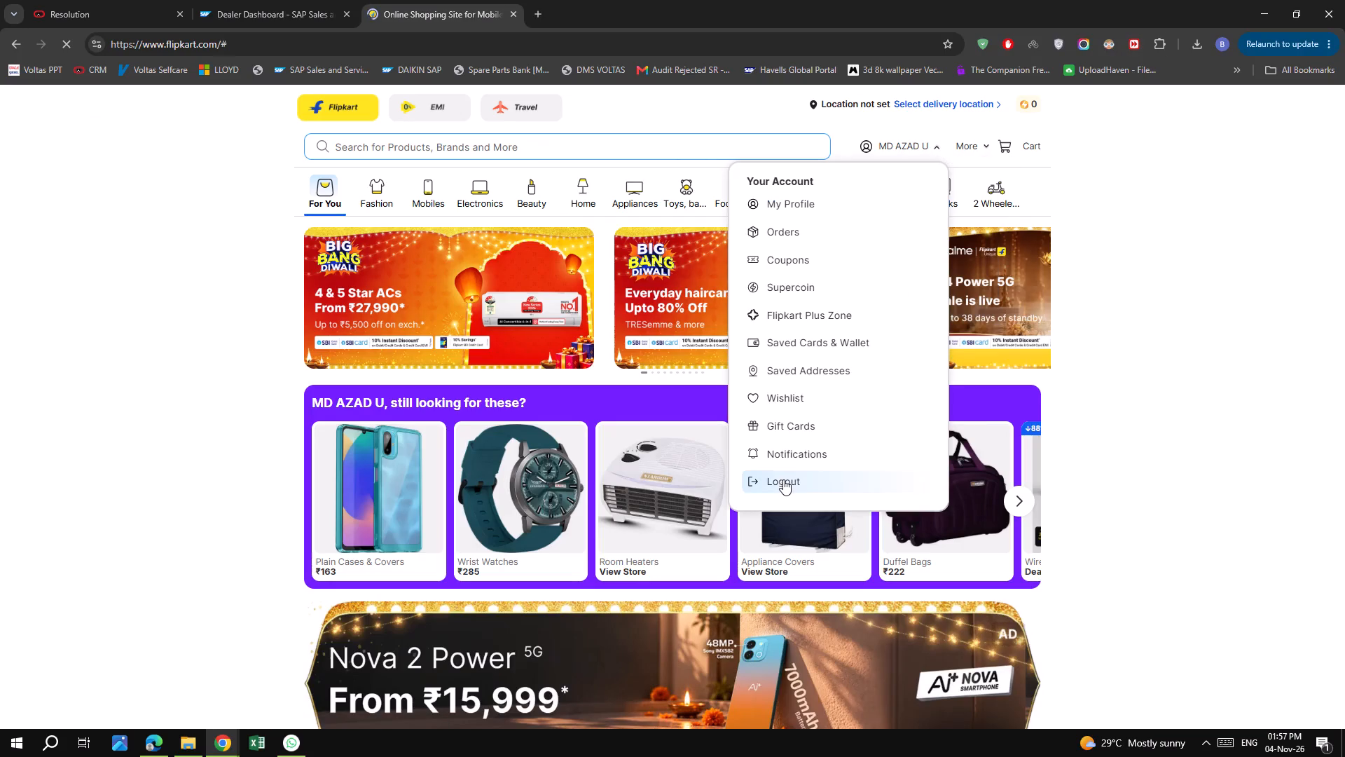
{"action": "left_click", "coordinate": [782, 479]}
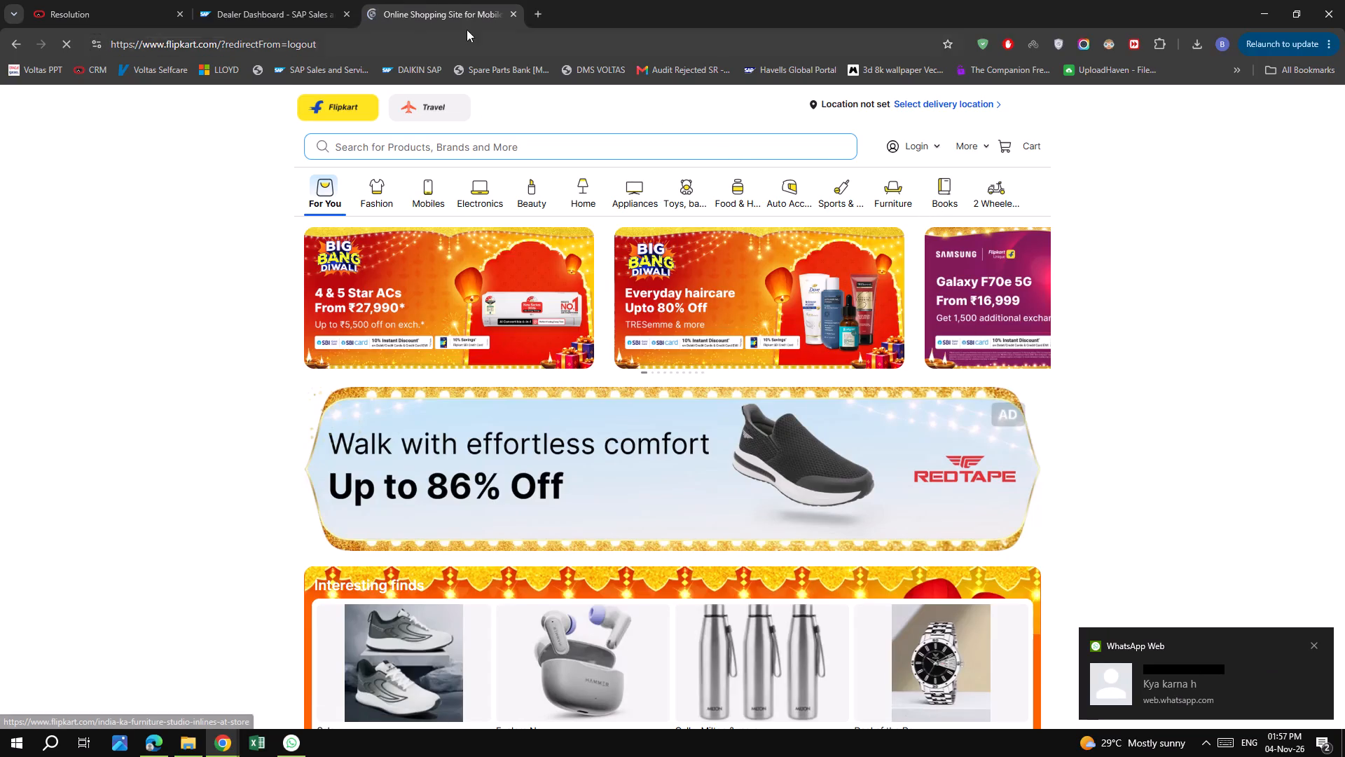
{"action": "left_click", "coordinate": [516, 9]}
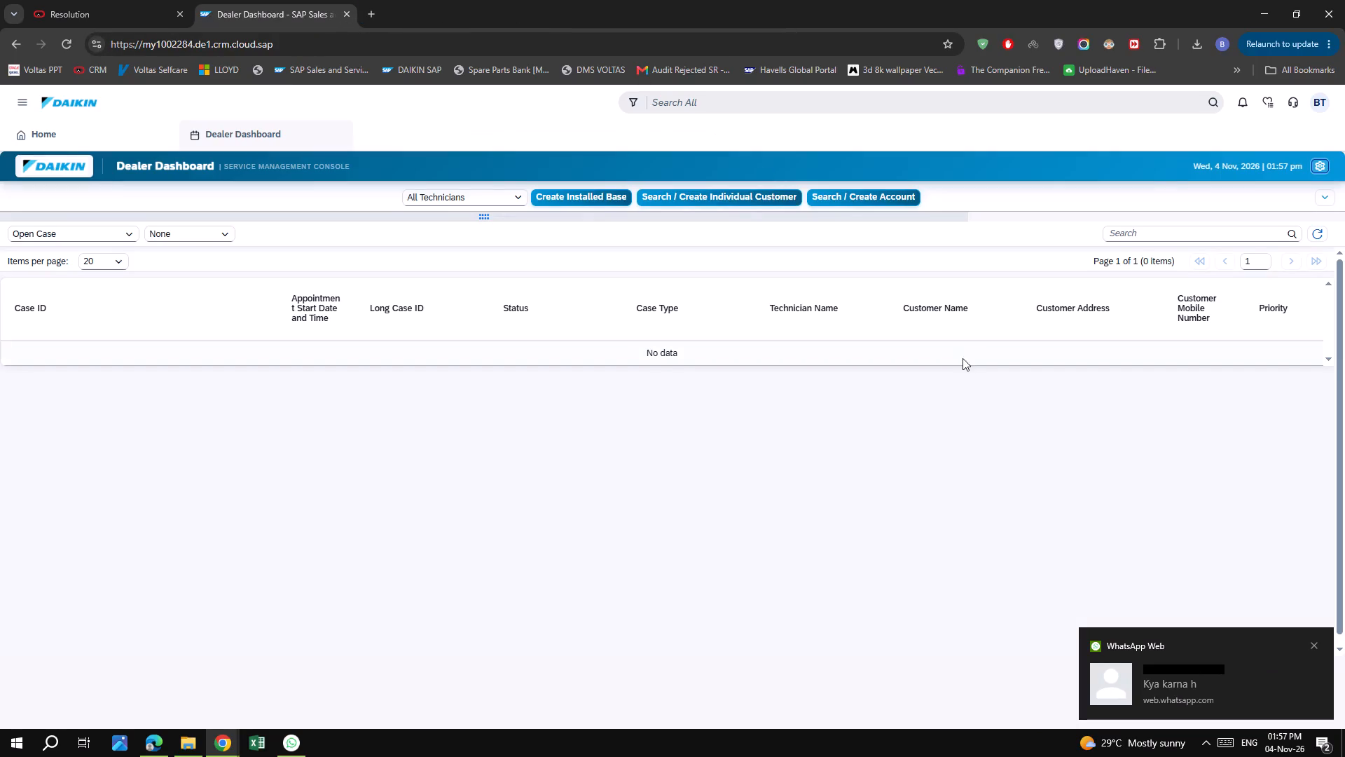
{"action": "left_click", "coordinate": [118, 11]}
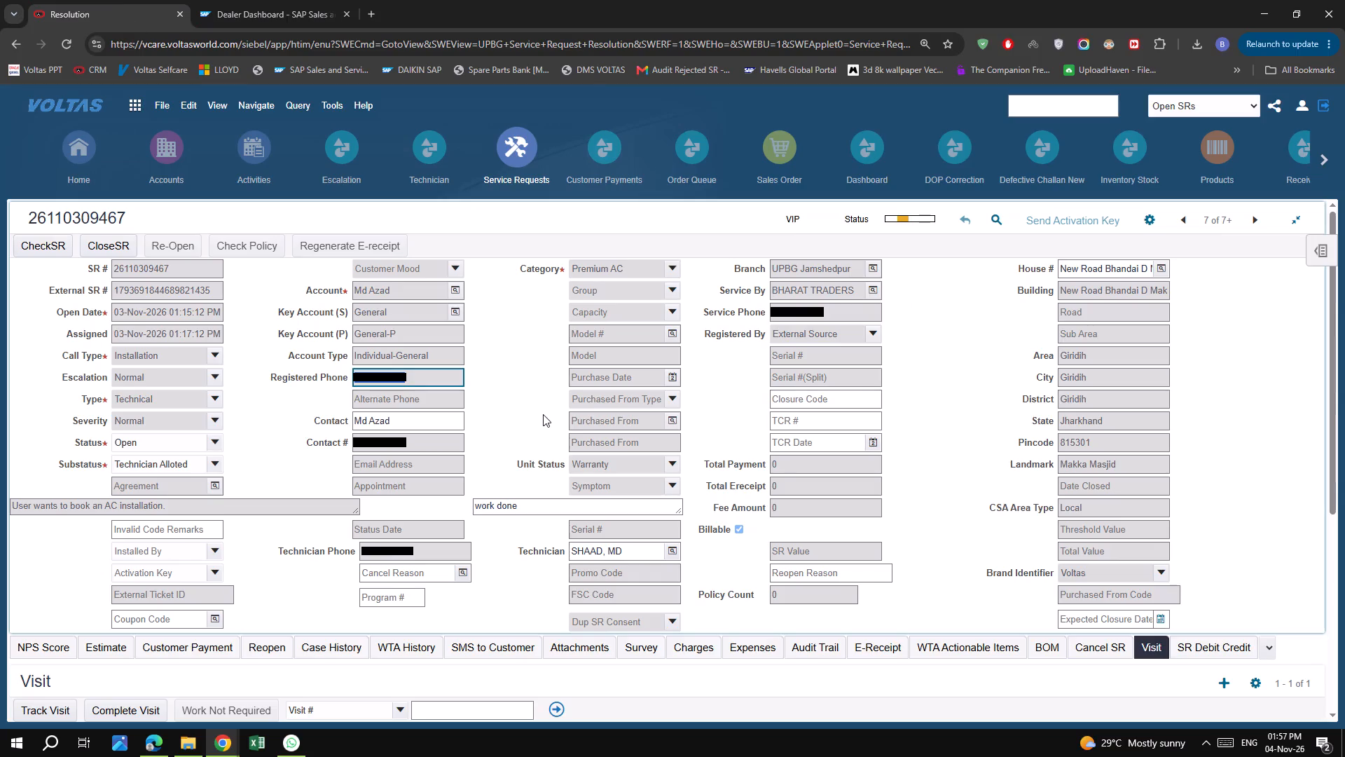
{"action": "left_click", "coordinate": [543, 414]}
{"action": "scroll", "coordinate": [738, 423], "scroll_direction": "down", "scroll_amount": 5}
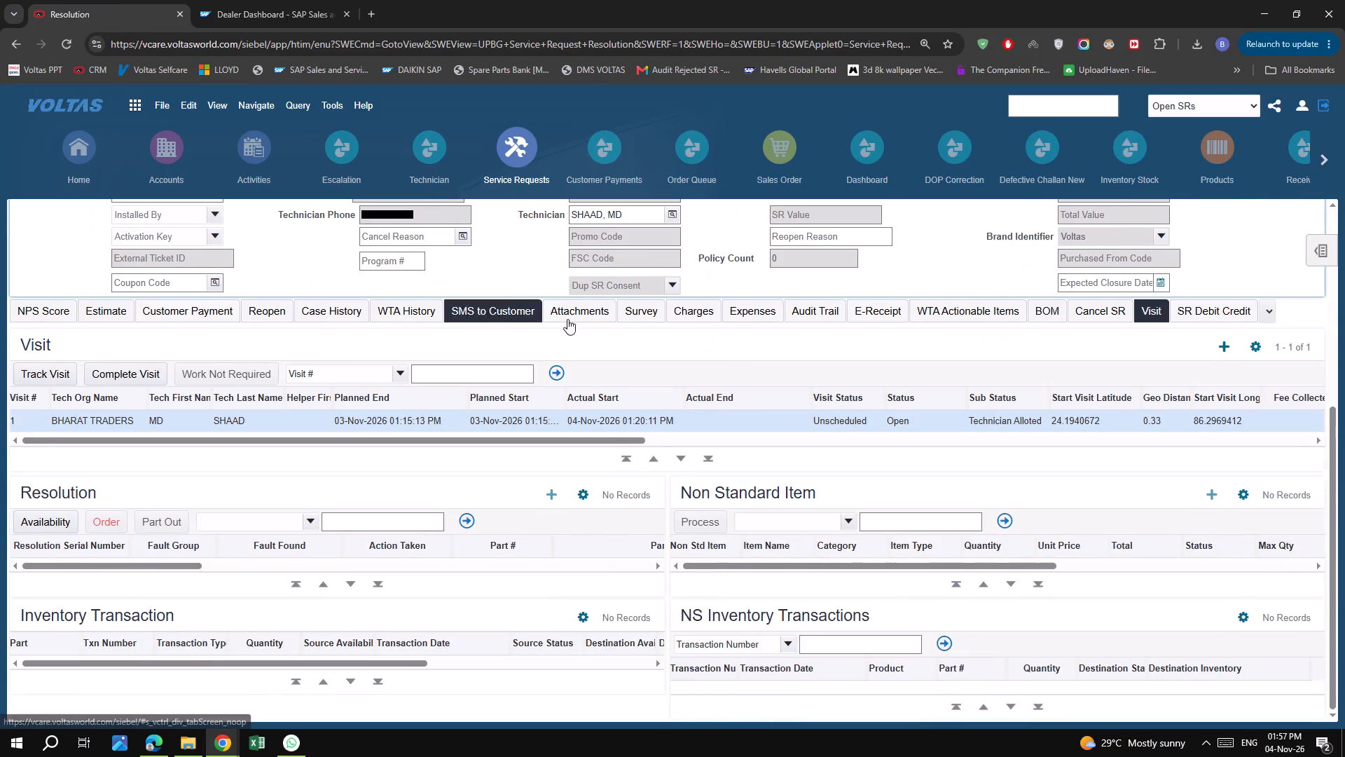
{"action": "left_click", "coordinate": [578, 318]}
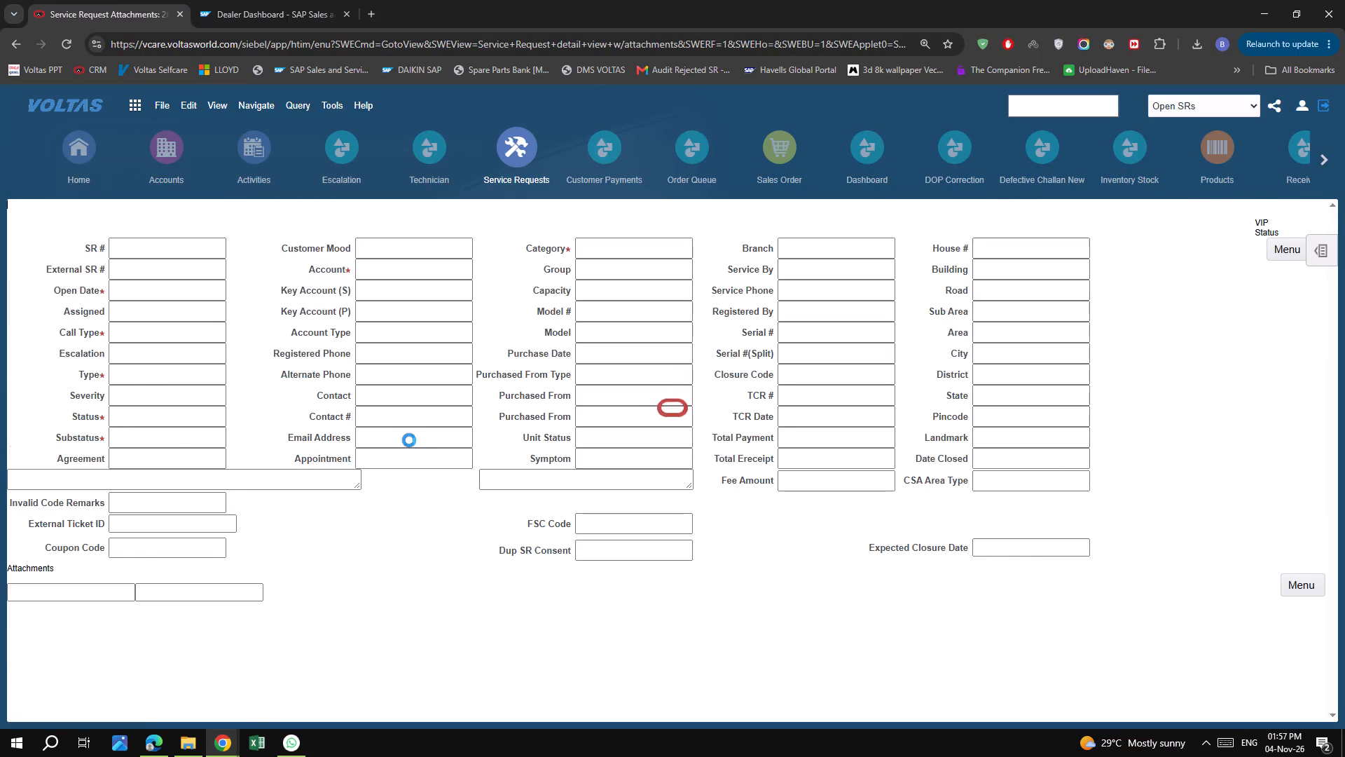
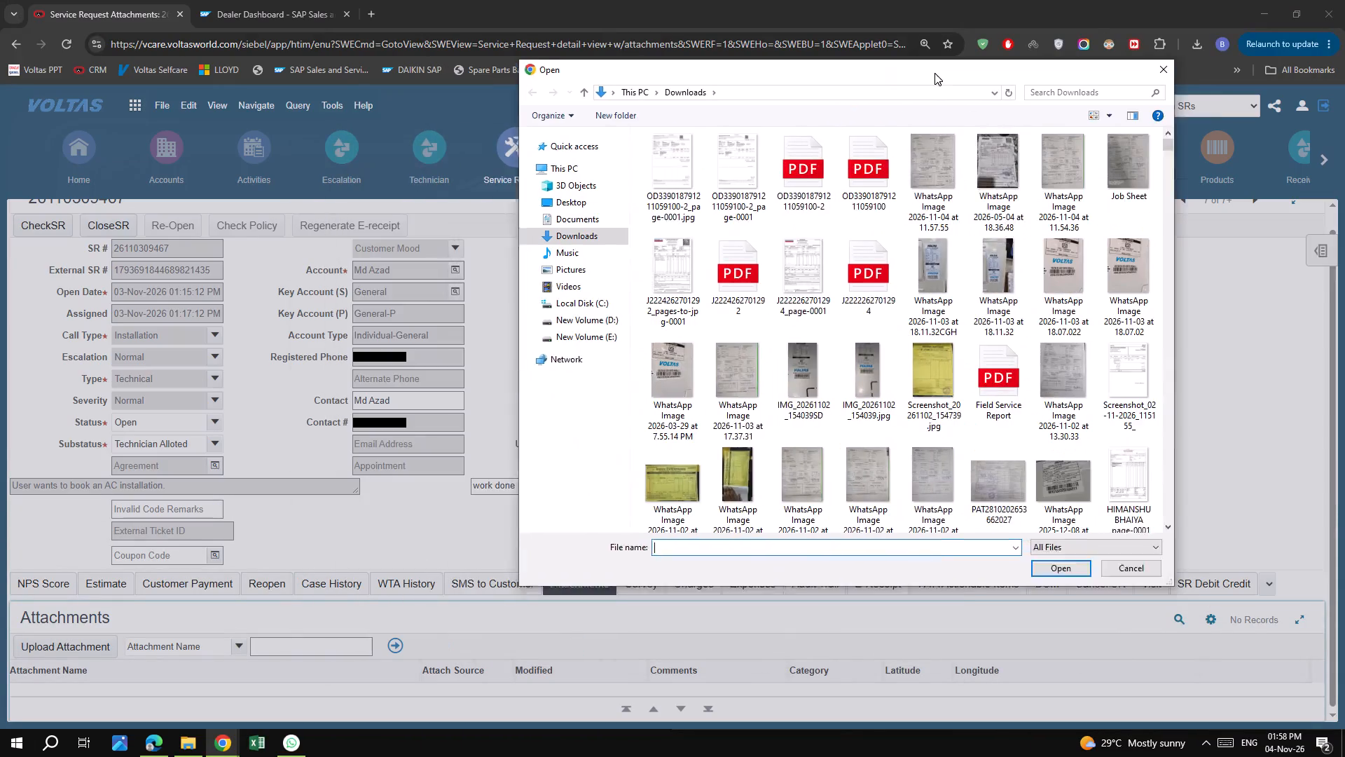
{"action": "left_click_drag", "start_coordinate": [934, 73], "coordinate": [685, 42]}
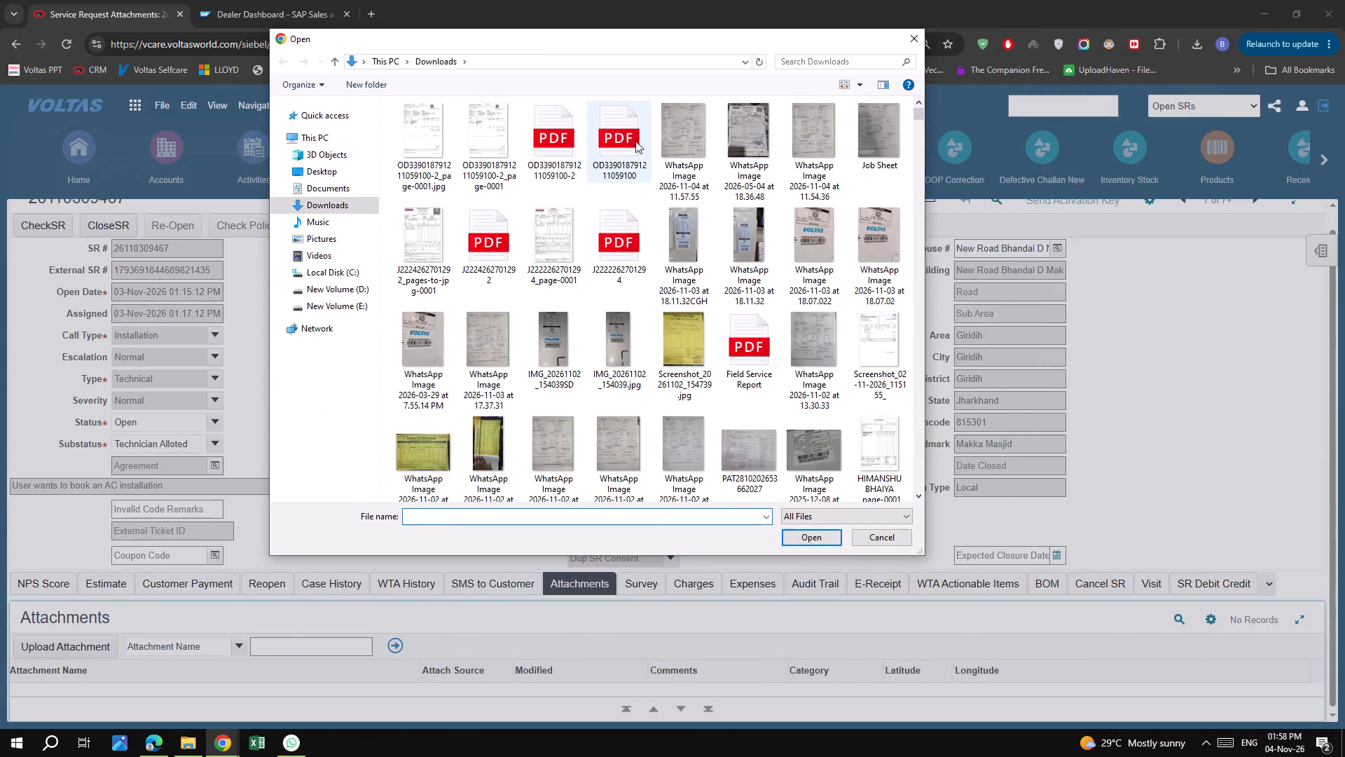
{"action": "left_click", "coordinate": [488, 132]}
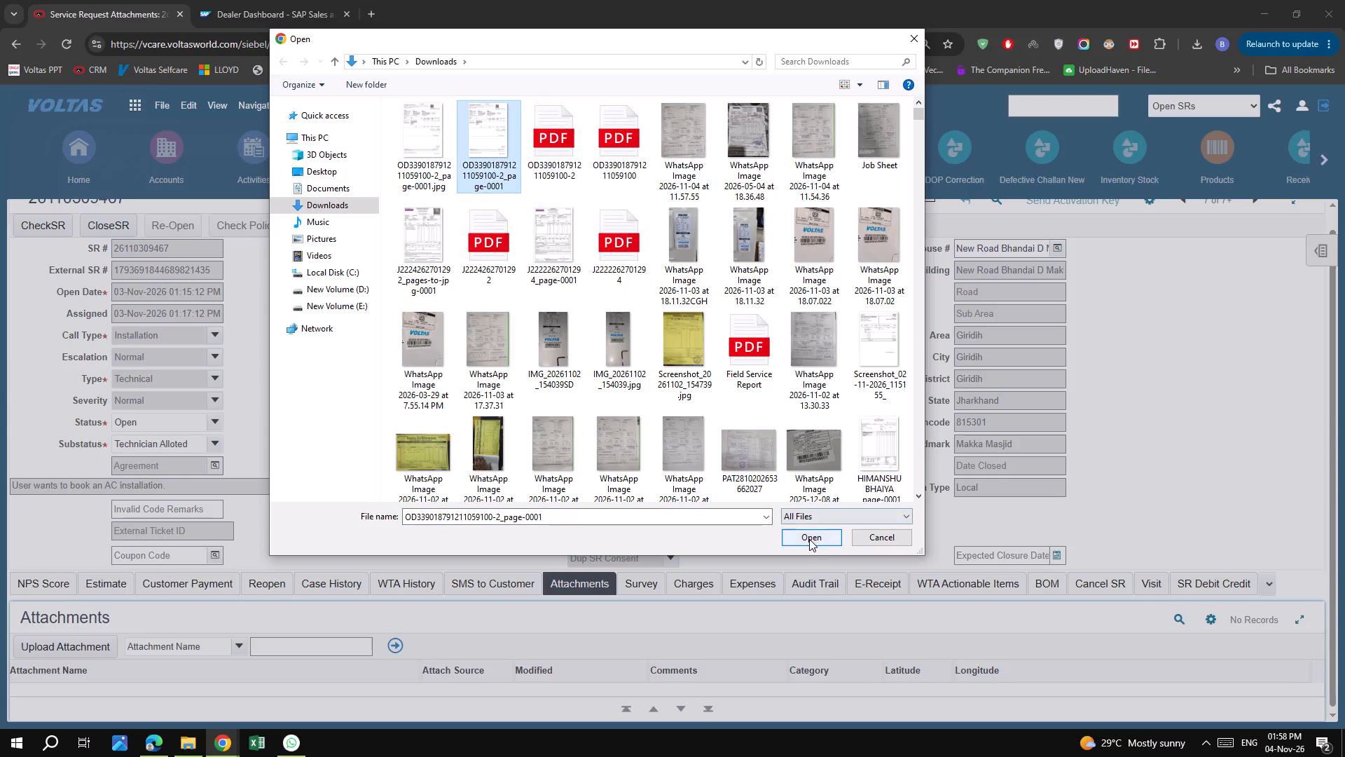
{"action": "left_click", "coordinate": [810, 538]}
{"action": "left_click", "coordinate": [790, 411]}
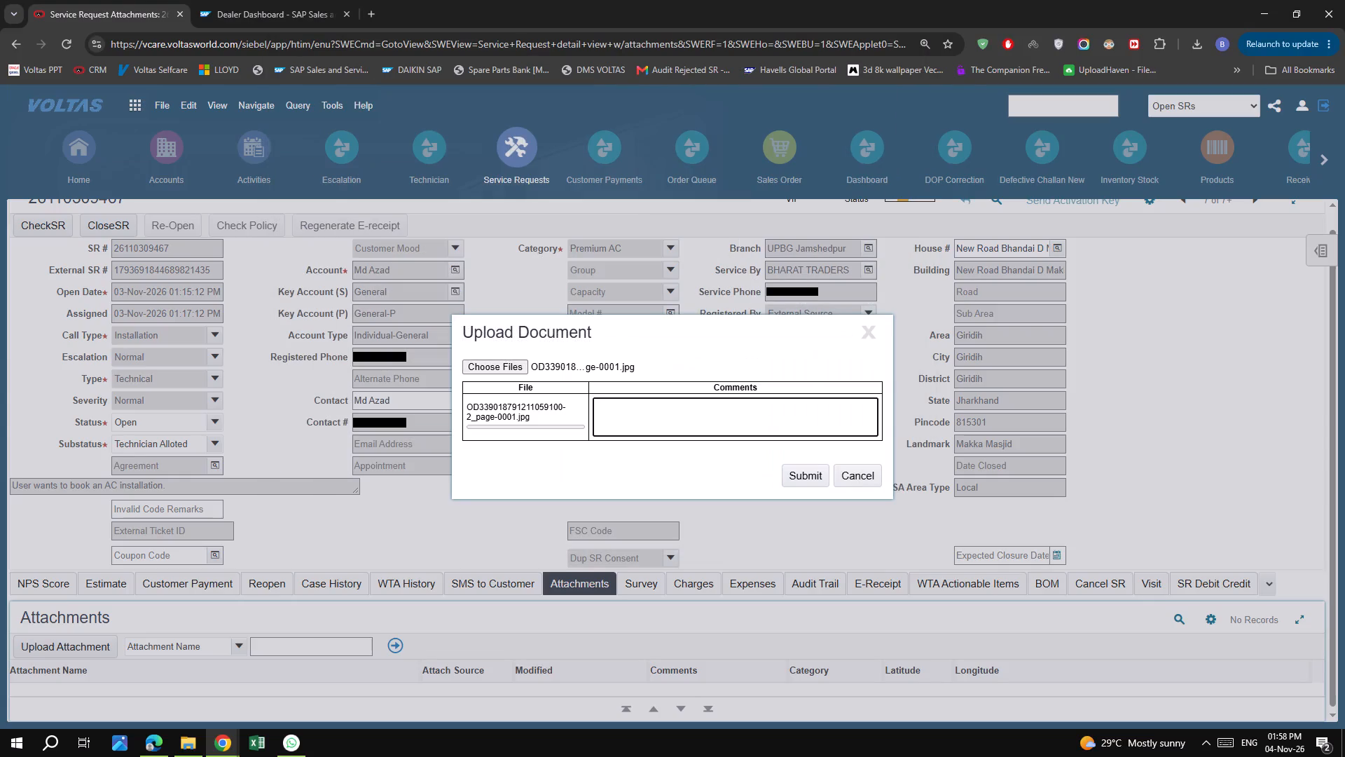
{"action": "type", "text": "INV"}
{"action": "left_click", "coordinate": [828, 480]}
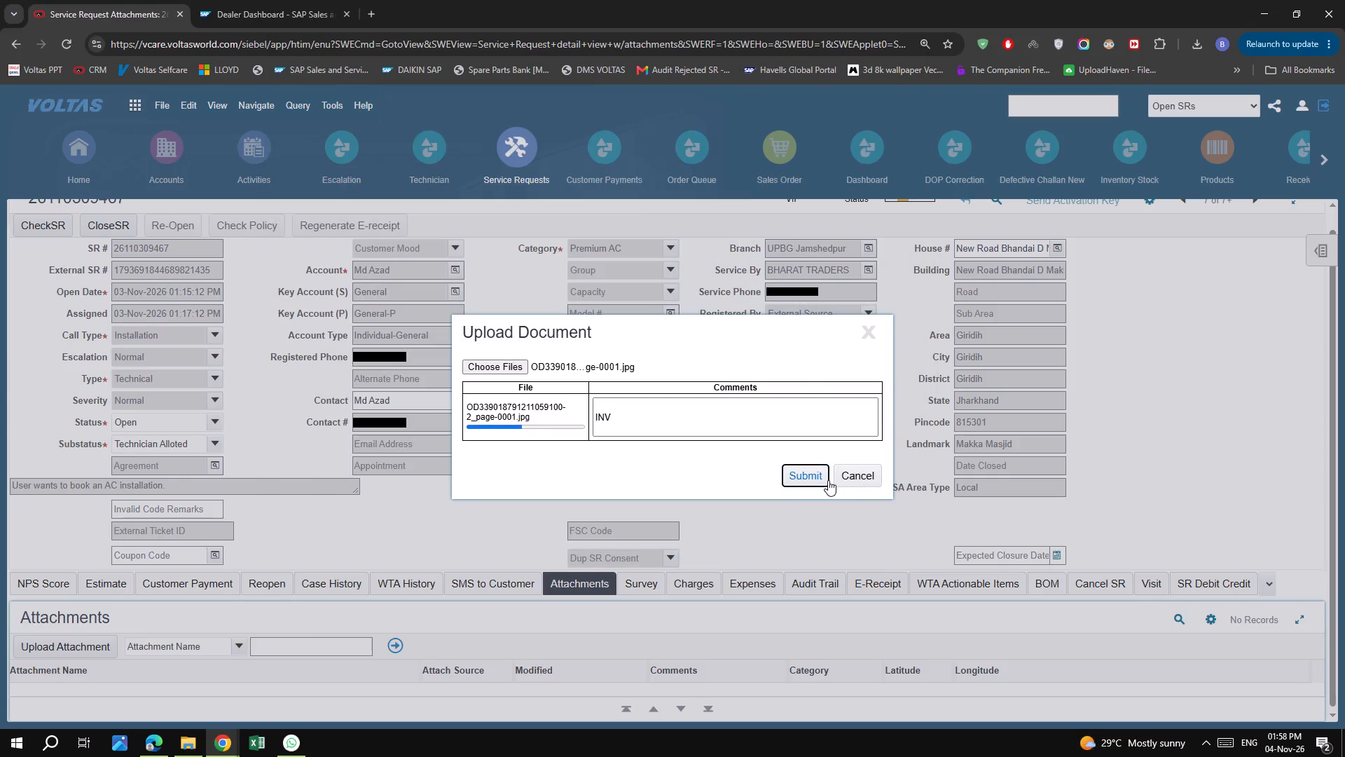
{"action": "key", "text": "Return"}
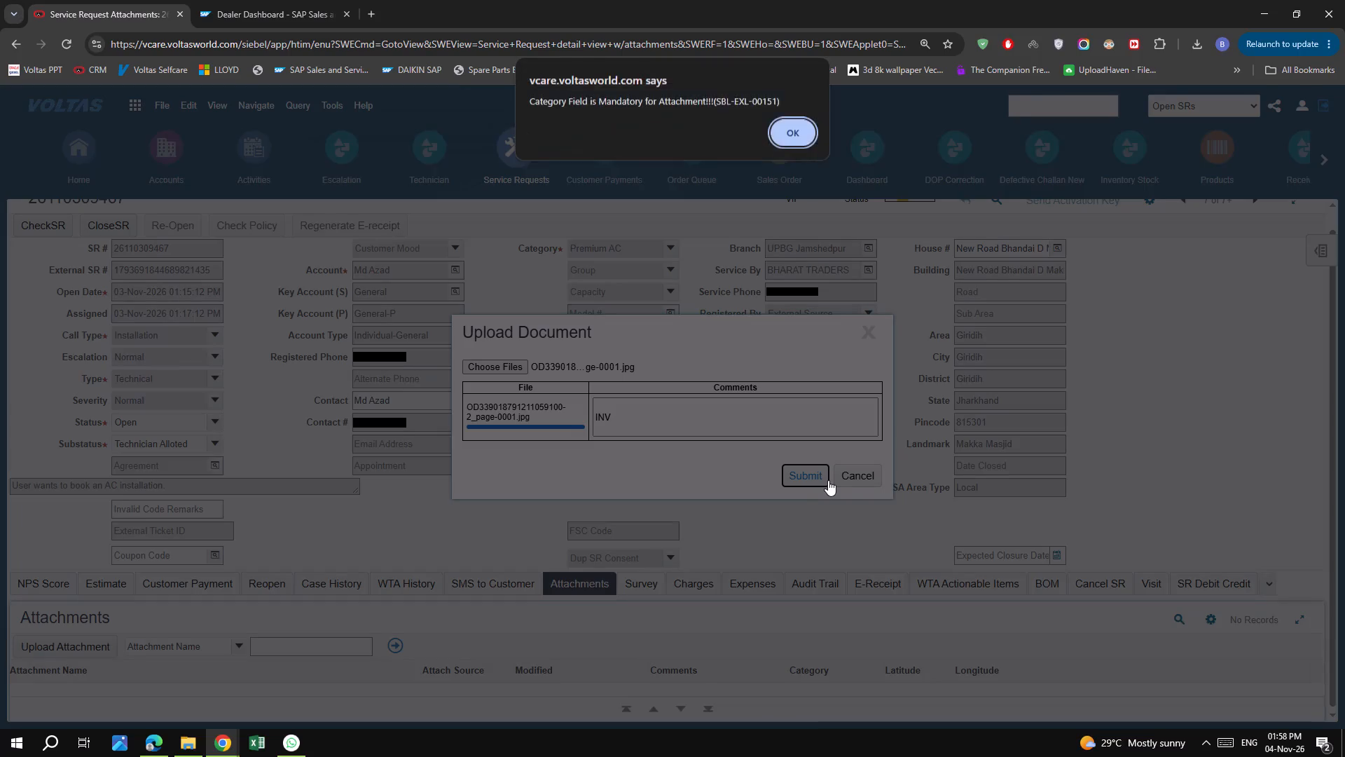
Set the uploaded attachment's category to Invoice and save the record.
{"action": "left_click", "coordinate": [820, 689]}
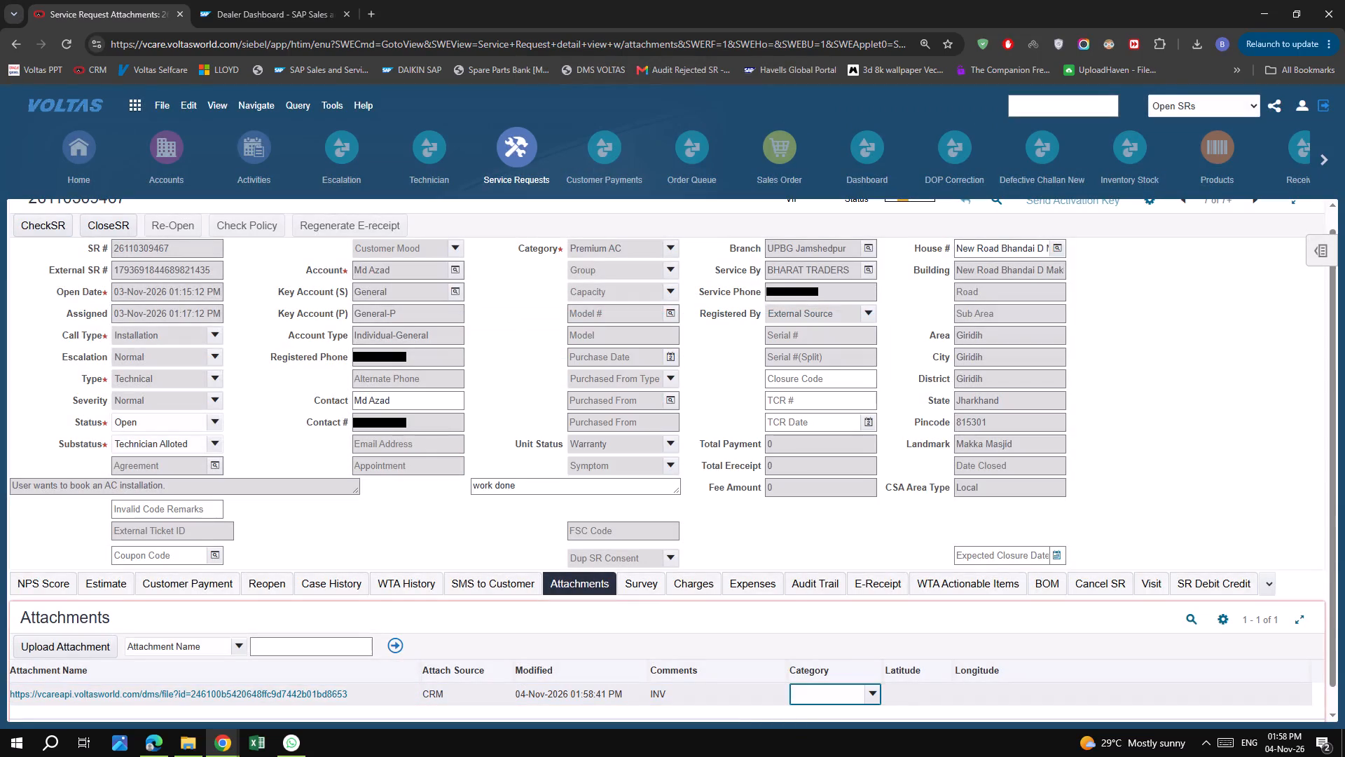
{"action": "type", "text": "IN"}
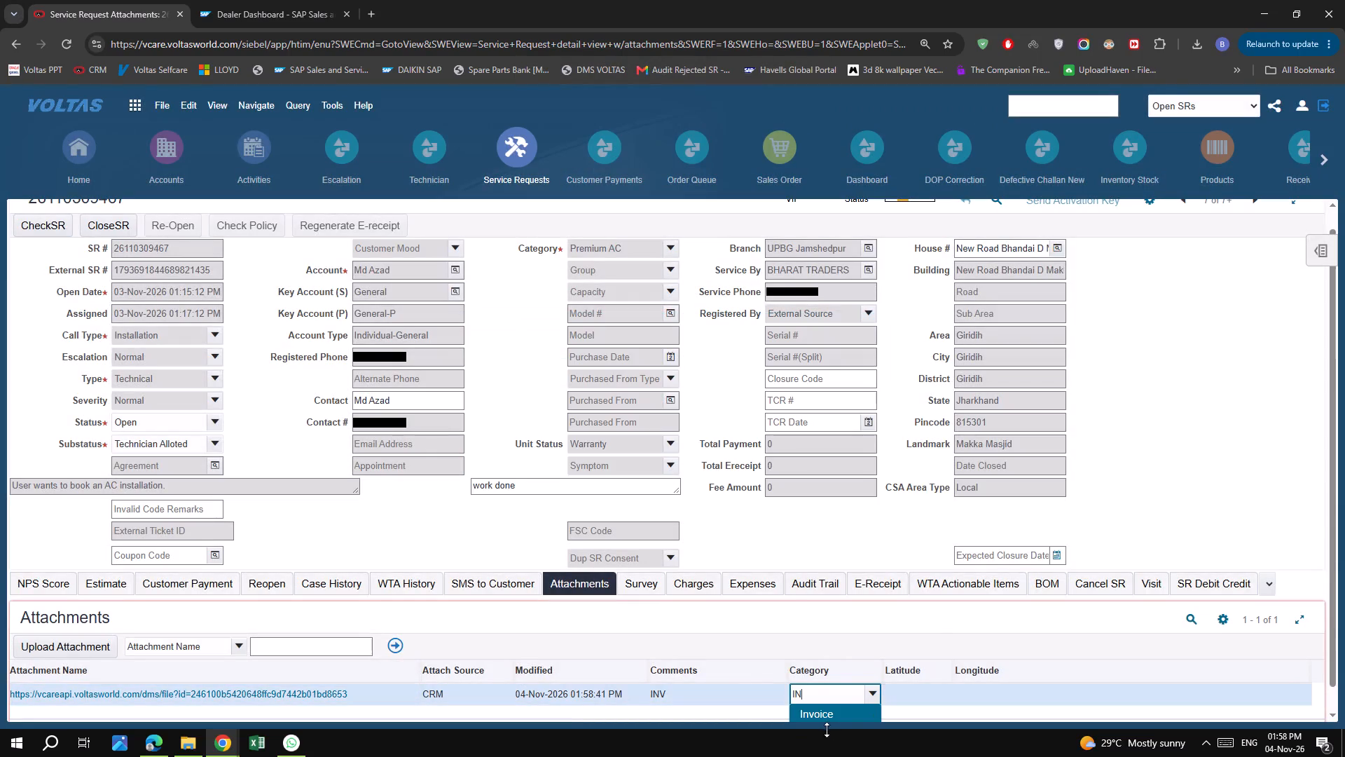
{"action": "left_click", "coordinate": [851, 714]}
{"action": "left_click", "coordinate": [399, 646]}
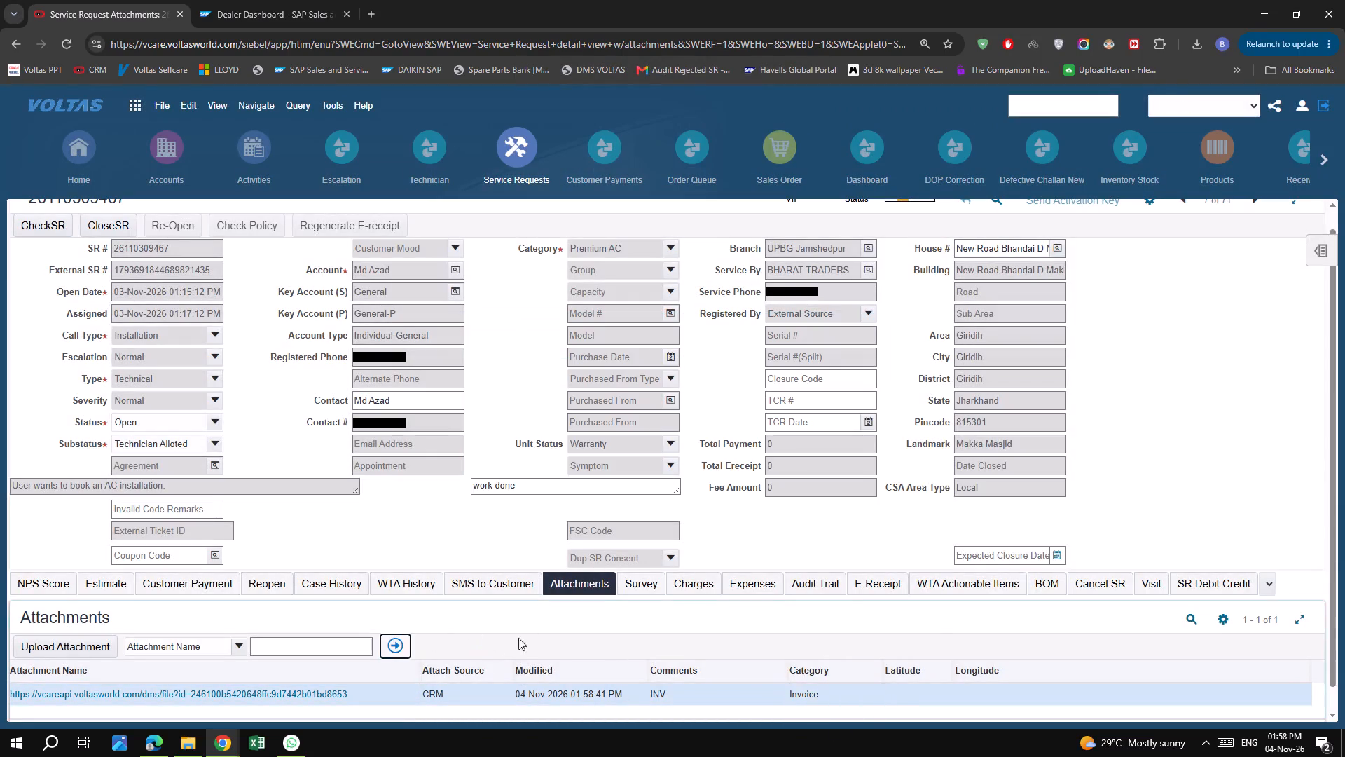
Open the uploaded attachment to check the tax invoice's legibility and billing details, and close it again.
{"action": "left_click", "coordinate": [294, 695]}
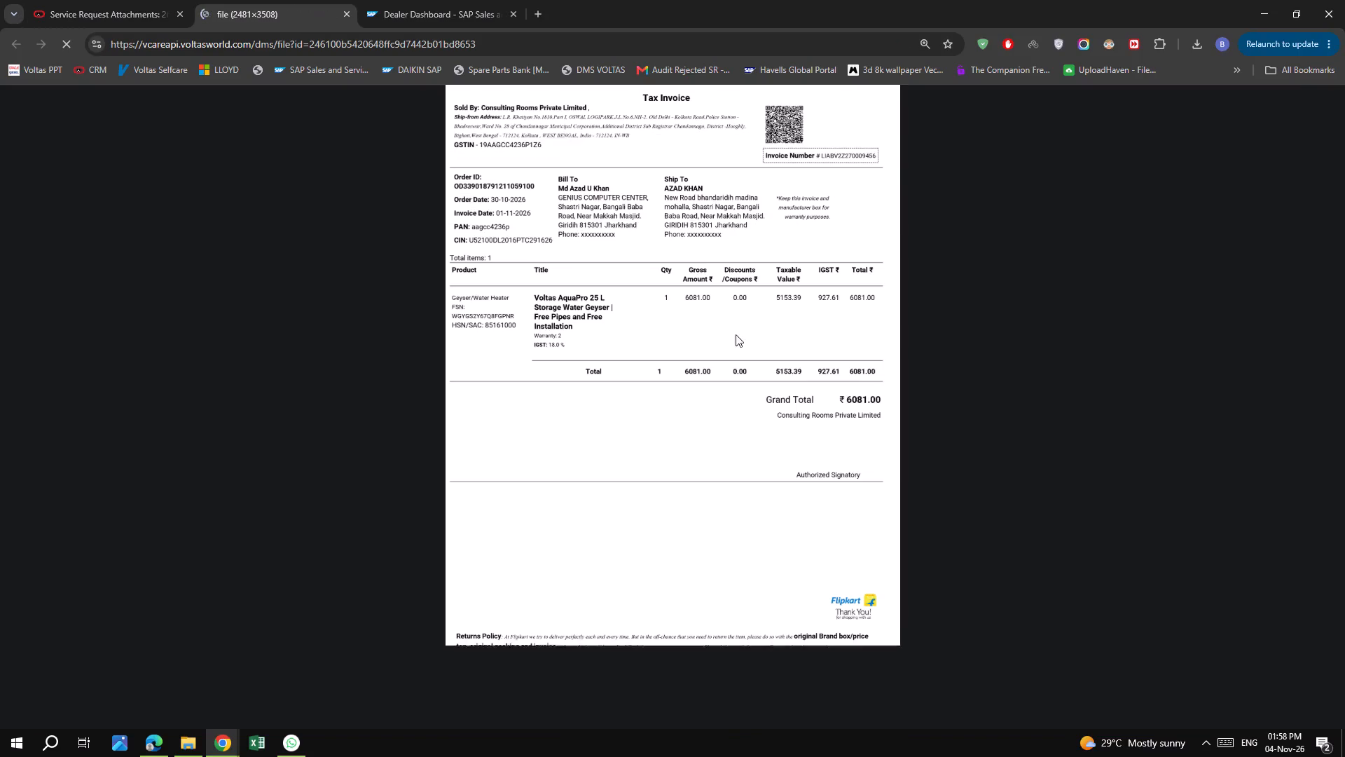
{"action": "left_click", "coordinate": [648, 236]}
{"action": "left_click", "coordinate": [648, 236]}
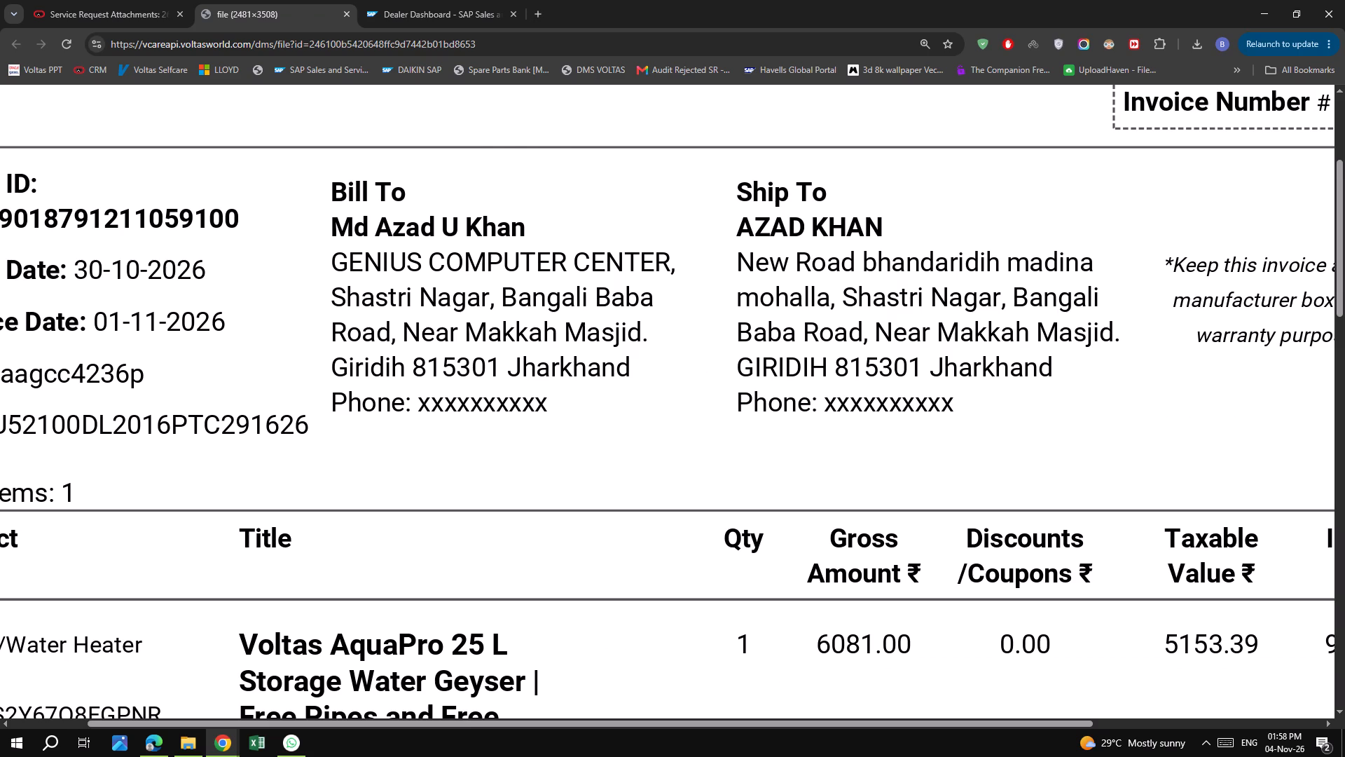
{"action": "left_click", "coordinate": [348, 12]}
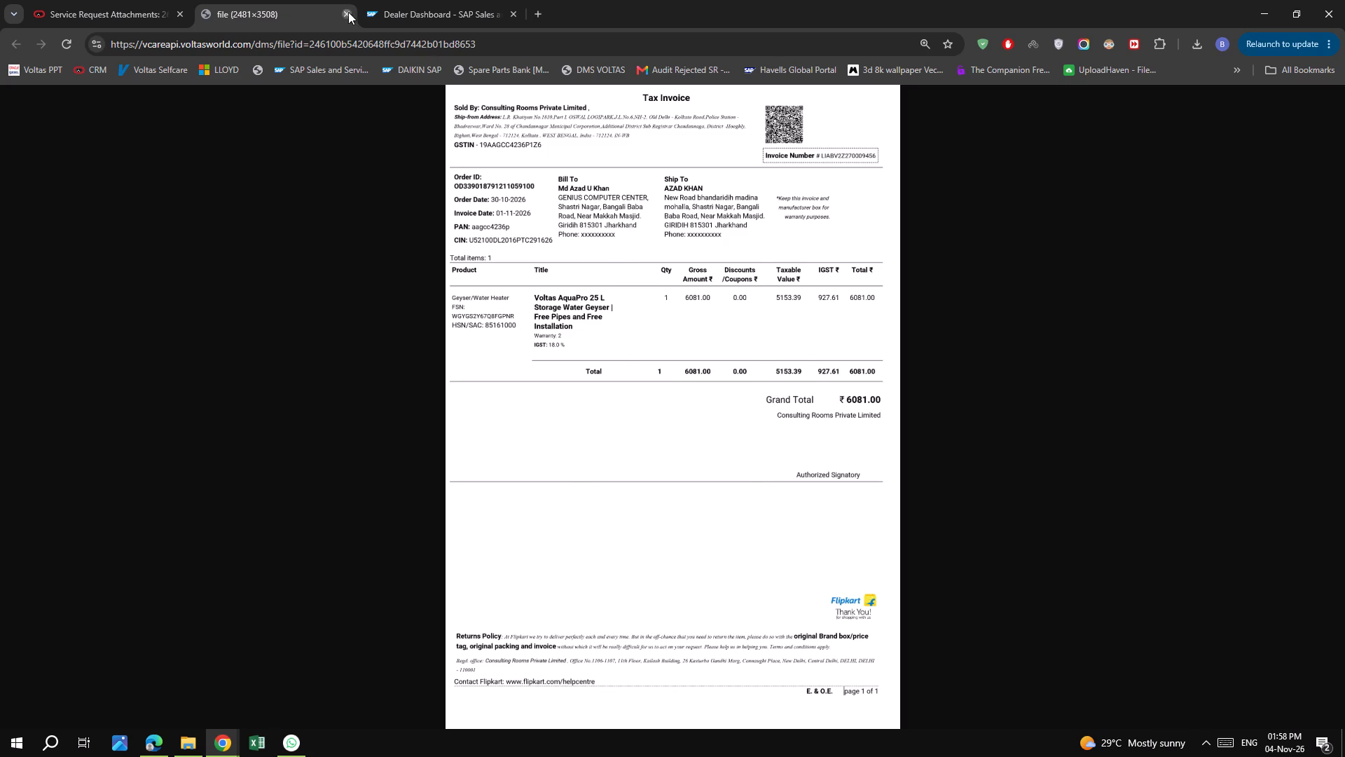
Reload the service request's attachments page.
{"action": "scroll", "coordinate": [691, 445], "scroll_direction": "down", "scroll_amount": 5}
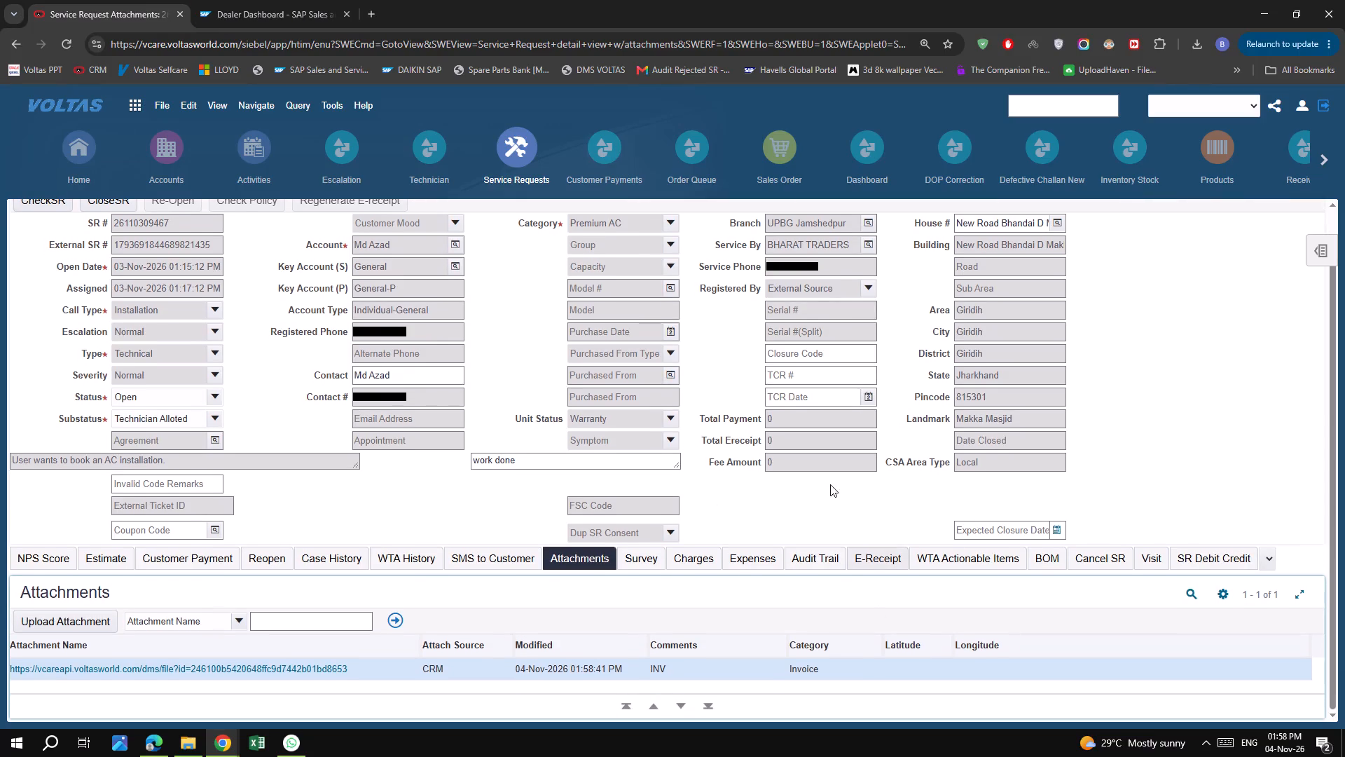
{"action": "left_click", "coordinate": [69, 49]}
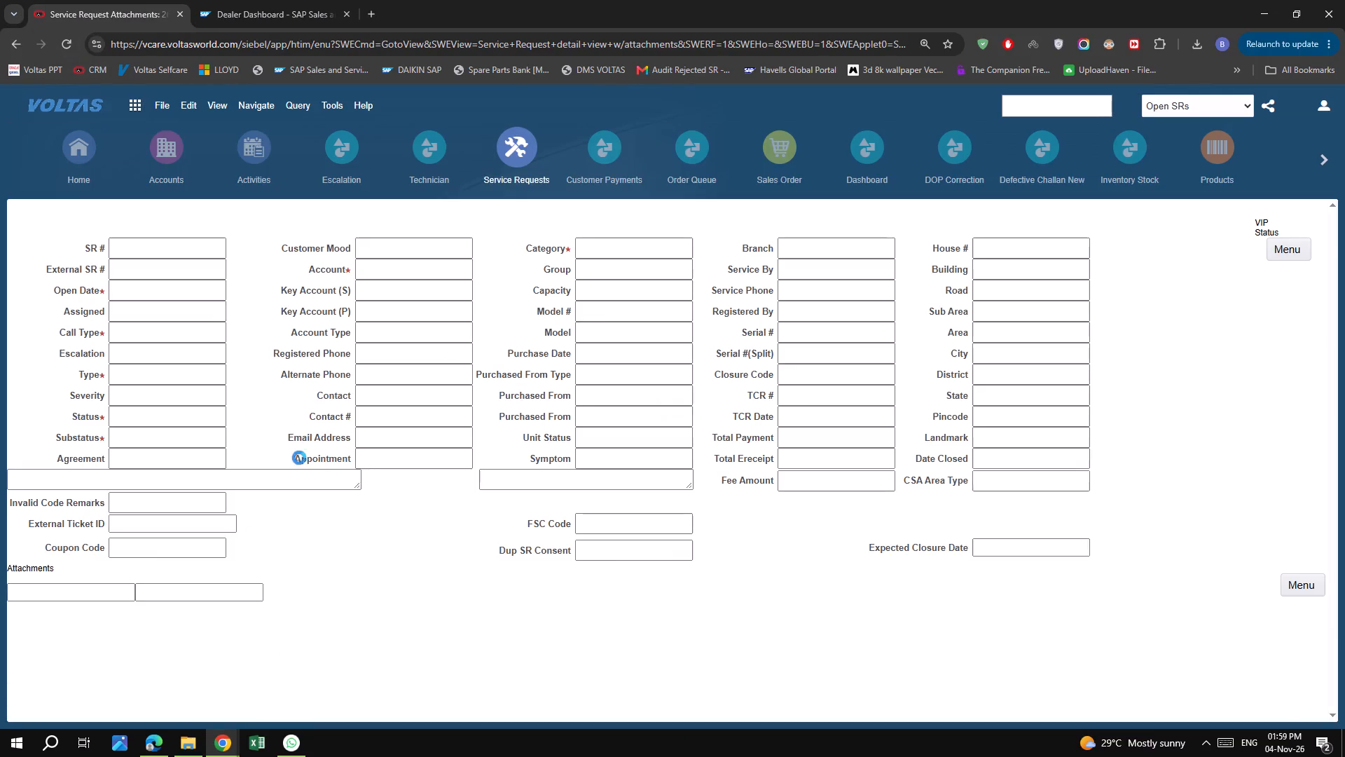
Switch to Microsoft Edge and close the window showing the downloaded Flipkart tax invoice PDF.
{"action": "left_click", "coordinate": [150, 736]}
{"action": "left_click", "coordinate": [1325, 8]}
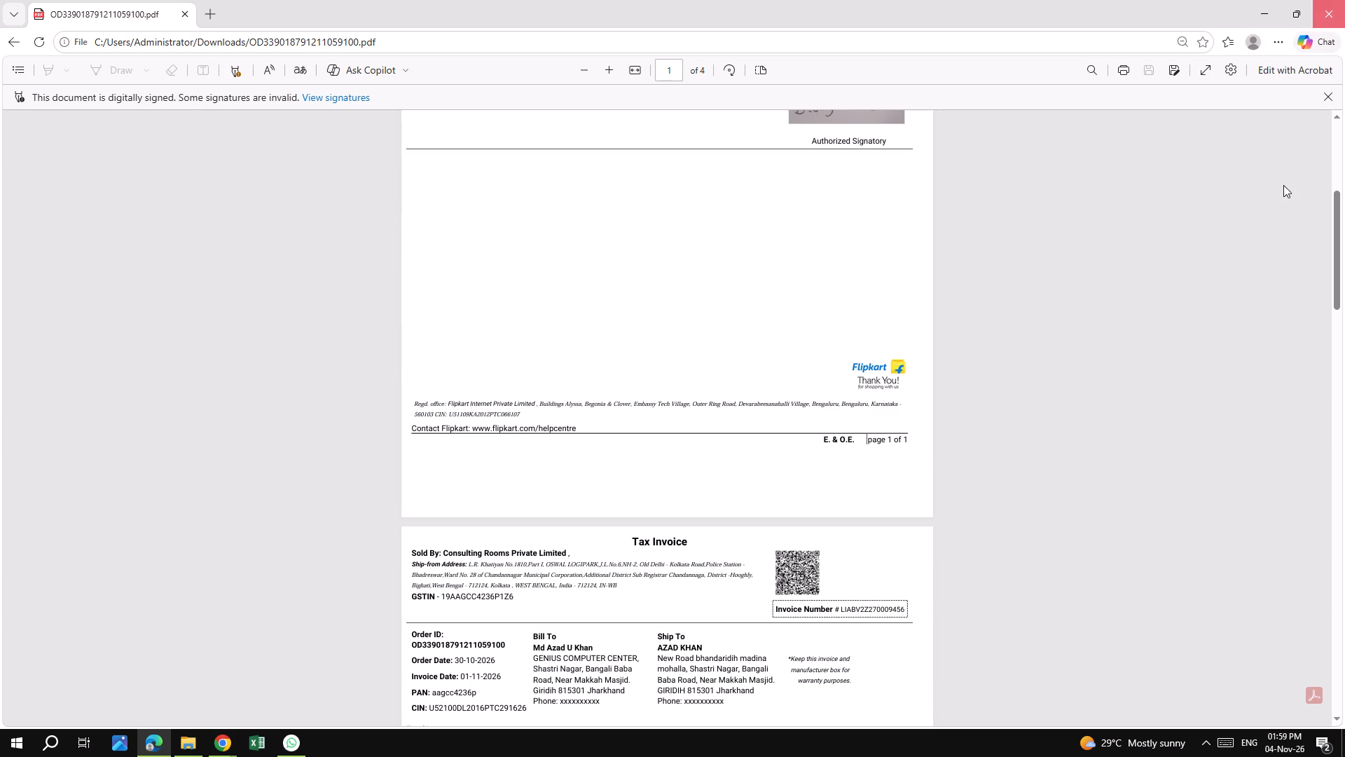
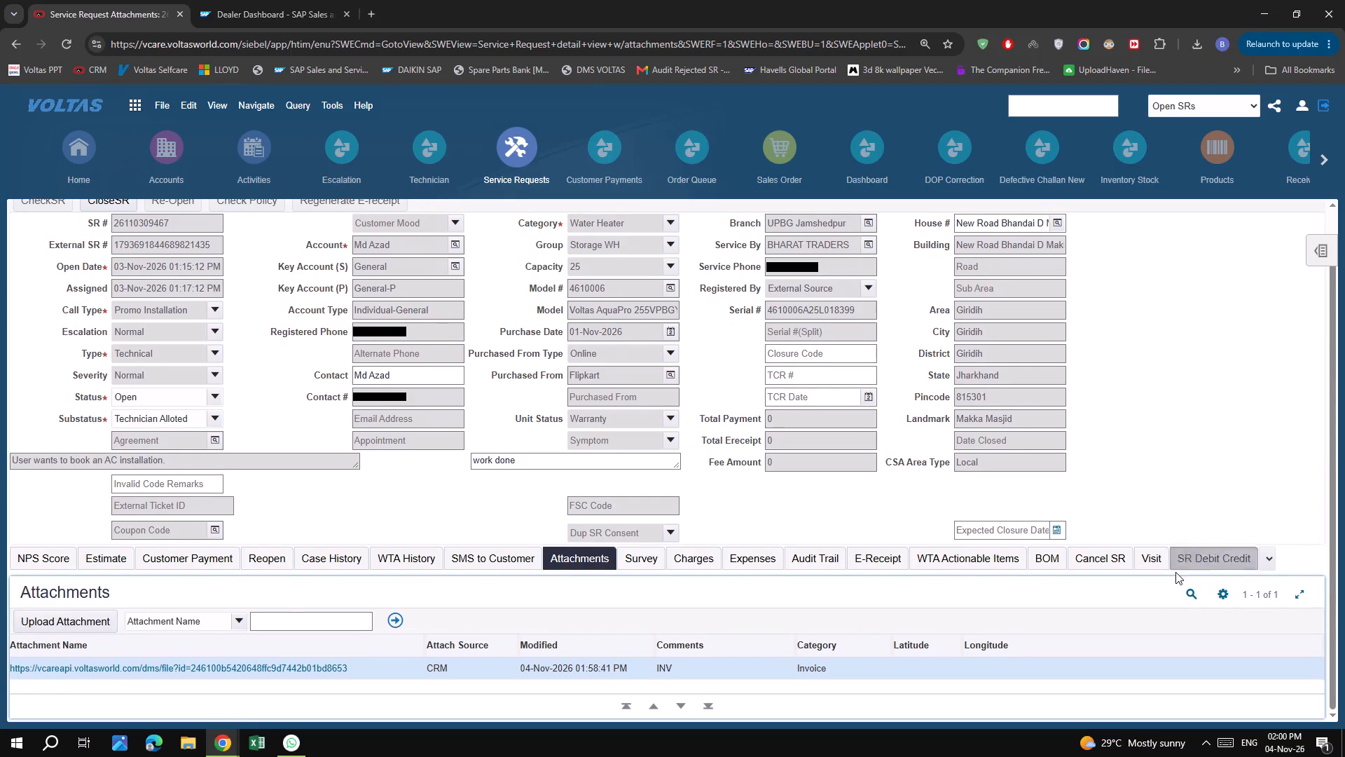
Open the visit records of the current water heater service request.
{"action": "left_click", "coordinate": [1152, 562]}
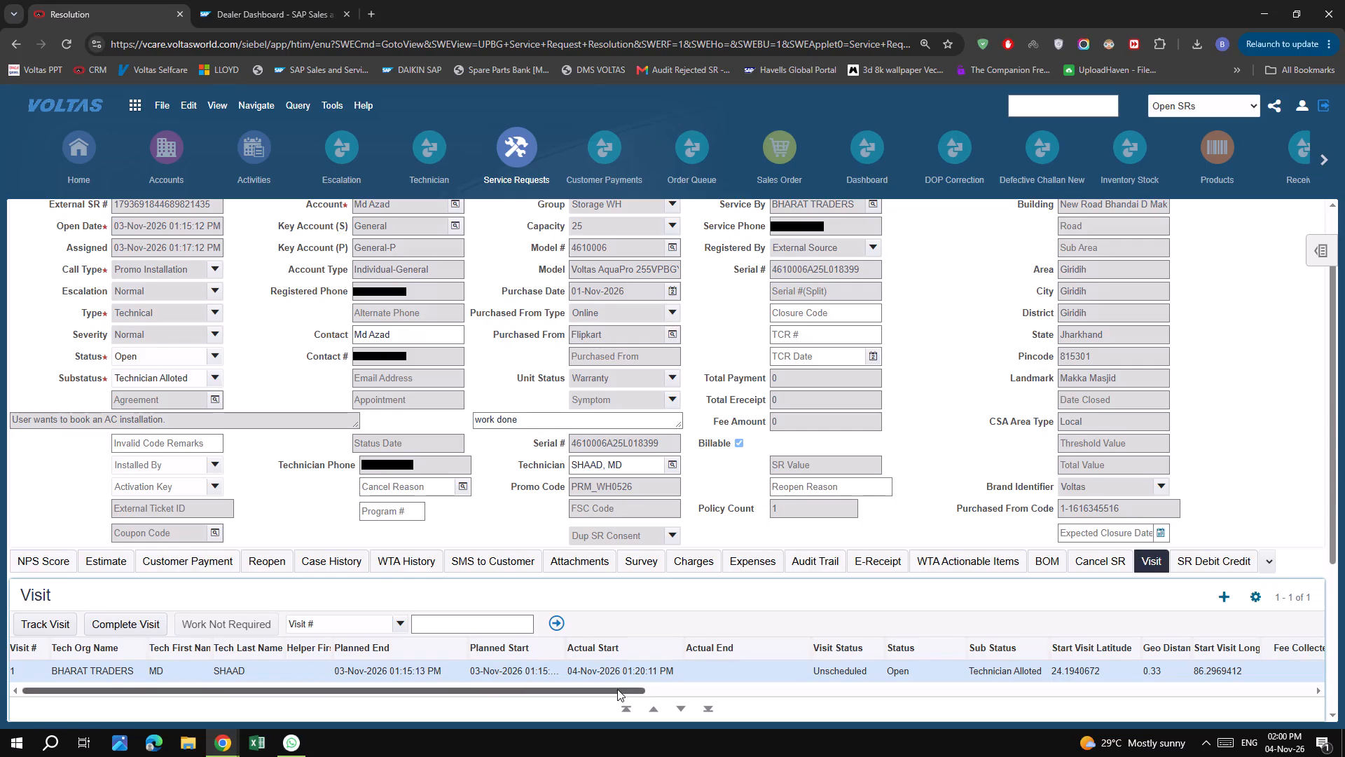
{"action": "left_click_drag", "start_coordinate": [618, 690], "coordinate": [438, 686]}
{"action": "scroll", "coordinate": [851, 504], "scroll_direction": "down", "scroll_amount": 7}
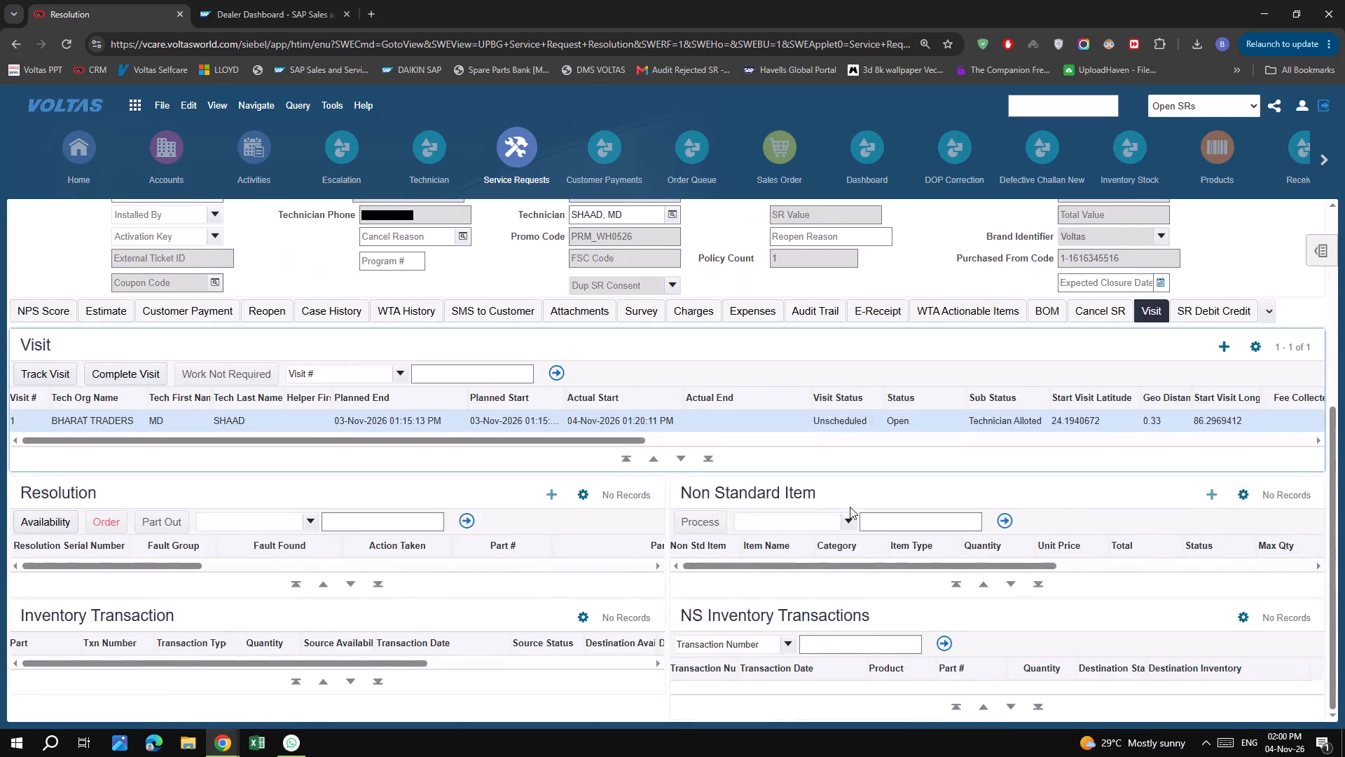
{"action": "scroll", "coordinate": [850, 507], "scroll_direction": "up", "scroll_amount": 7}
{"action": "scroll", "coordinate": [850, 507], "scroll_direction": "down", "scroll_amount": 2}
{"action": "scroll", "coordinate": [850, 507], "scroll_direction": "up", "scroll_amount": 13}
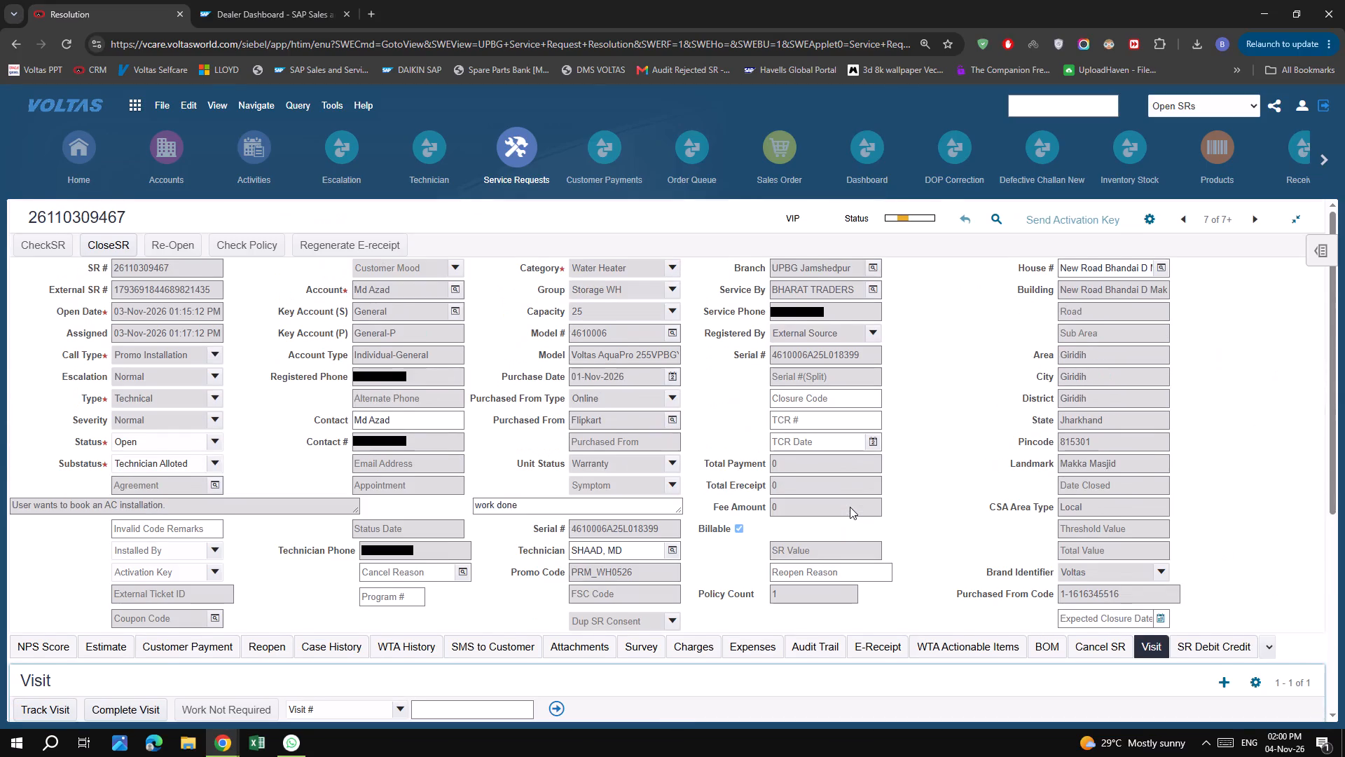
{"action": "left_click", "coordinate": [582, 656]}
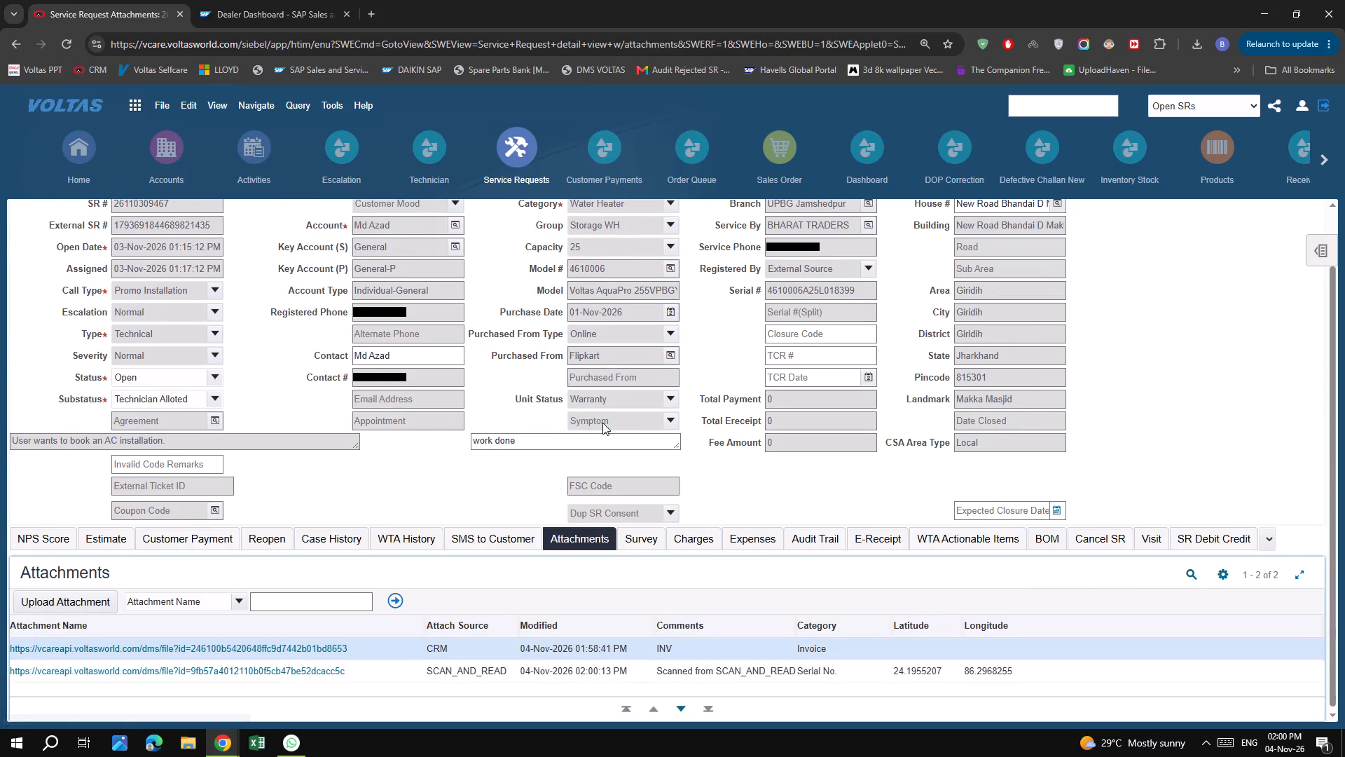
{"action": "scroll", "coordinate": [512, 422], "scroll_direction": "up", "scroll_amount": 5}
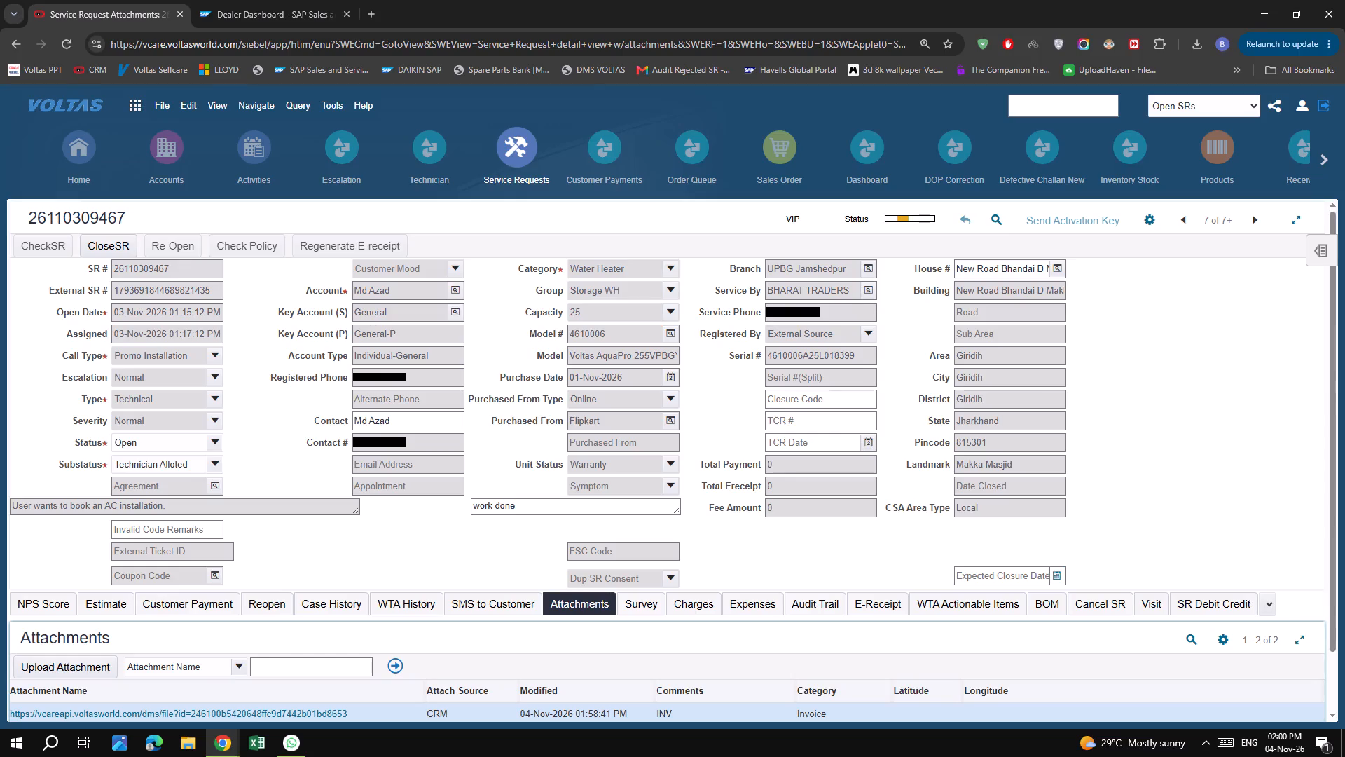
{"action": "left_click", "coordinate": [70, 39]}
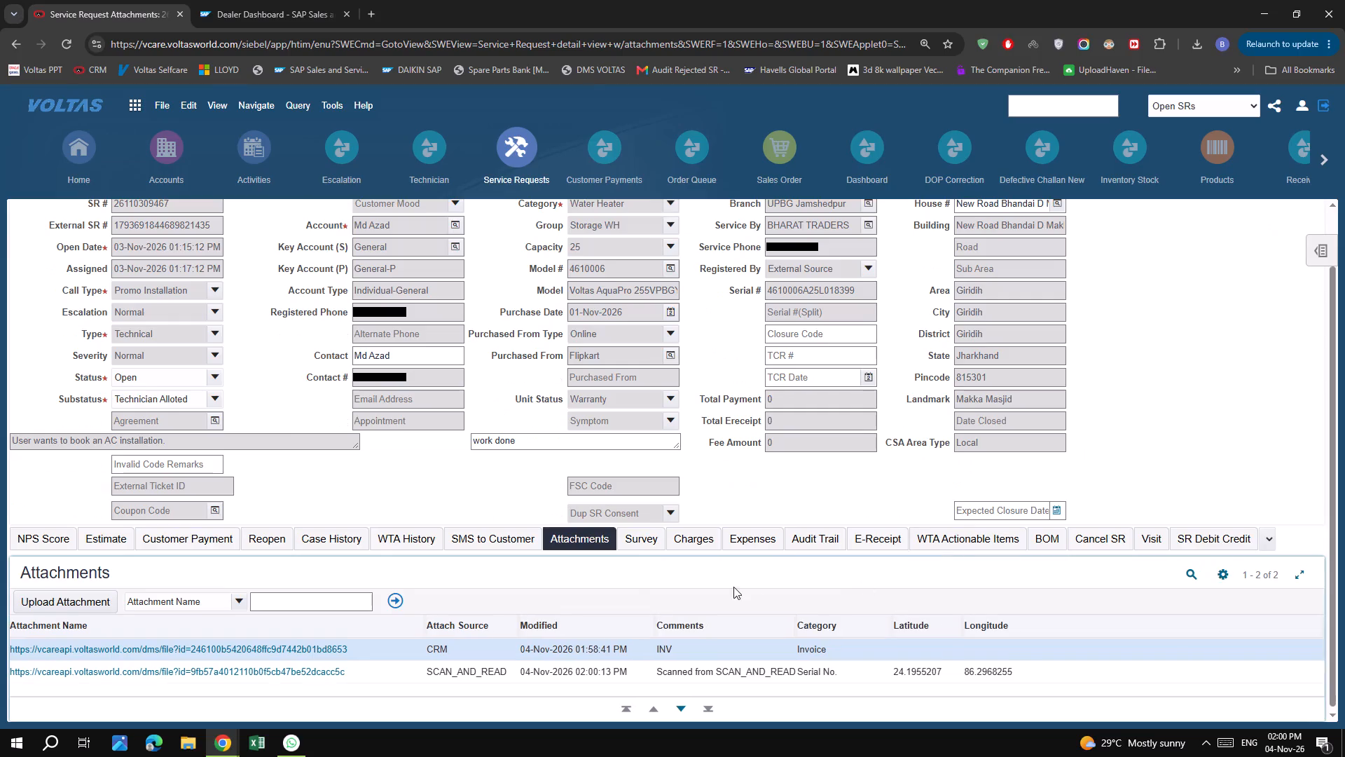
Open the SCAN_AND_READ serial number attachment to check the serial number on the water heater's barcode label, and close it again.
{"action": "left_click", "coordinate": [329, 670]}
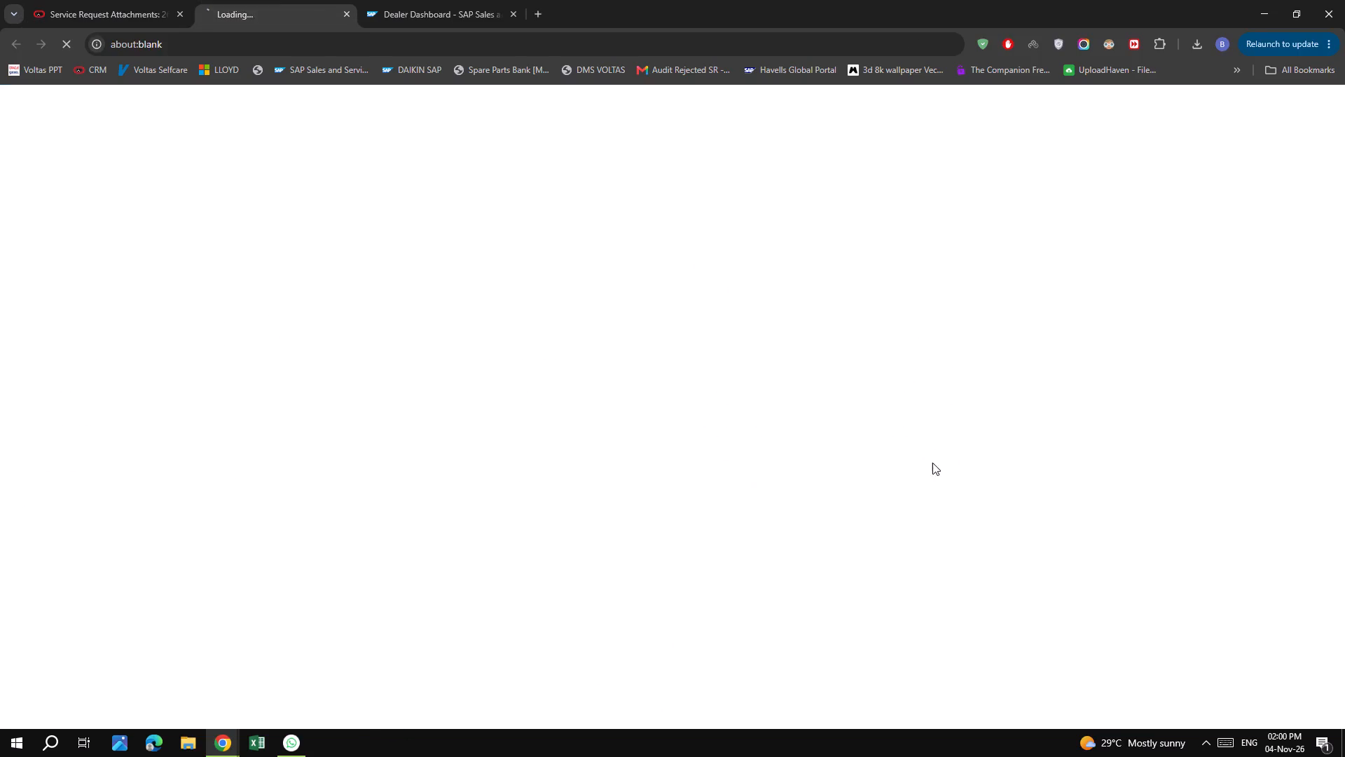
{"action": "left_click", "coordinate": [674, 449]}
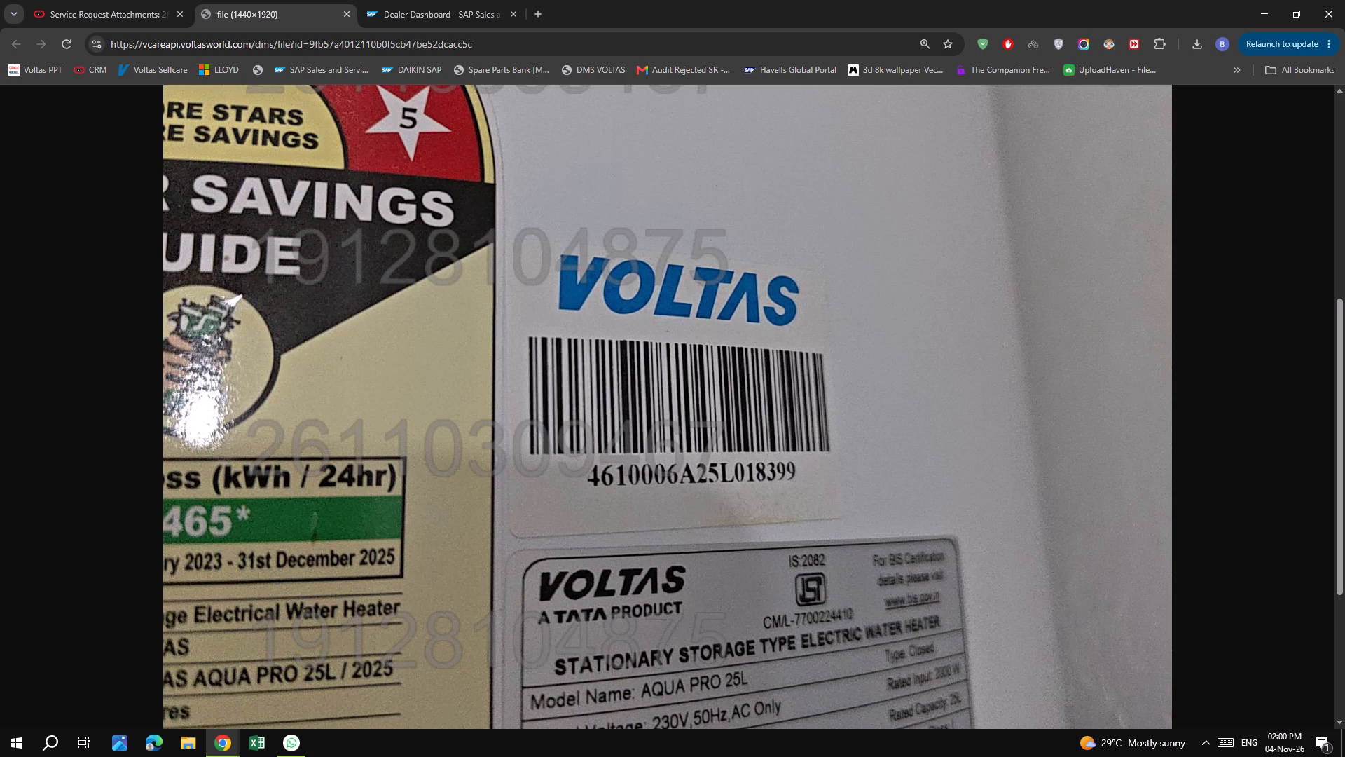
{"action": "left_click", "coordinate": [674, 449]}
{"action": "left_click", "coordinate": [344, 15]}
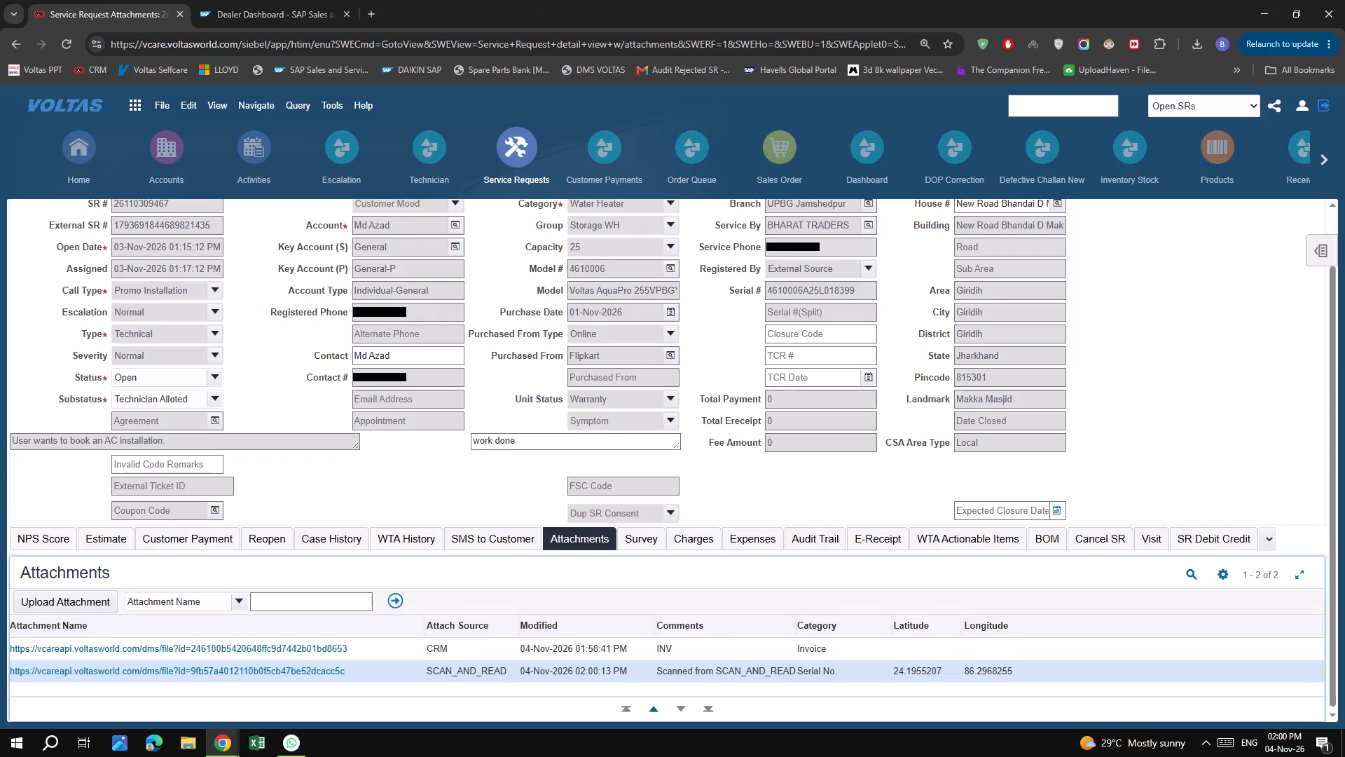
Review the service request details alongside its attachments, and open the Invoice attachment to check its billing and product details.
{"action": "scroll", "coordinate": [553, 332], "scroll_direction": "up", "scroll_amount": 7}
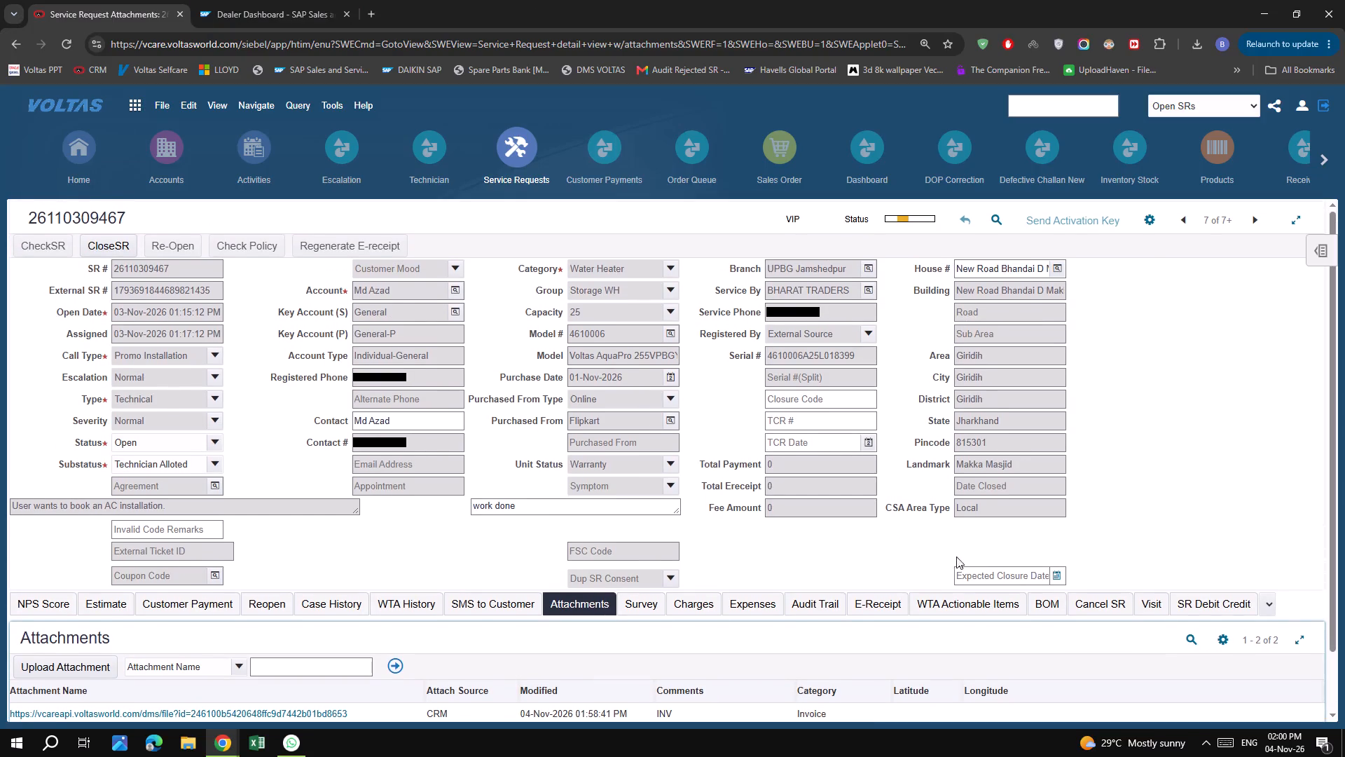
{"action": "scroll", "coordinate": [871, 552], "scroll_direction": "down", "scroll_amount": 6}
{"action": "scroll", "coordinate": [878, 545], "scroll_direction": "up", "scroll_amount": 4}
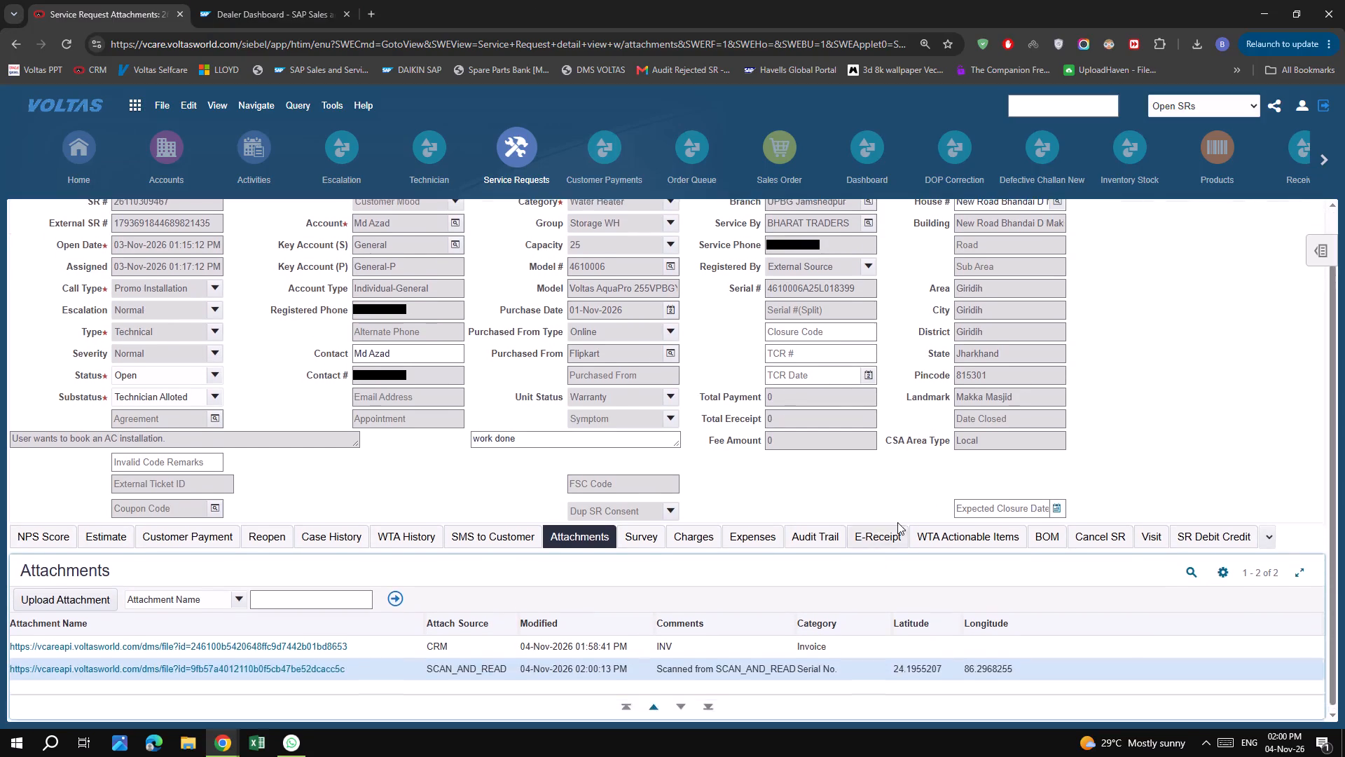
{"action": "scroll", "coordinate": [897, 522], "scroll_direction": "up", "scroll_amount": 2}
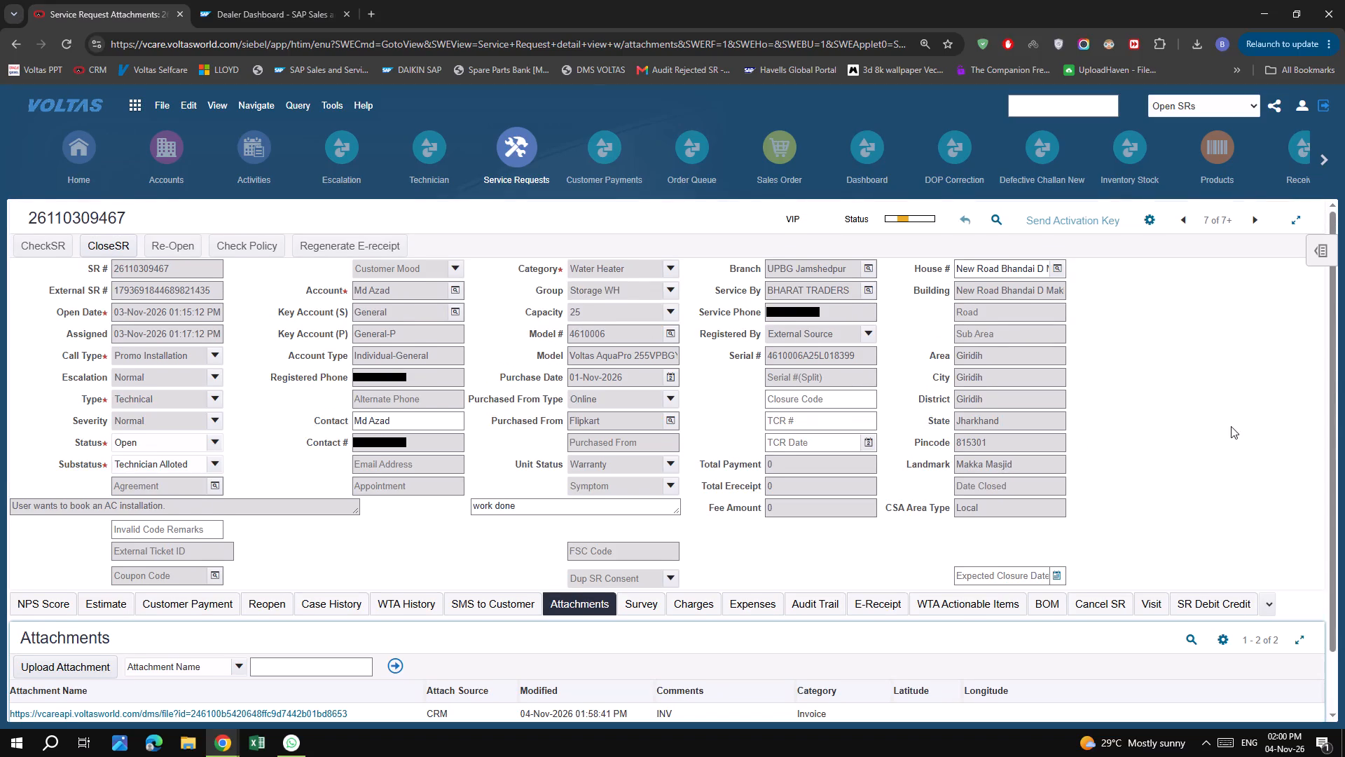
{"action": "scroll", "coordinate": [1124, 495], "scroll_direction": "down", "scroll_amount": 6}
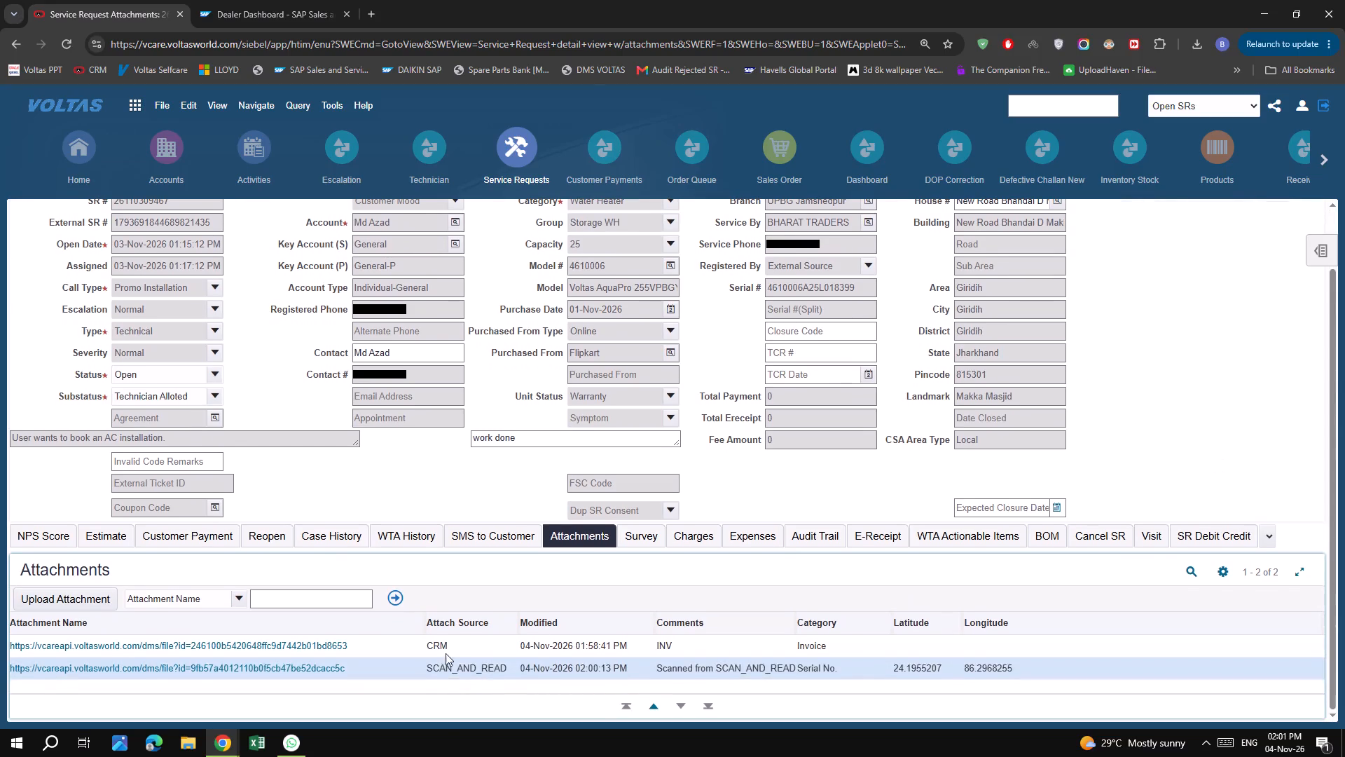
{"action": "left_click", "coordinate": [337, 643]}
{"action": "left_click", "coordinate": [579, 282]}
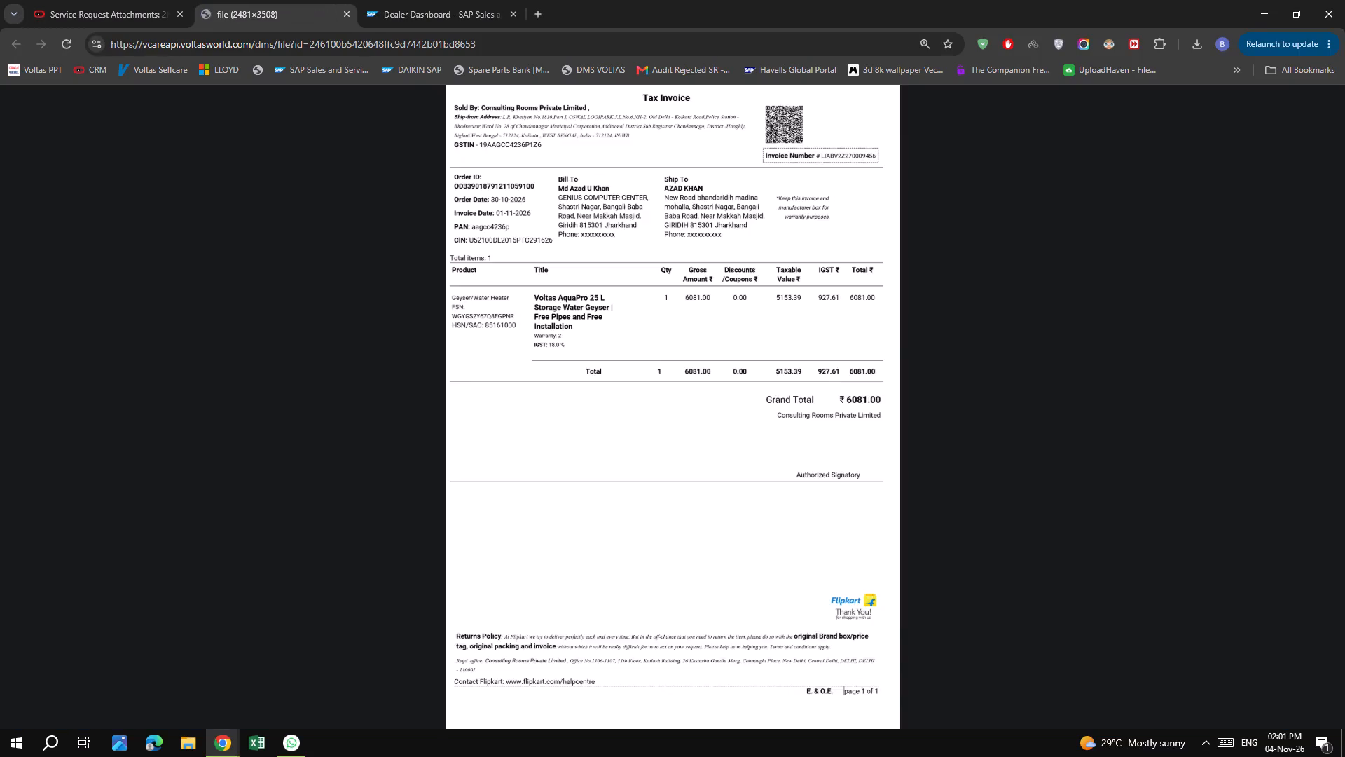
{"action": "scroll", "coordinate": [578, 306], "scroll_direction": "up", "scroll_amount": 5}
{"action": "left_click", "coordinate": [578, 307]}
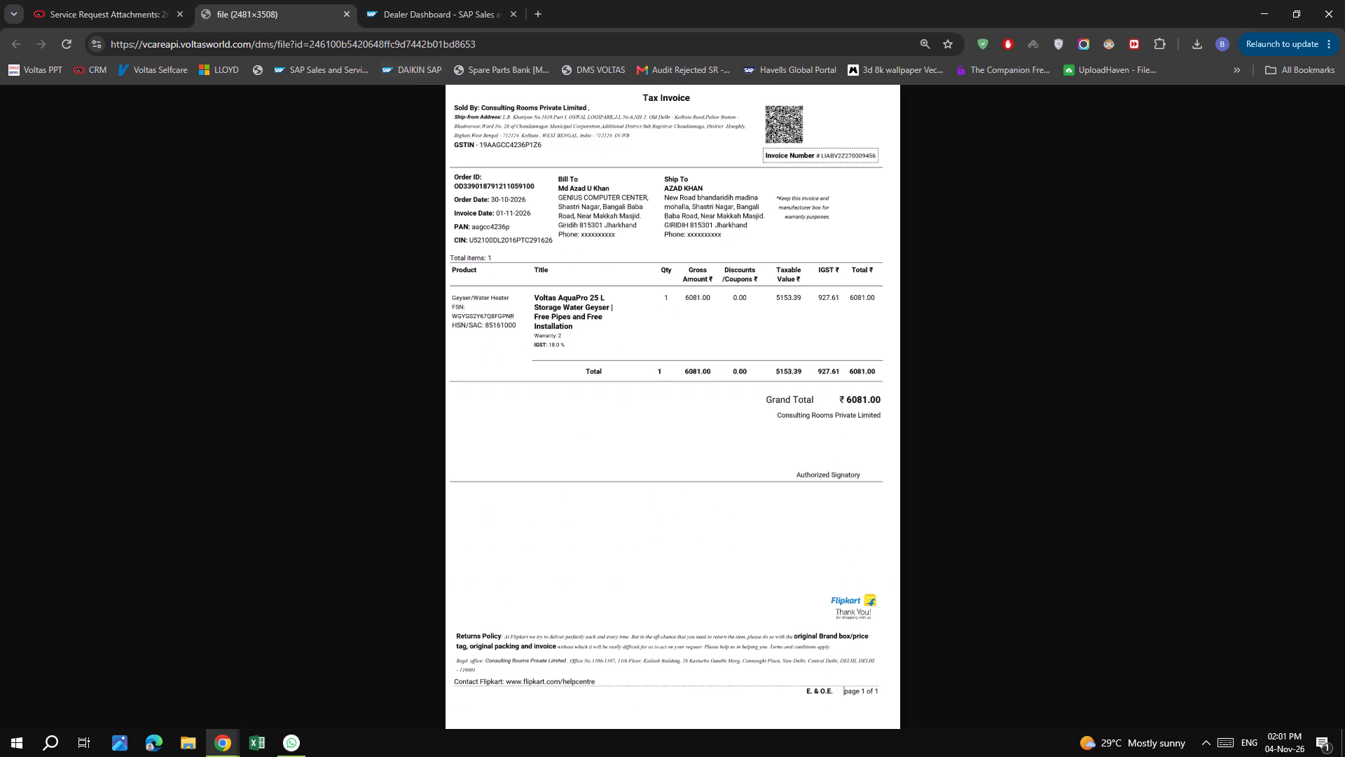
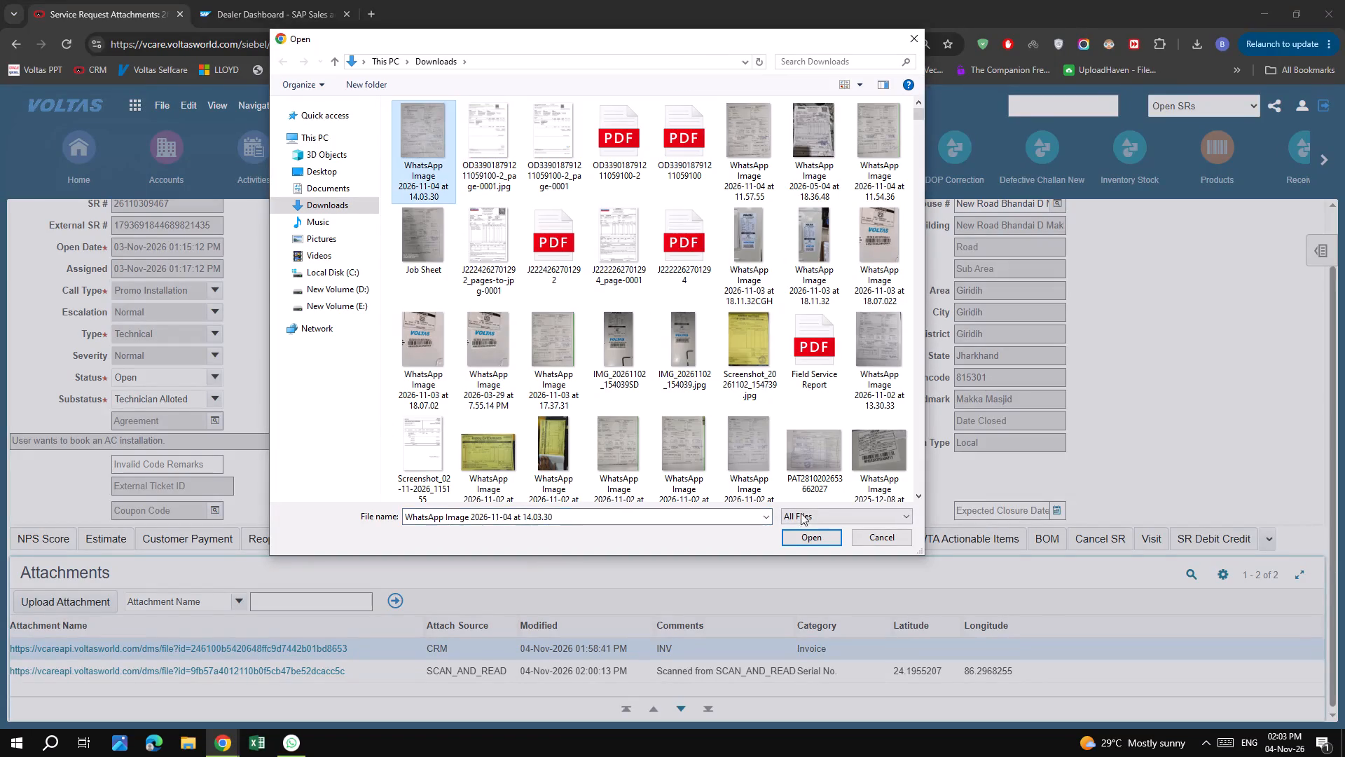
Upload the file WhatsApp Image 2026-11-04 at 14.03.30 to the service request's attachments with the comment JS.
{"action": "left_click_drag", "start_coordinate": [827, 543], "coordinate": [829, 523]}
{"action": "left_click", "coordinate": [808, 528]}
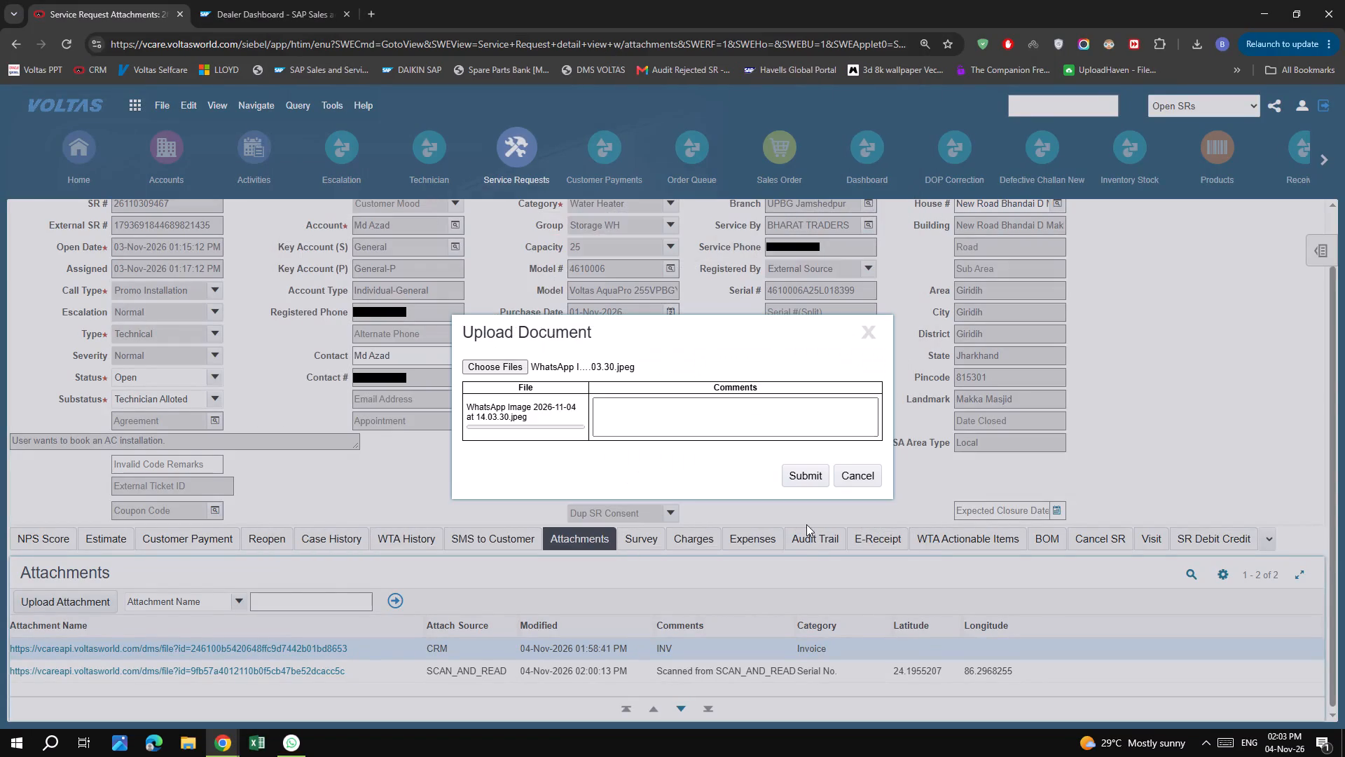
{"action": "left_click", "coordinate": [771, 436]}
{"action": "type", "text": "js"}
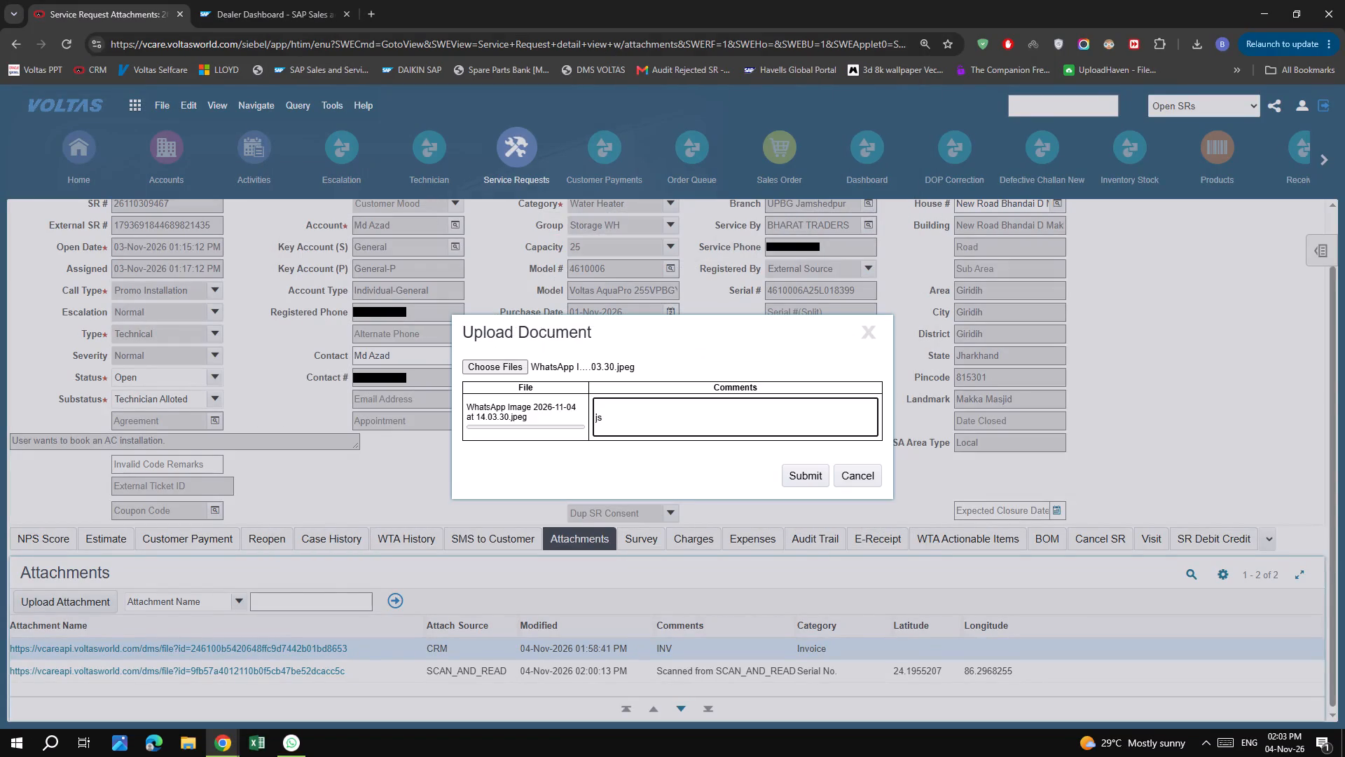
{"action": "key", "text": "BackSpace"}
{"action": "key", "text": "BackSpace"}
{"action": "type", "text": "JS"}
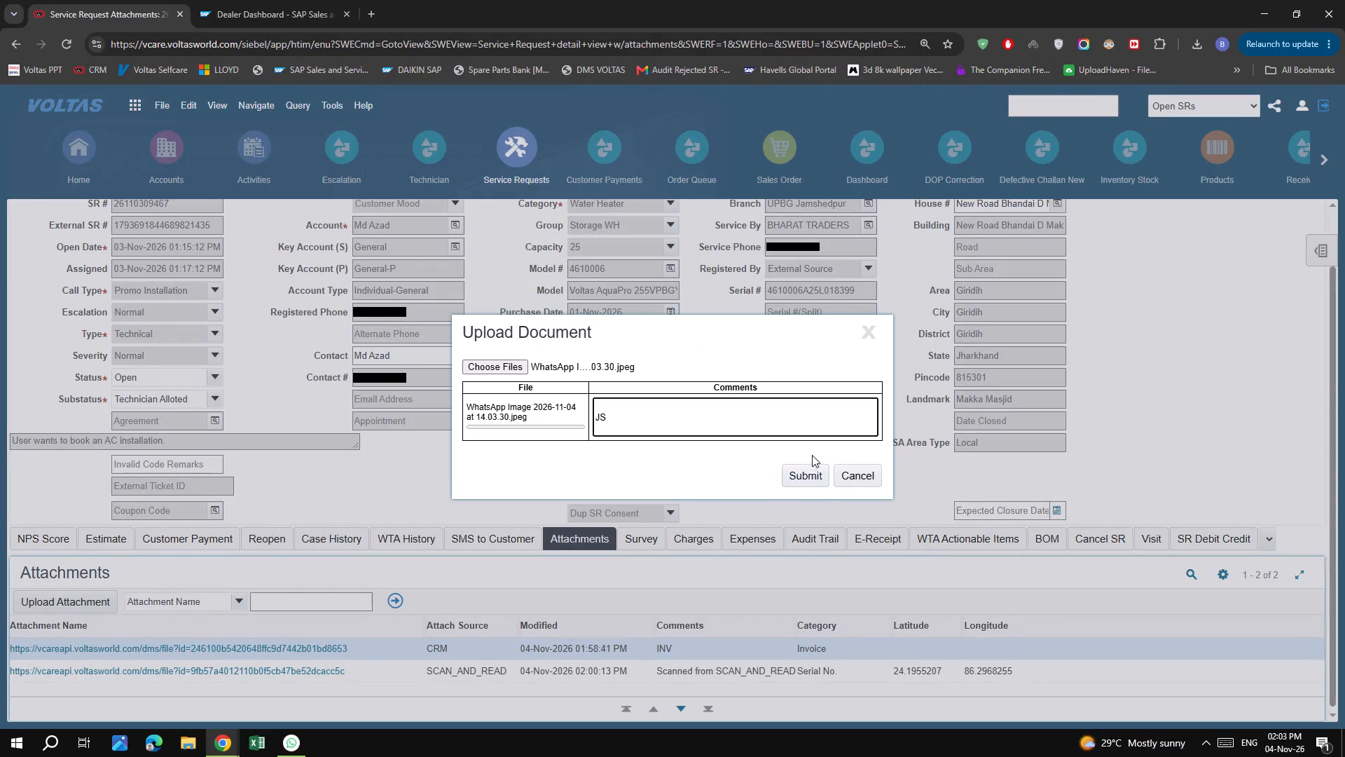
{"action": "left_click", "coordinate": [812, 455]}
{"action": "left_click", "coordinate": [811, 482]}
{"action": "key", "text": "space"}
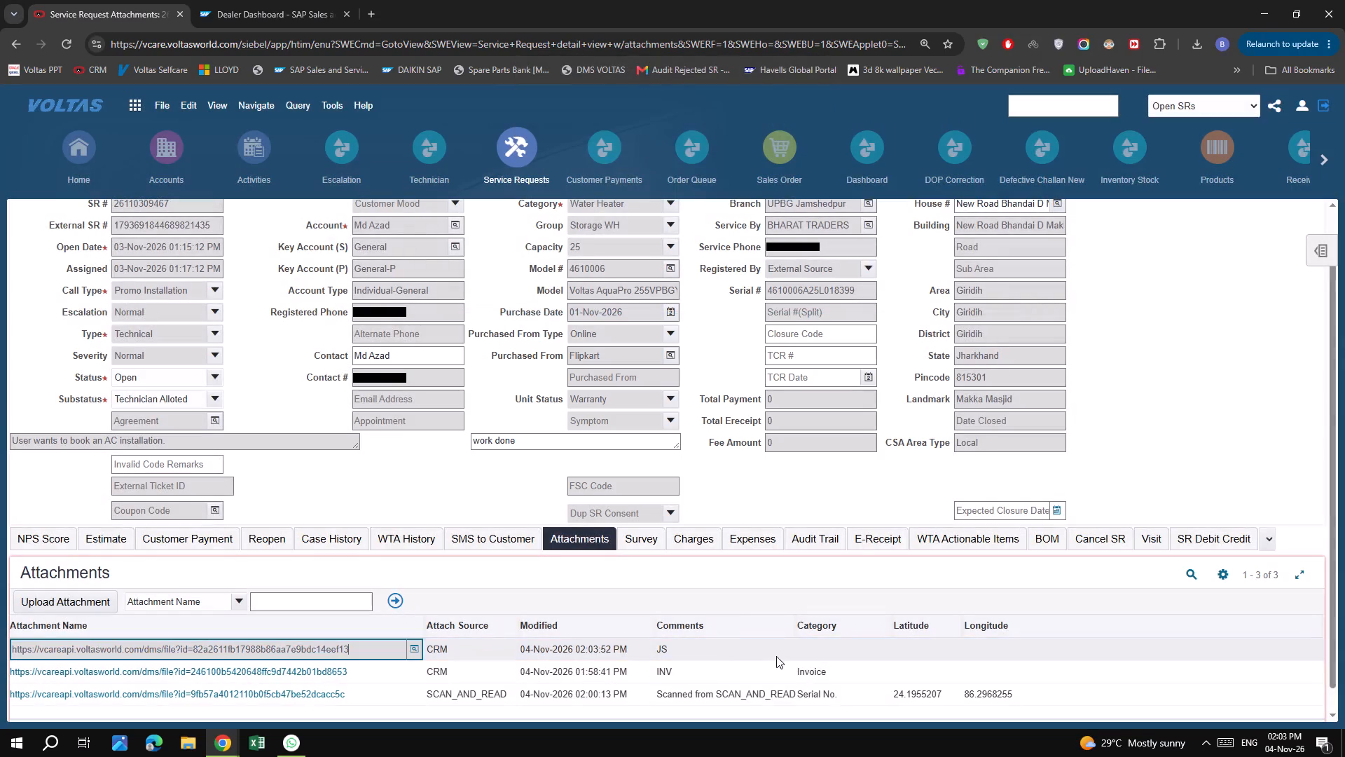
Set the category of the newly uploaded JS attachment to Job Sheet.
{"action": "left_click", "coordinate": [825, 639]}
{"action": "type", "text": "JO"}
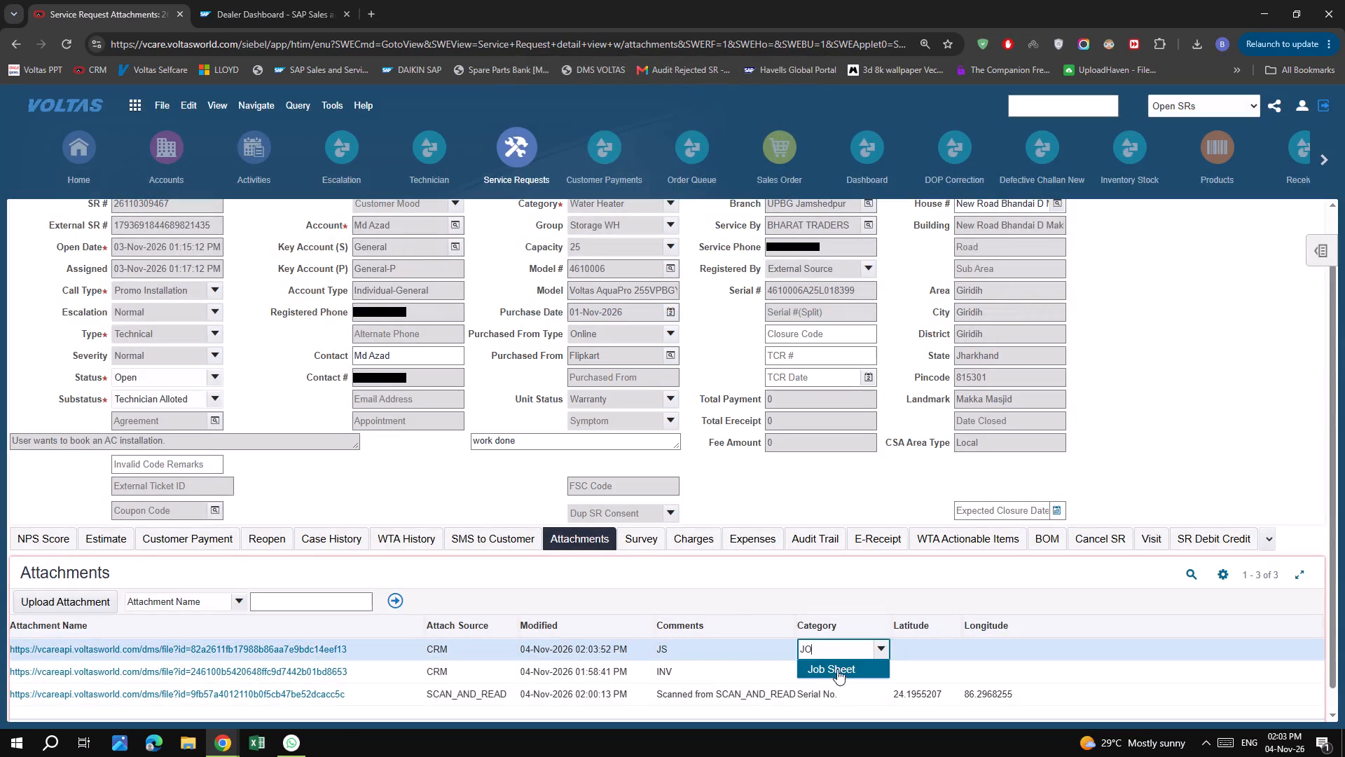
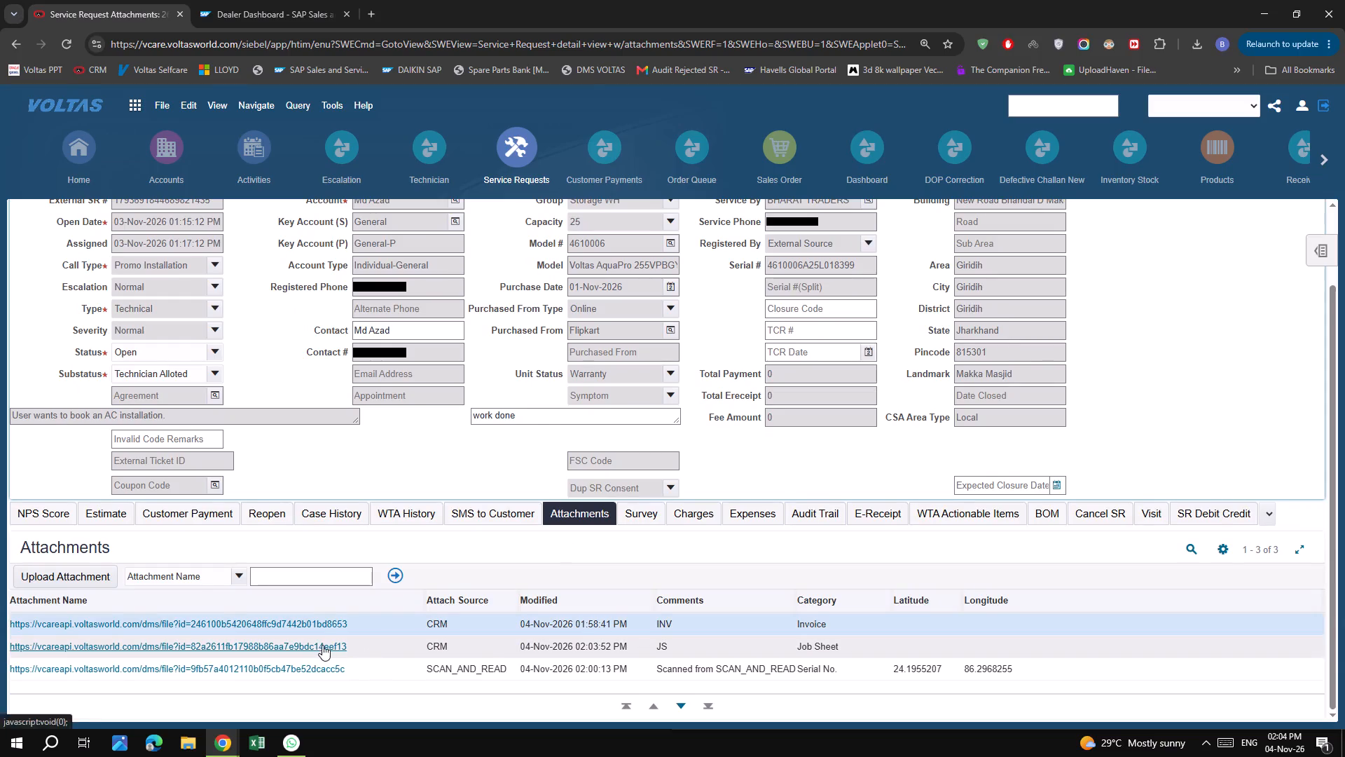
Examine the Job Sheet attachment of the water heater installation request, close it, and review the request's details and attachment list.
{"action": "left_click", "coordinate": [668, 521]}
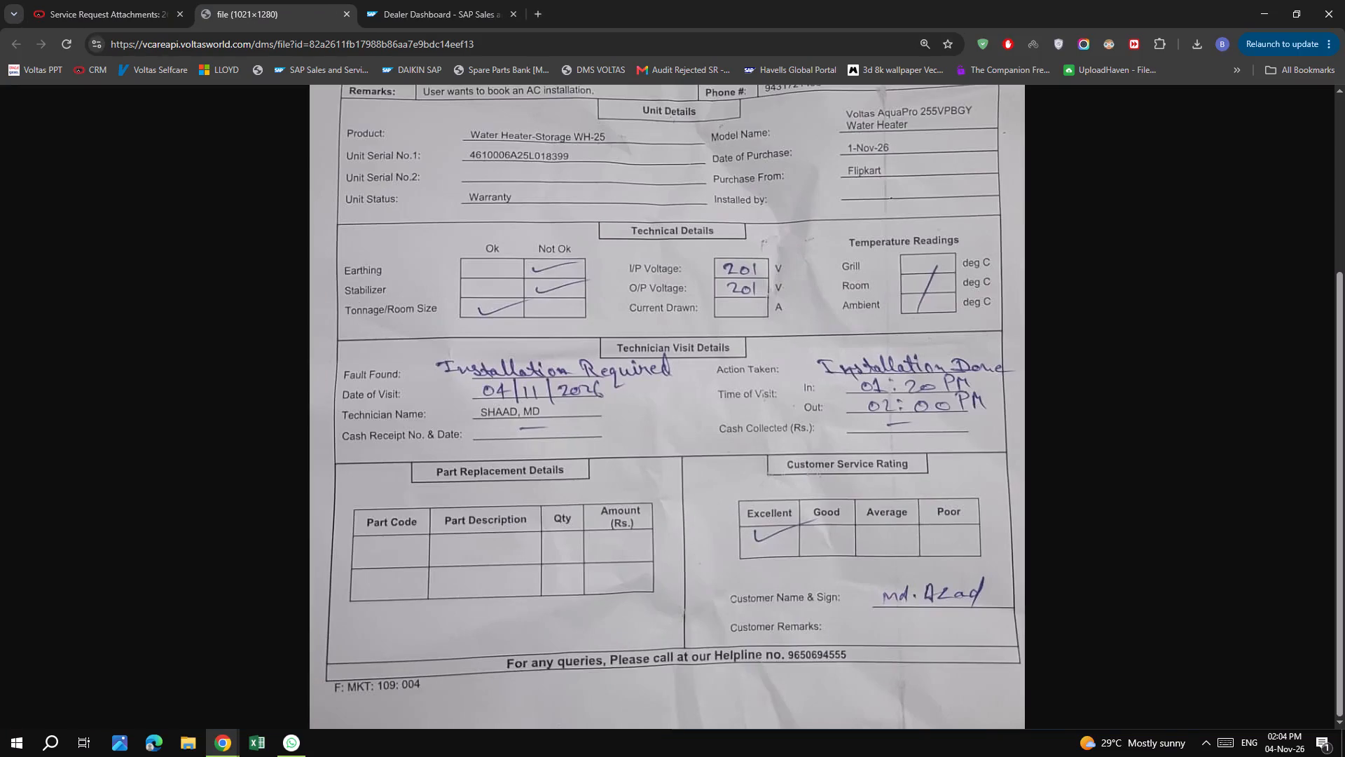
{"action": "scroll", "coordinate": [668, 521], "scroll_direction": "up", "scroll_amount": 6}
{"action": "left_click", "coordinate": [668, 521]}
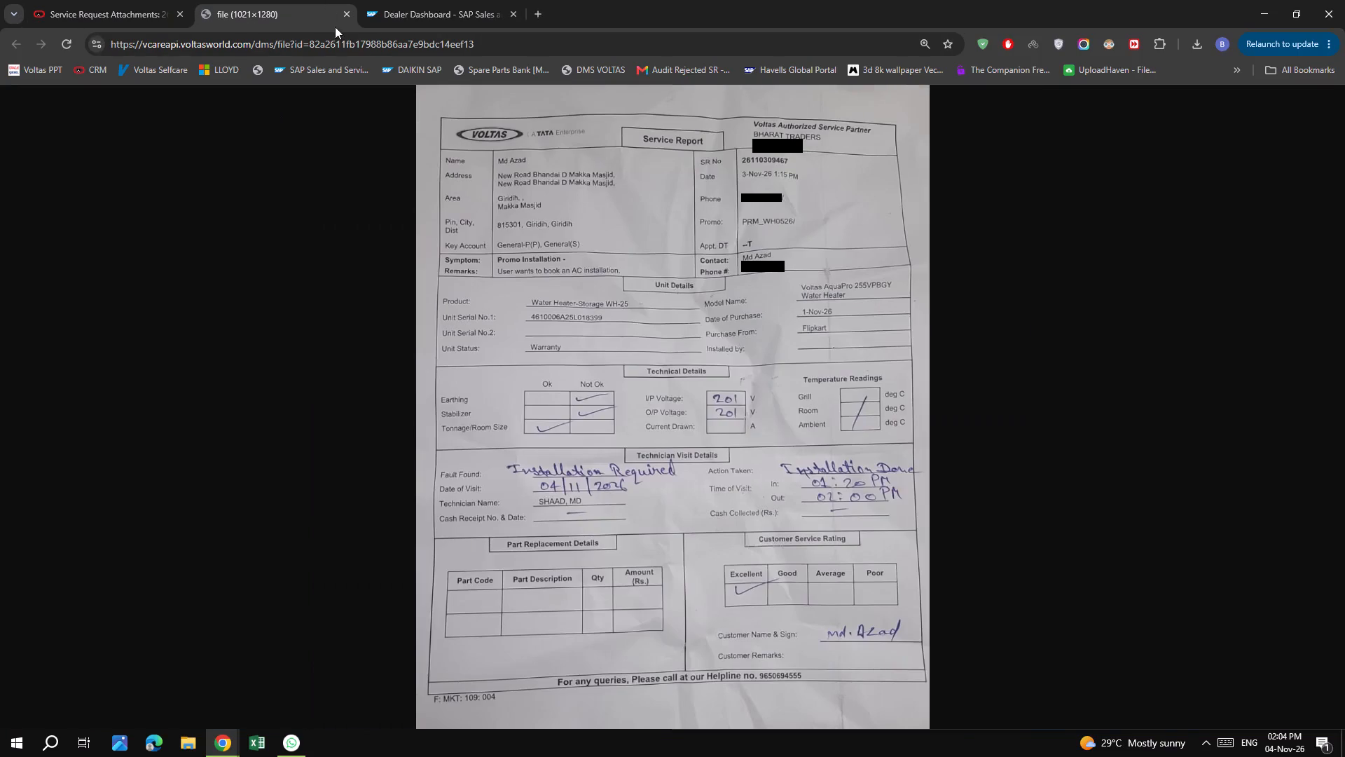
{"action": "left_click", "coordinate": [350, 14]}
{"action": "scroll", "coordinate": [712, 542], "scroll_direction": "up", "scroll_amount": 6}
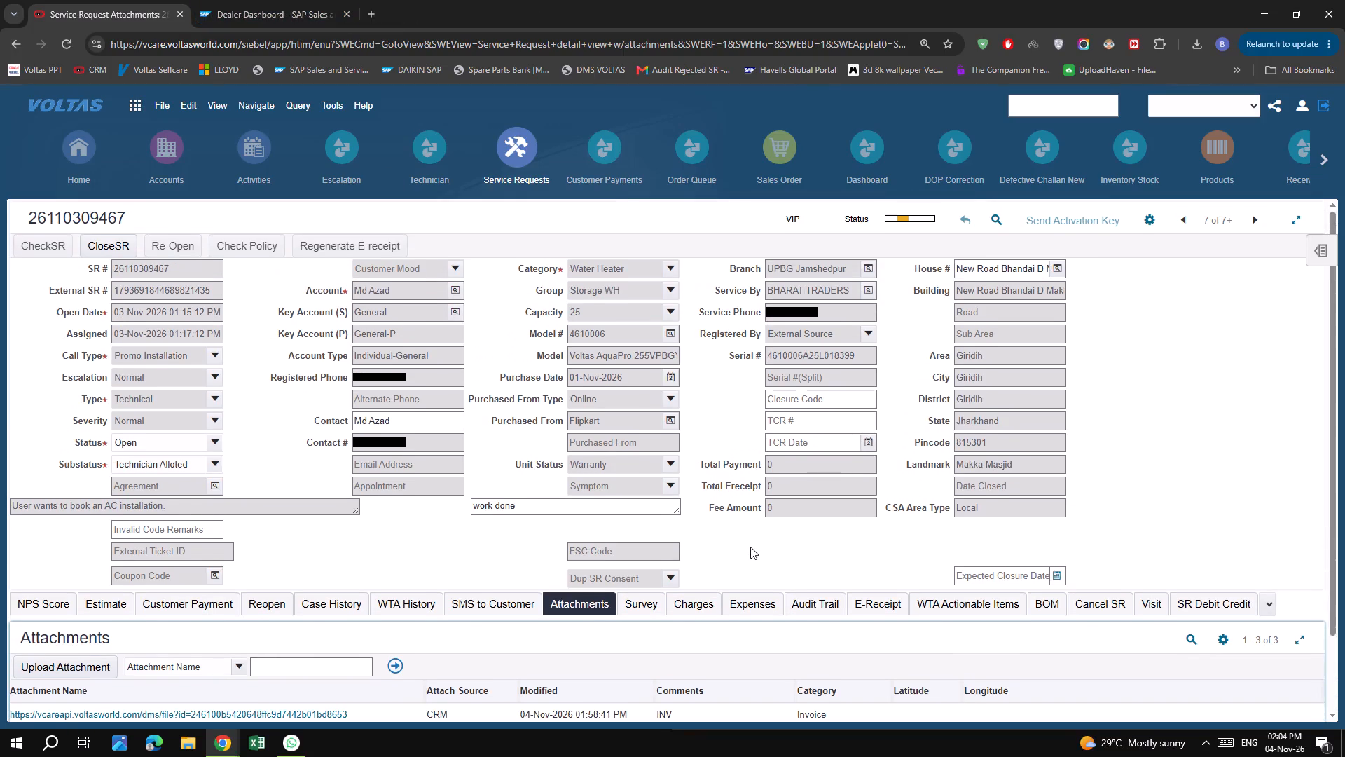
{"action": "scroll", "coordinate": [754, 587], "scroll_direction": "down", "scroll_amount": 6}
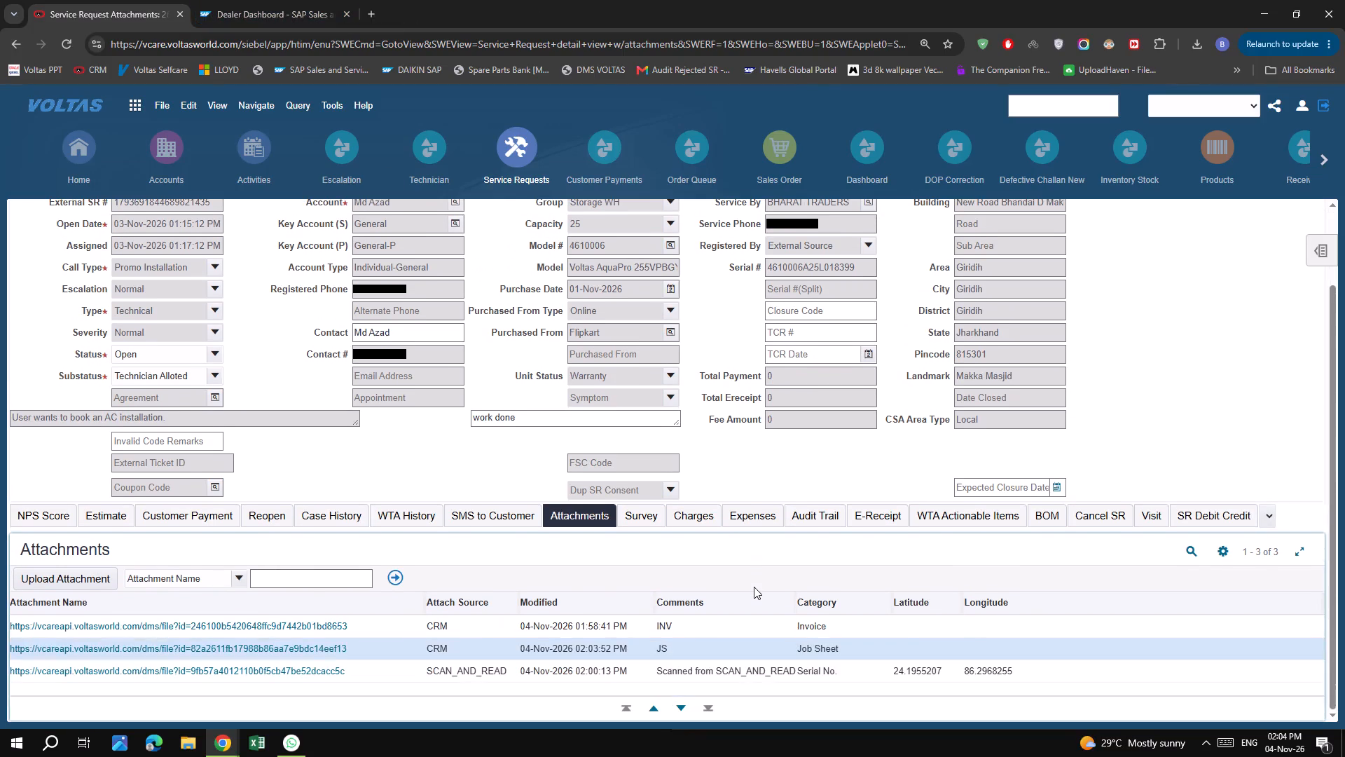
{"action": "scroll", "coordinate": [754, 587], "scroll_direction": "up", "scroll_amount": 7}
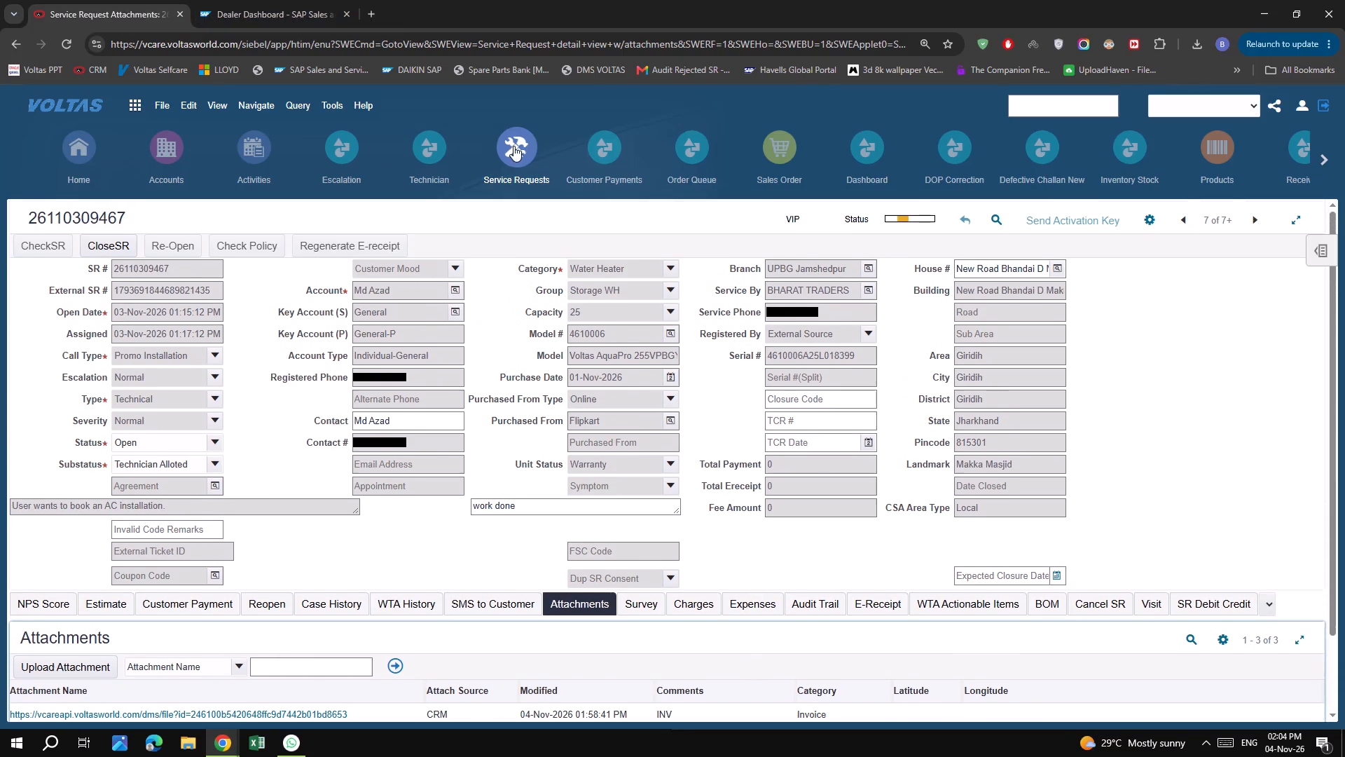
Return to the list of all service requests.
{"action": "left_click", "coordinate": [513, 146]}
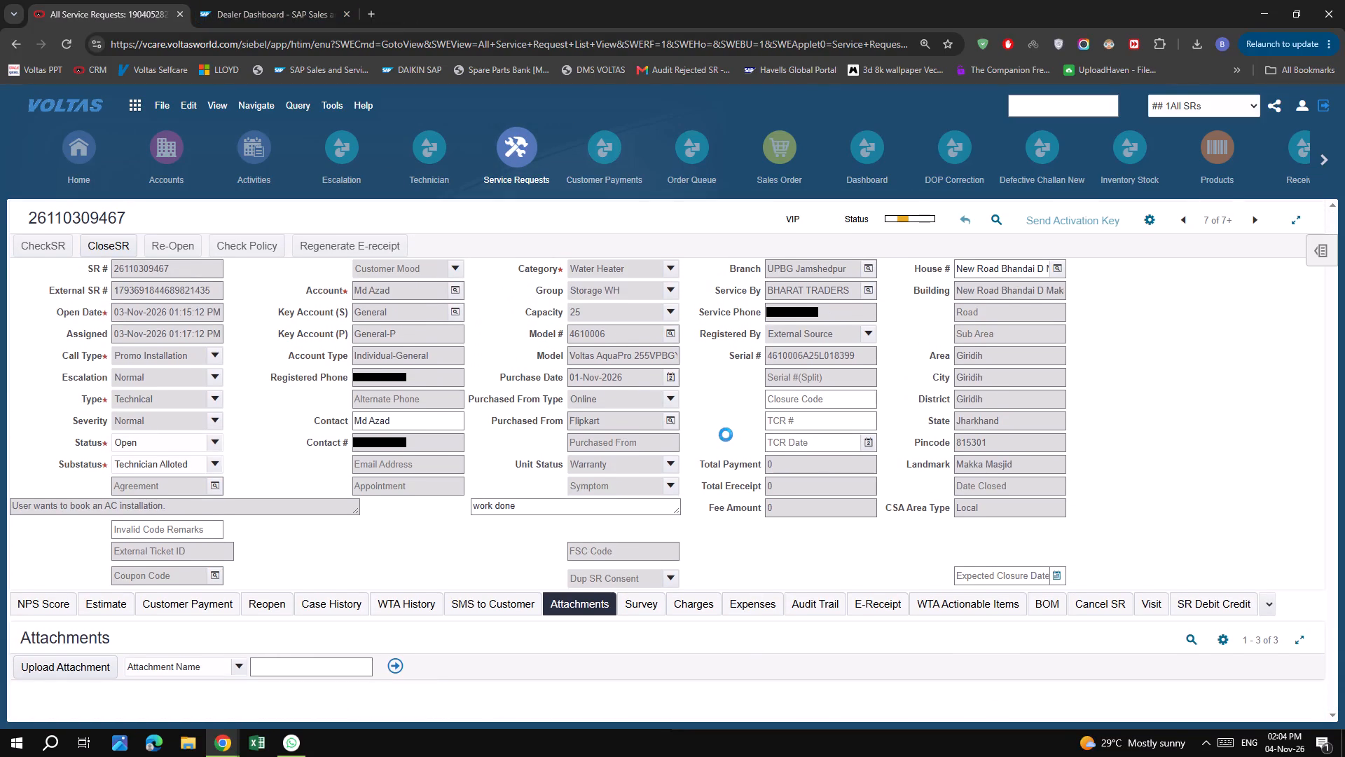
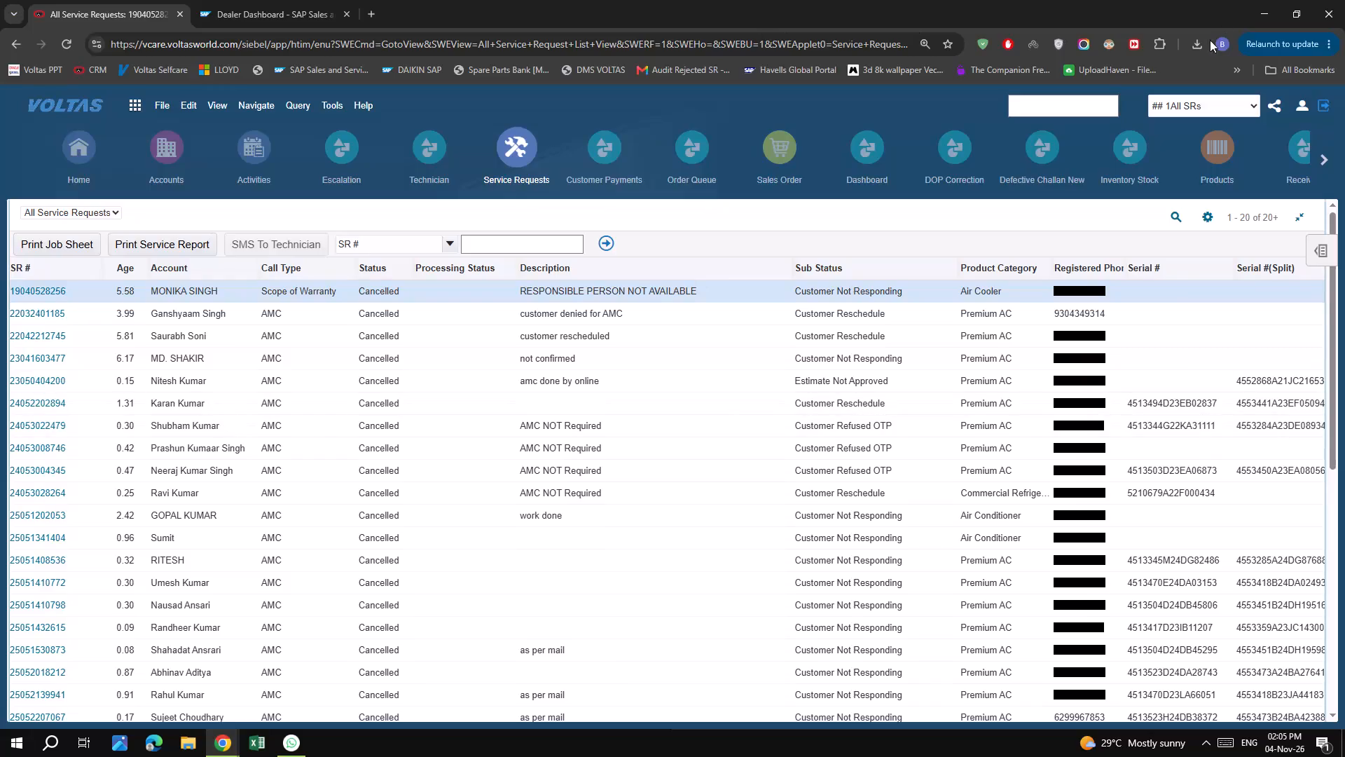
Filter the service request list to Open SRs and sort it by SR number in descending order.
{"action": "left_click", "coordinate": [1187, 100]}
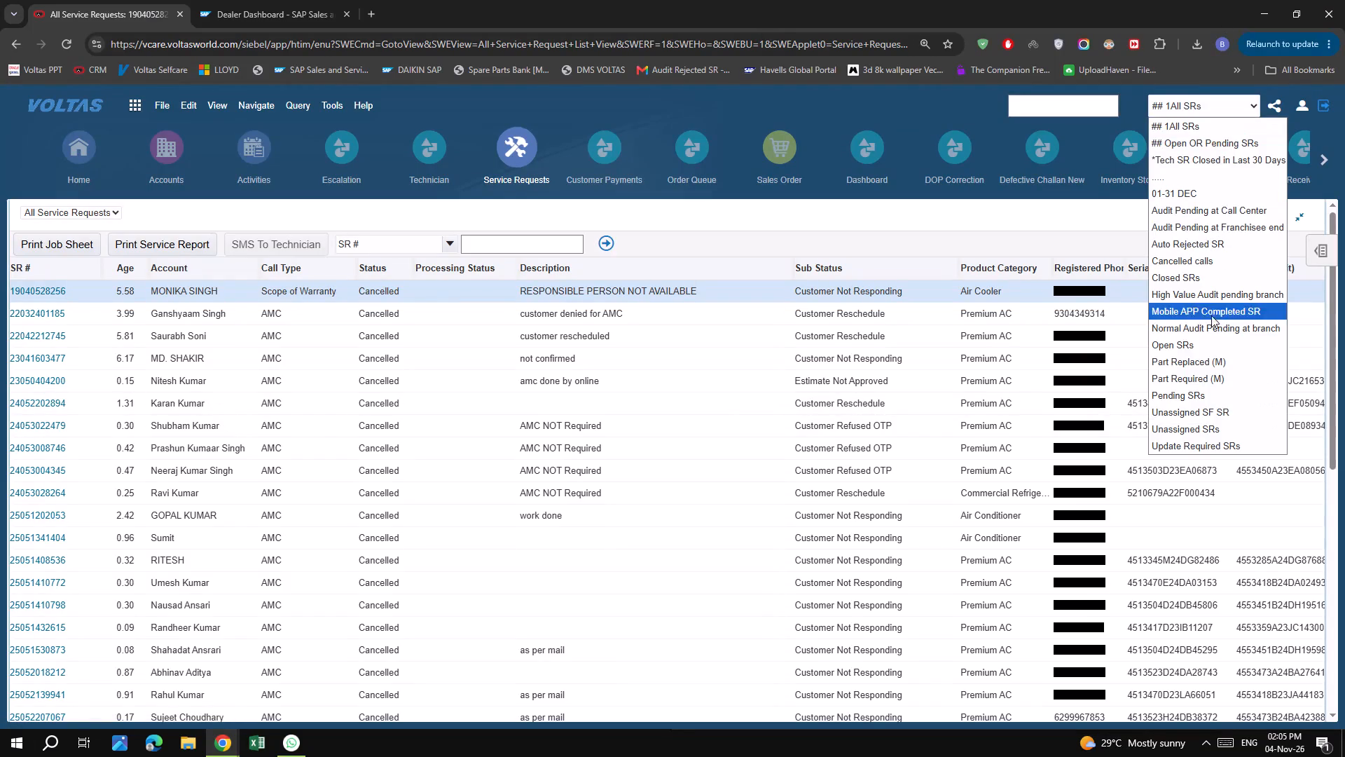
{"action": "left_click", "coordinate": [1198, 346]}
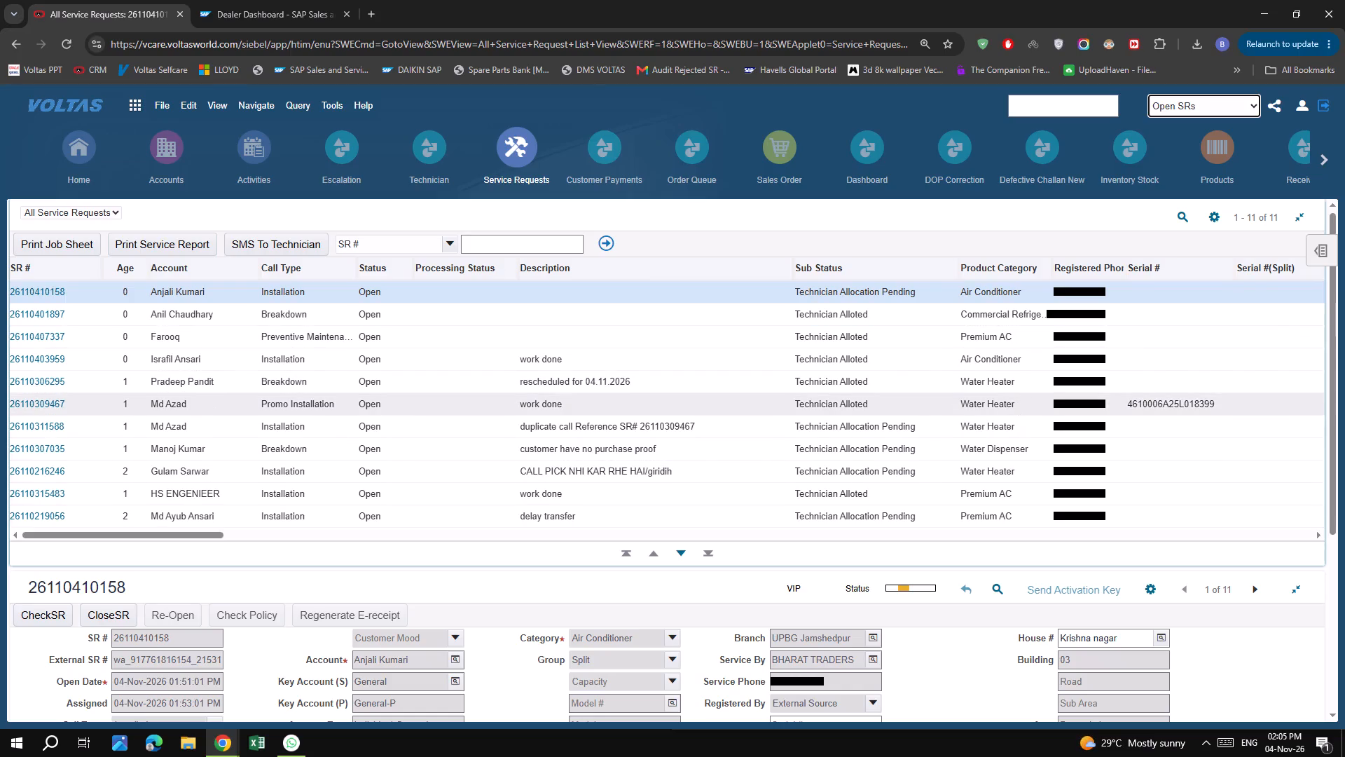
{"action": "left_click", "coordinate": [43, 266]}
{"action": "left_click", "coordinate": [75, 274]}
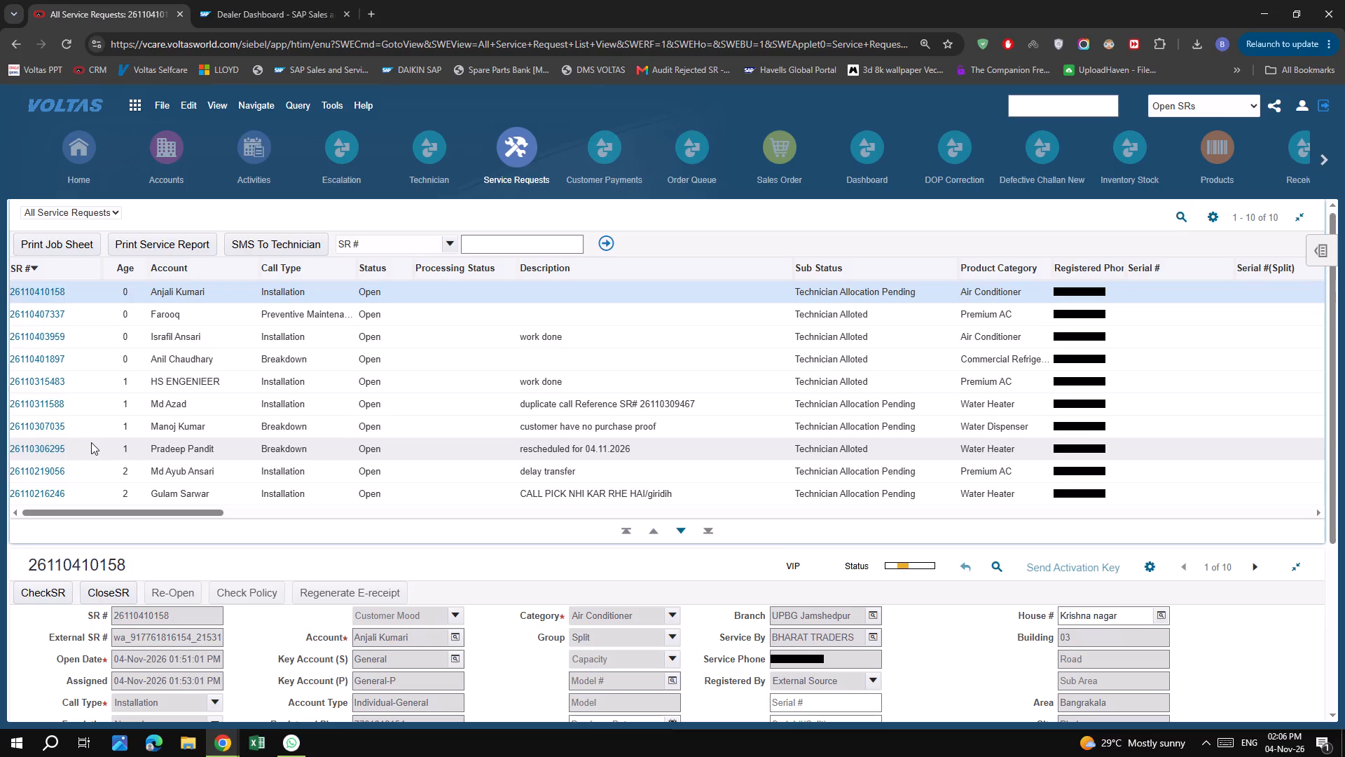
{"action": "left_click", "coordinate": [48, 447]}
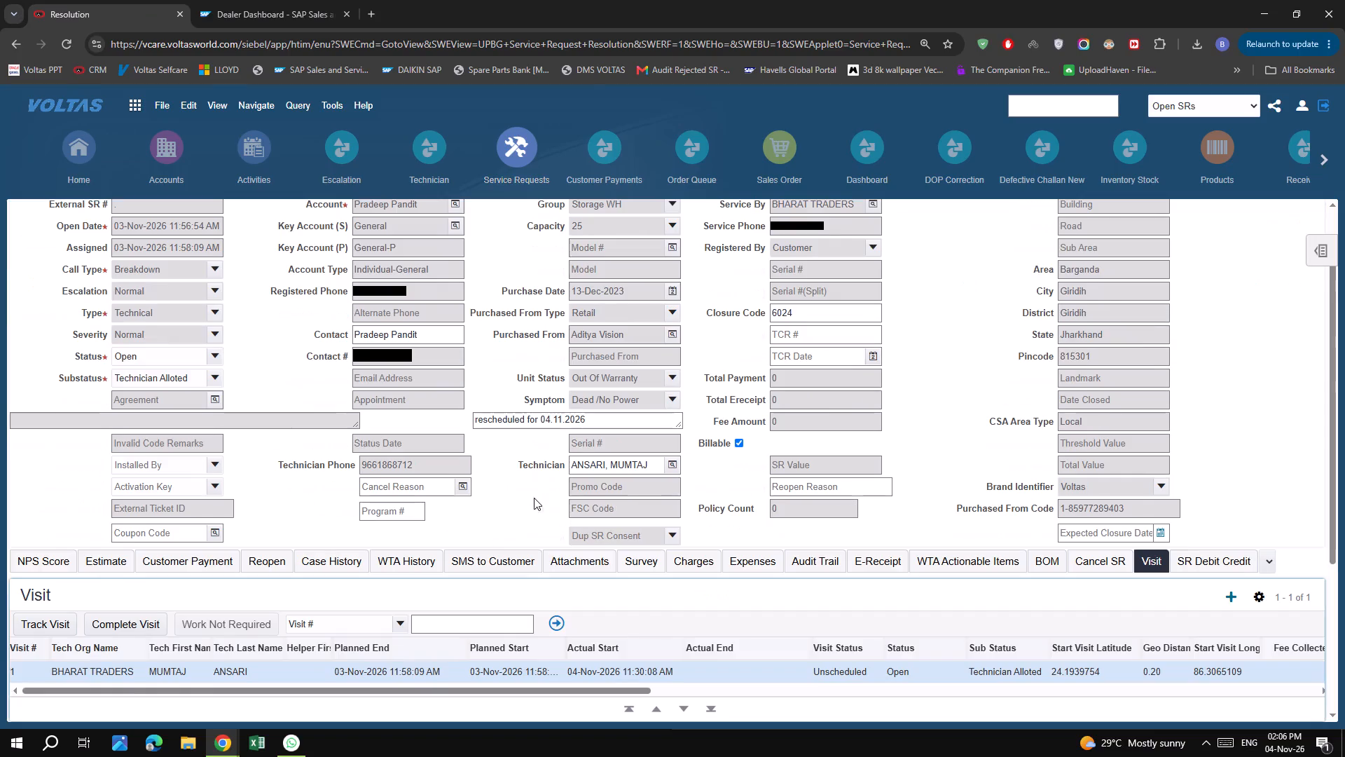
{"action": "scroll", "coordinate": [637, 597], "scroll_direction": "up", "scroll_amount": 6}
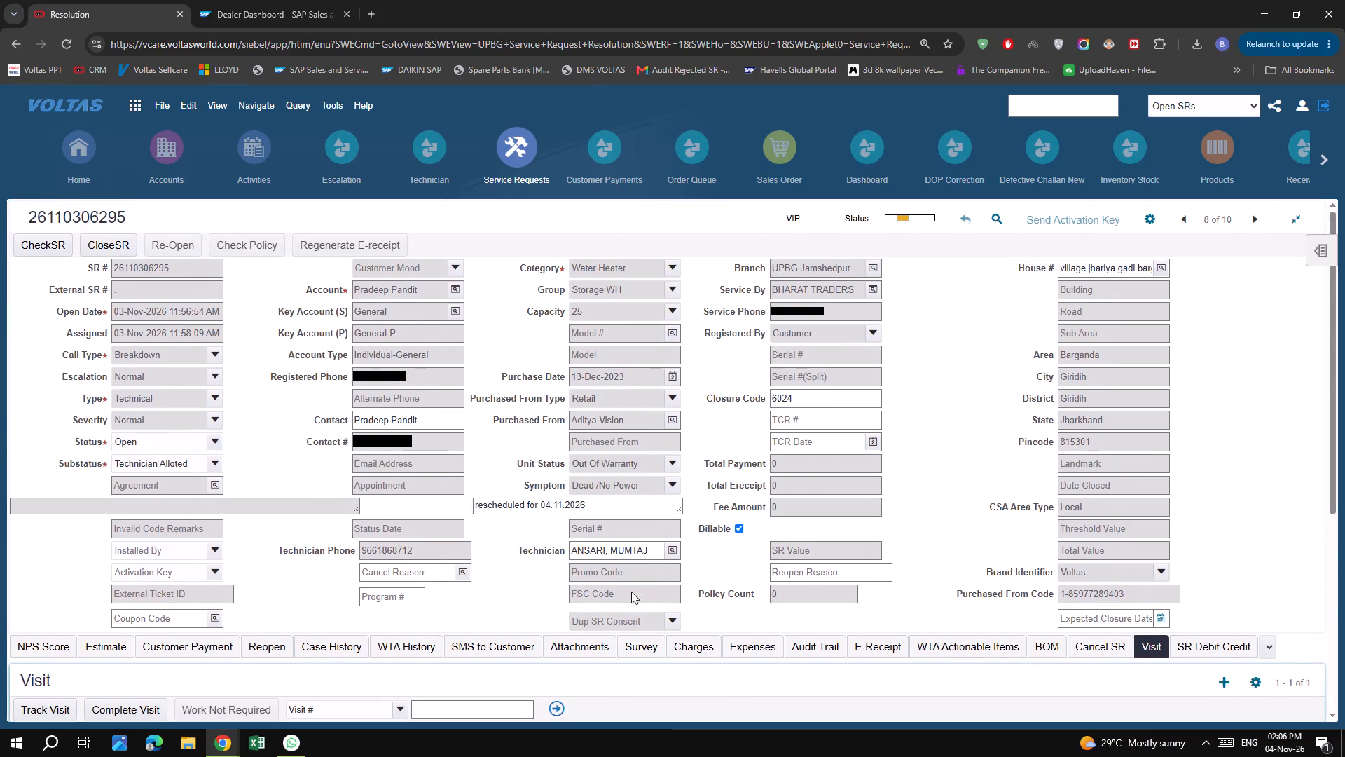
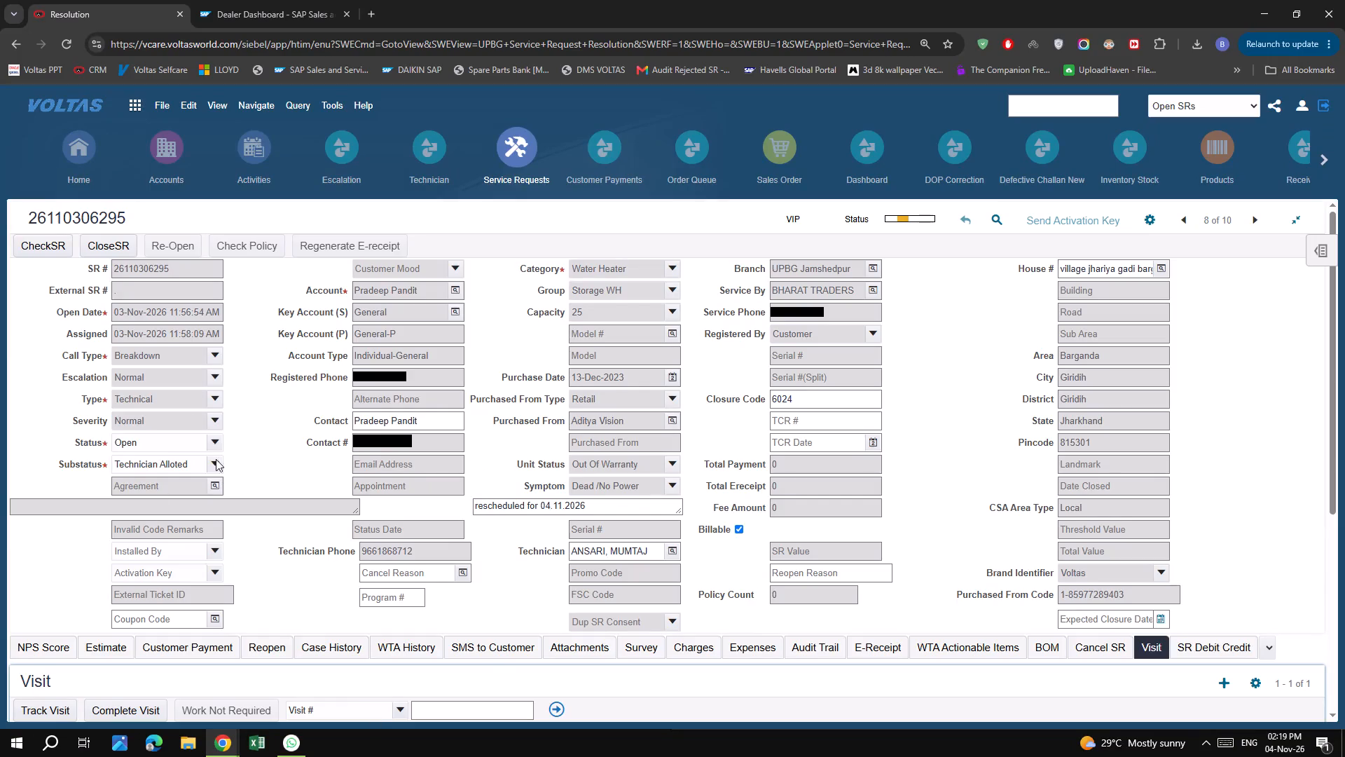
{"action": "scroll", "coordinate": [404, 400], "scroll_direction": "down", "scroll_amount": 2}
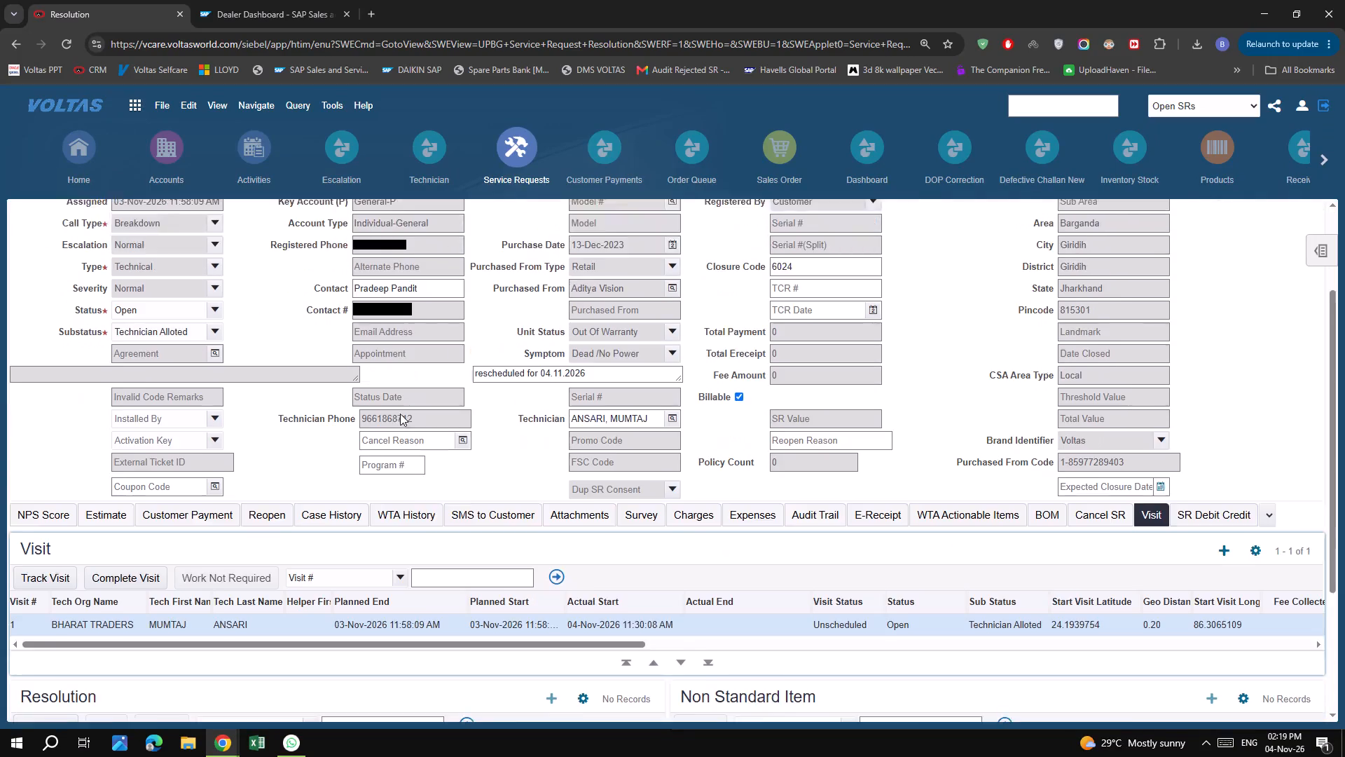
{"action": "scroll", "coordinate": [399, 415], "scroll_direction": "down", "scroll_amount": 1}
{"action": "scroll", "coordinate": [385, 464], "scroll_direction": "up", "scroll_amount": 2}
{"action": "scroll", "coordinate": [384, 451], "scroll_direction": "down", "scroll_amount": 6}
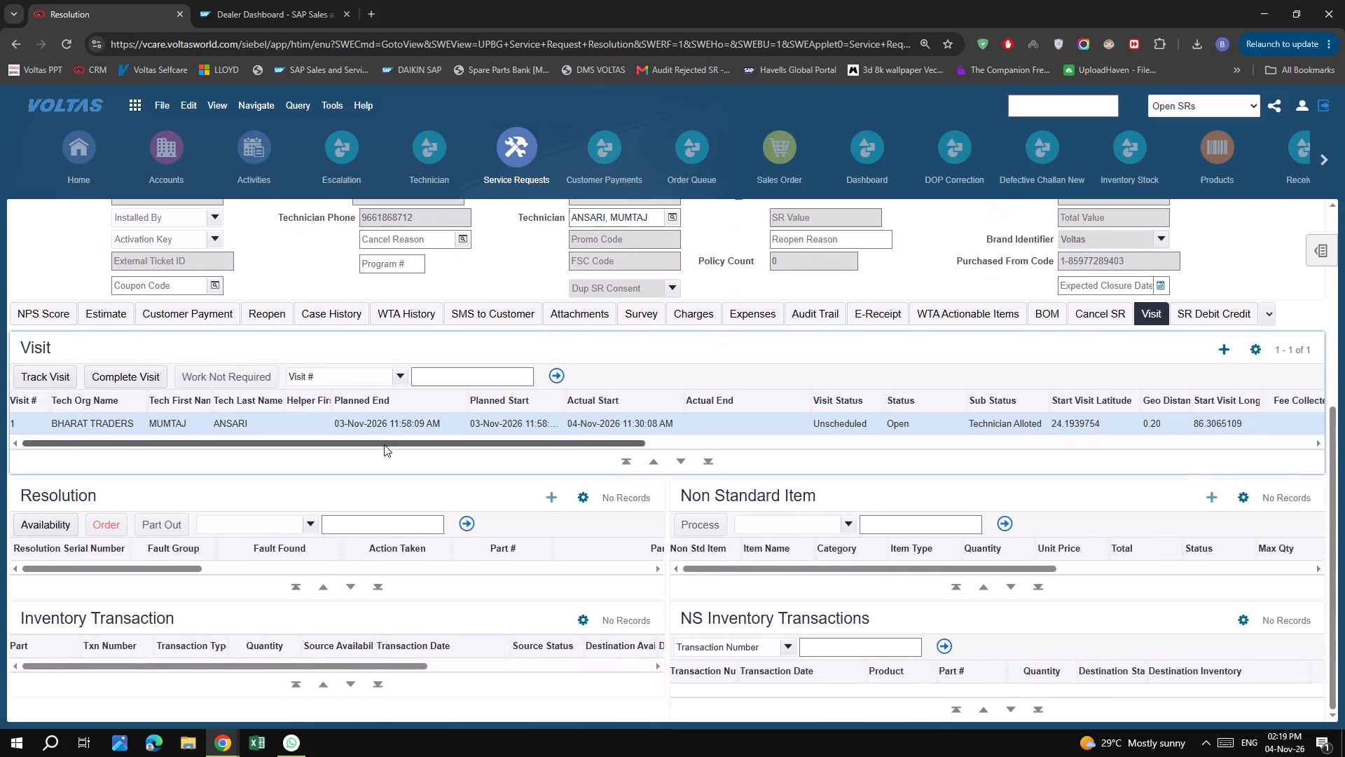
{"action": "scroll", "coordinate": [384, 445], "scroll_direction": "down", "scroll_amount": 3}
{"action": "scroll", "coordinate": [549, 706], "scroll_direction": "up", "scroll_amount": 2}
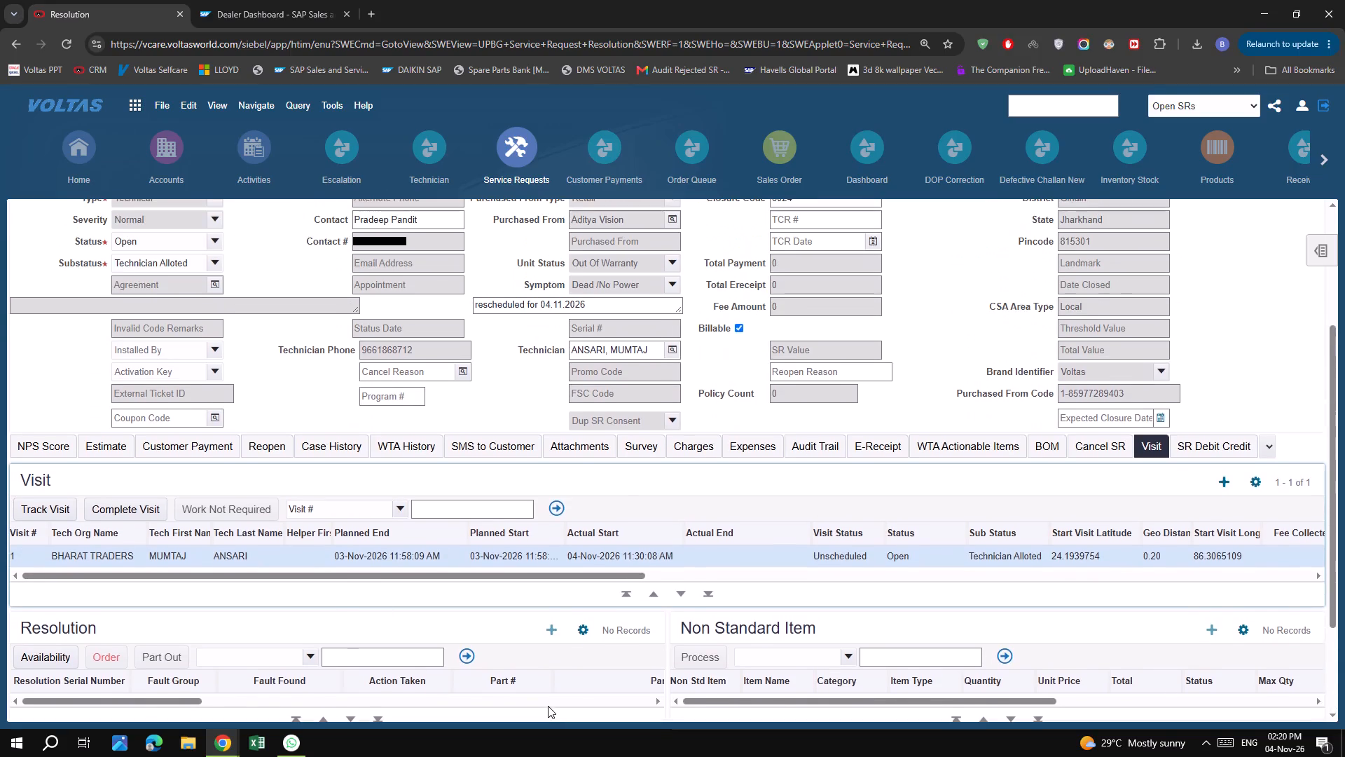
{"action": "scroll", "coordinate": [544, 709], "scroll_direction": "up", "scroll_amount": 4}
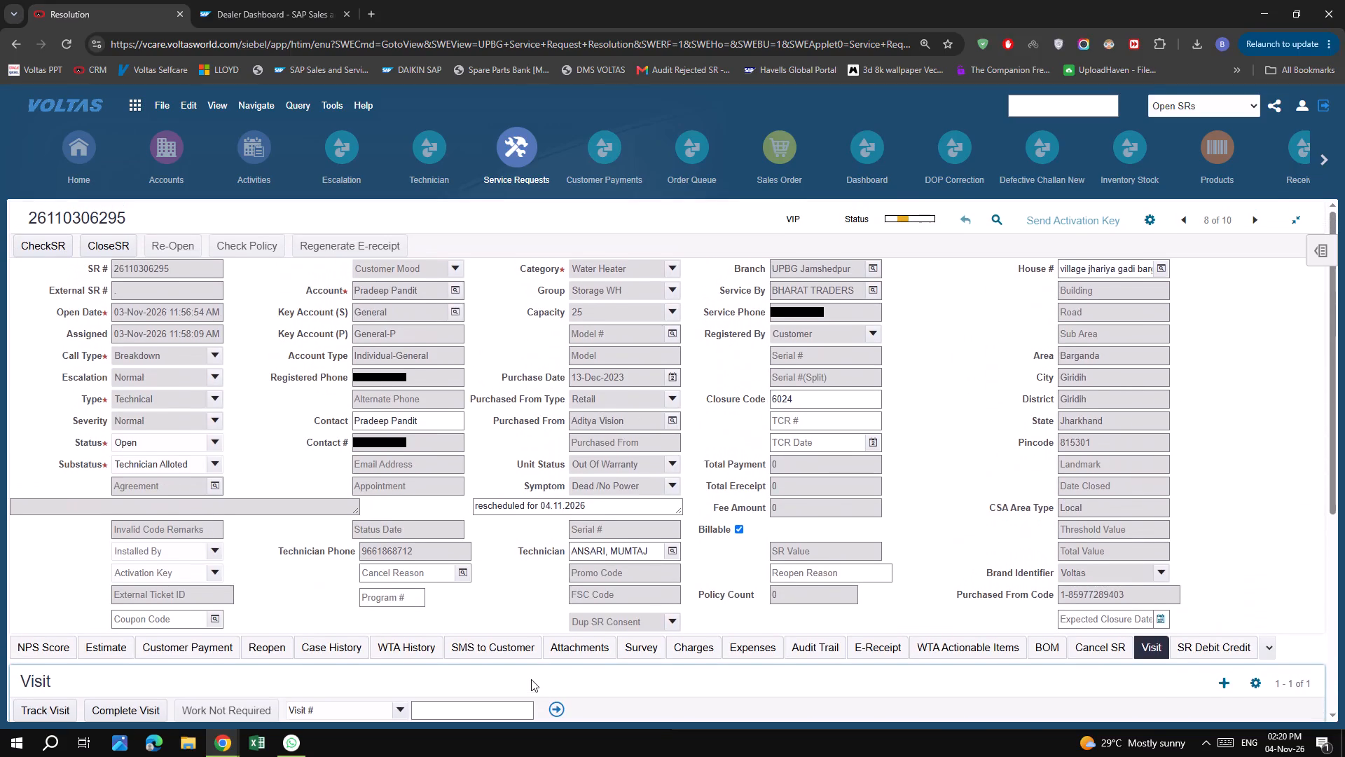
{"action": "scroll", "coordinate": [525, 670], "scroll_direction": "up", "scroll_amount": 2}
{"action": "scroll", "coordinate": [521, 641], "scroll_direction": "down", "scroll_amount": 3}
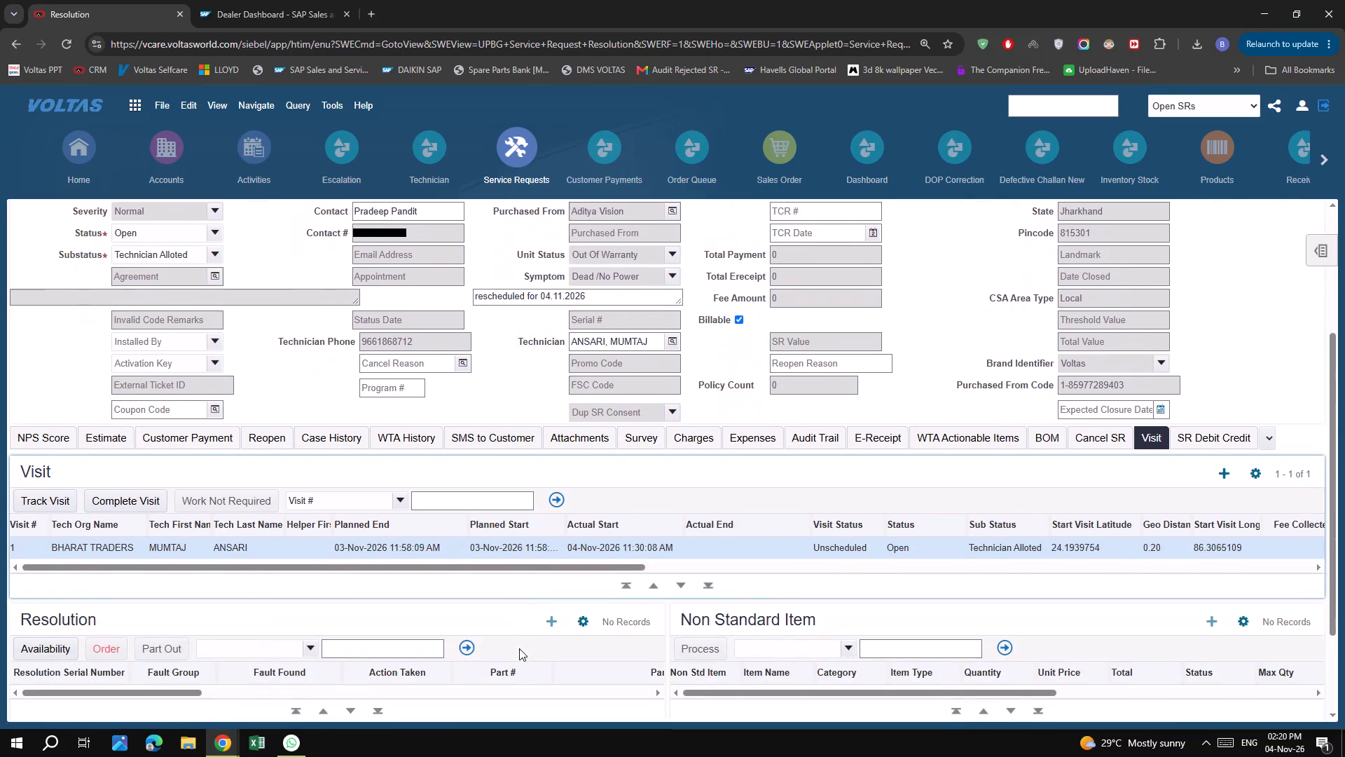
{"action": "scroll", "coordinate": [519, 648], "scroll_direction": "down", "scroll_amount": 7}
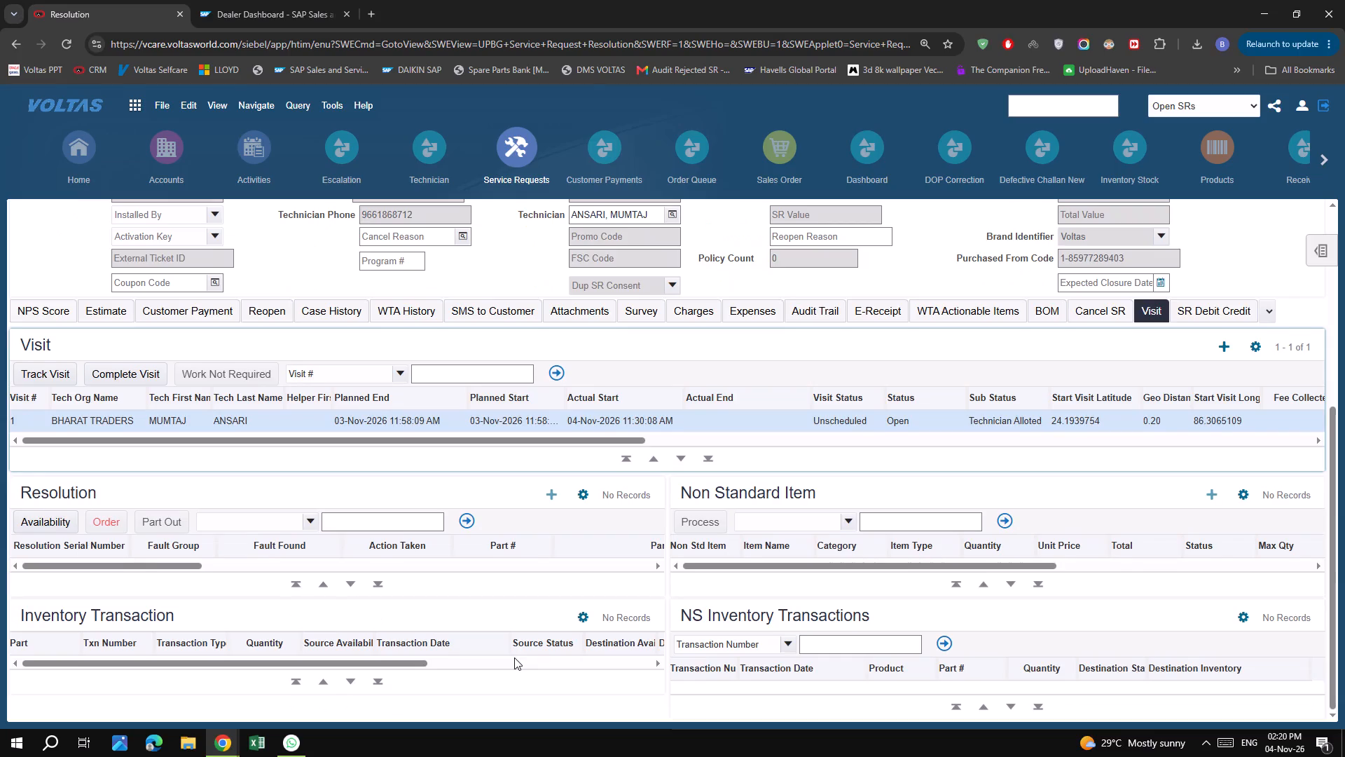
{"action": "scroll", "coordinate": [513, 653], "scroll_direction": "up", "scroll_amount": 7}
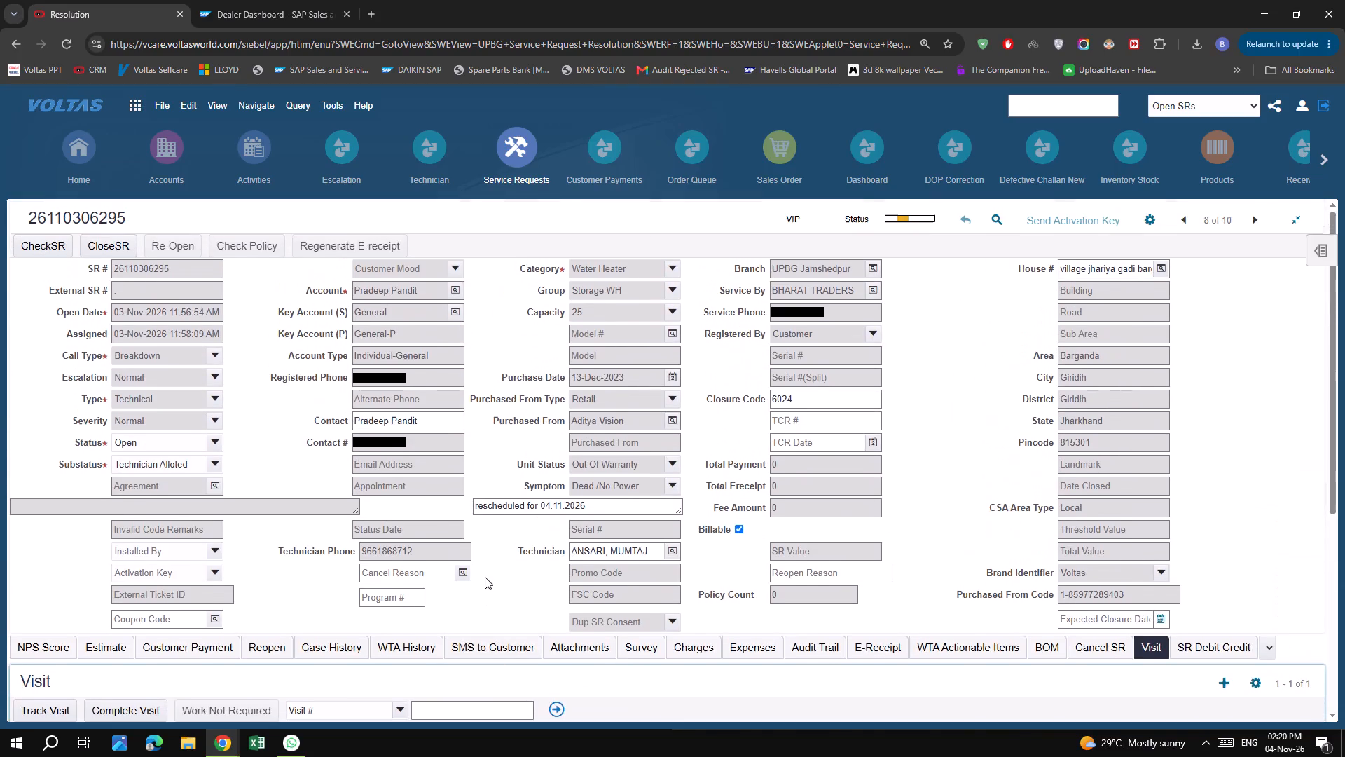
{"action": "scroll", "coordinate": [485, 578], "scroll_direction": "up", "scroll_amount": 2}
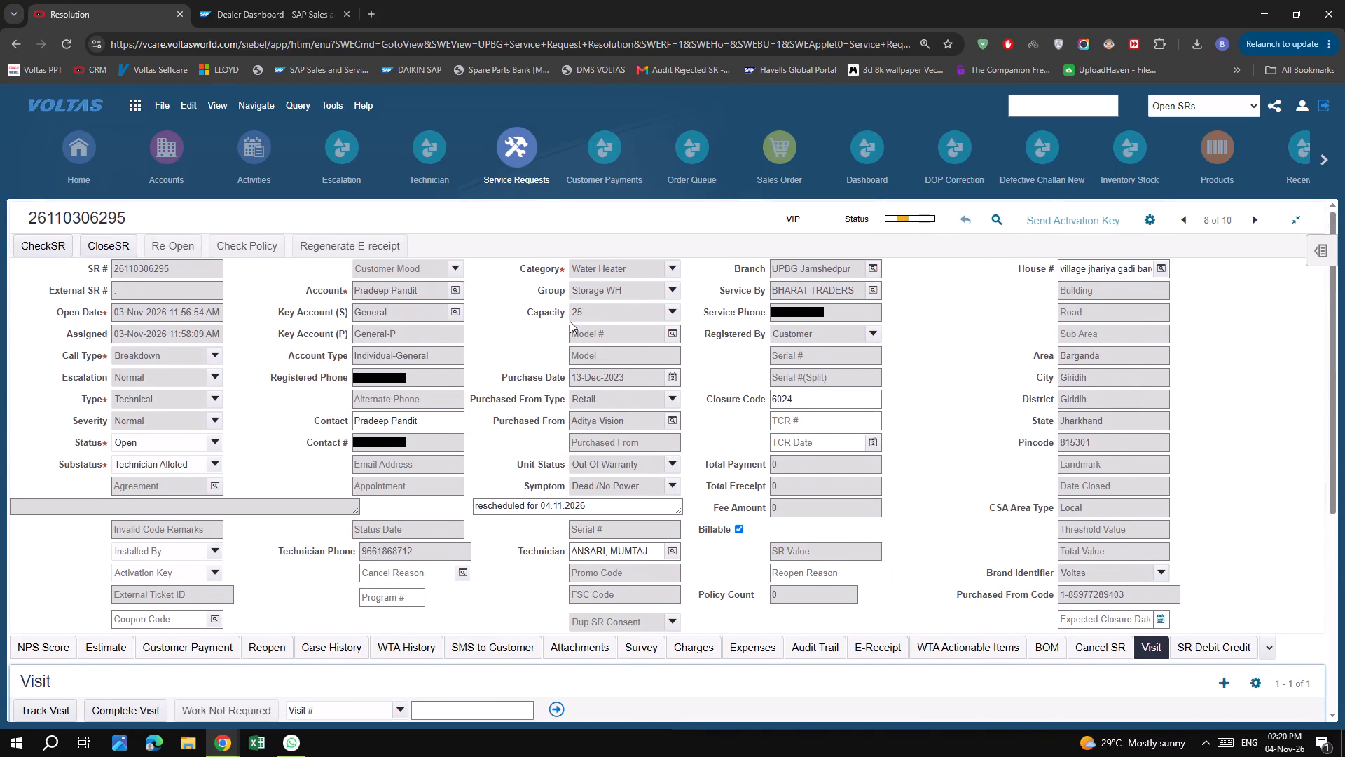
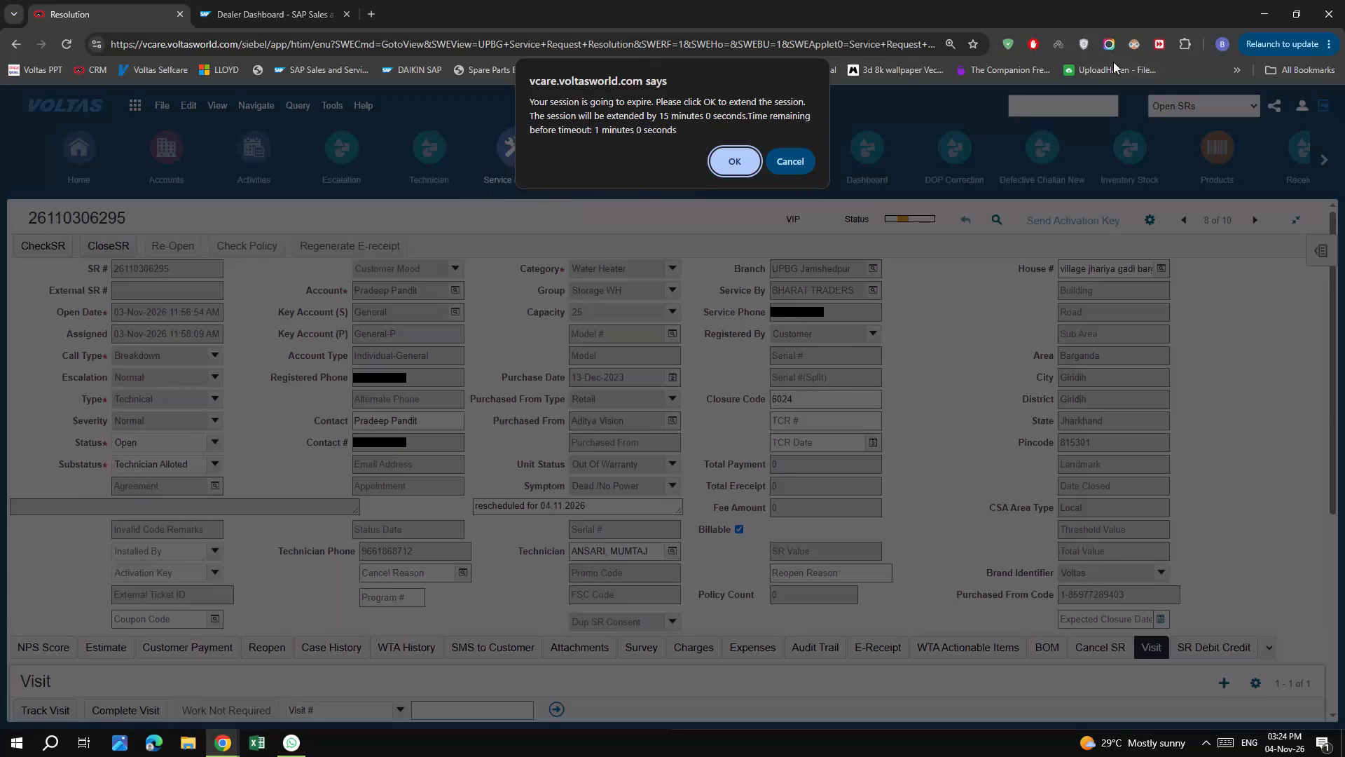
Restore the maximised CRM browser window to a smaller floating window over the desktop.
{"action": "left_click", "coordinate": [1339, 54]}
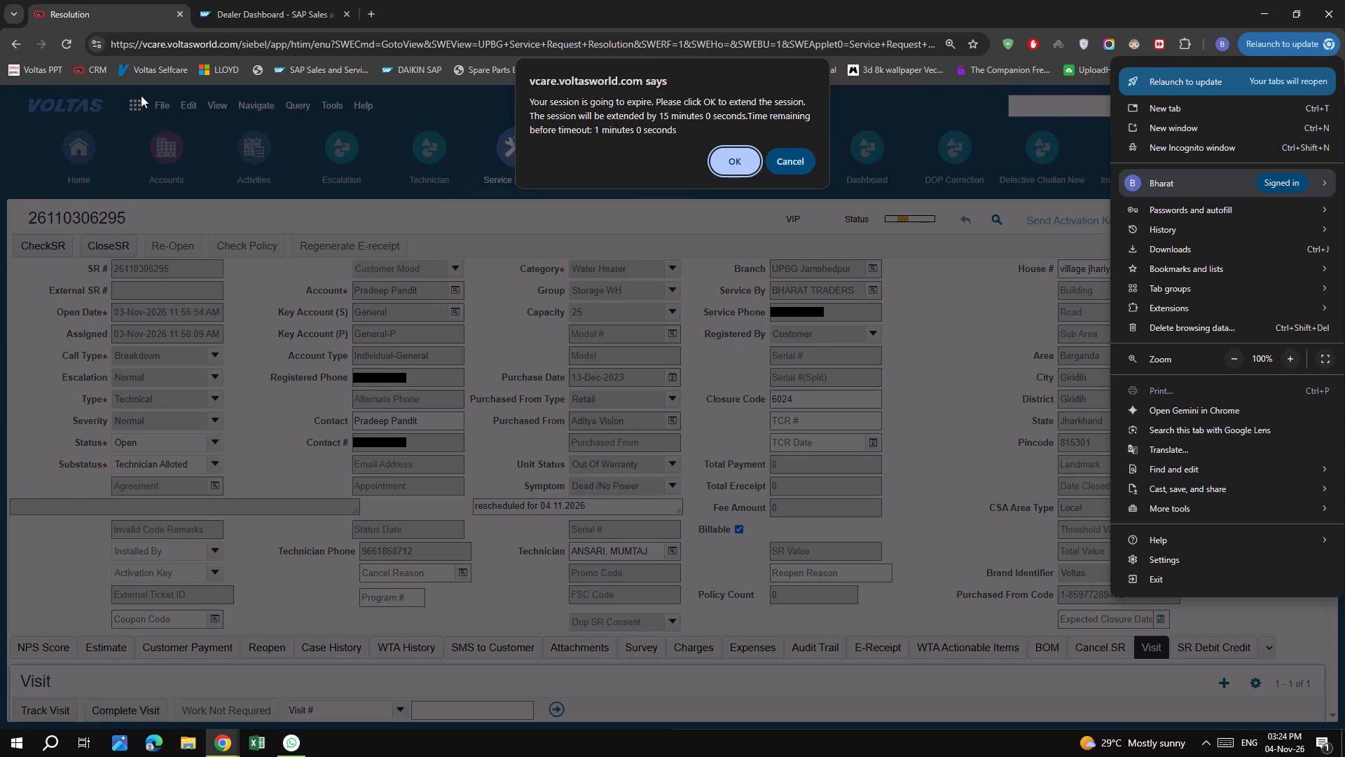
{"action": "left_click", "coordinate": [1297, 13]}
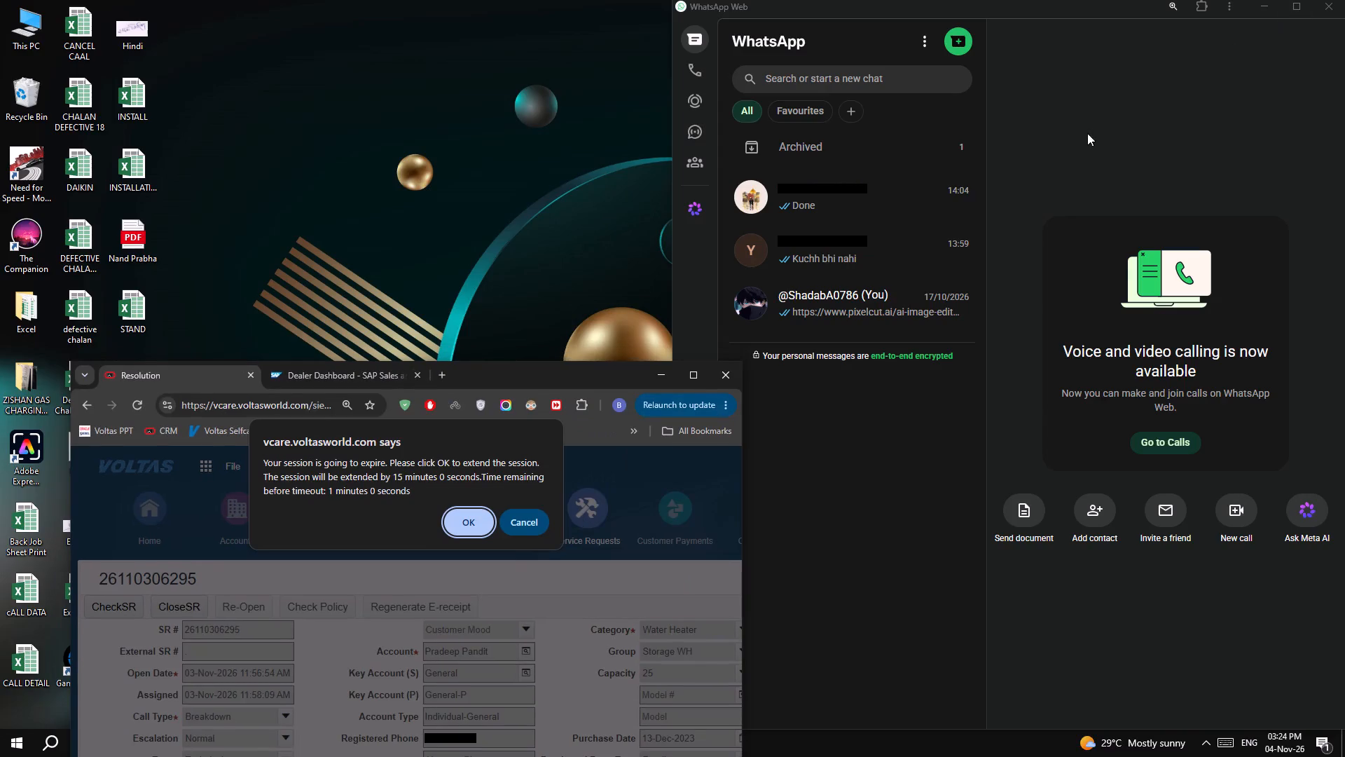